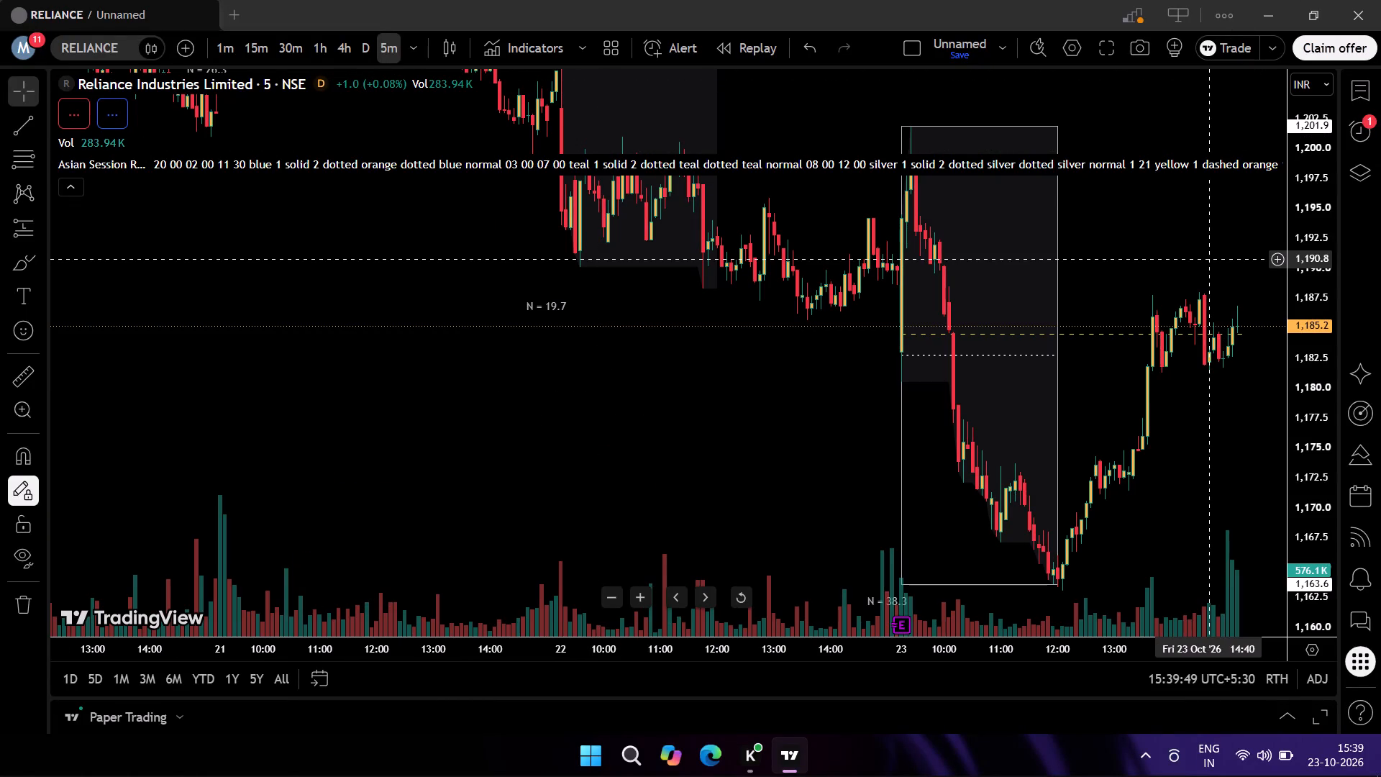
# Examine the Reliance 5-minute price action around the 23 October session box and its projected levels.
pyautogui.moveTo(1208, 259); pyautogui.dragTo(903, 382)
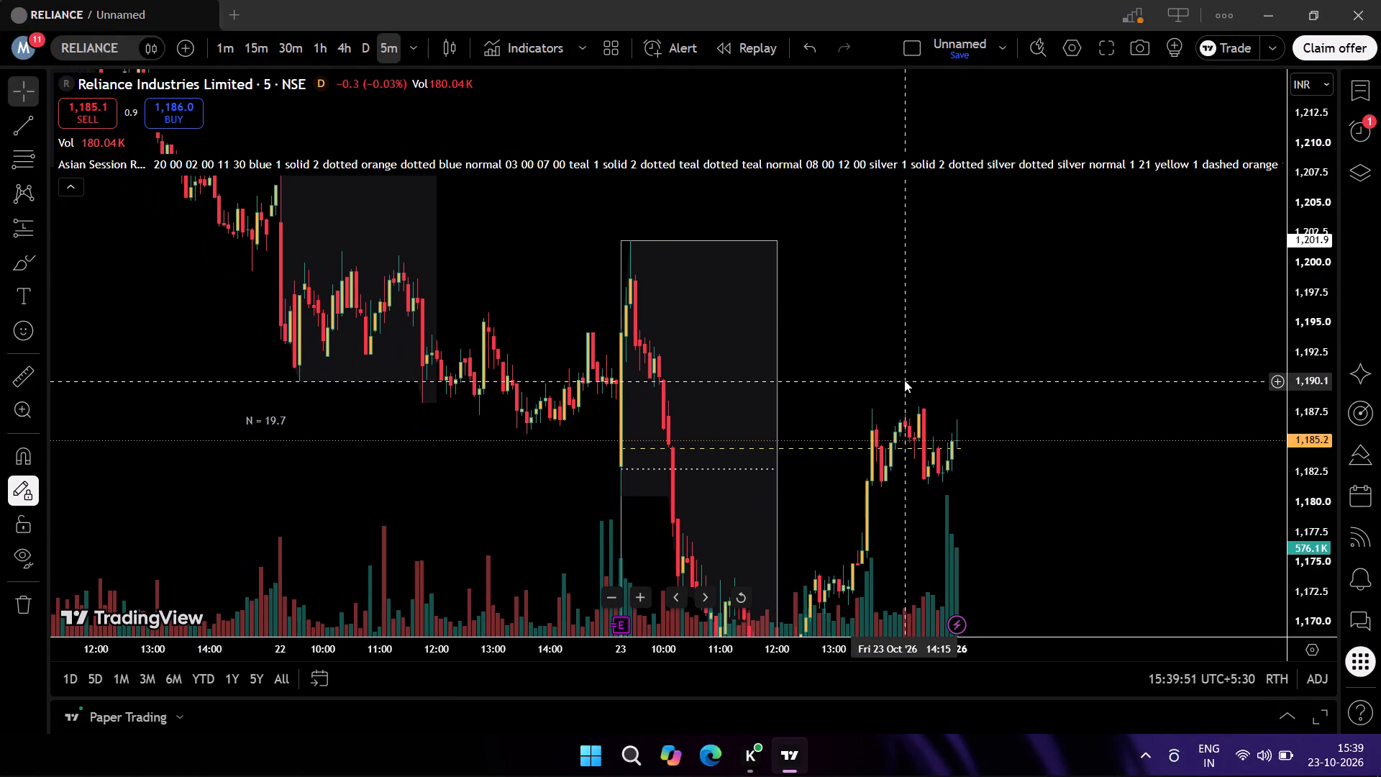
pyautogui.scroll(-4, 1319, 326)
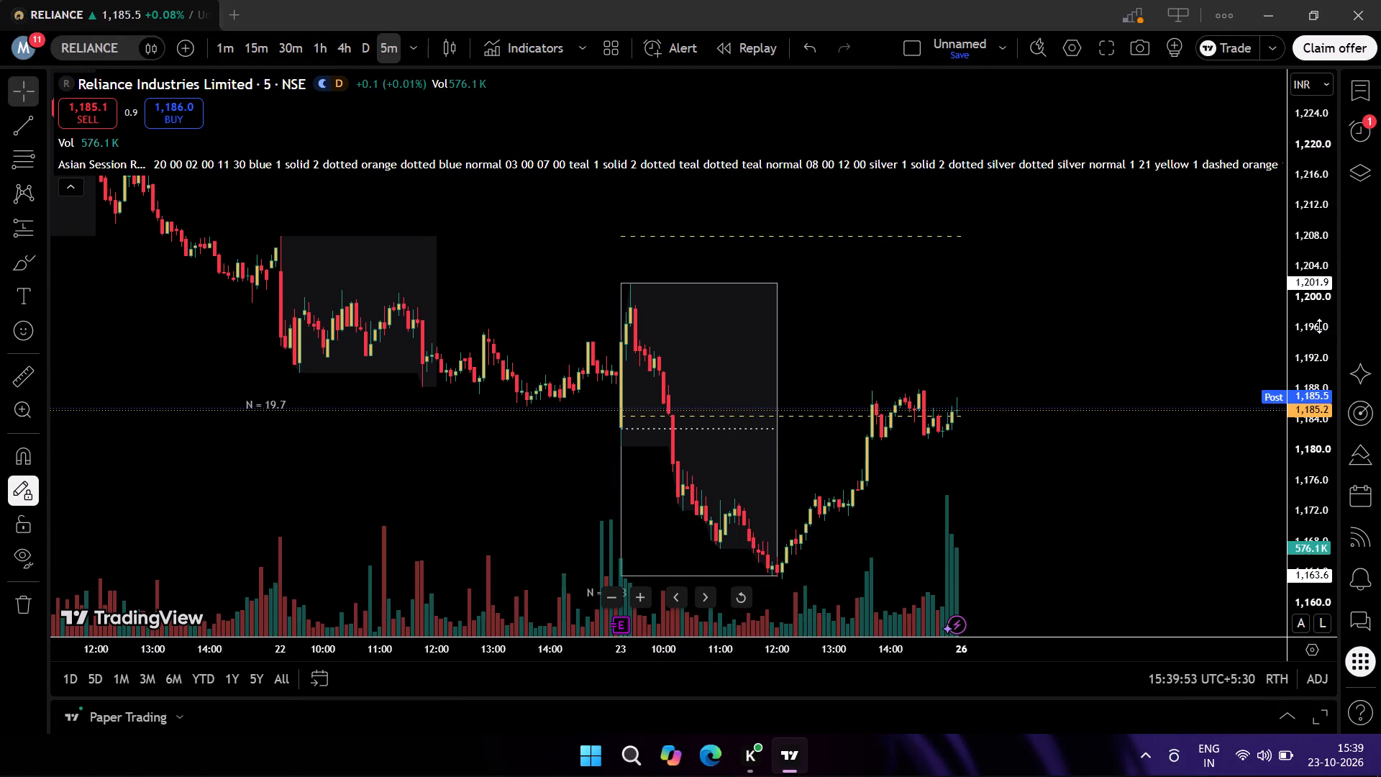
pyautogui.scroll(-6, 1319, 326)
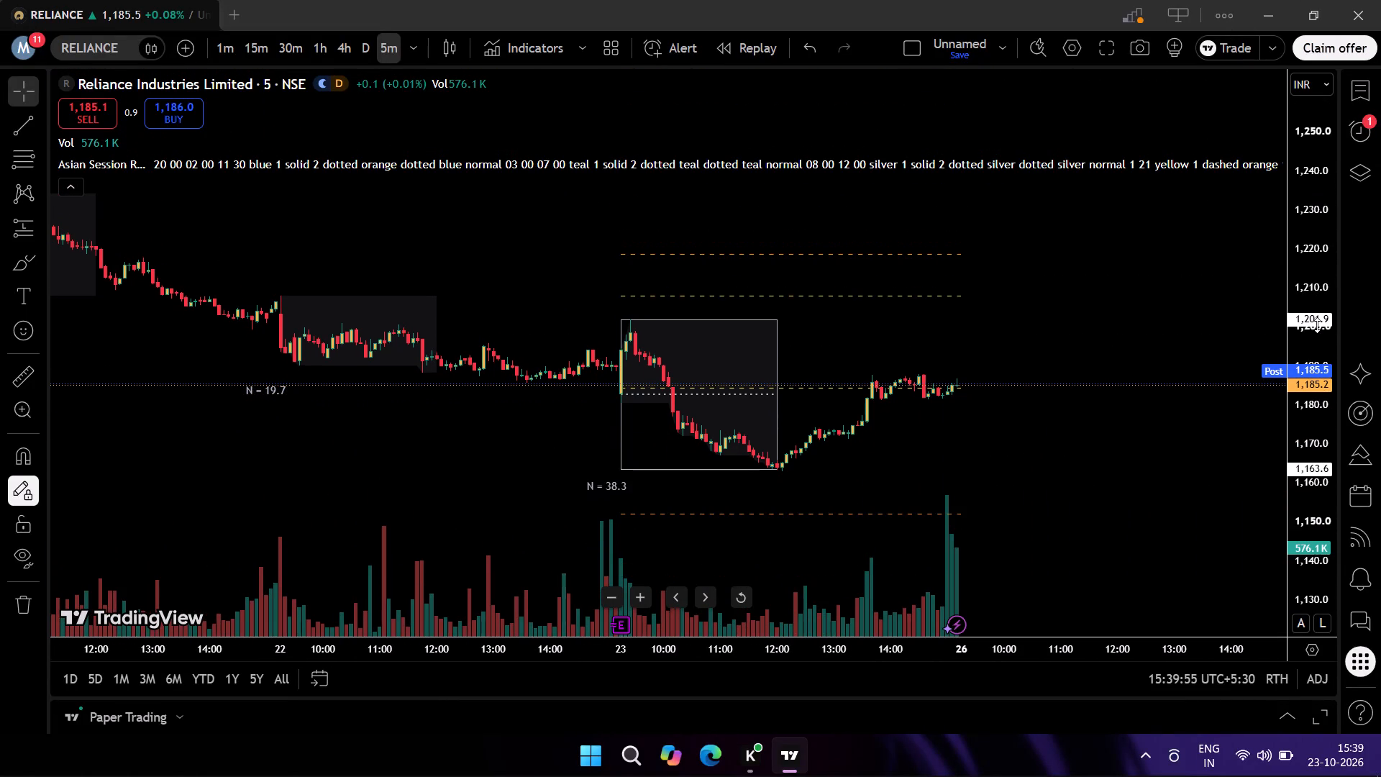
pyautogui.moveTo(1248, 359); pyautogui.dragTo(1021, 383)
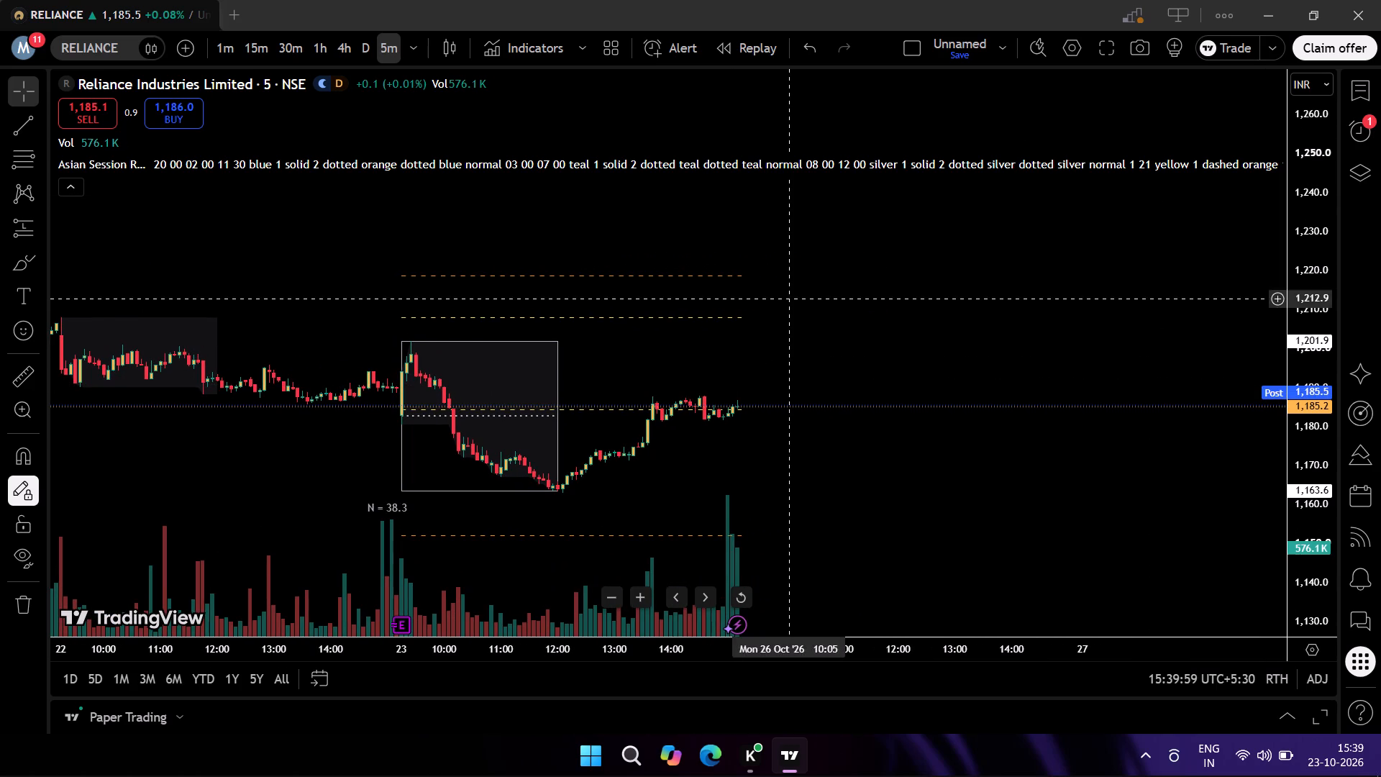
# Switch the chart symbol to XAUUSD, the OANDA gold commodity CFD.
pyautogui.click(111, 54)
pyautogui.press('BackSpace')
pyautogui.press('BackSpace')
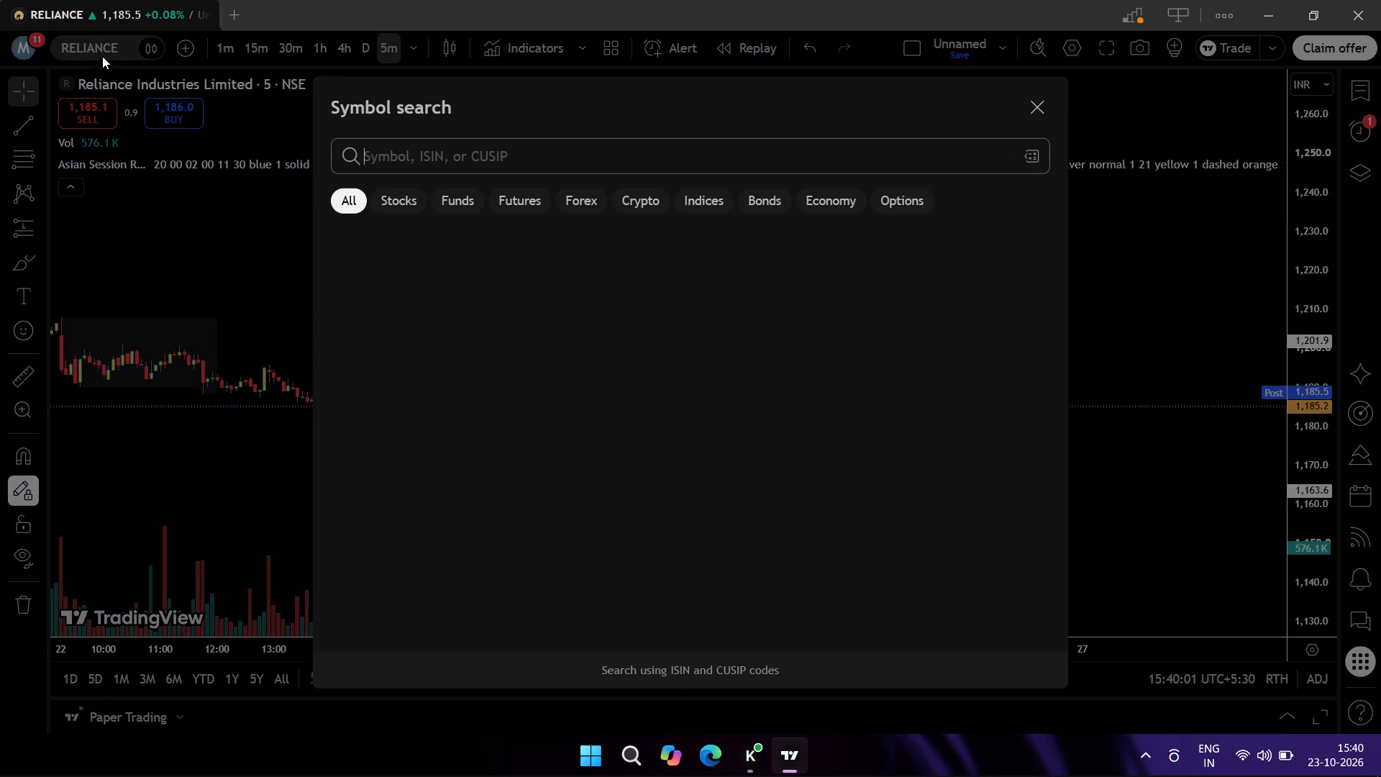
pyautogui.press('BackSpace')
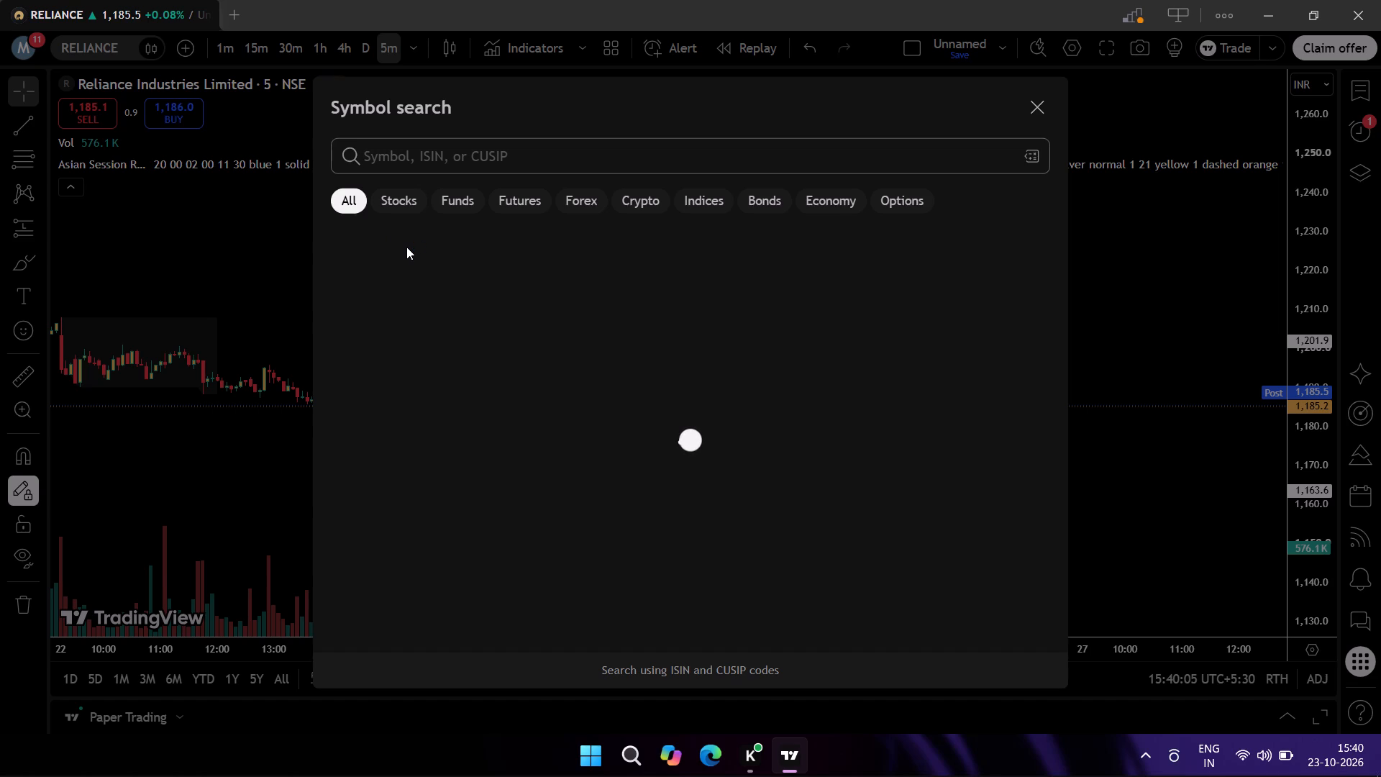
pyautogui.click(411, 195)
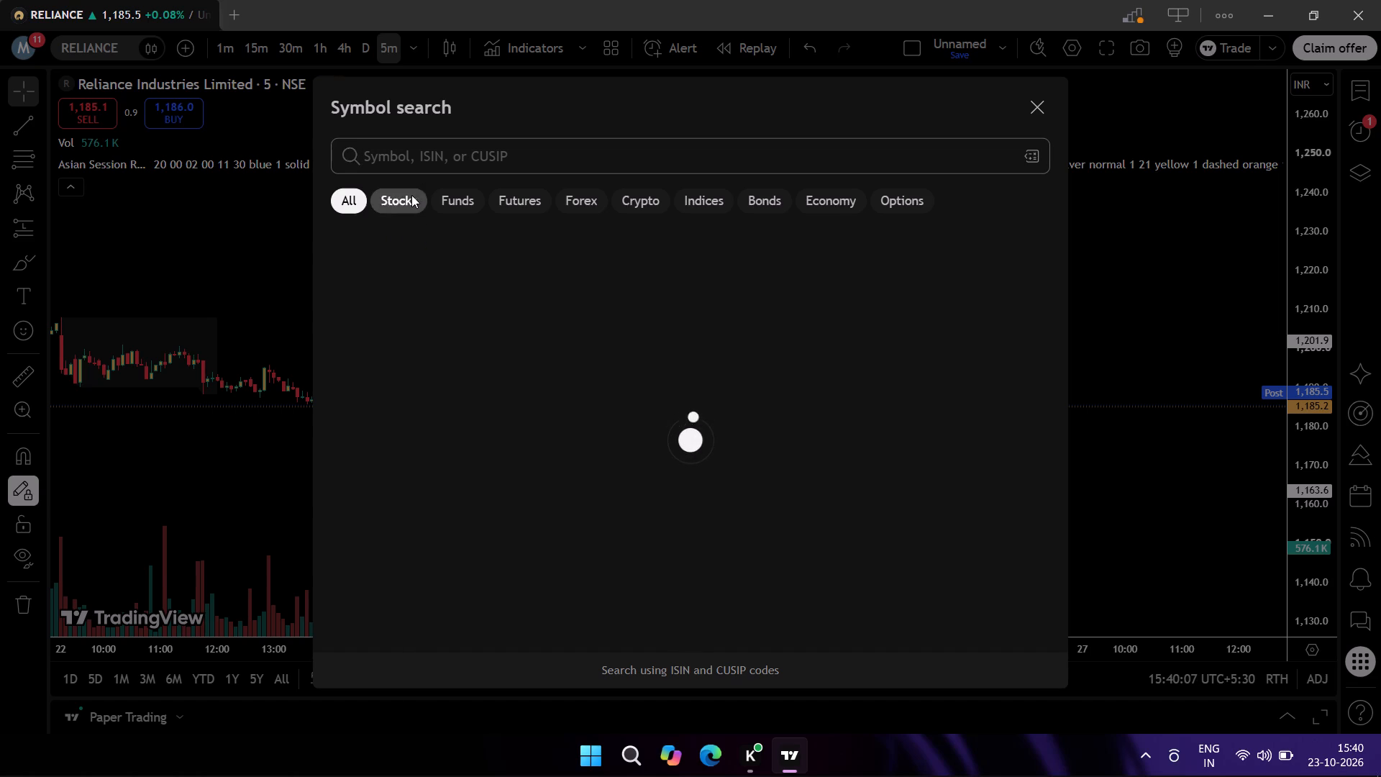
pyautogui.click(357, 201)
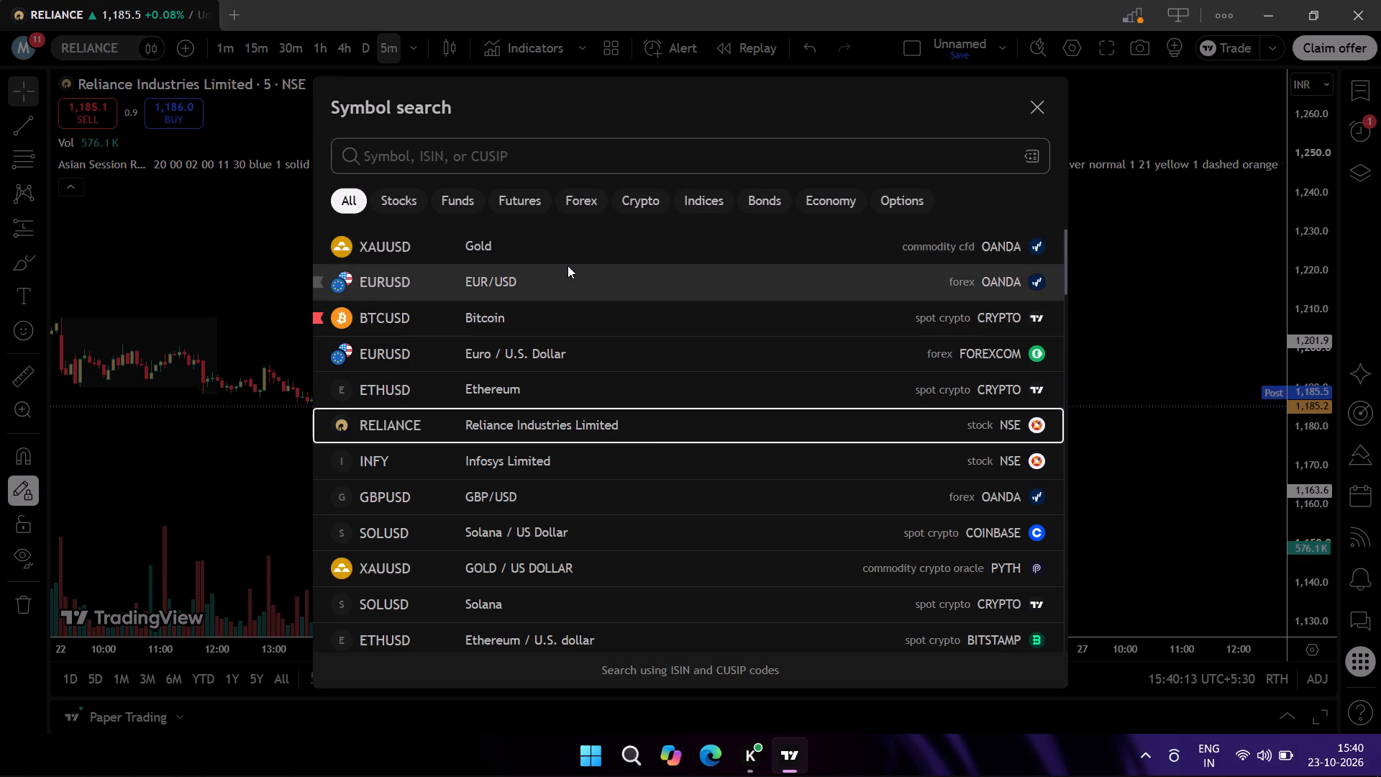
pyautogui.click(566, 251)
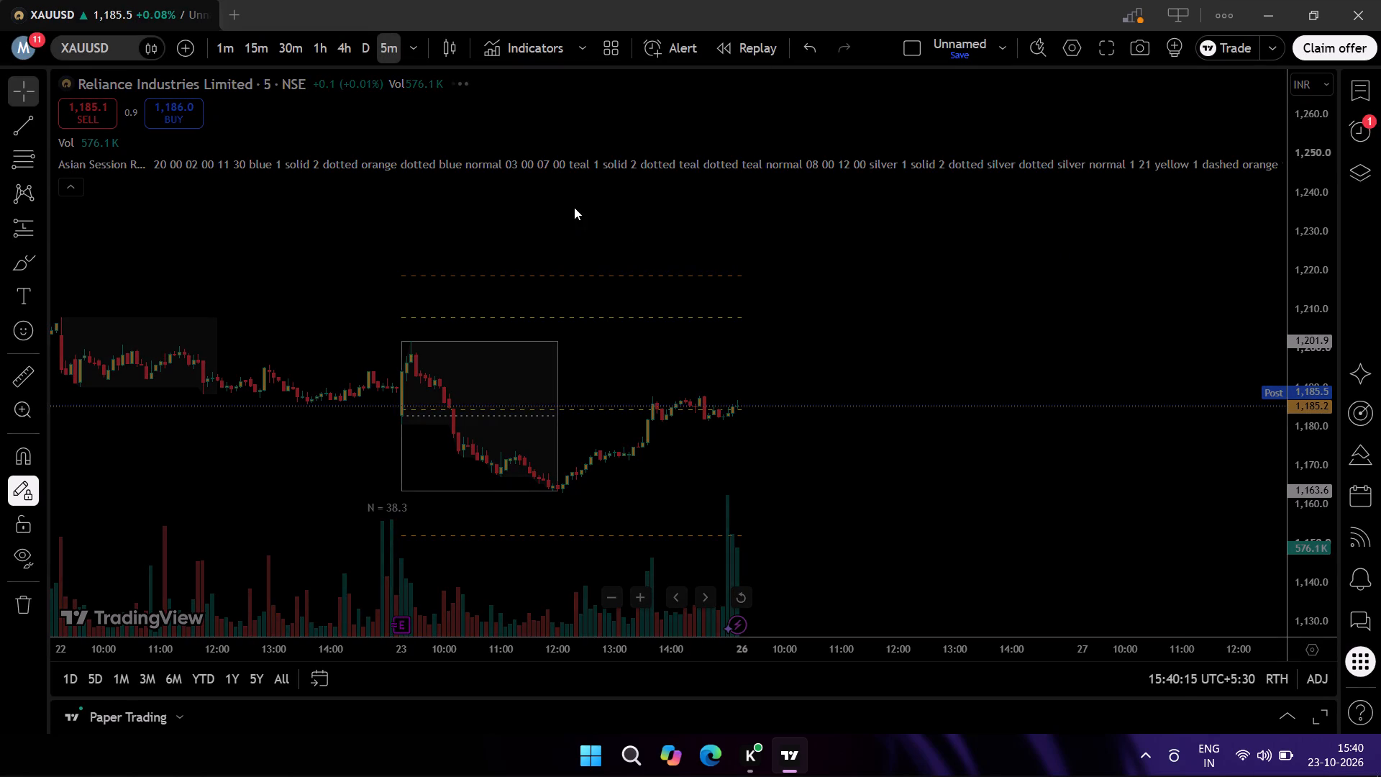
# Switch the chart symbol to EURUSD from the OANDA forex feed.
pyautogui.click(122, 32)
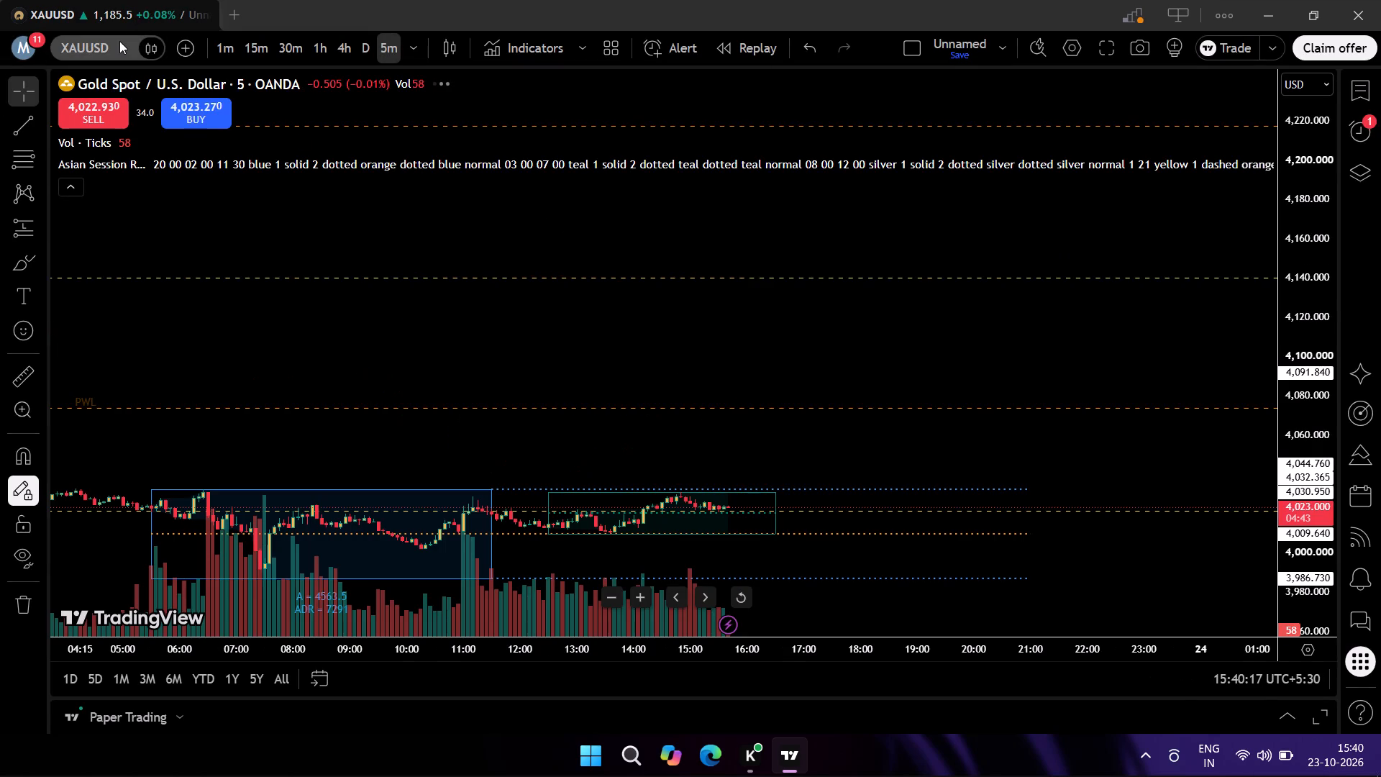
pyautogui.click(119, 42)
pyautogui.press('BackSpace')
pyautogui.press('BackSpace')
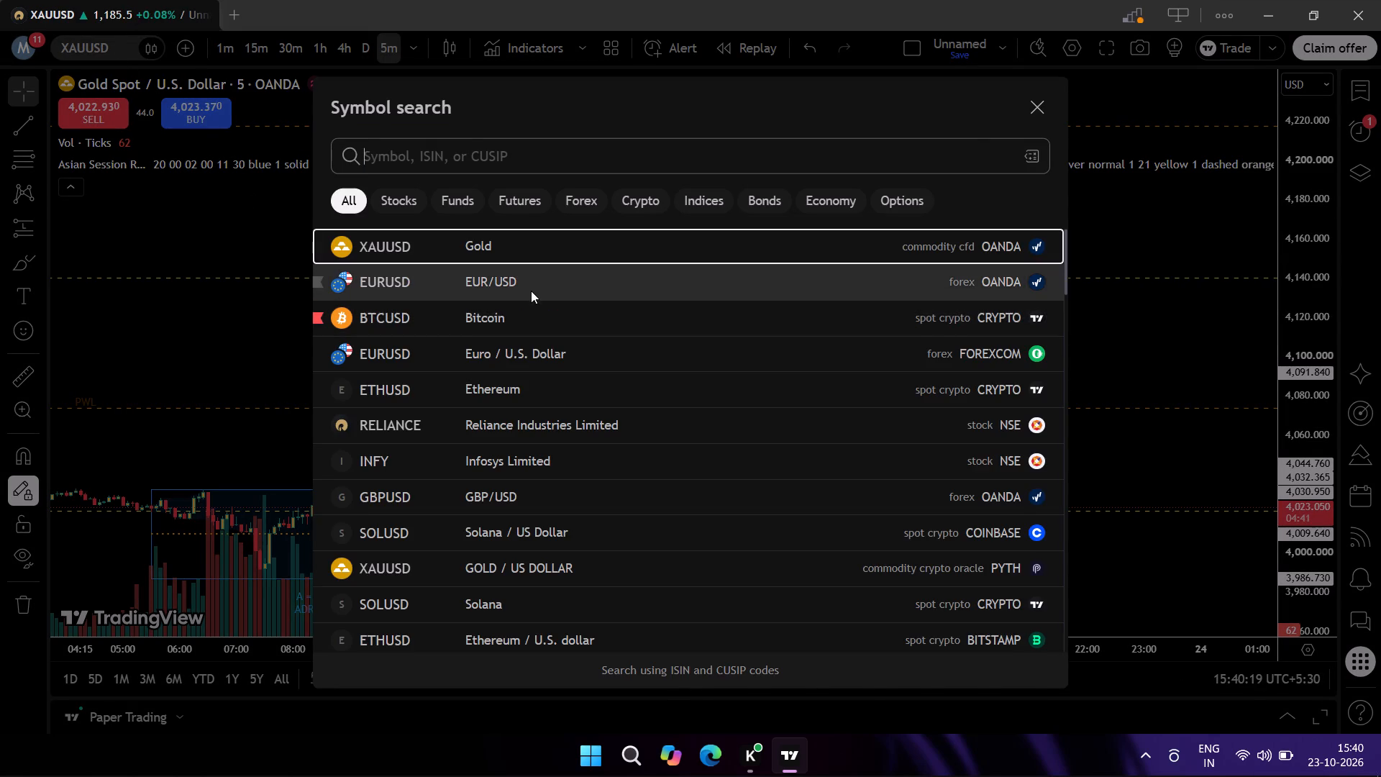
pyautogui.click(528, 279)
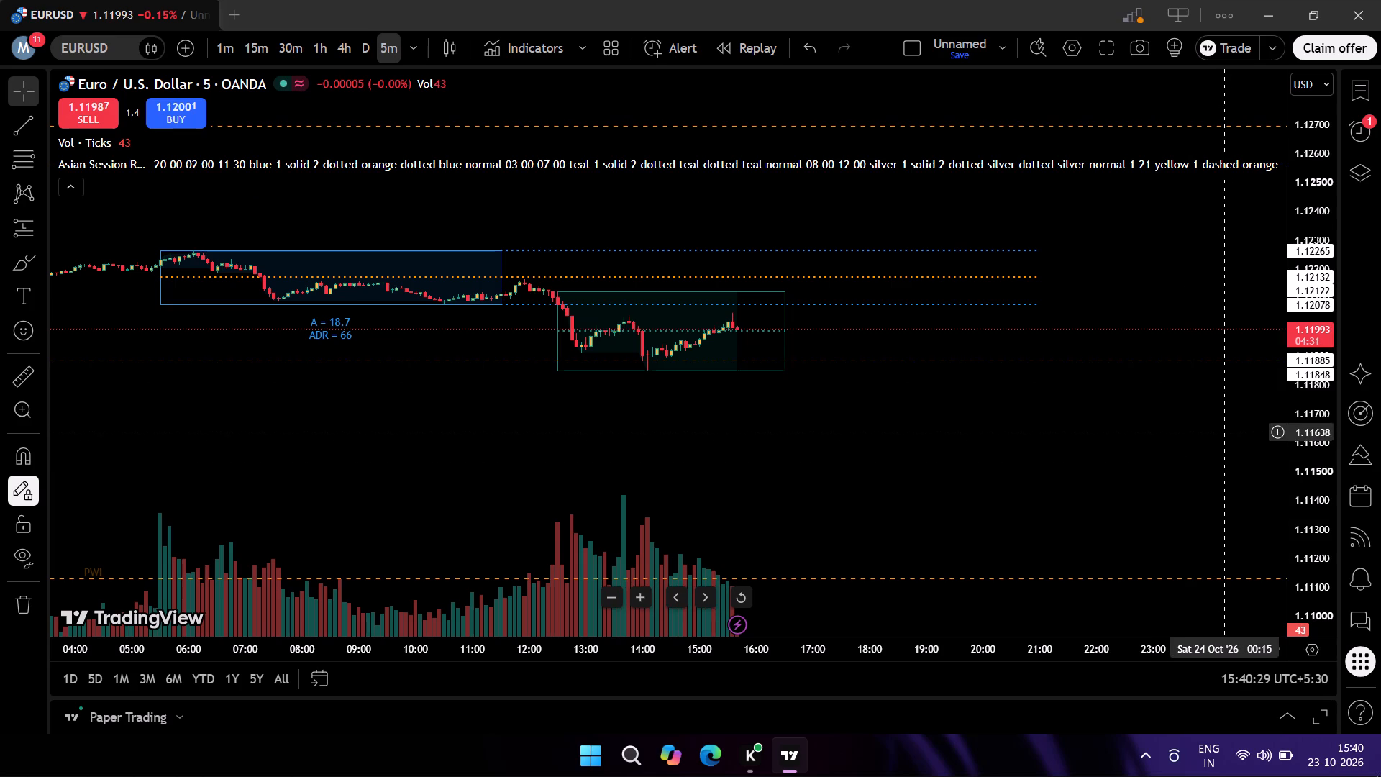
# Examine the EURUSD 5-minute price action inside the blue and teal session boxes of 23 October.
pyautogui.scroll(10, 1320, 401)
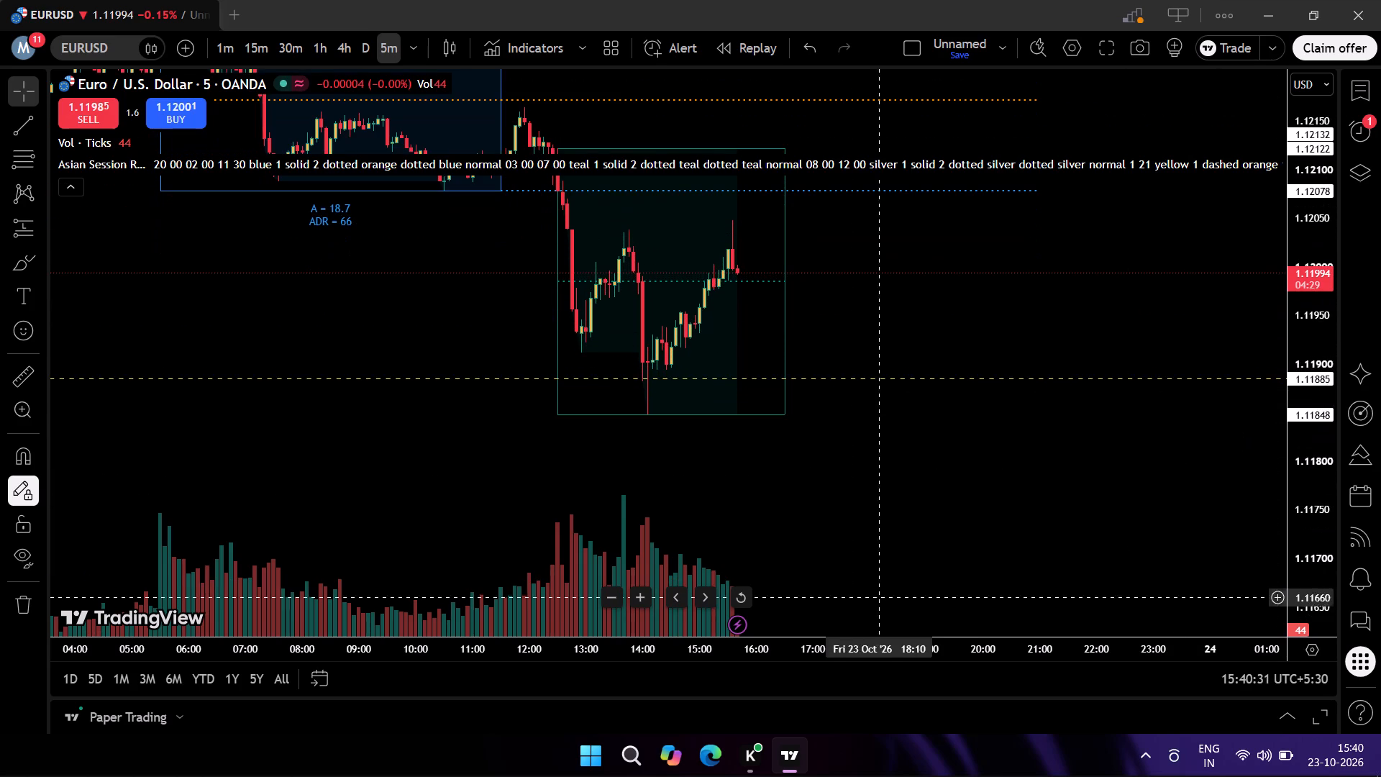
pyautogui.moveTo(947, 368); pyautogui.dragTo(1016, 678)
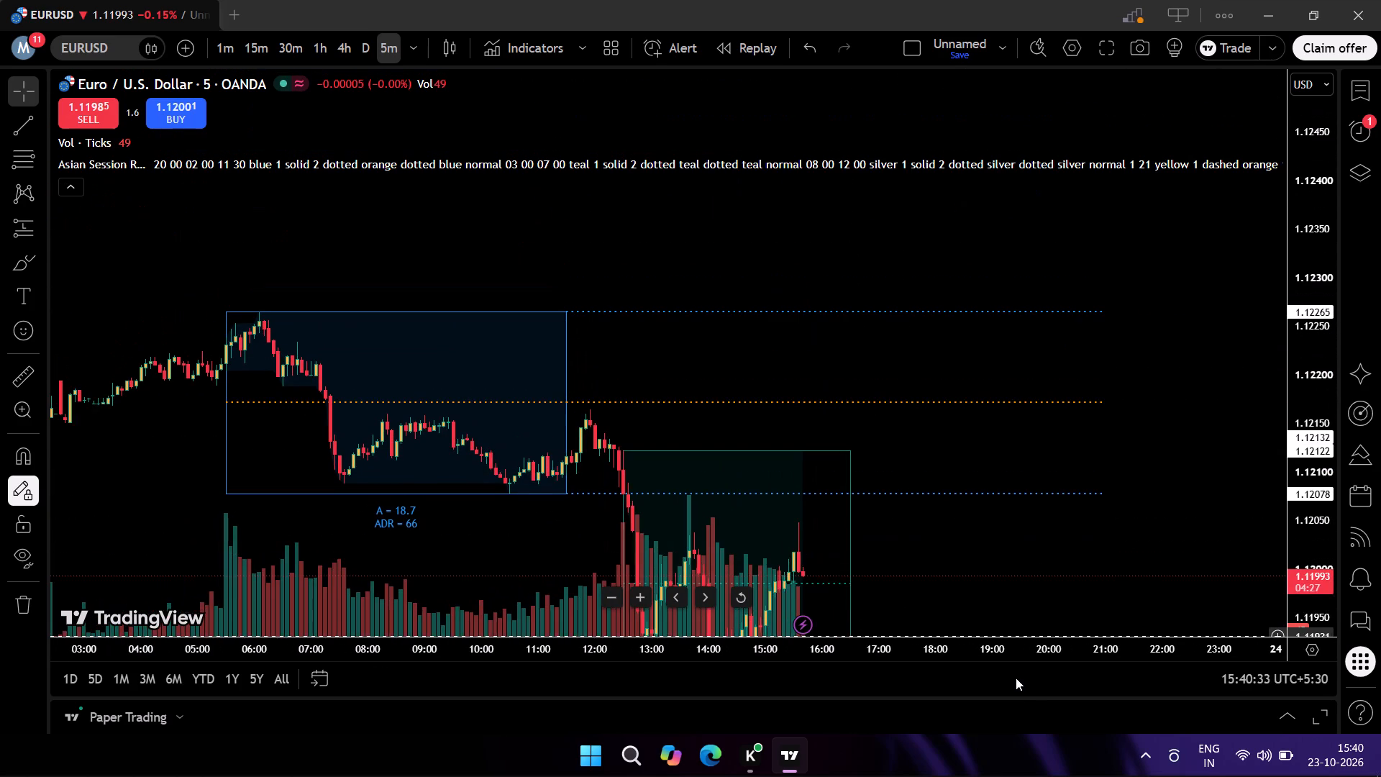
pyautogui.moveTo(1016, 678); pyautogui.dragTo(1009, 673)
pyautogui.scroll(2, 673, 322)
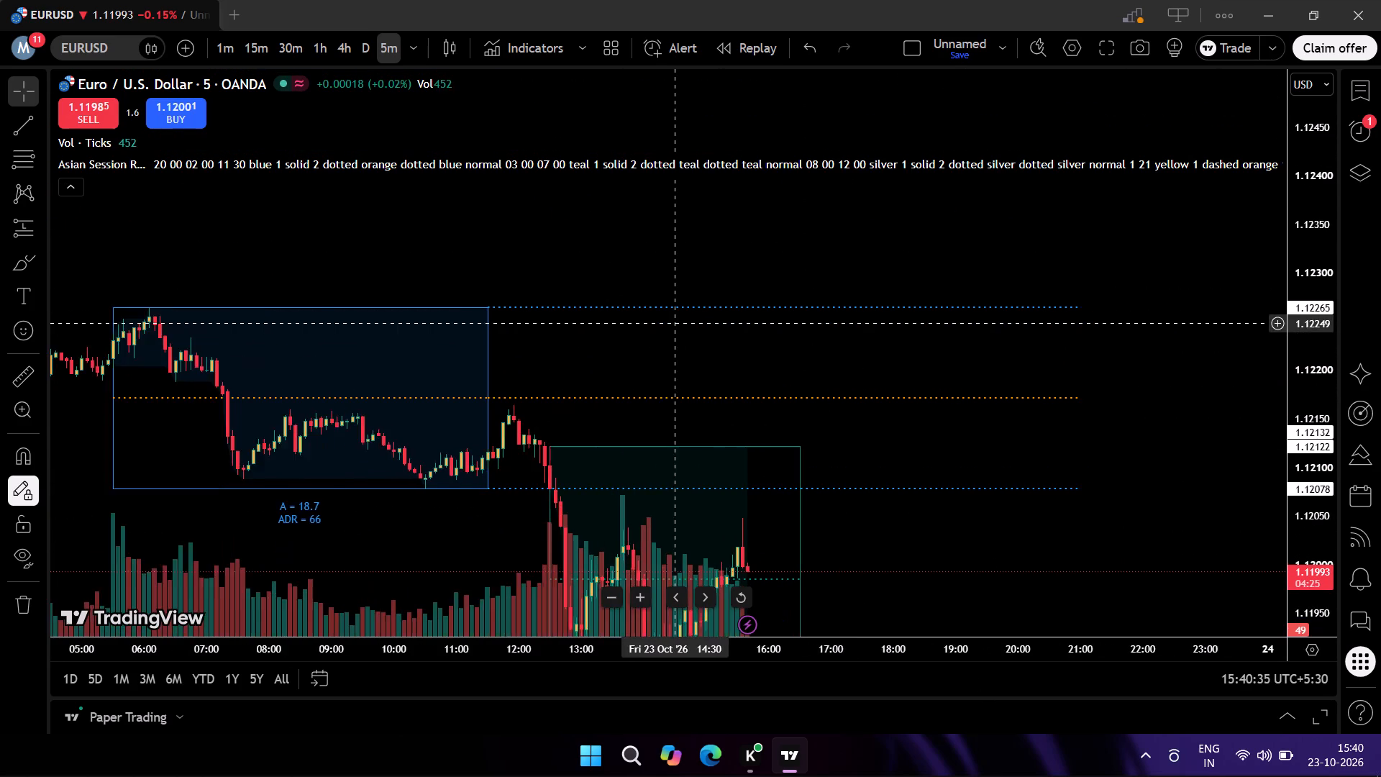
pyautogui.scroll(2, 673, 322)
pyautogui.moveTo(733, 447); pyautogui.dragTo(847, 272)
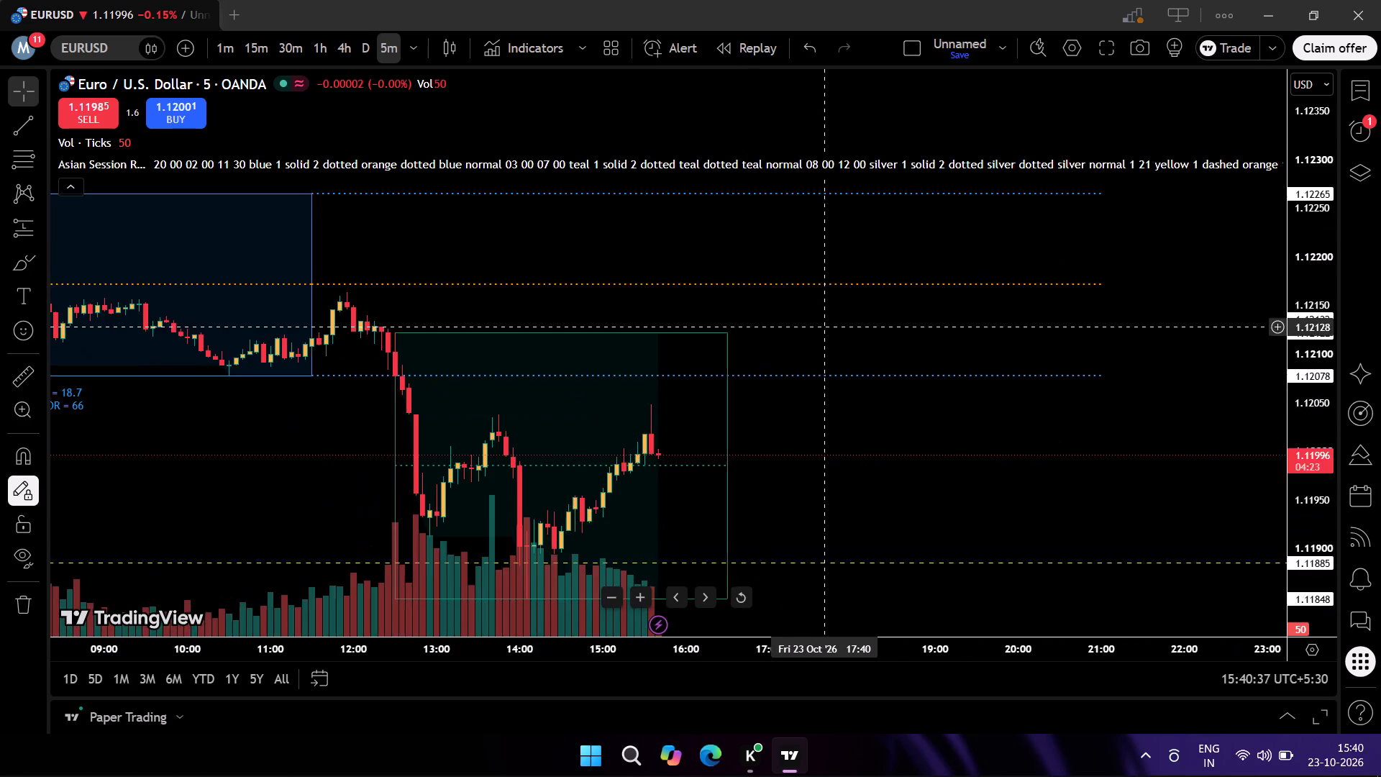
pyautogui.moveTo(847, 272); pyautogui.dragTo(840, 276)
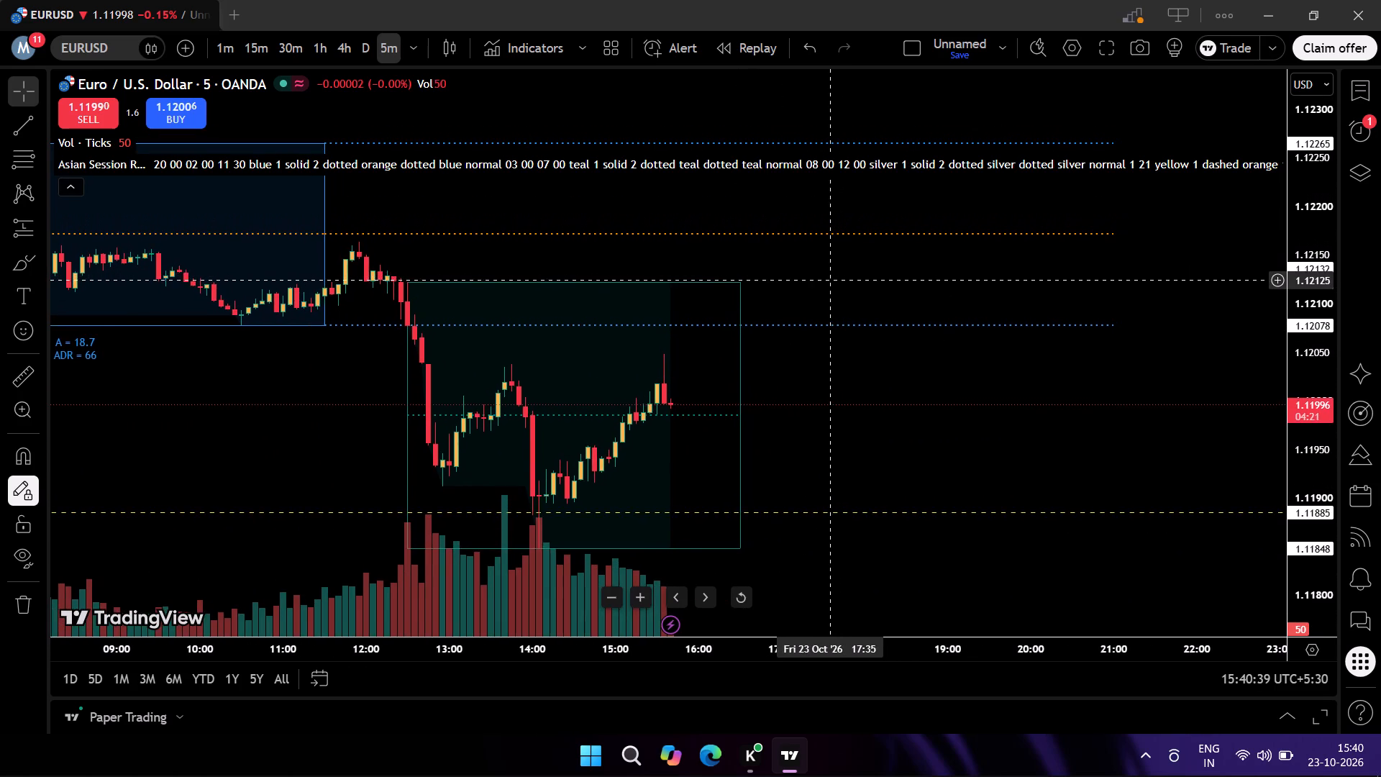
pyautogui.scroll(-2, 831, 279)
# Set EURUSD to the 4-hour timeframe and examine the price trend from September through October.
pyautogui.click(356, 45)
pyautogui.click(349, 49)
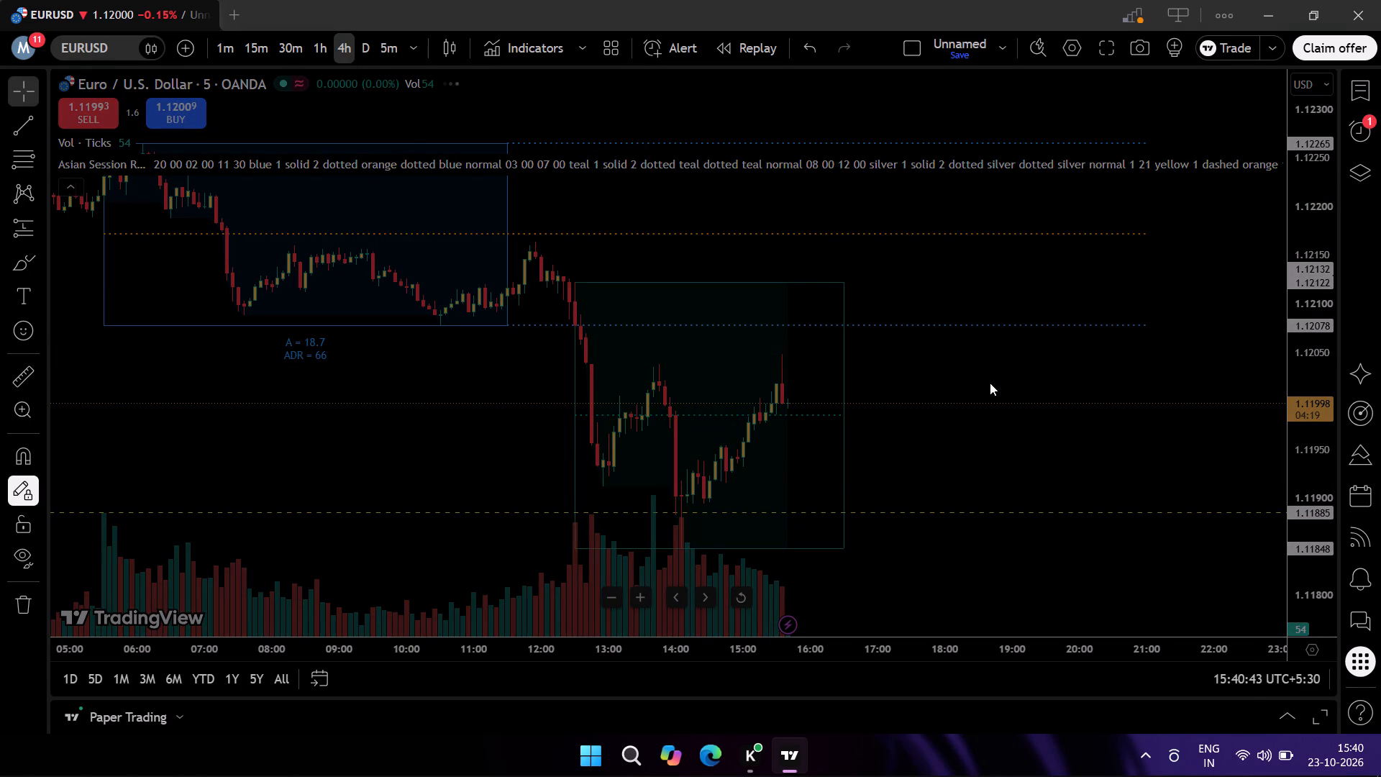
pyautogui.scroll(-4, 1094, 356)
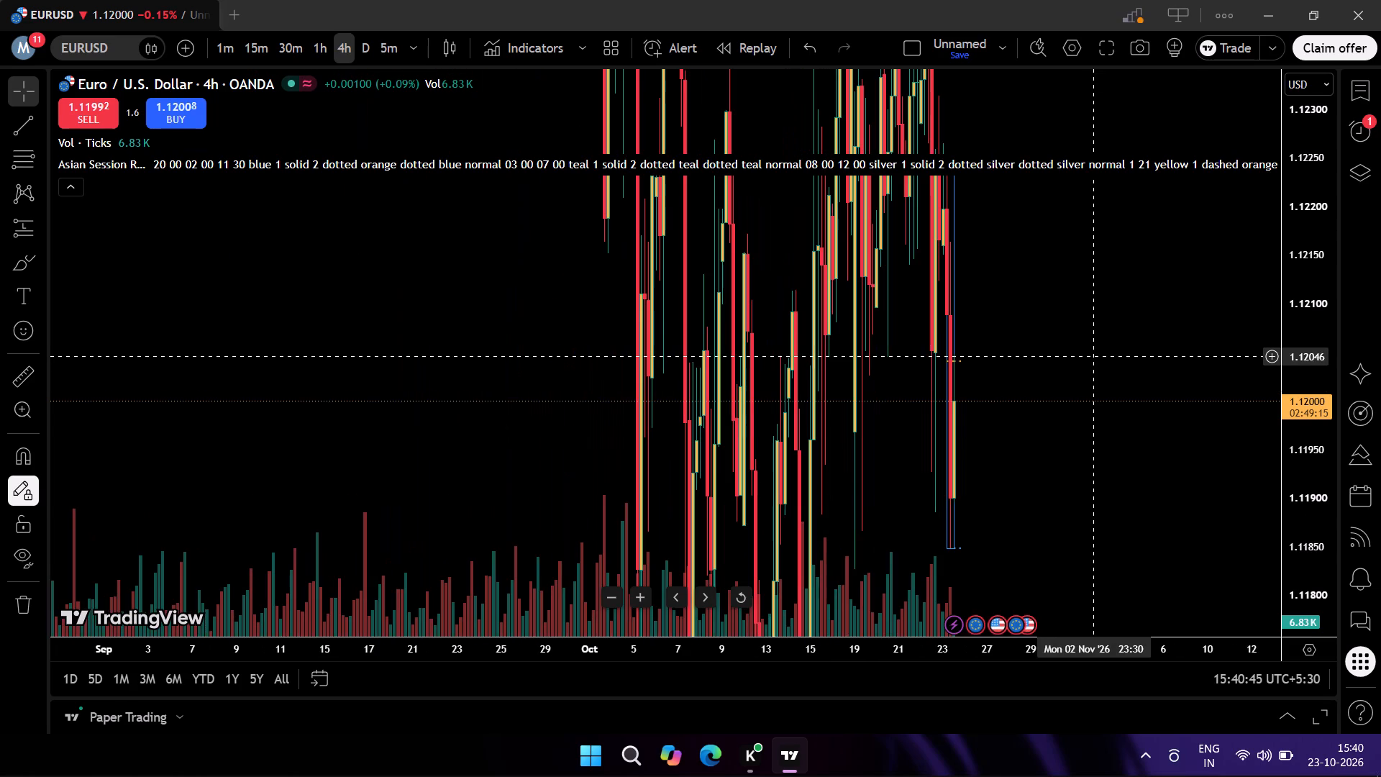
pyautogui.scroll(-12, 1291, 322)
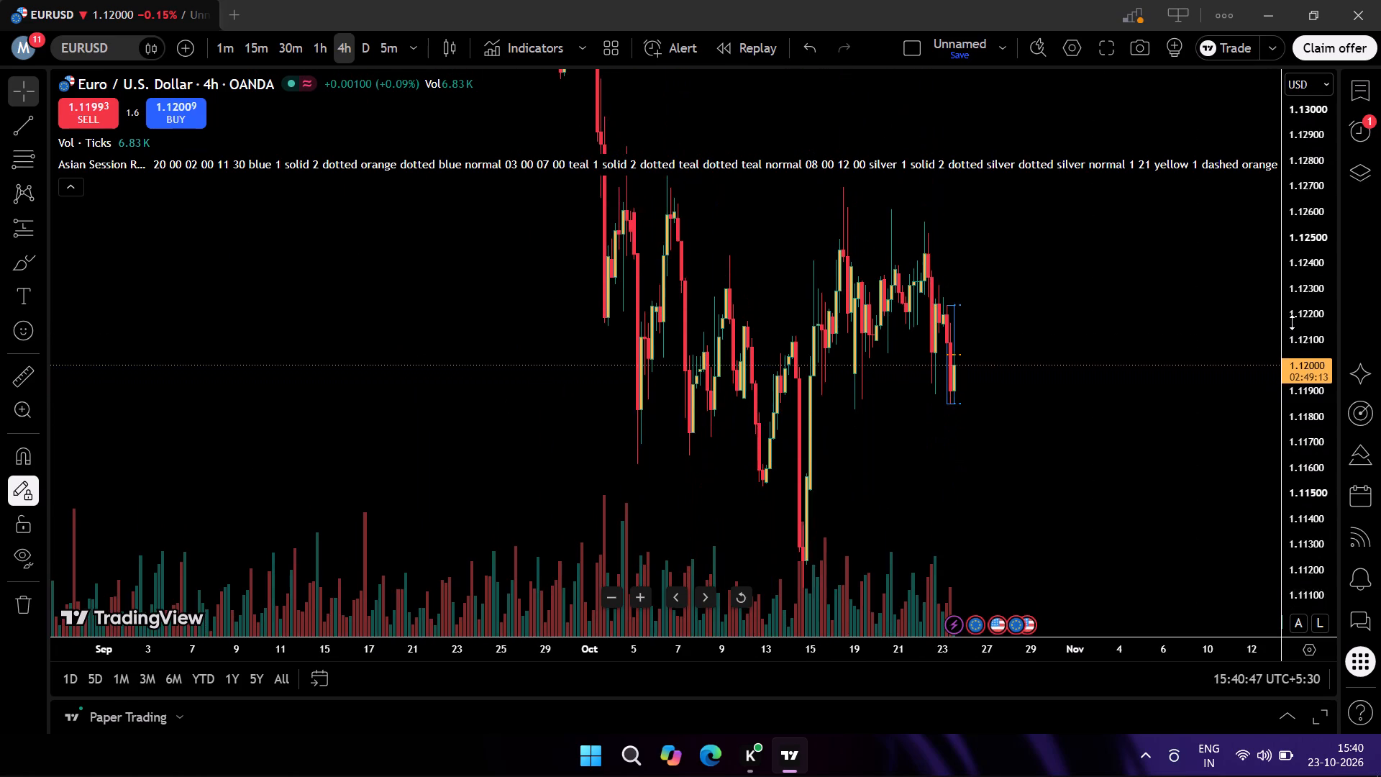
pyautogui.scroll(-15, 1292, 322)
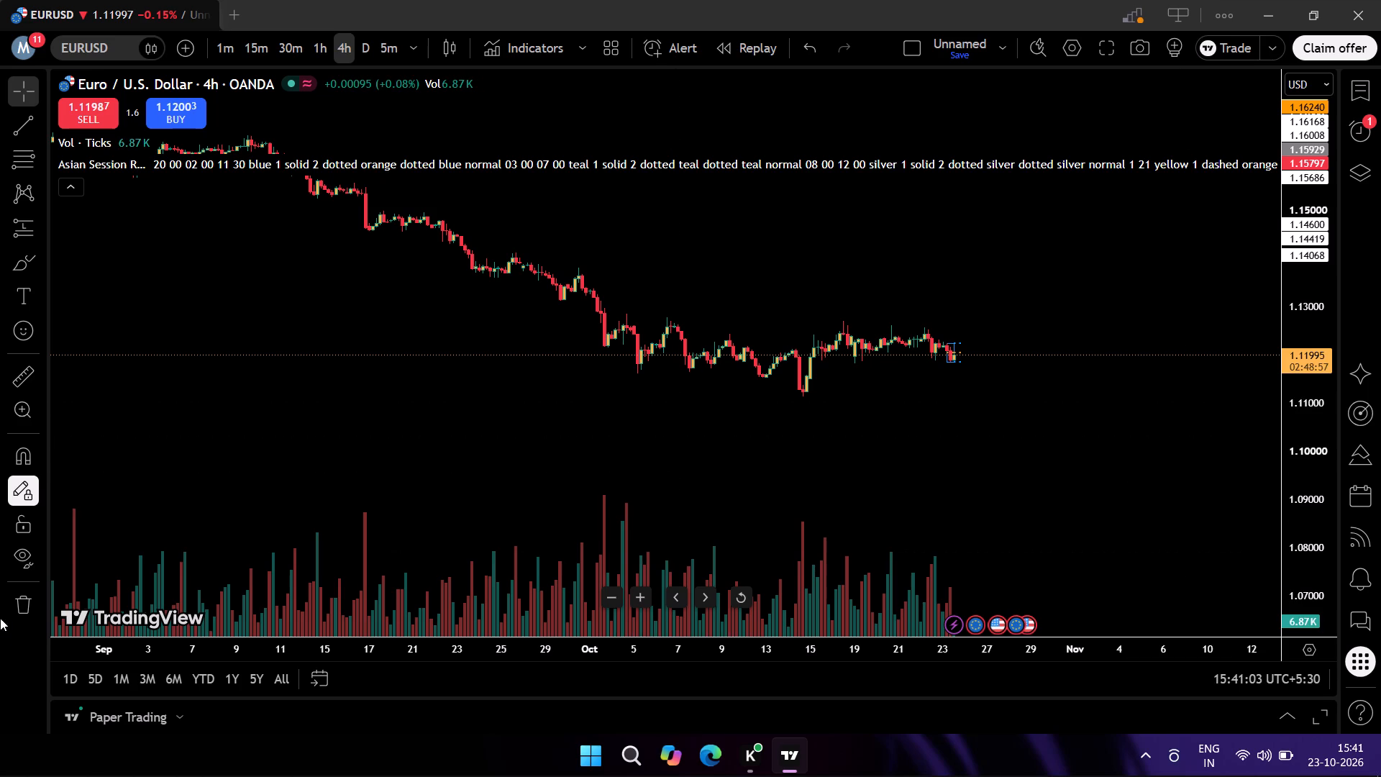
pyautogui.moveTo(208, 431); pyautogui.dragTo(439, 472)
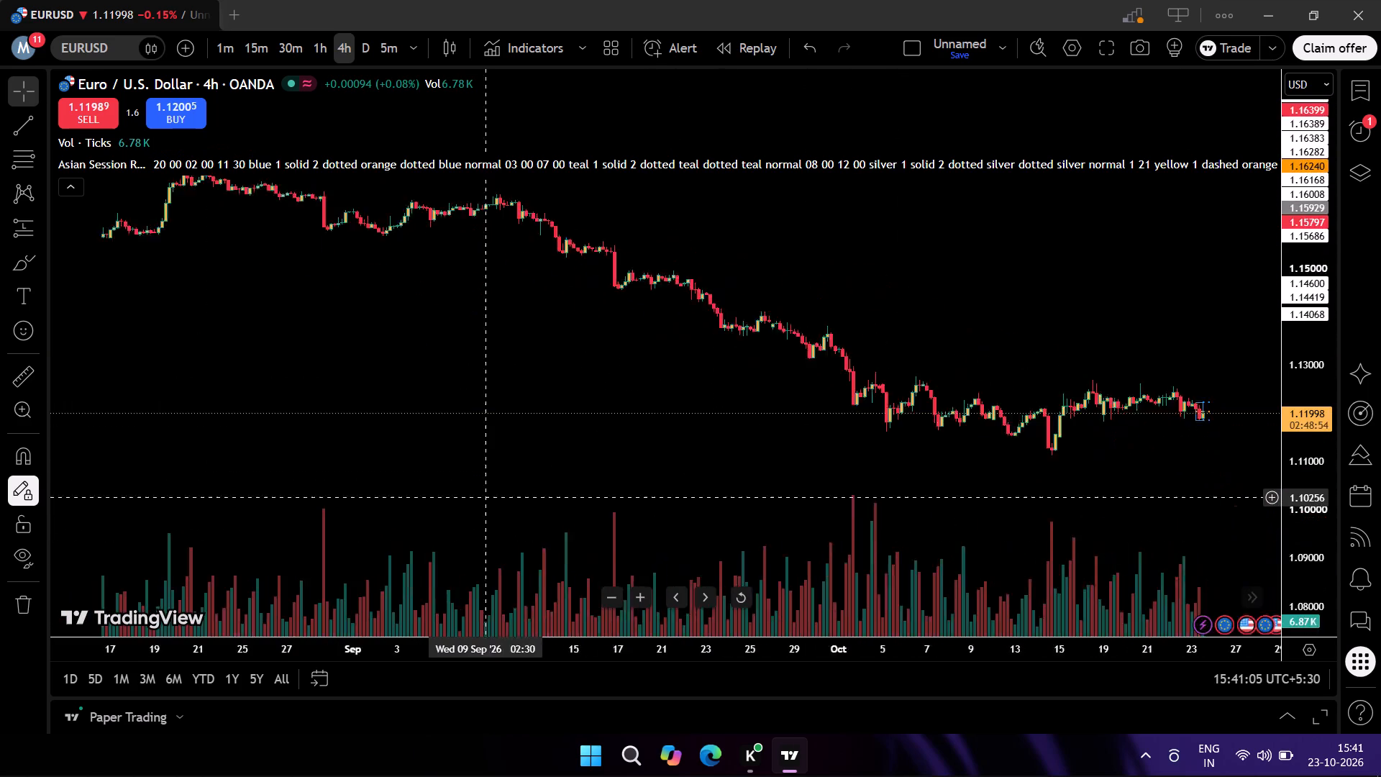
pyautogui.moveTo(439, 472); pyautogui.dragTo(199, 359)
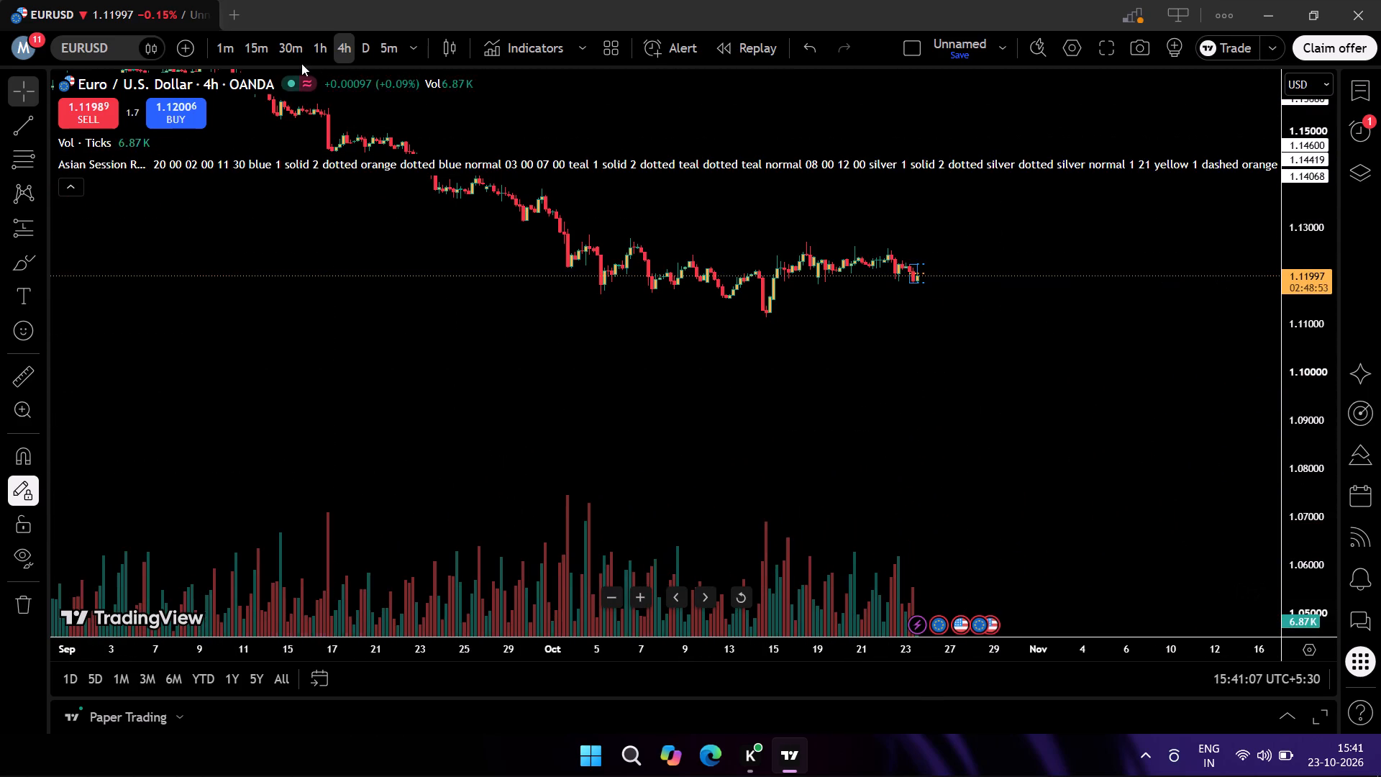
# Set EURUSD to the 15-minute timeframe and examine recent candles against the session boxes and dashed levels.
pyautogui.click(250, 40)
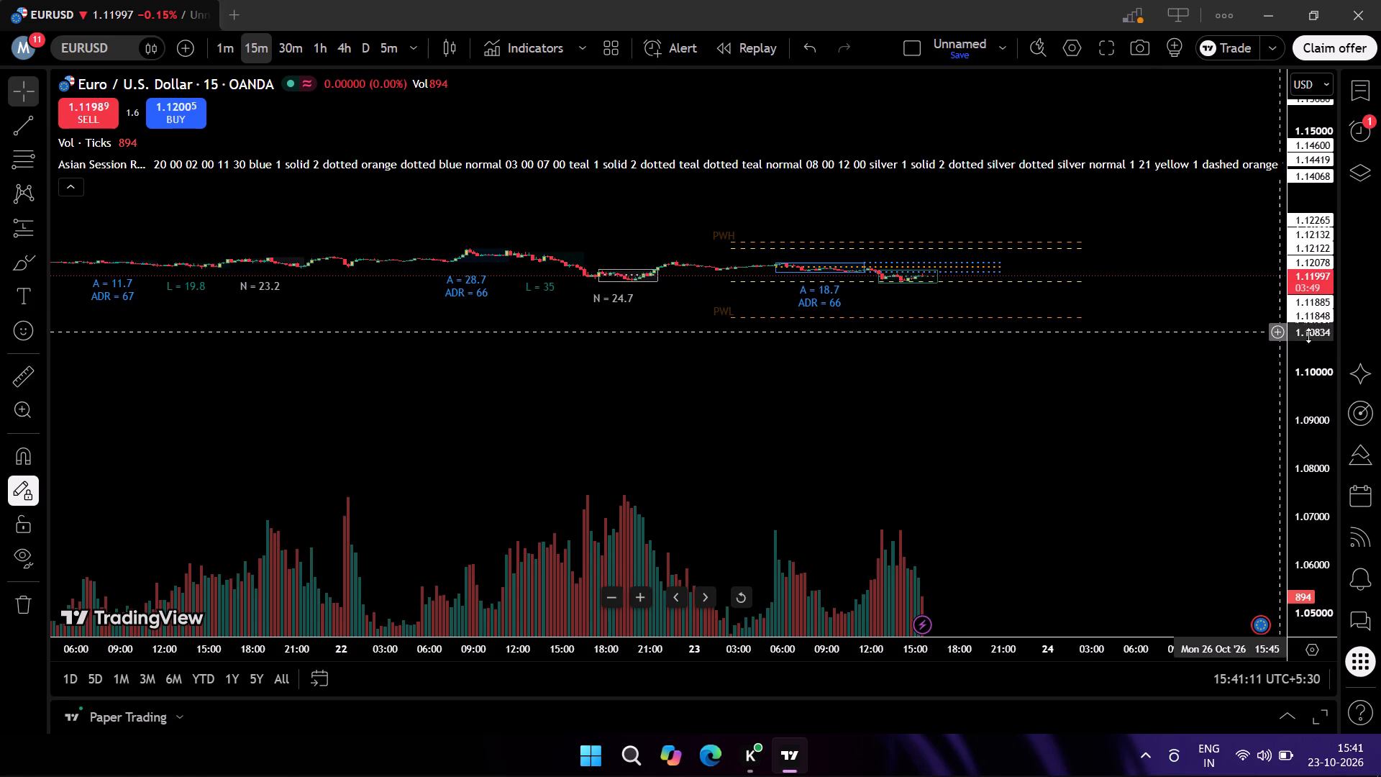
pyautogui.scroll(14, 1315, 335)
pyautogui.moveTo(856, 310); pyautogui.dragTo(858, 672)
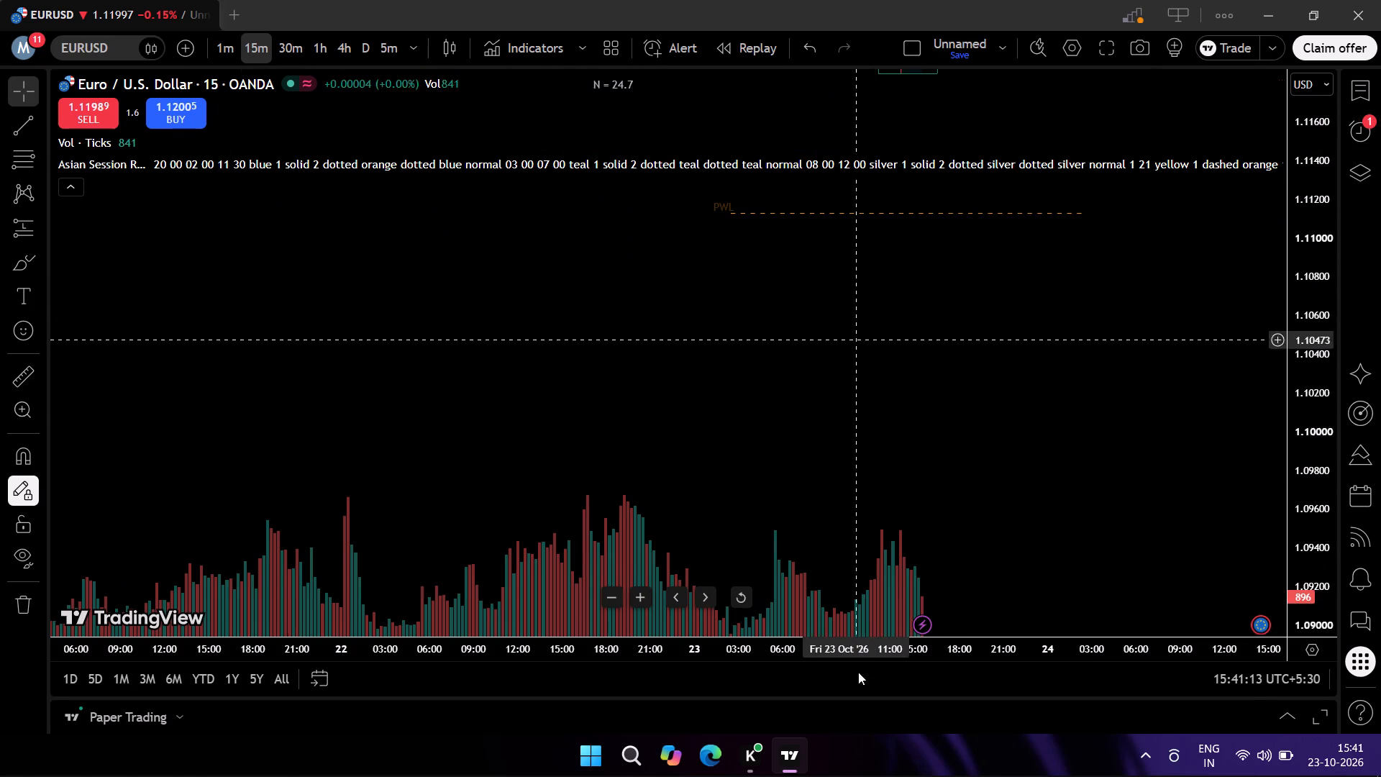
pyautogui.moveTo(858, 672); pyautogui.dragTo(858, 756)
pyautogui.scroll(3, 1324, 455)
pyautogui.moveTo(1131, 487); pyautogui.dragTo(999, 363)
pyautogui.scroll(3, 752, 414)
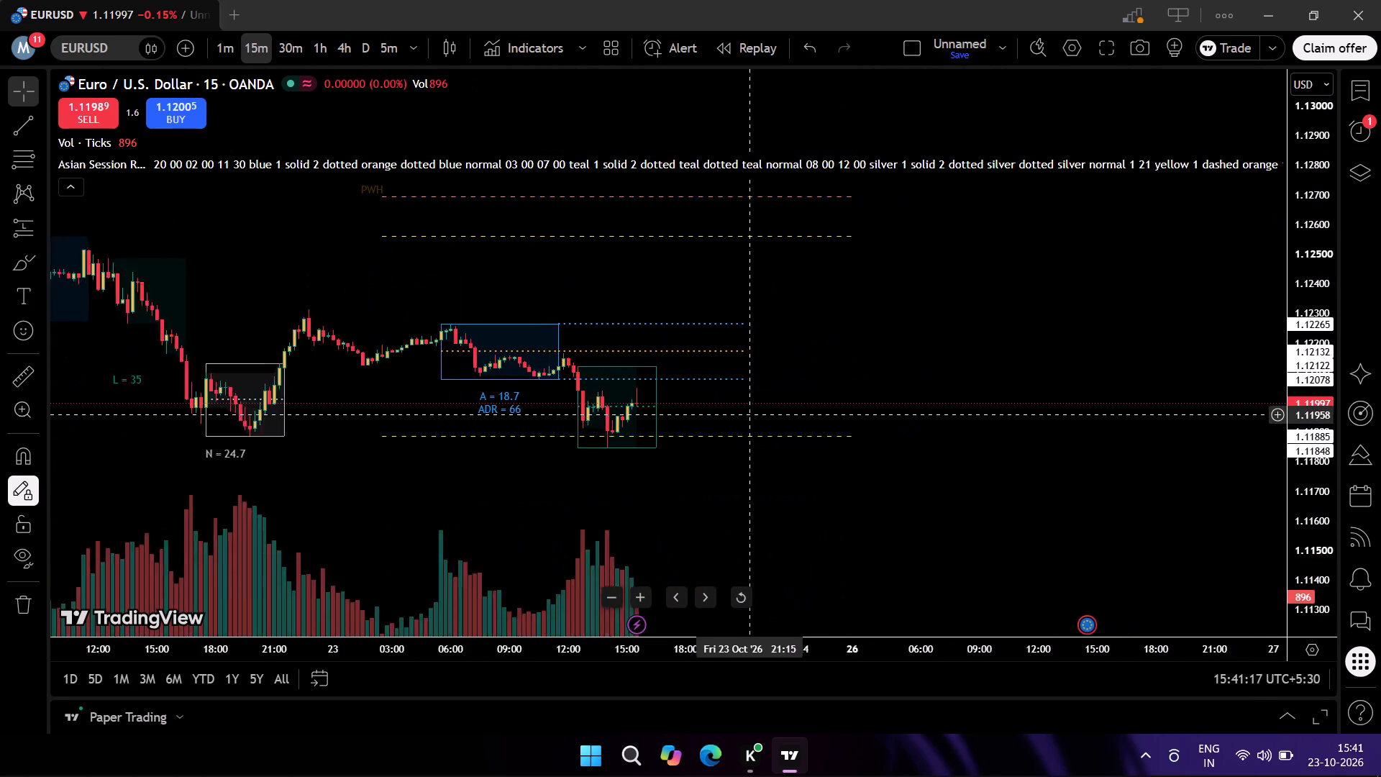
pyautogui.scroll(2, 752, 414)
pyautogui.moveTo(752, 384); pyautogui.dragTo(898, 399)
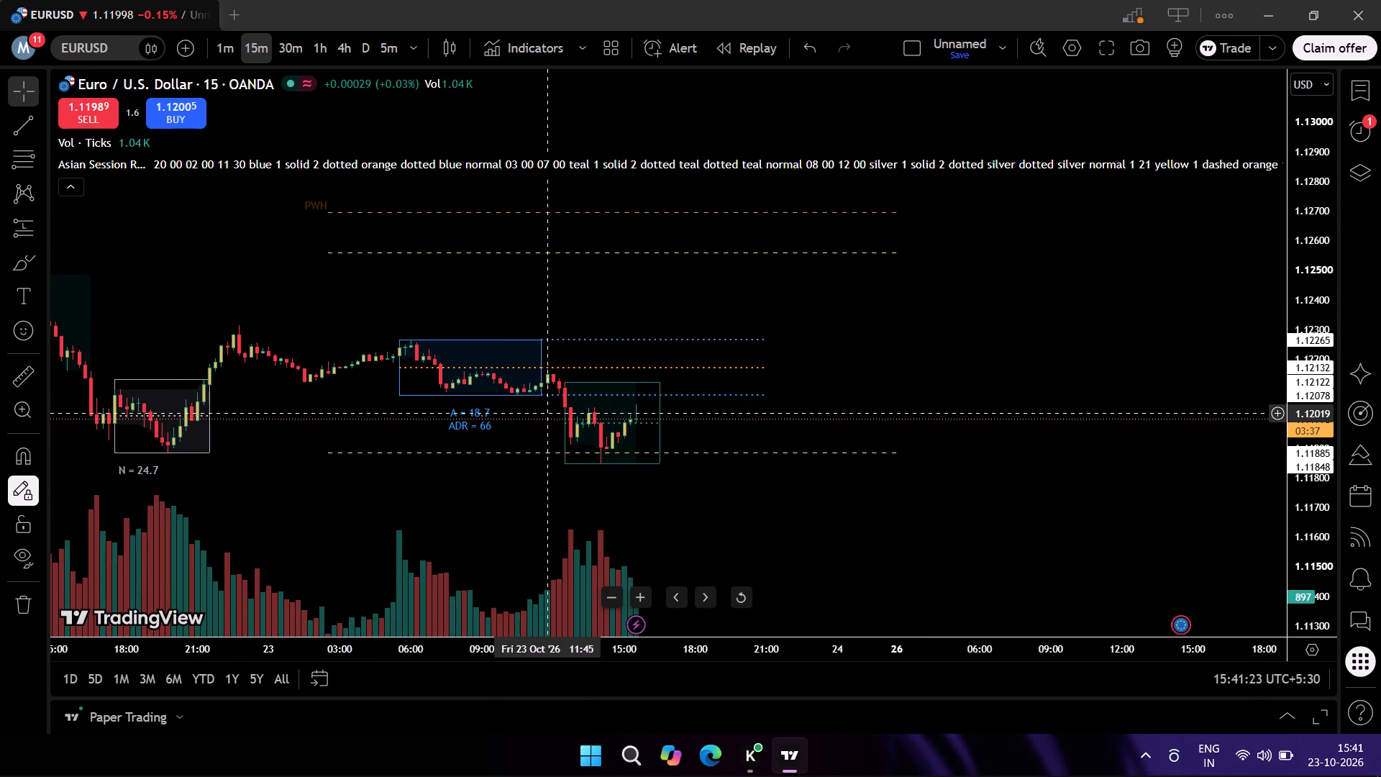
pyautogui.scroll(3, 547, 407)
pyautogui.scroll(-1, 575, 399)
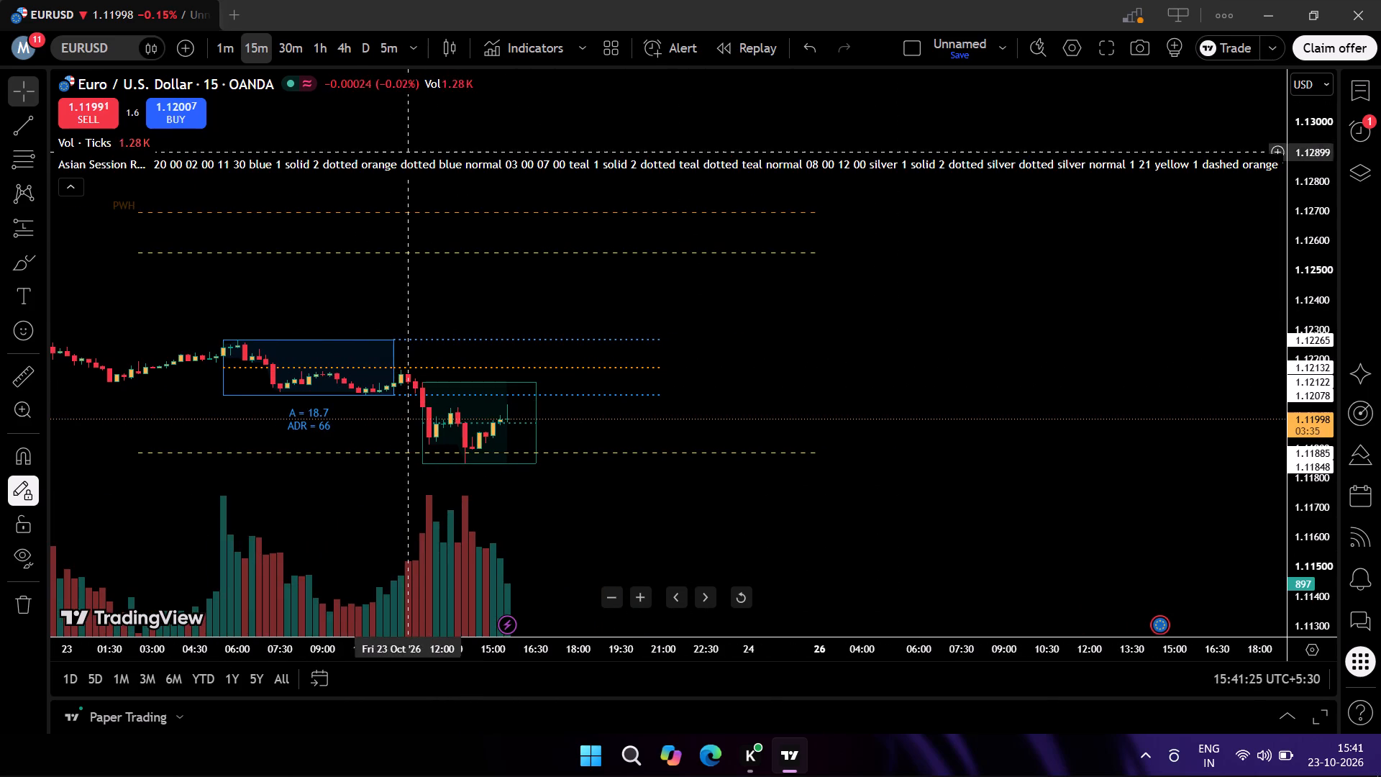
# Set the timeframe to 4 hours and switch the chart symbol to XAUUSD from OANDA.
pyautogui.click(350, 53)
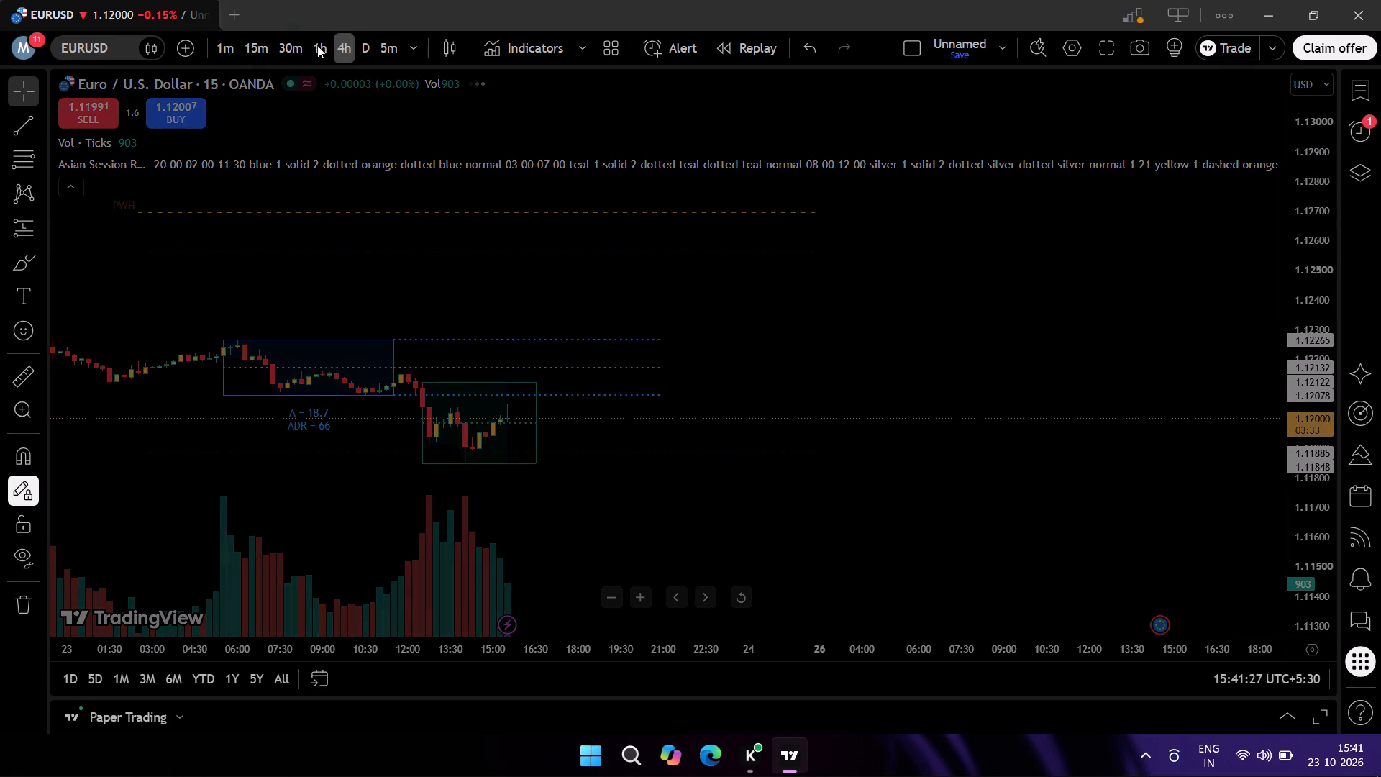
pyautogui.click(126, 50)
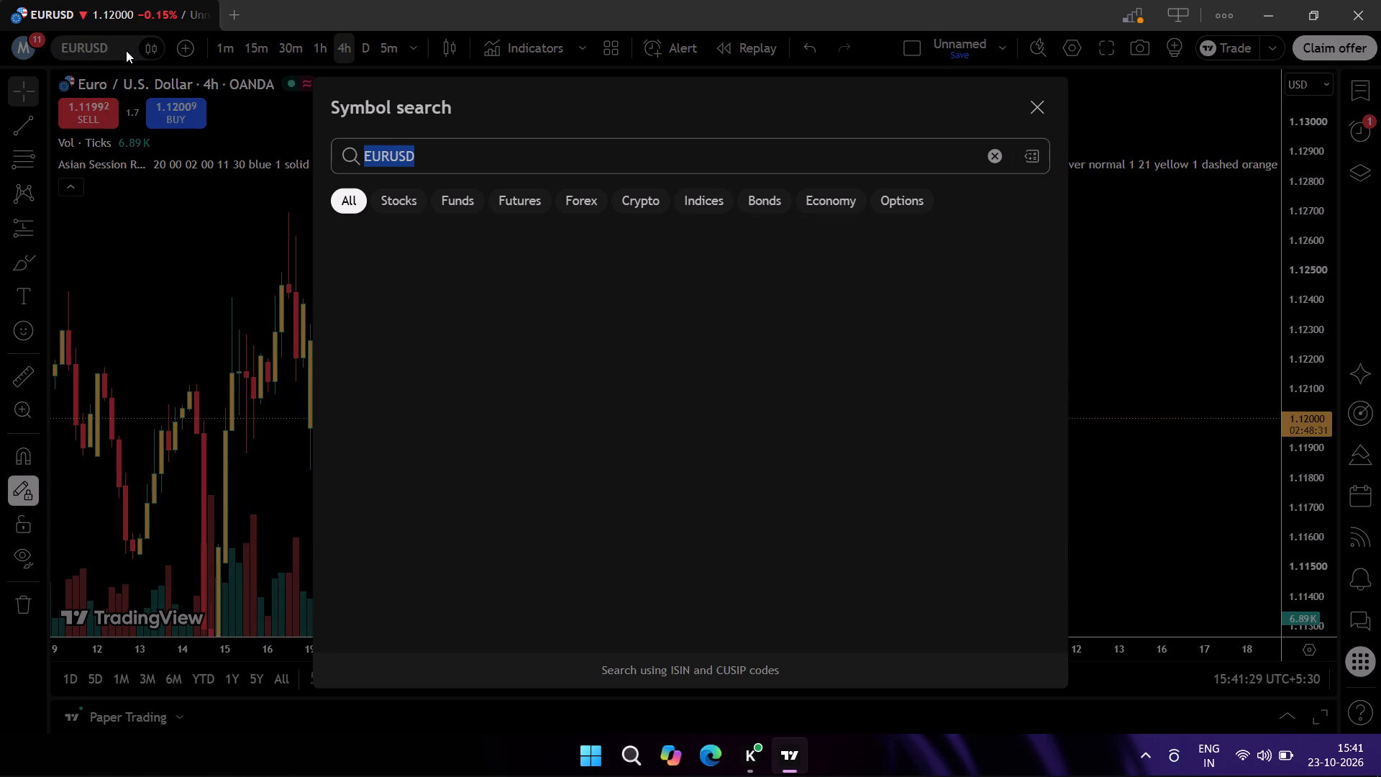
pyautogui.press('BackSpace')
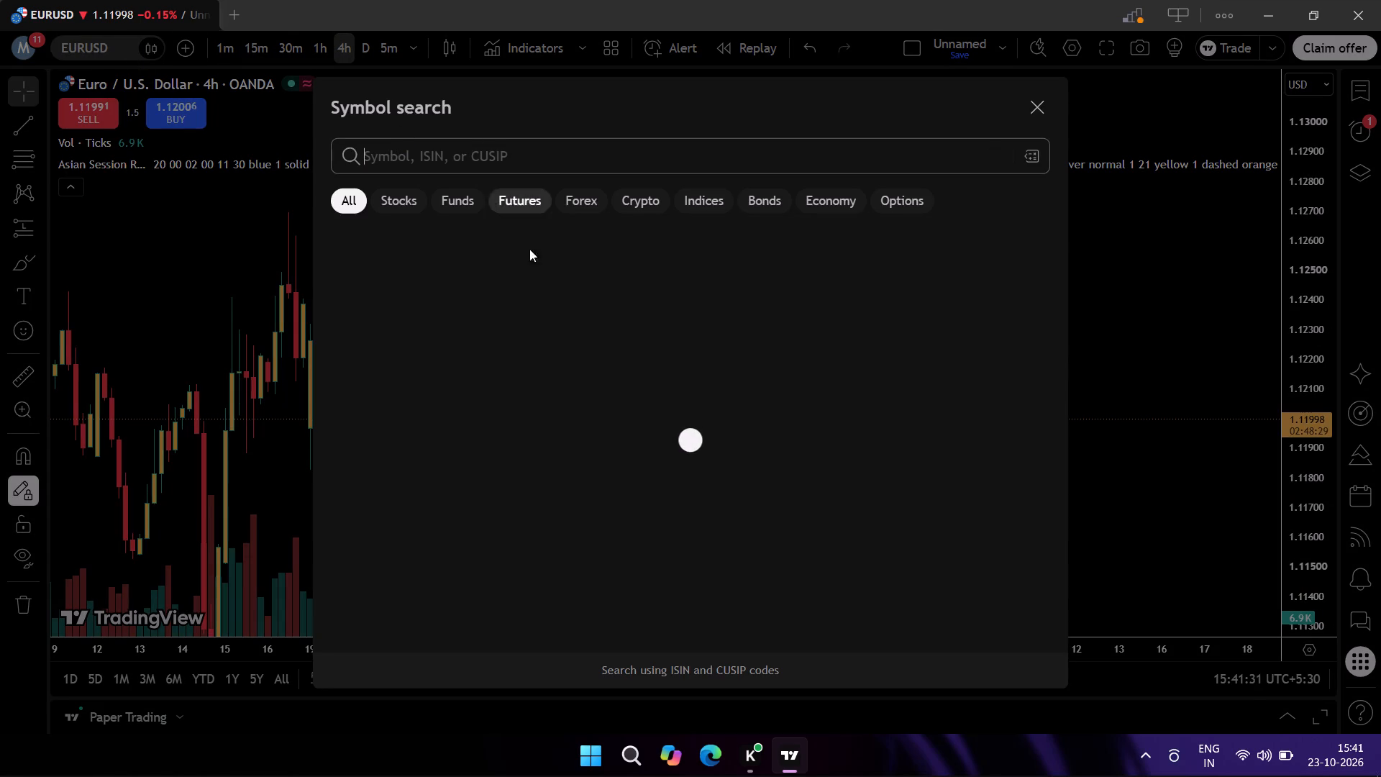
pyautogui.click(468, 281)
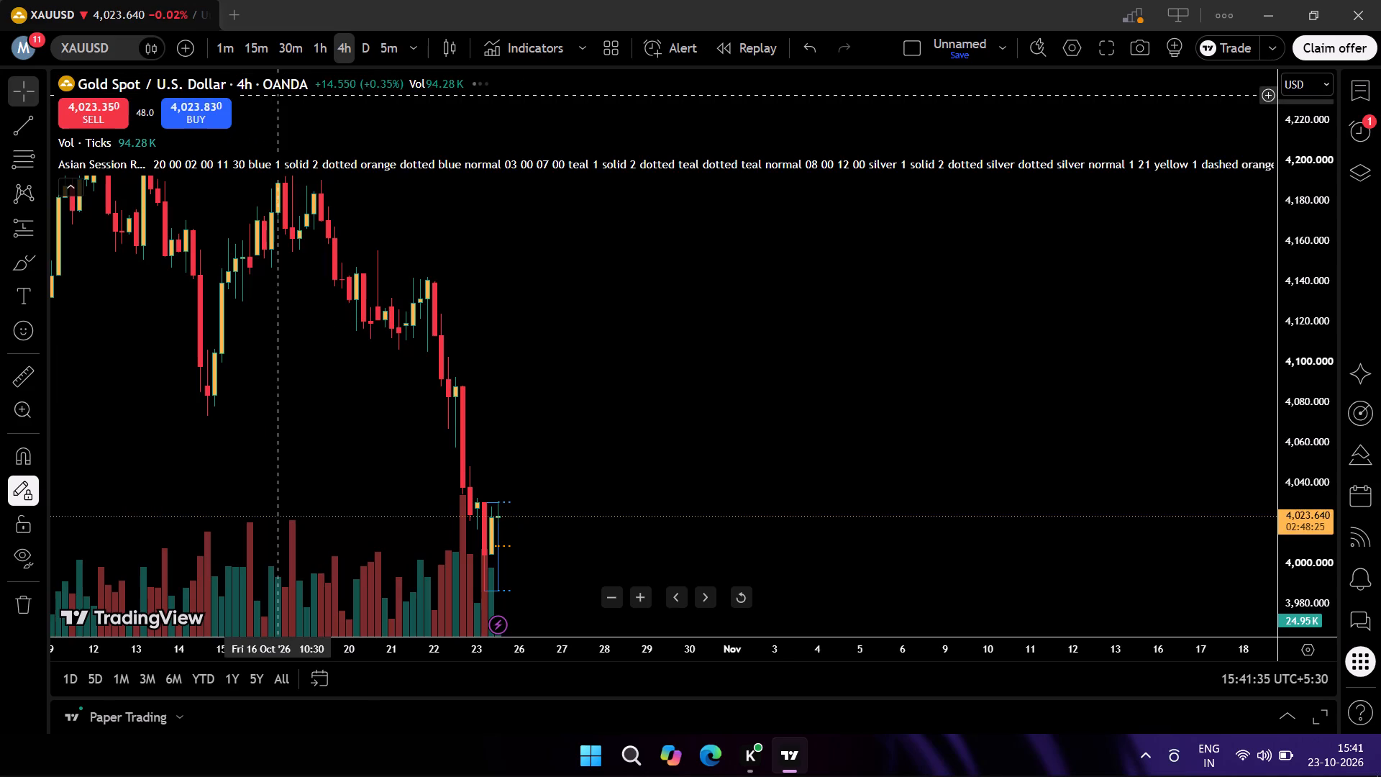
# Set XAUUSD to the 5-minute timeframe and examine the 23 October candles against the session boxes, purple zone and dashed levels.
pyautogui.click(388, 45)
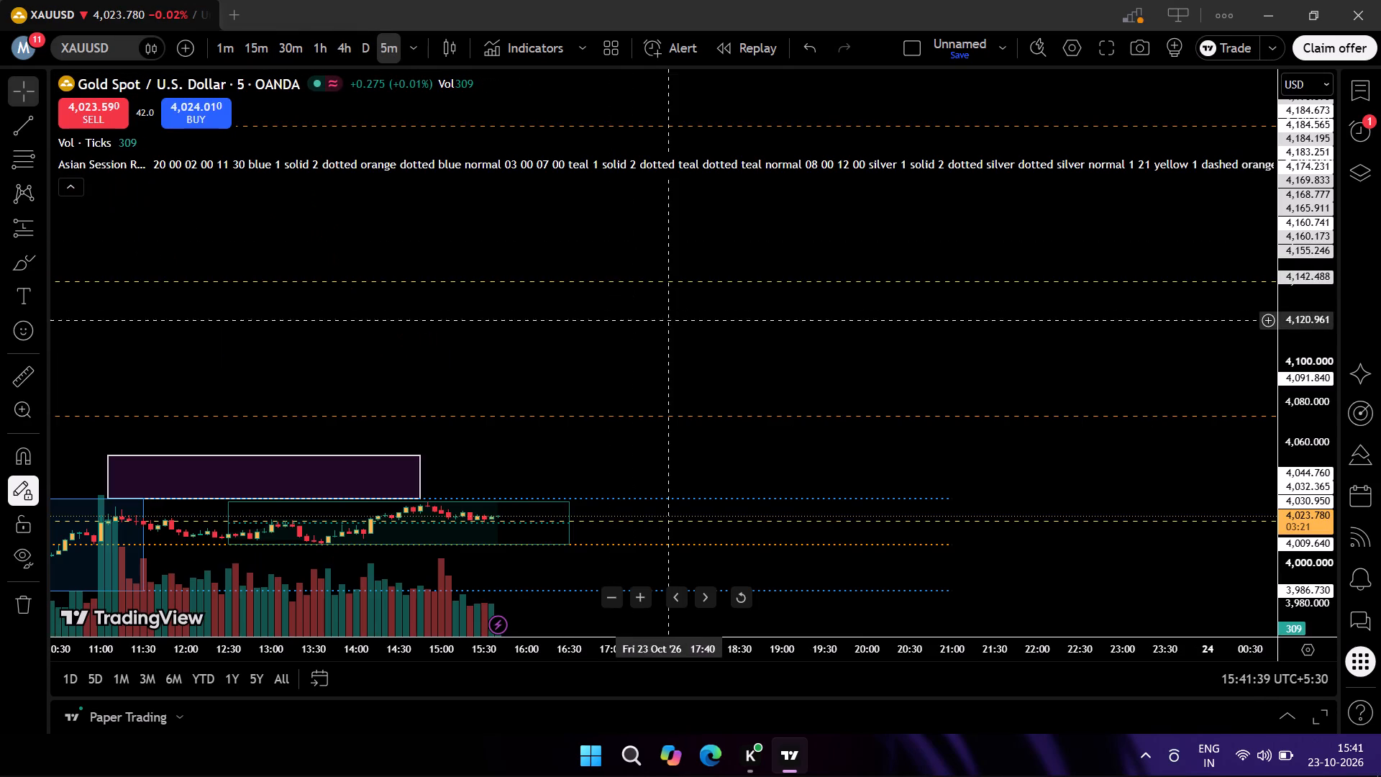
pyautogui.scroll(7, 1298, 460)
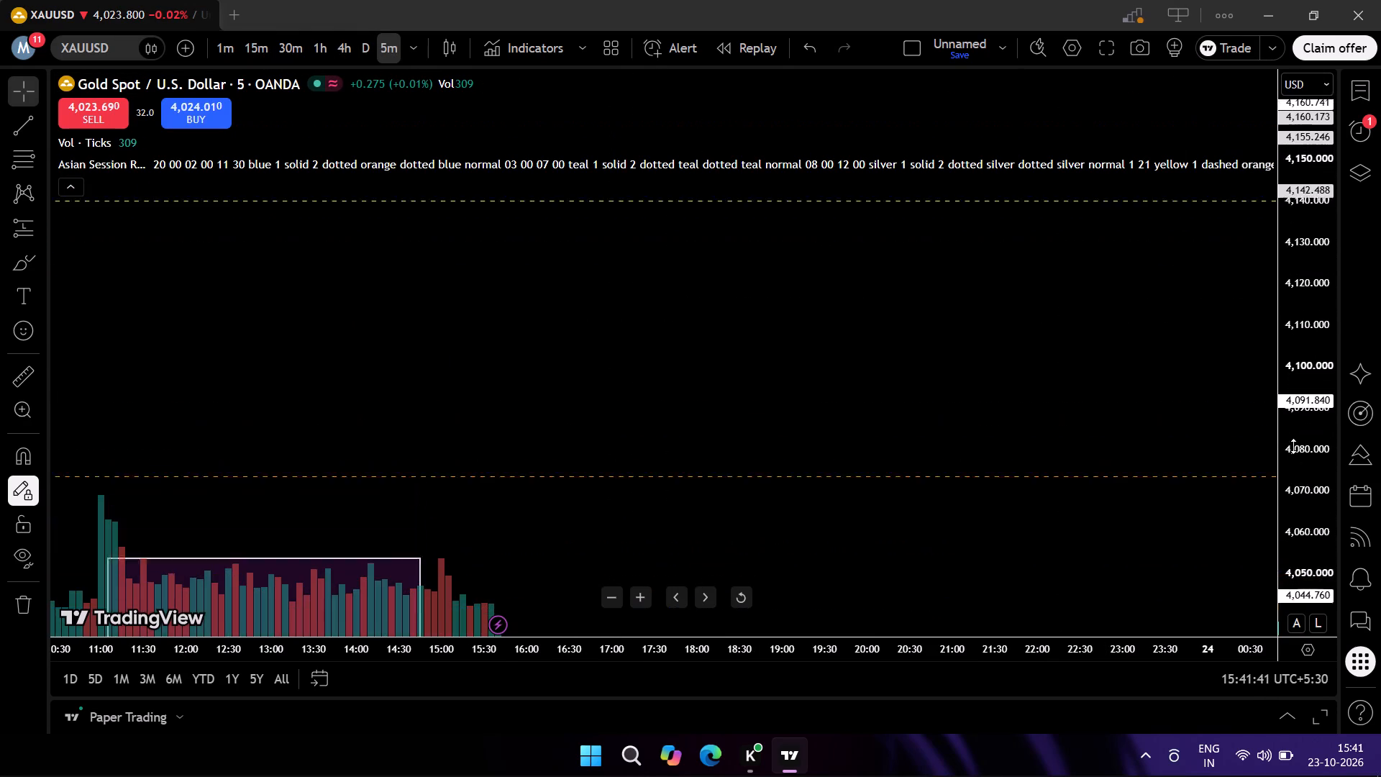
pyautogui.scroll(5, 1287, 432)
pyautogui.moveTo(832, 437); pyautogui.dragTo(980, 133)
pyautogui.moveTo(739, 471); pyautogui.dragTo(915, 172)
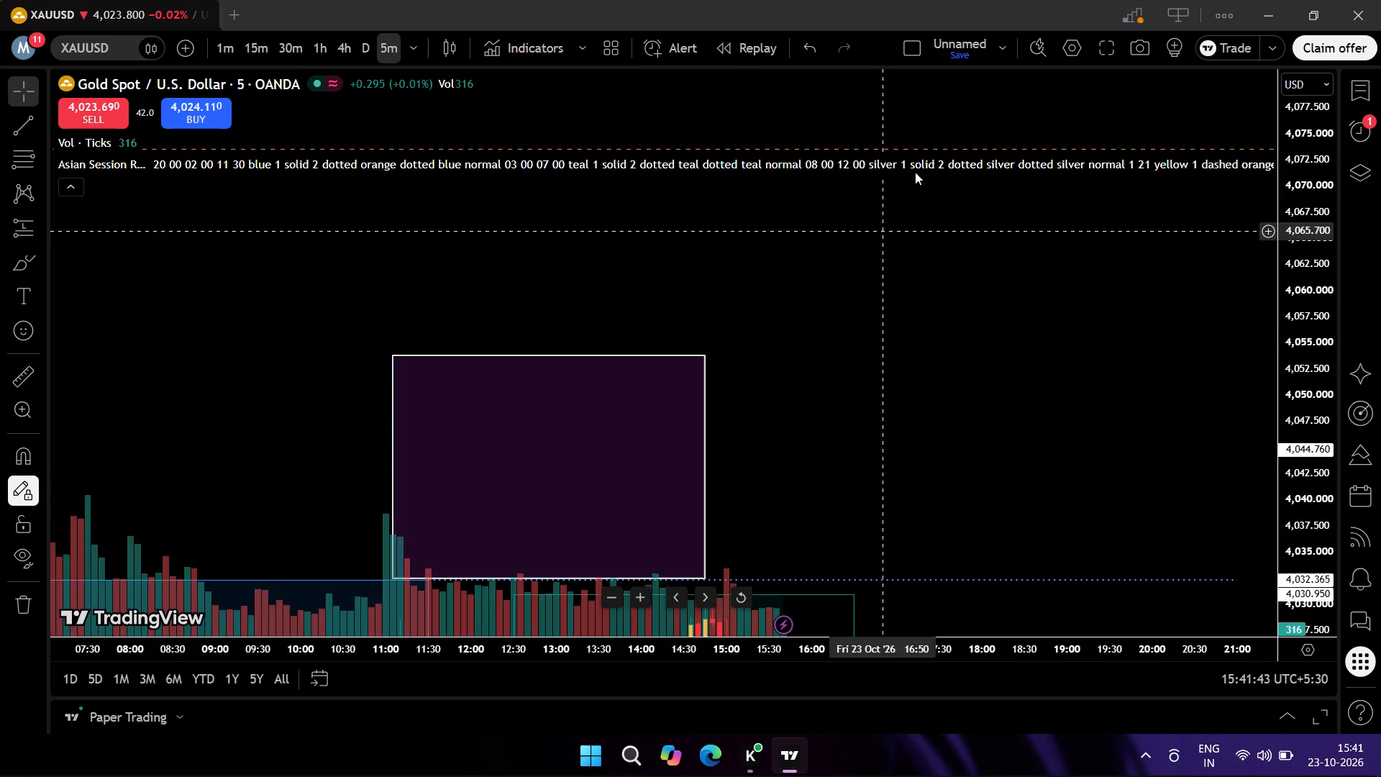
pyautogui.moveTo(915, 172); pyautogui.dragTo(915, 173)
pyautogui.moveTo(786, 412); pyautogui.dragTo(895, 168)
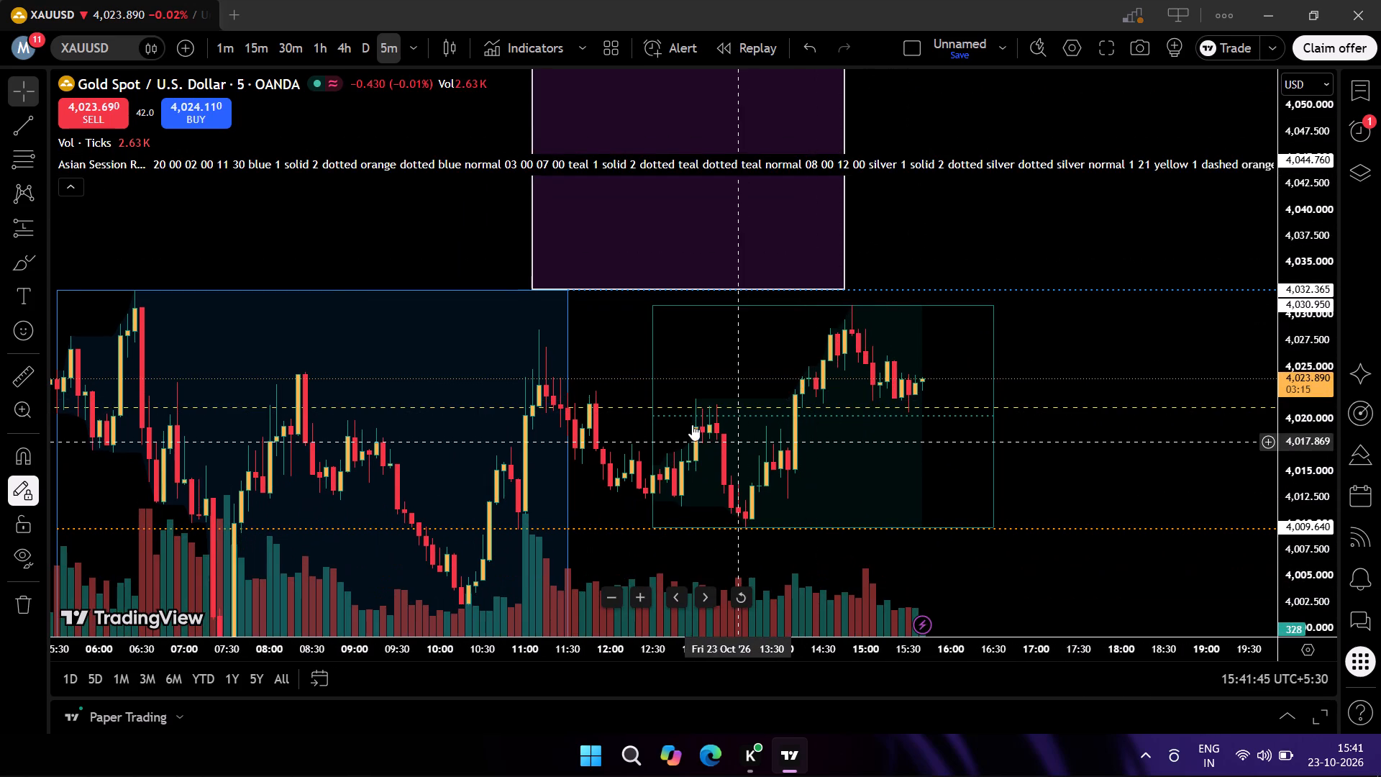
pyautogui.scroll(-6, 312, 365)
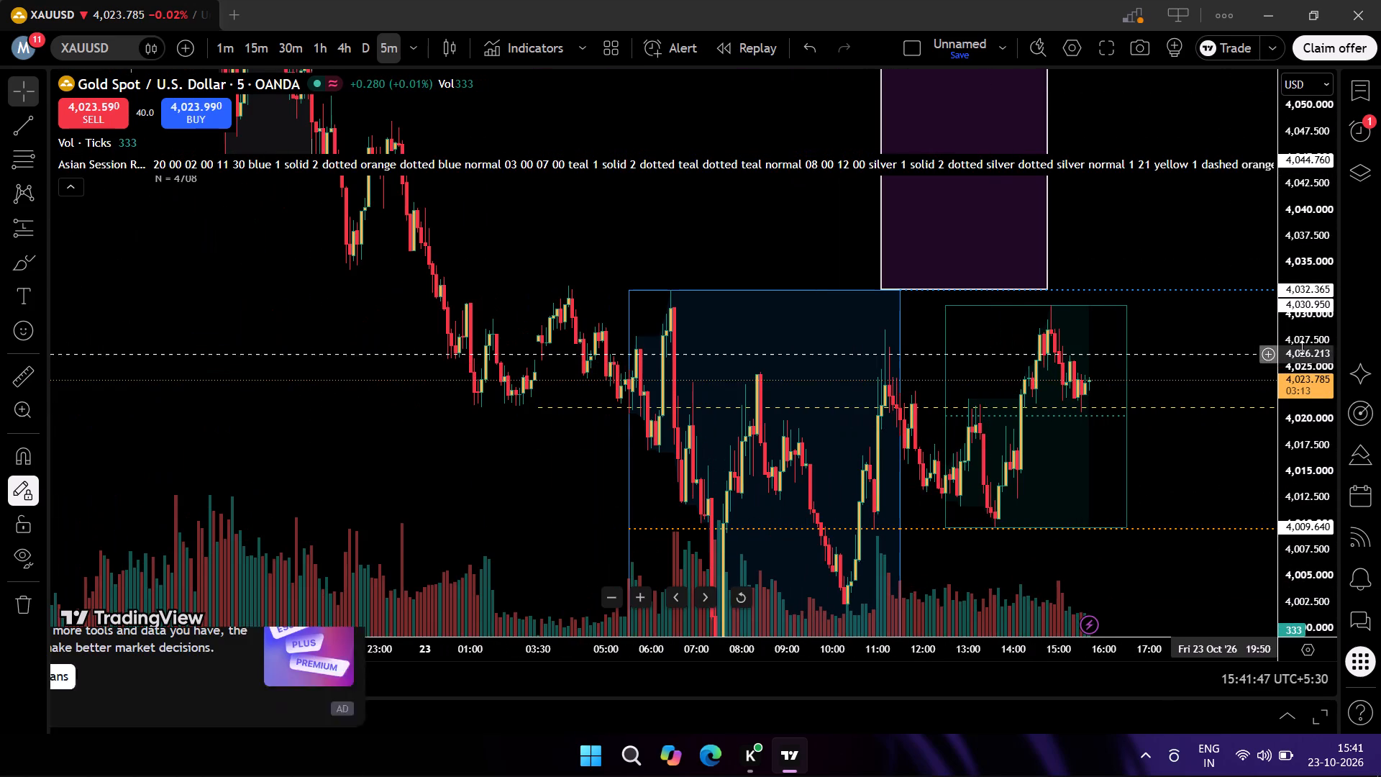
pyautogui.scroll(-4, 1326, 340)
pyautogui.scroll(1, 1326, 340)
pyautogui.scroll(-8, 1326, 340)
pyautogui.scroll(-3, 382, 409)
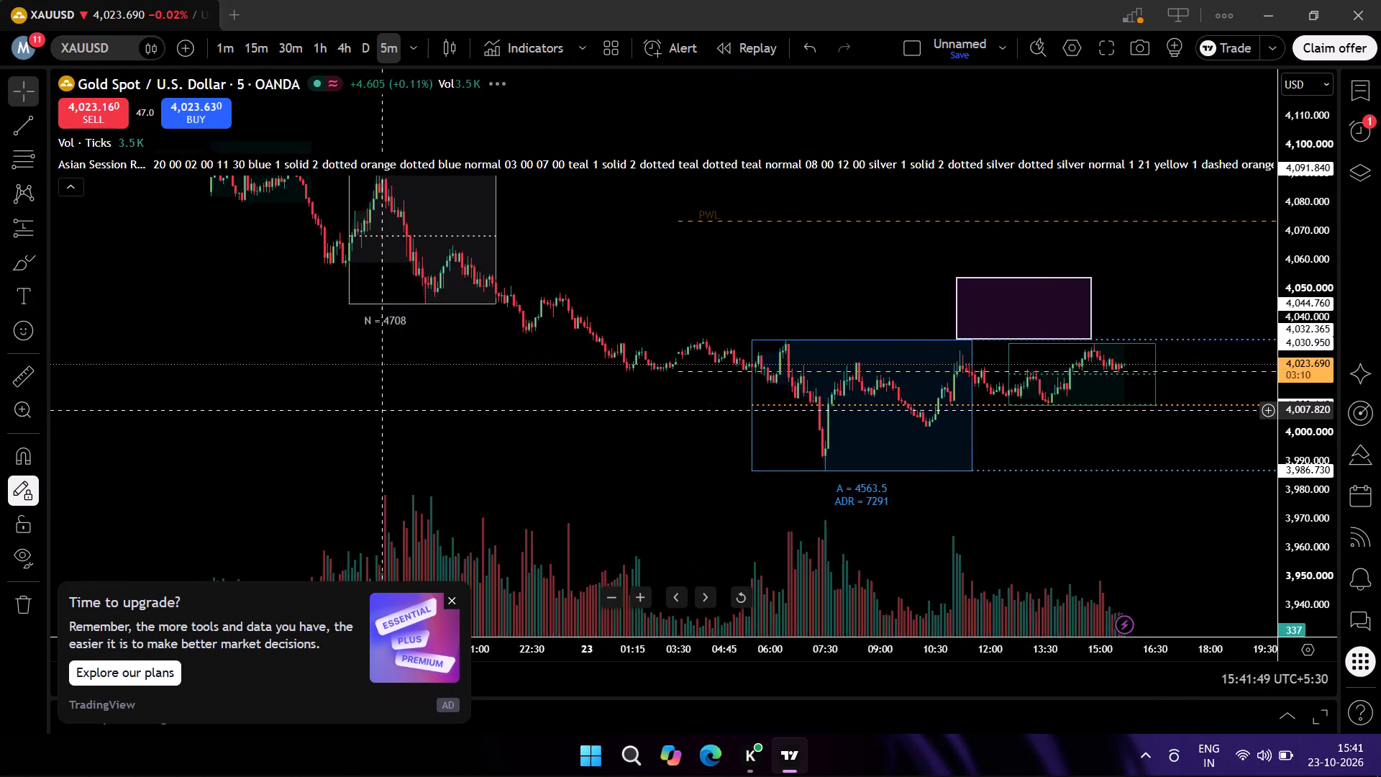
pyautogui.scroll(-2, 383, 409)
# Switch the chart symbol to EURUSD from OANDA.
pyautogui.click(121, 49)
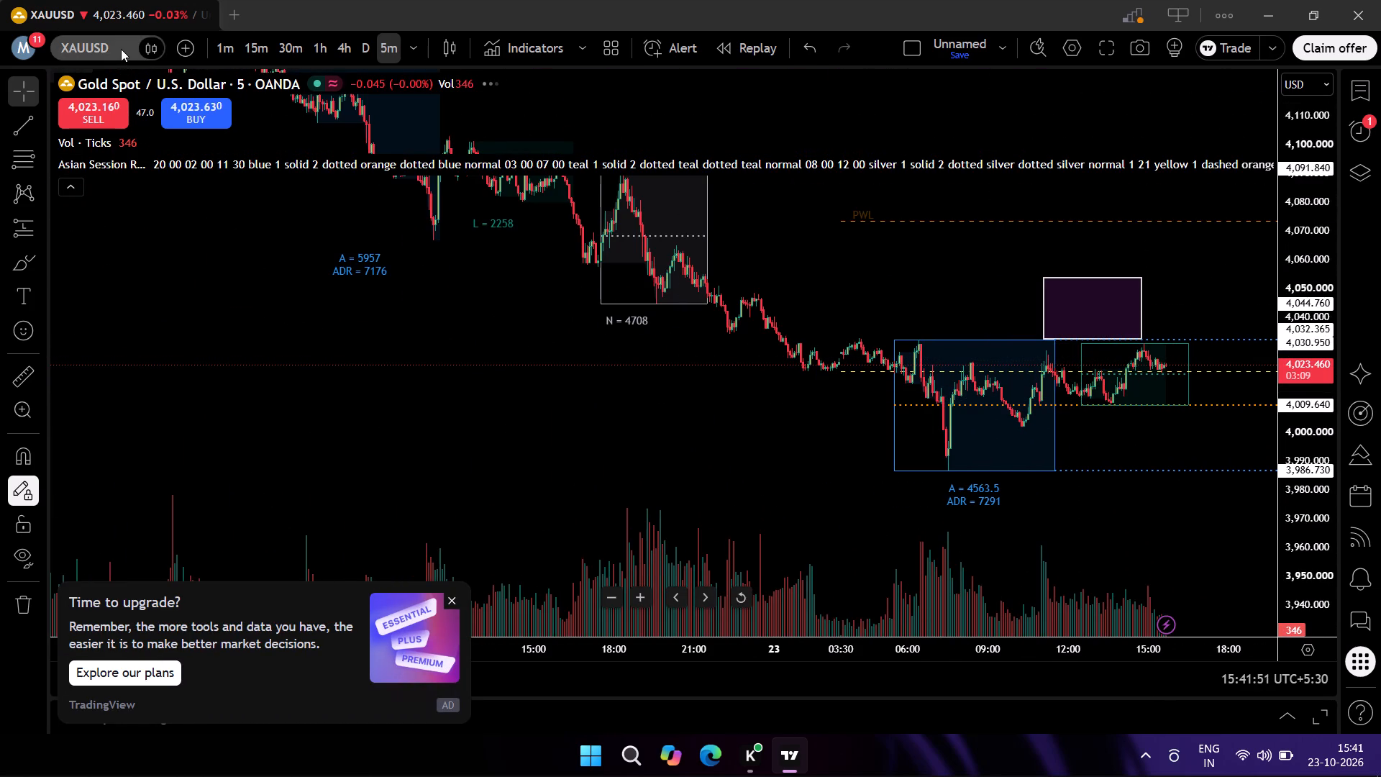
pyautogui.press('BackSpace')
pyautogui.click(477, 283)
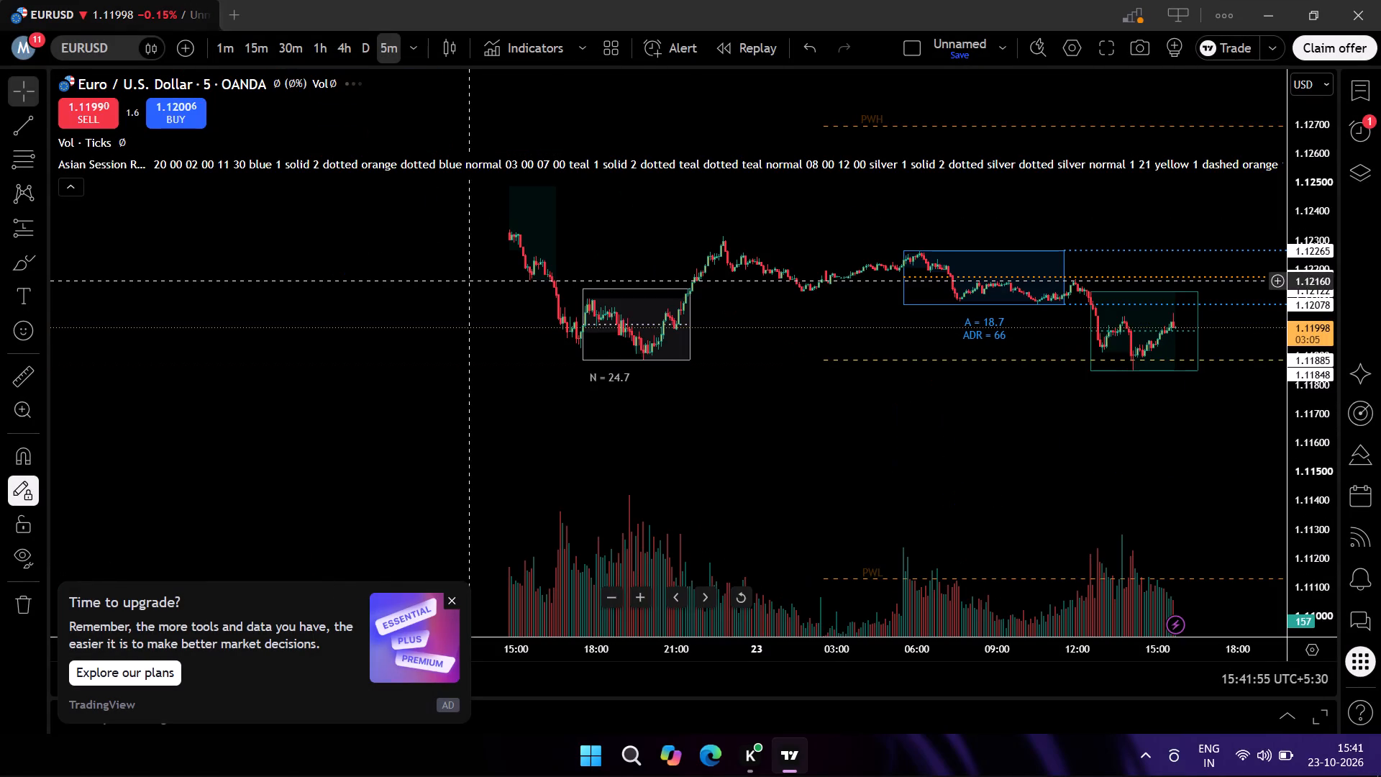
# Examine the EURUSD 5-minute session ranges and swings from 23 October back to 16 October.
pyautogui.scroll(-5, 806, 312)
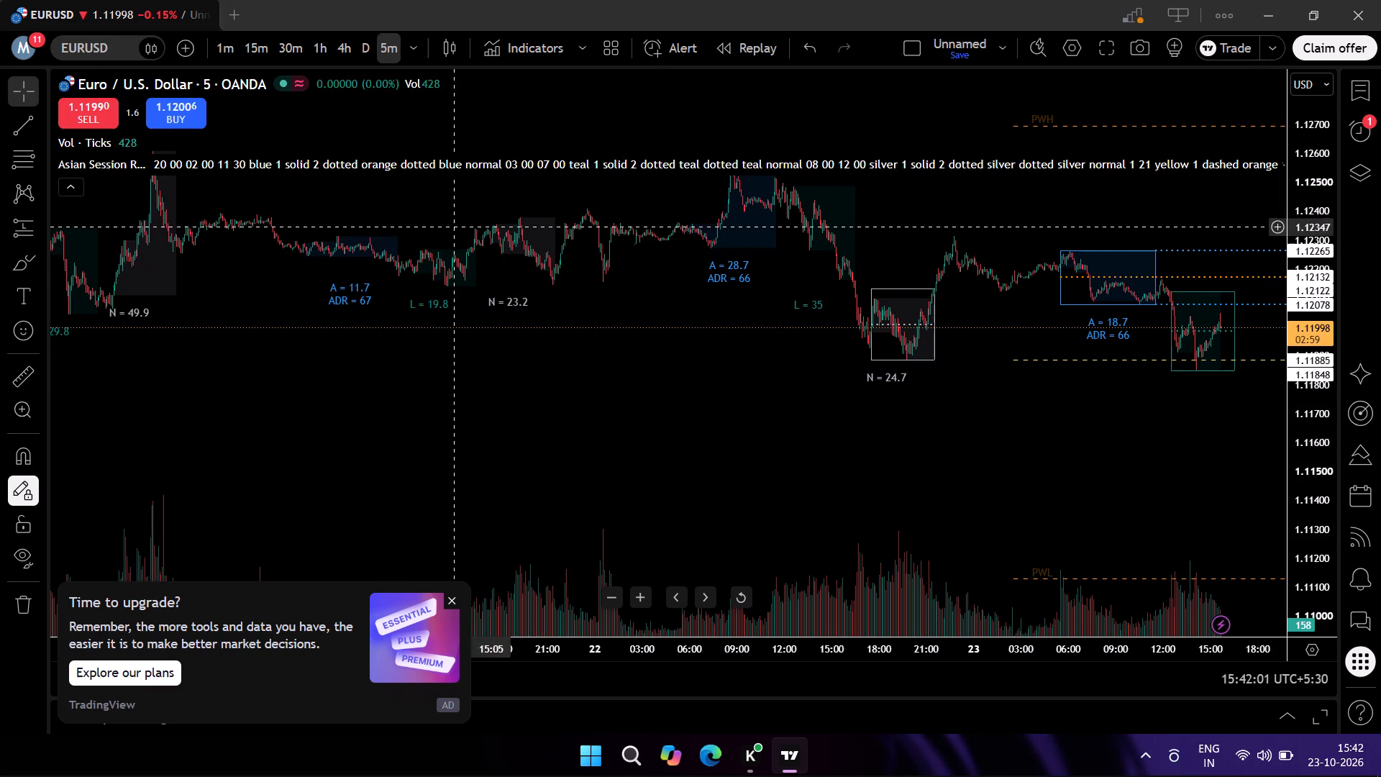
pyautogui.moveTo(176, 370); pyautogui.dragTo(284, 388)
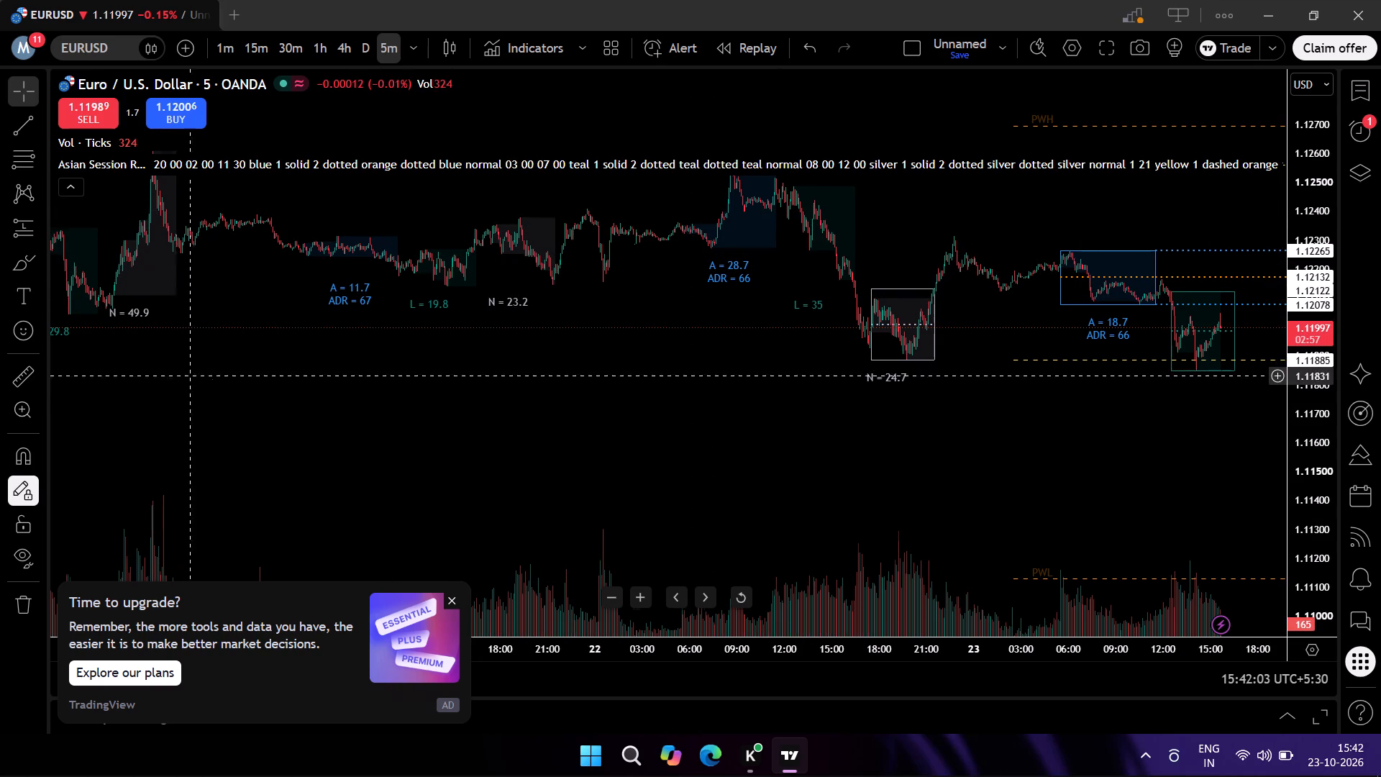
pyautogui.moveTo(284, 388); pyautogui.dragTo(593, 408)
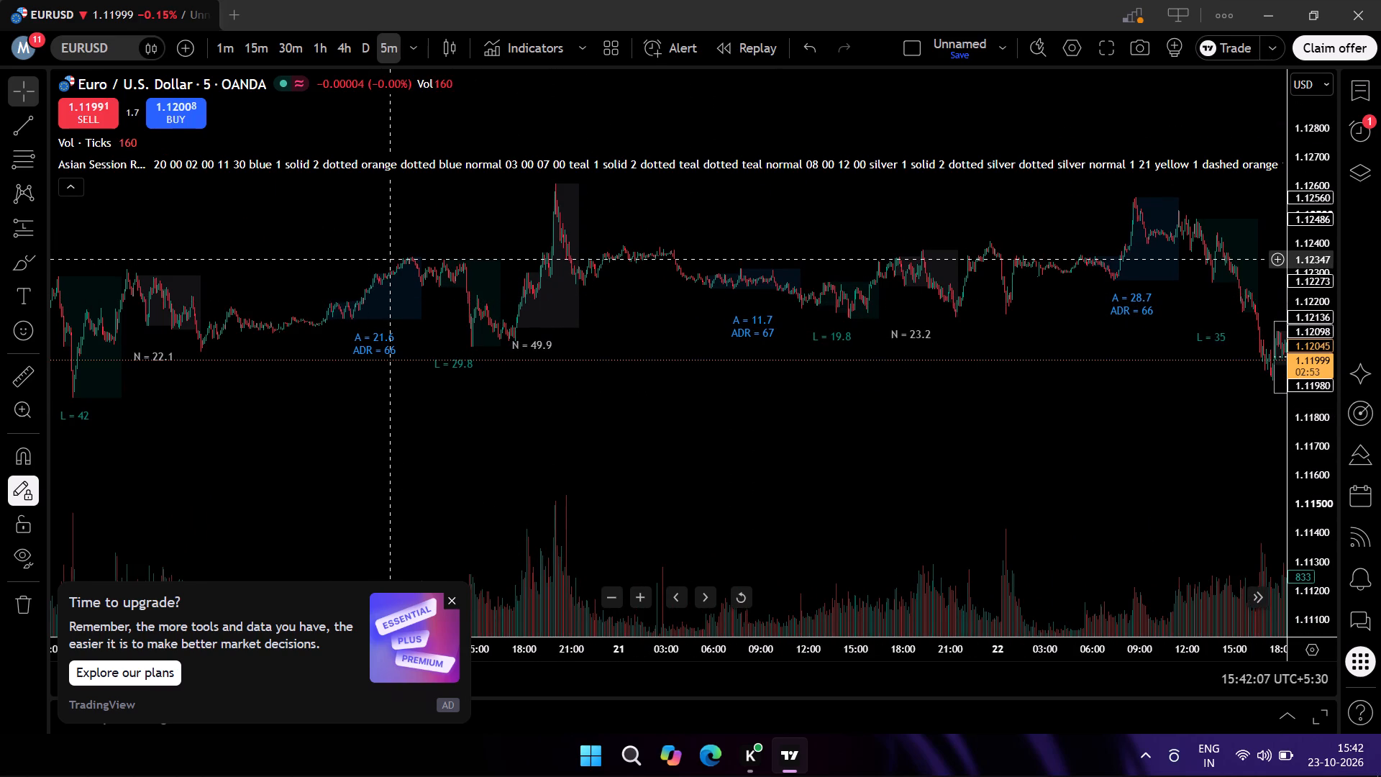
pyautogui.scroll(7, 432, 247)
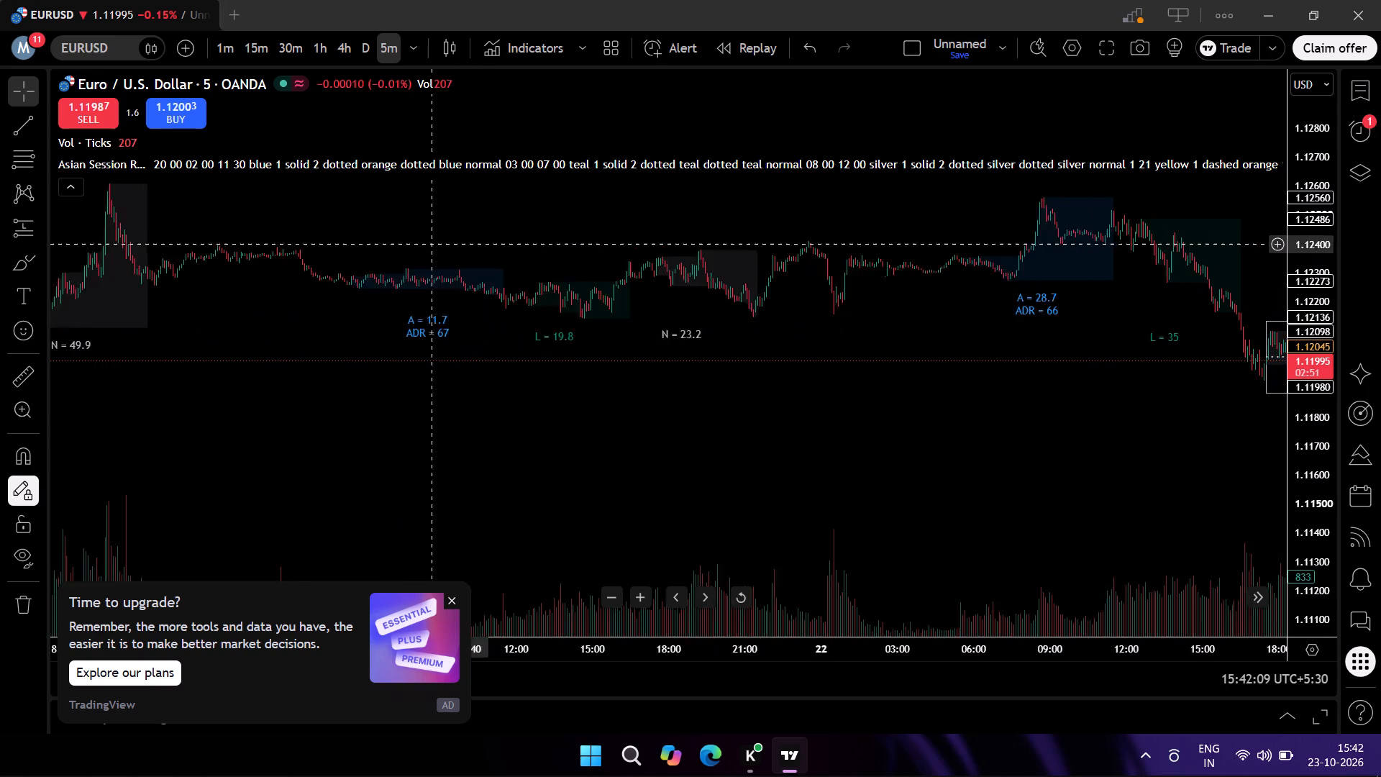
pyautogui.moveTo(316, 251); pyautogui.dragTo(844, 272)
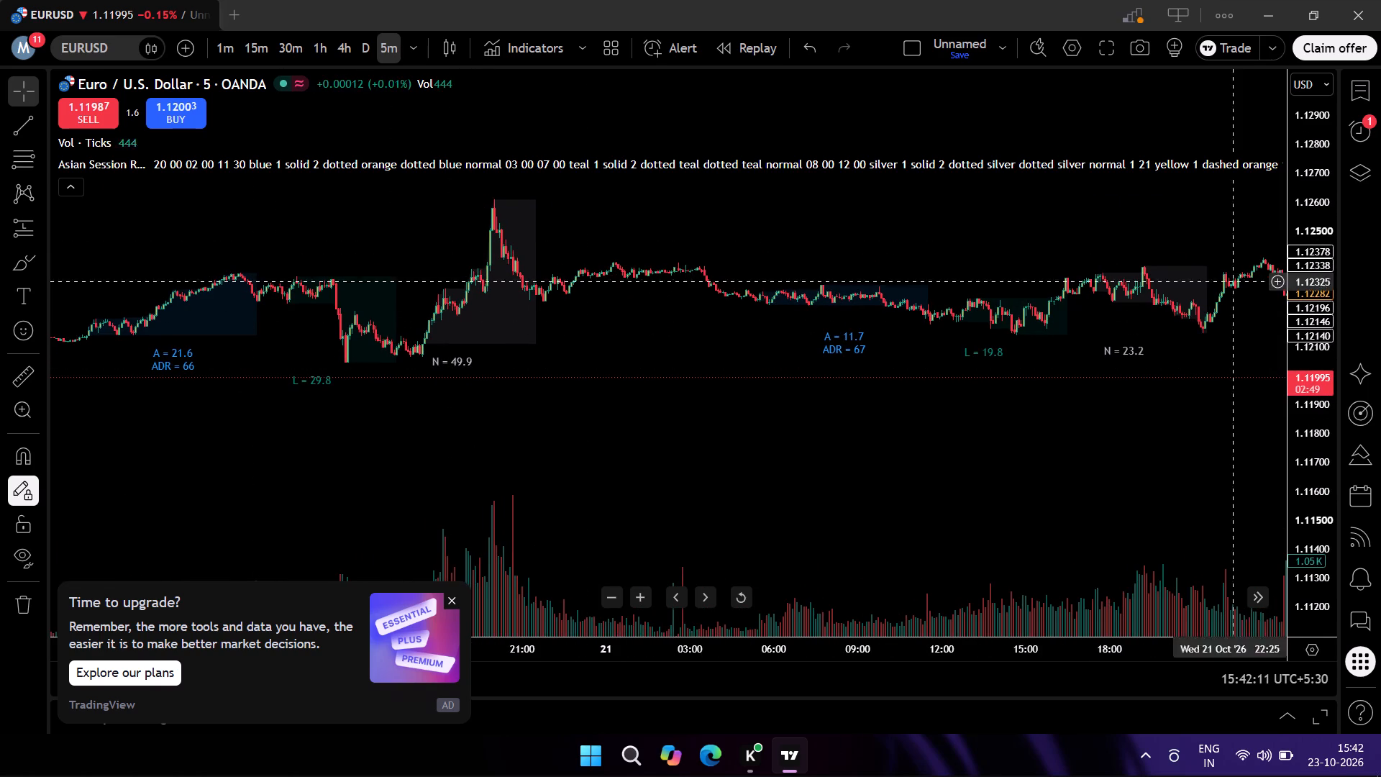
pyautogui.scroll(7, 1310, 343)
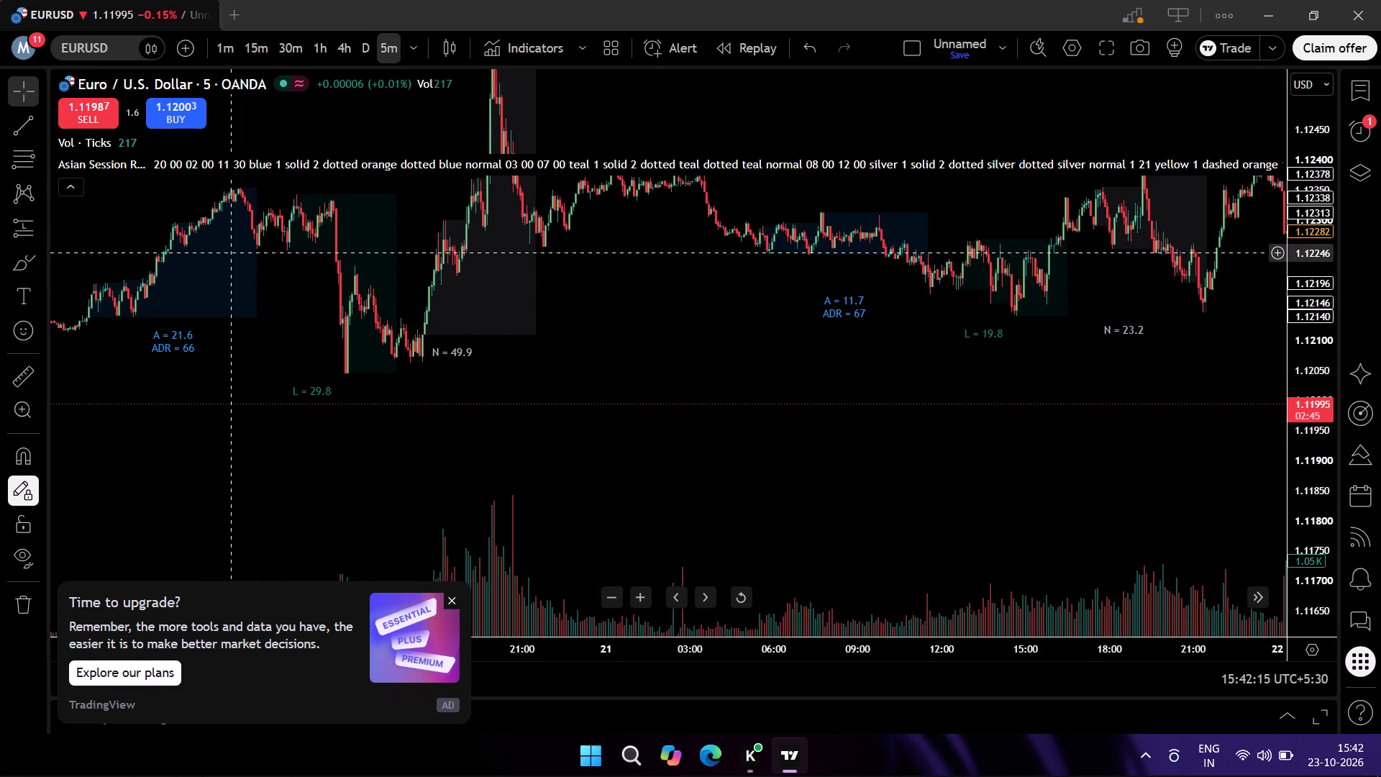
pyautogui.scroll(-5, 230, 252)
pyautogui.moveTo(234, 257); pyautogui.dragTo(577, 227)
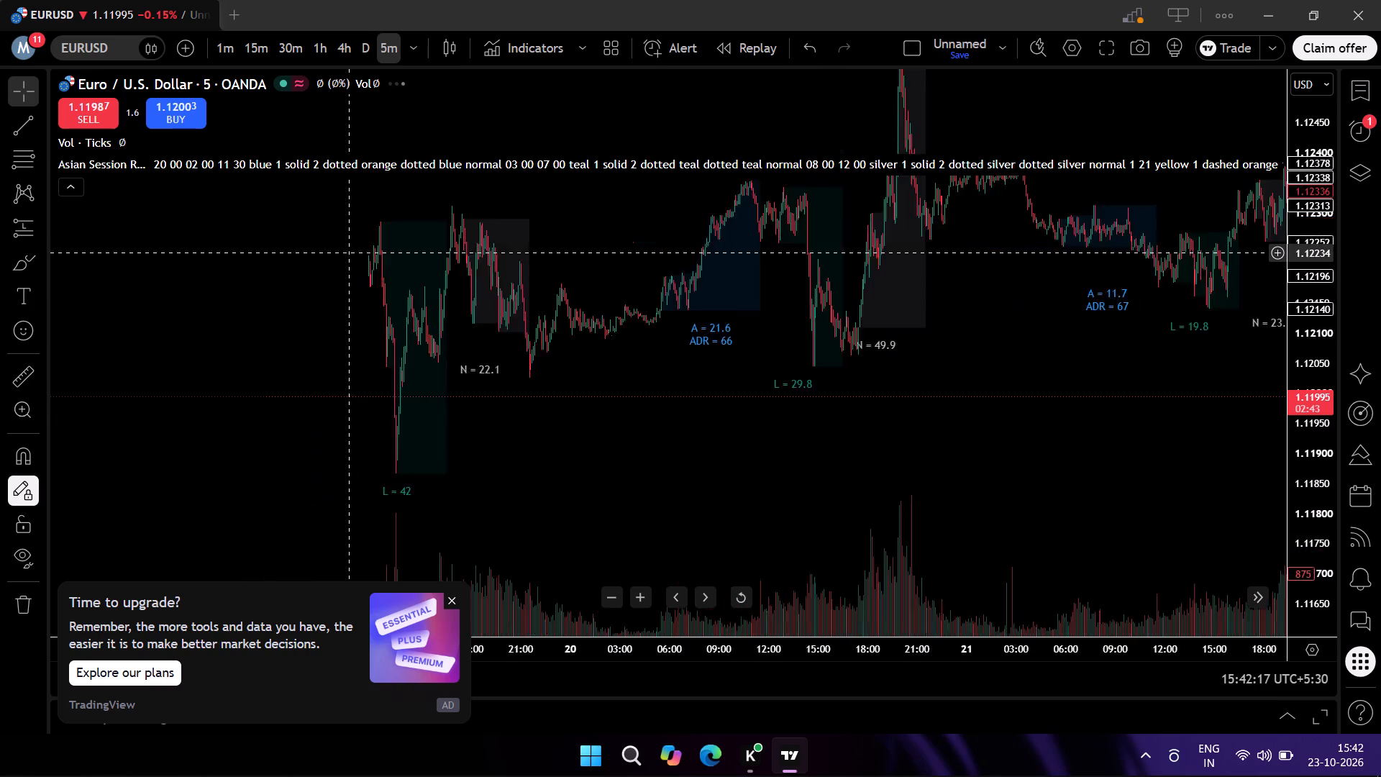
pyautogui.moveTo(577, 227); pyautogui.dragTo(669, 225)
pyautogui.moveTo(609, 239); pyautogui.dragTo(592, 355)
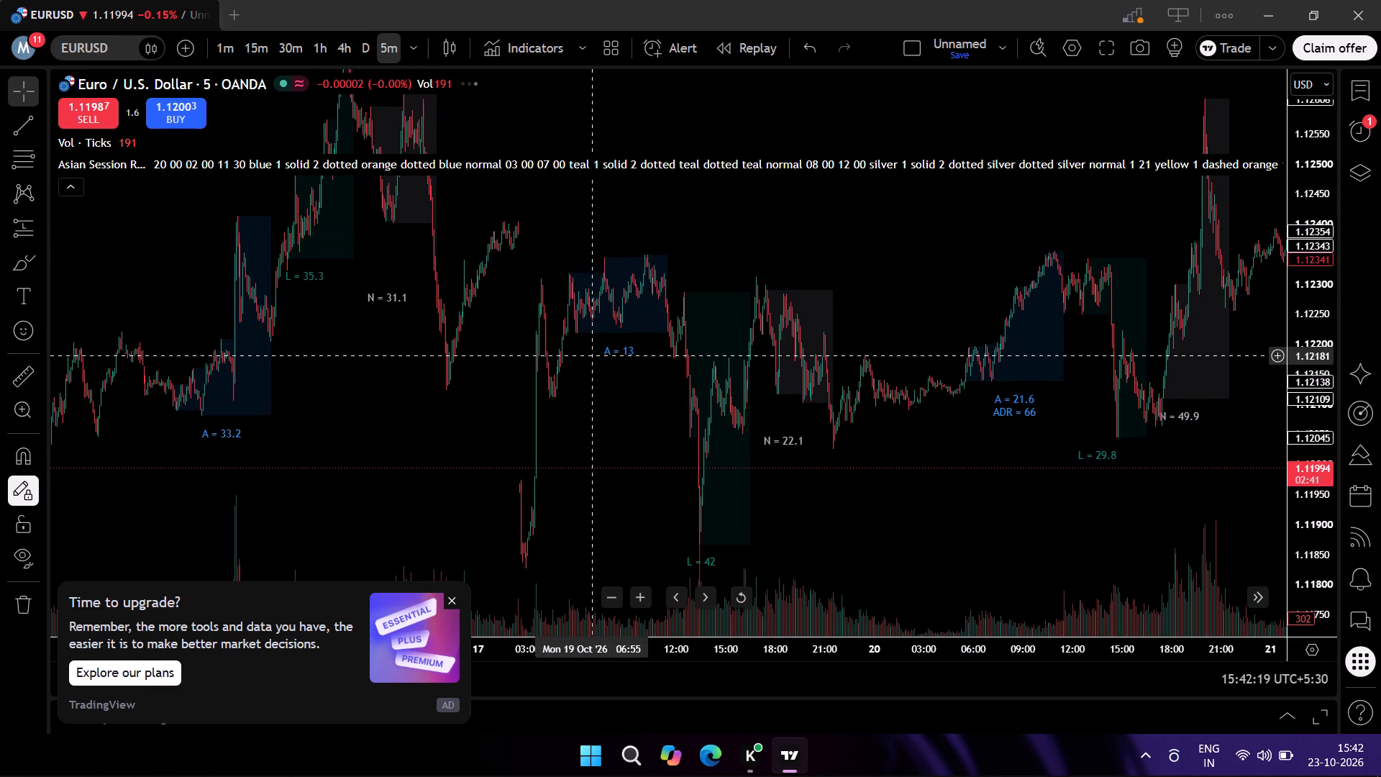
pyautogui.moveTo(592, 355); pyautogui.dragTo(591, 355)
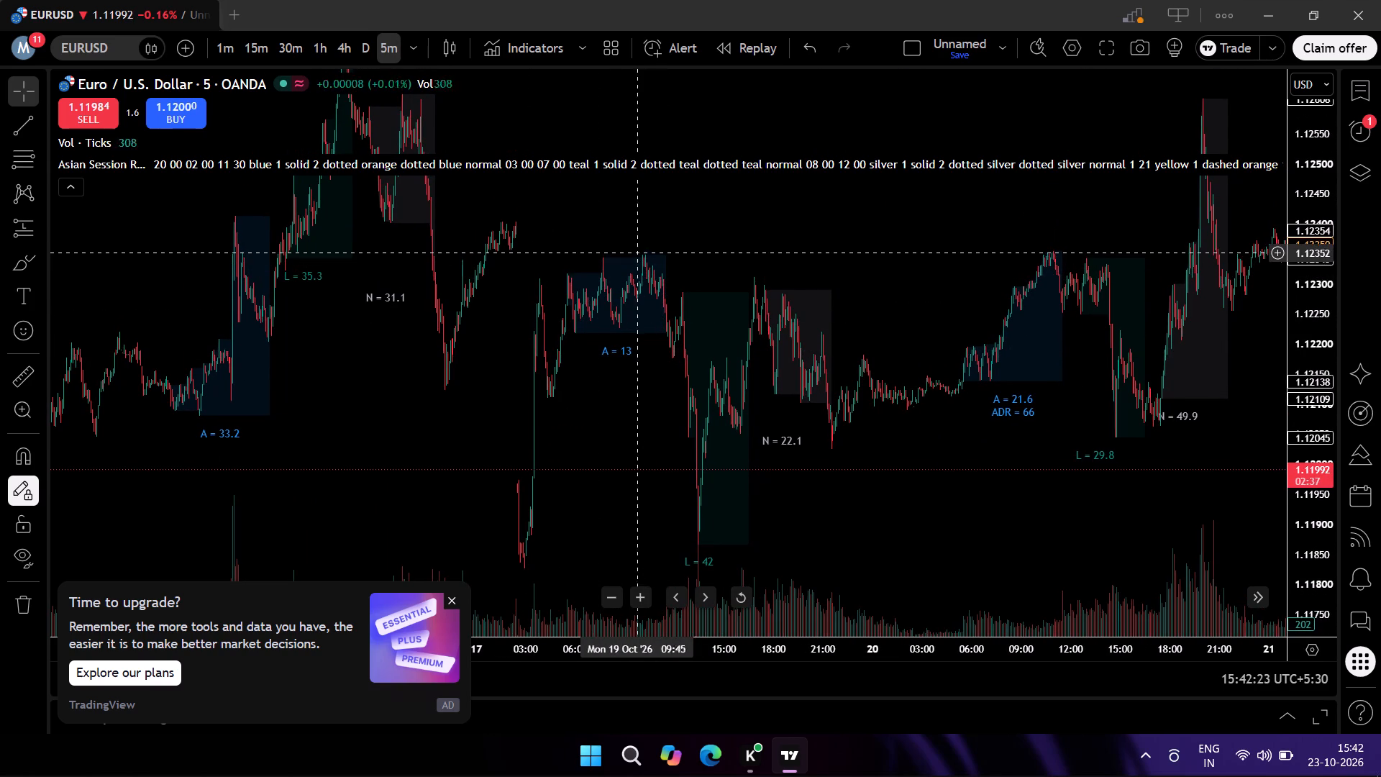
pyautogui.moveTo(283, 363); pyautogui.dragTo(370, 435)
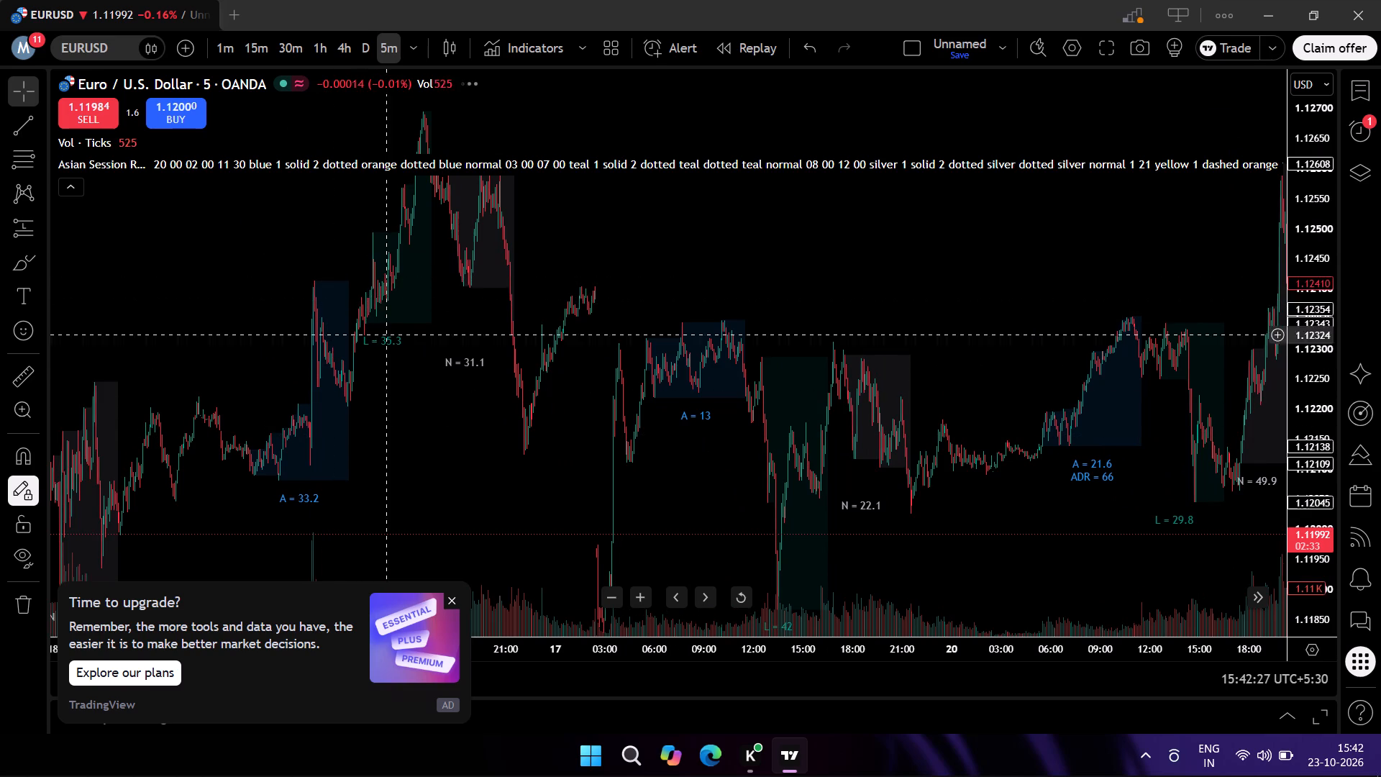
pyautogui.scroll(-5, 427, 349)
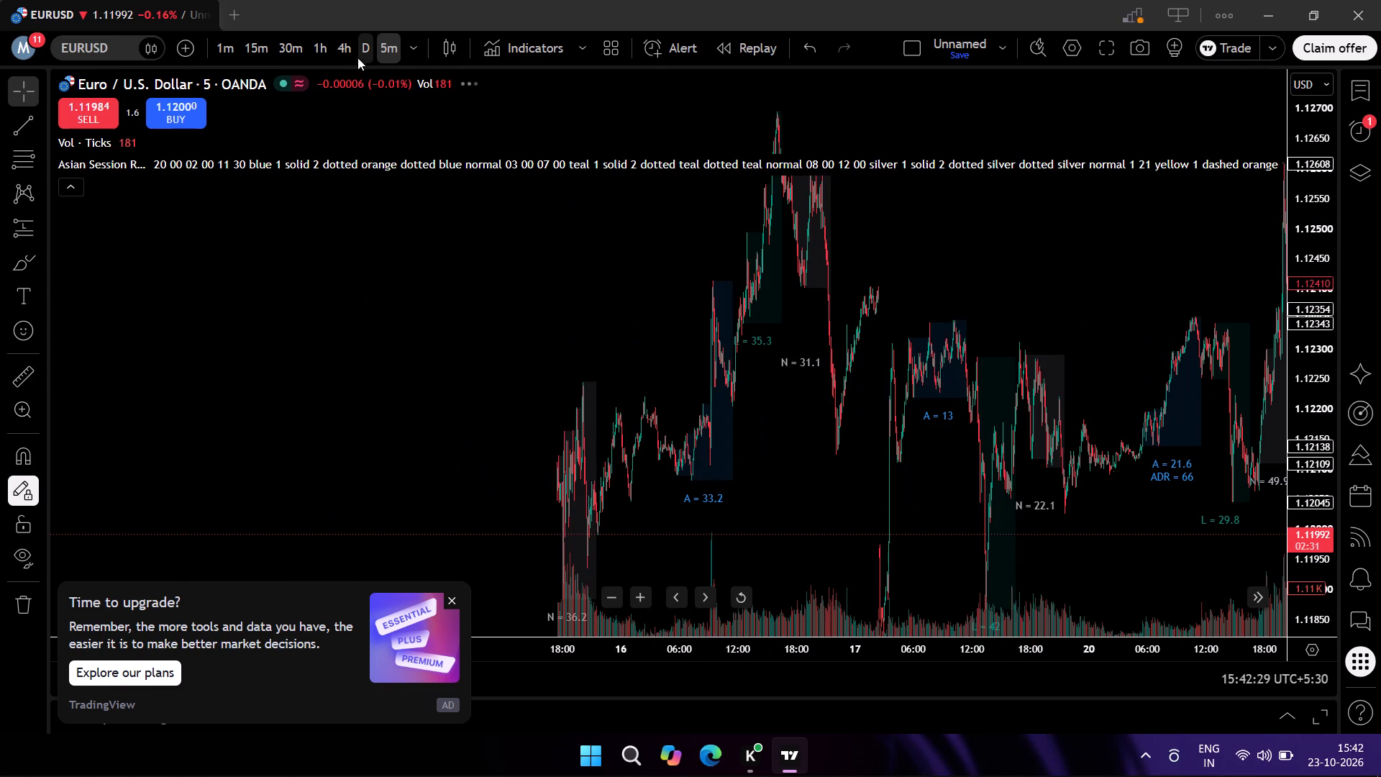
# Set EURUSD to the 4-hour timeframe and examine the long-term price trend from early 2025 through October 2026.
pyautogui.click(341, 51)
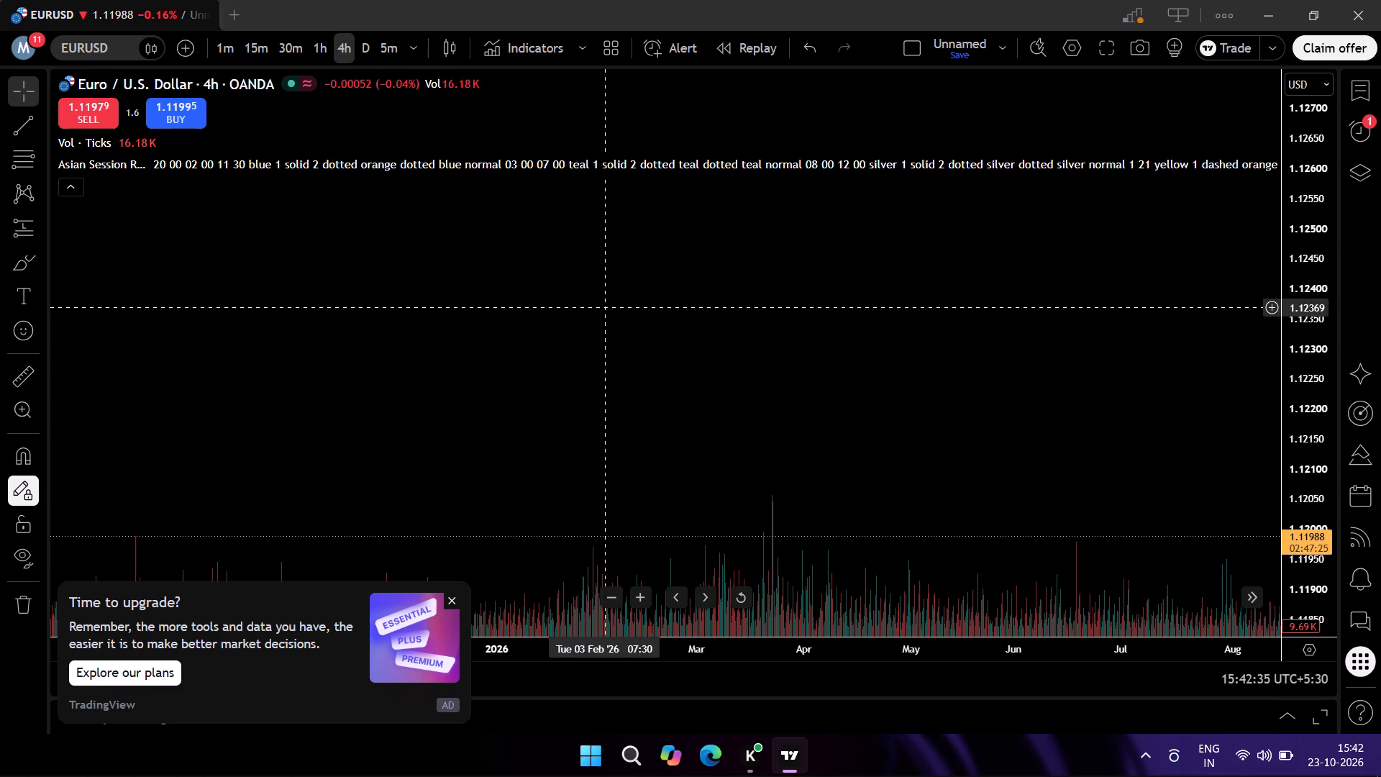
pyautogui.scroll(-16, 1288, 409)
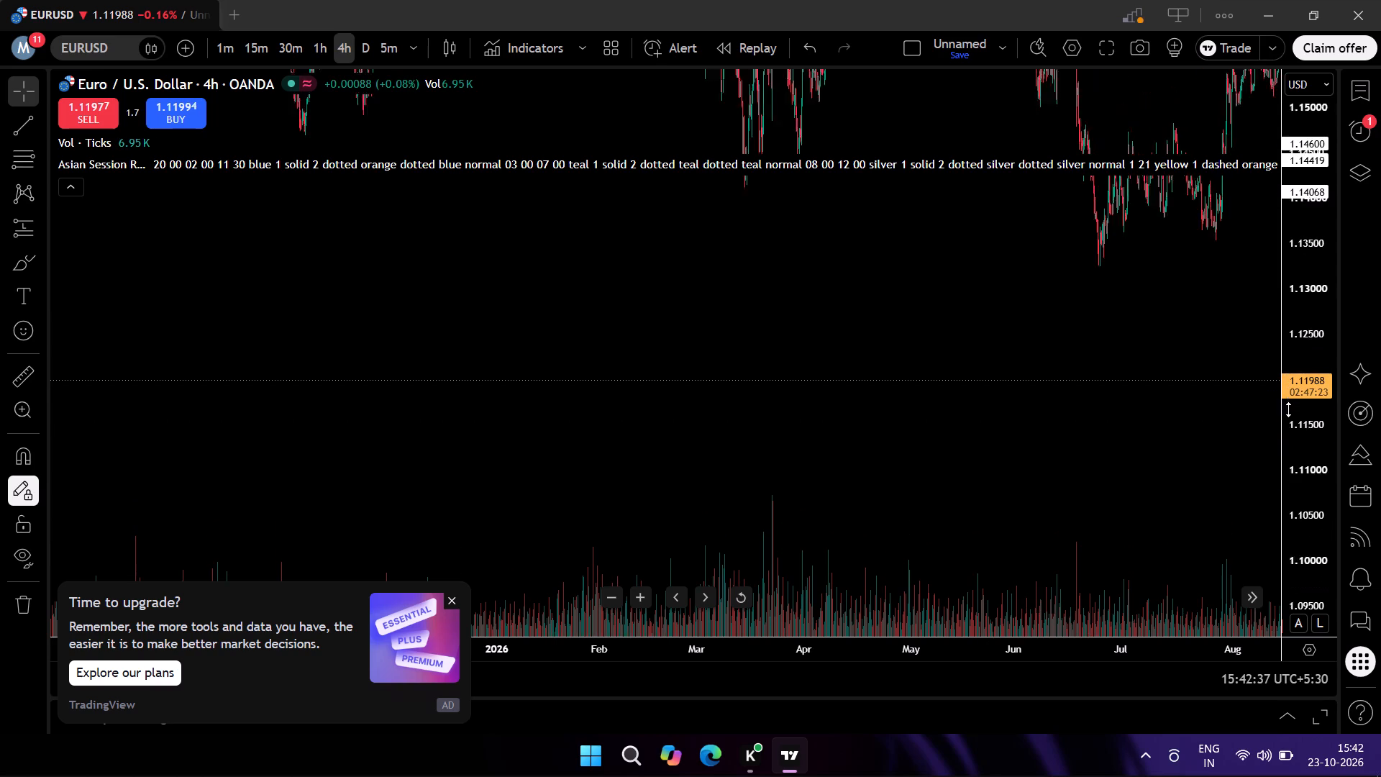
pyautogui.click(887, 372)
pyautogui.rightClick(887, 372)
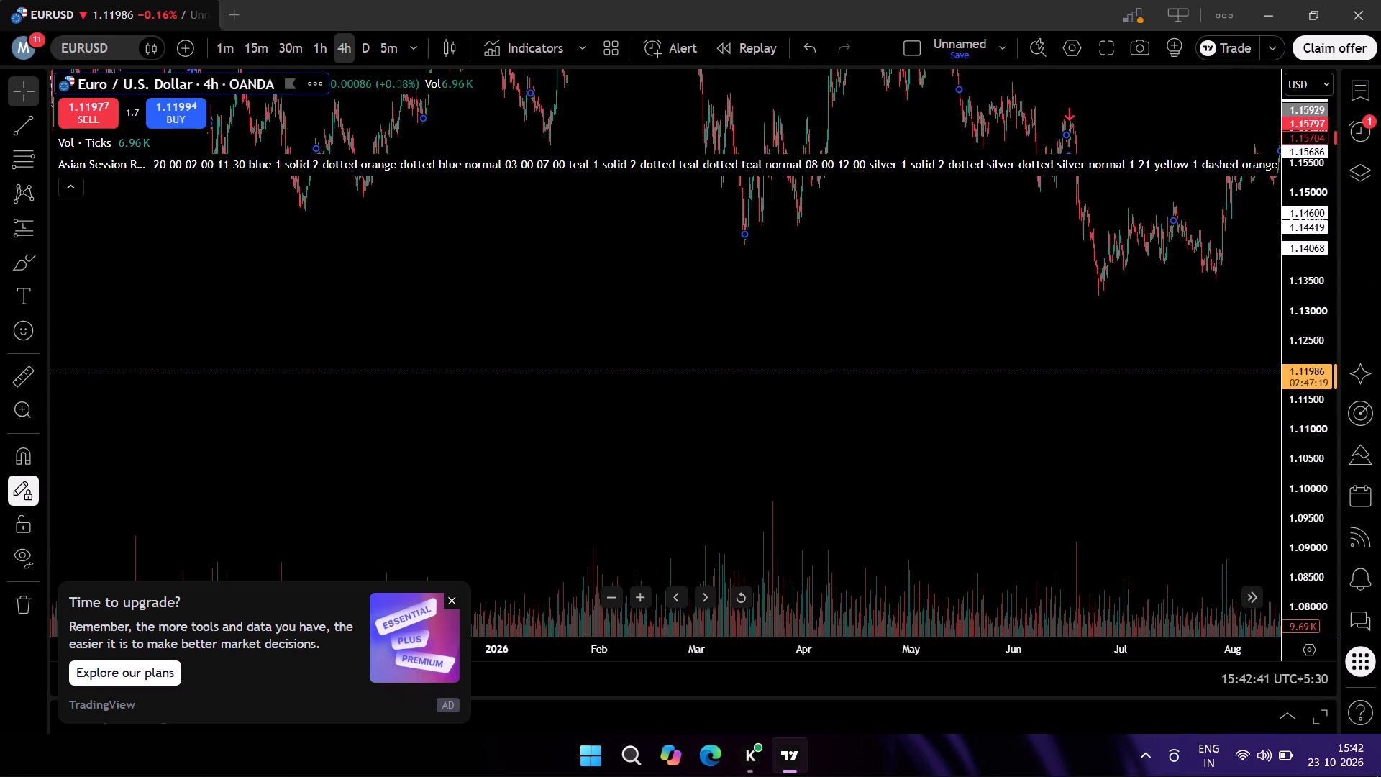
pyautogui.scroll(-4, 506, 302)
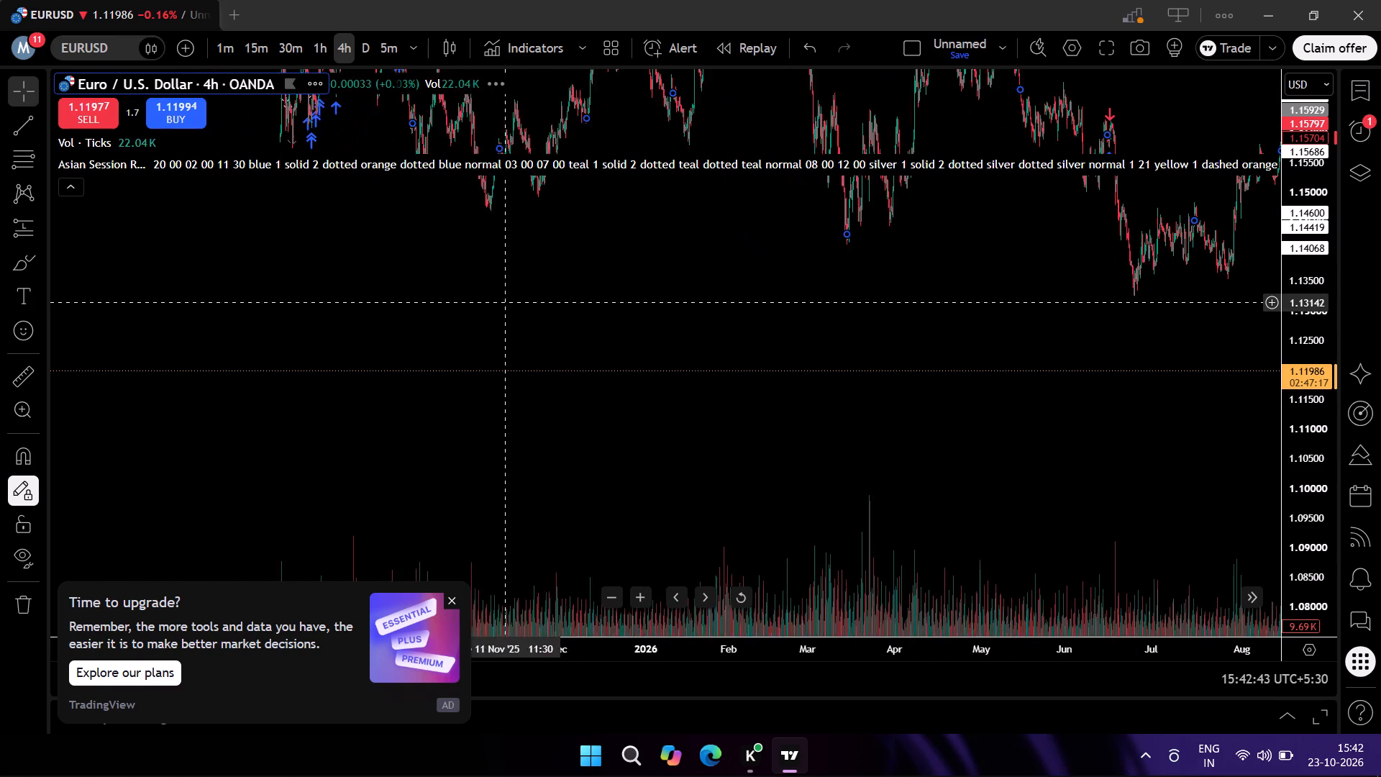
pyautogui.scroll(-1, 775, 285)
pyautogui.moveTo(821, 272); pyautogui.dragTo(729, 565, button='middle')
pyautogui.moveTo(837, 266); pyautogui.dragTo(696, 458)
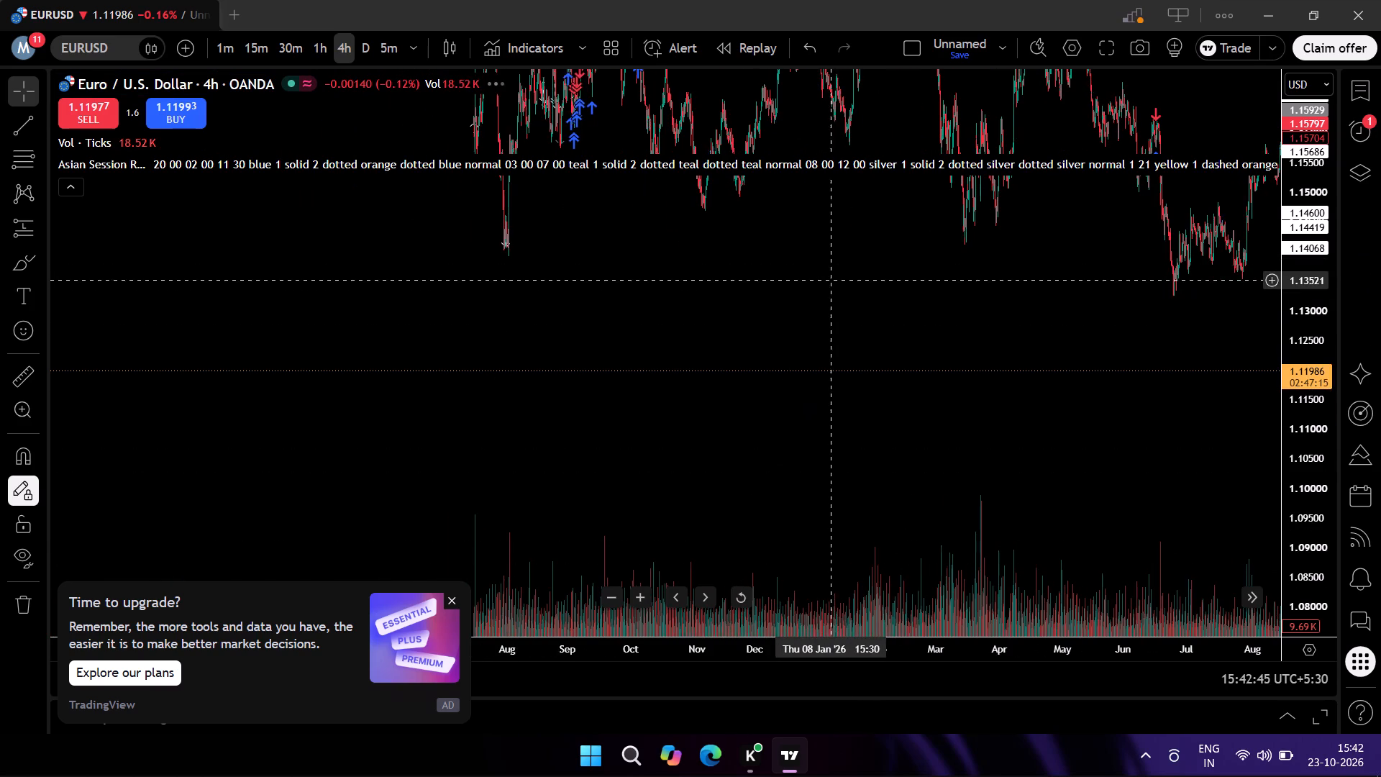
pyautogui.moveTo(696, 458); pyautogui.dragTo(652, 527)
pyautogui.moveTo(782, 442); pyautogui.dragTo(675, 419)
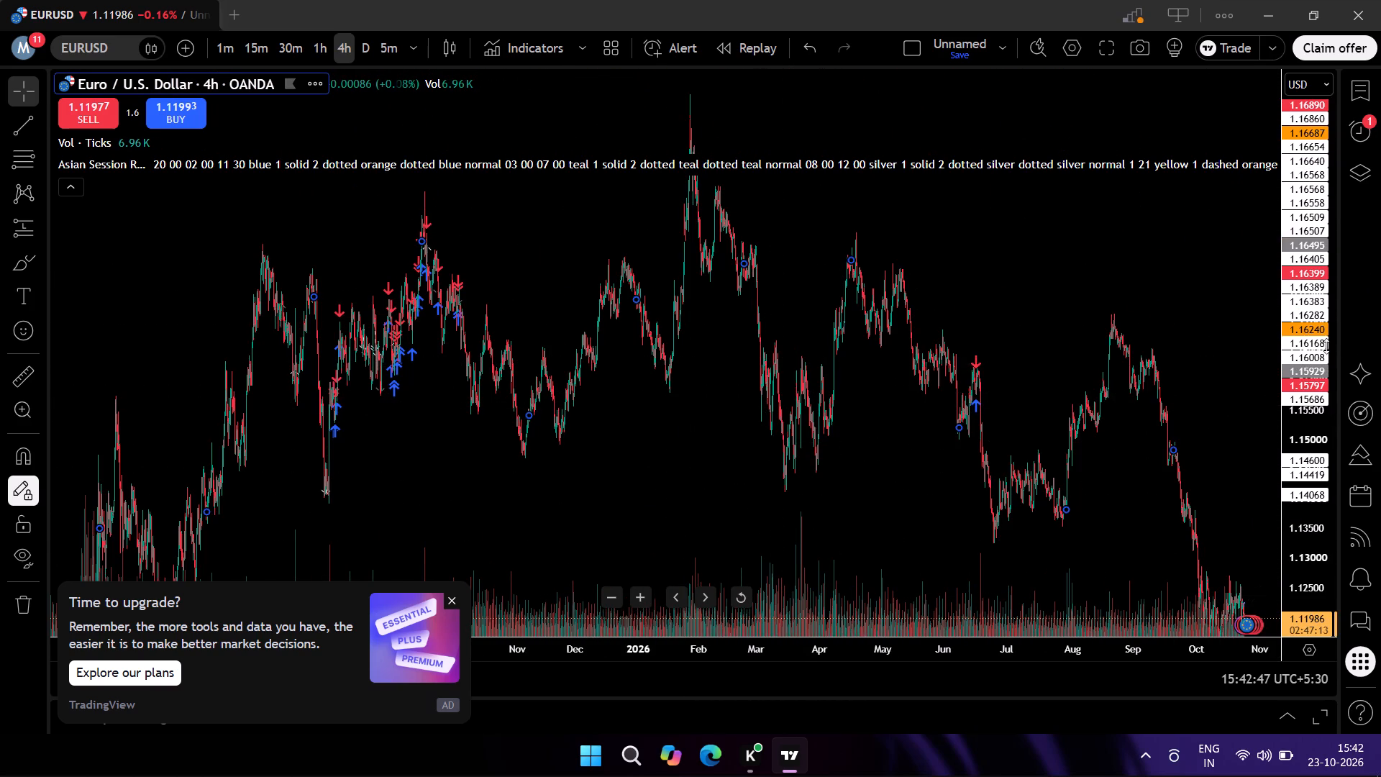
pyautogui.scroll(-10, 1306, 344)
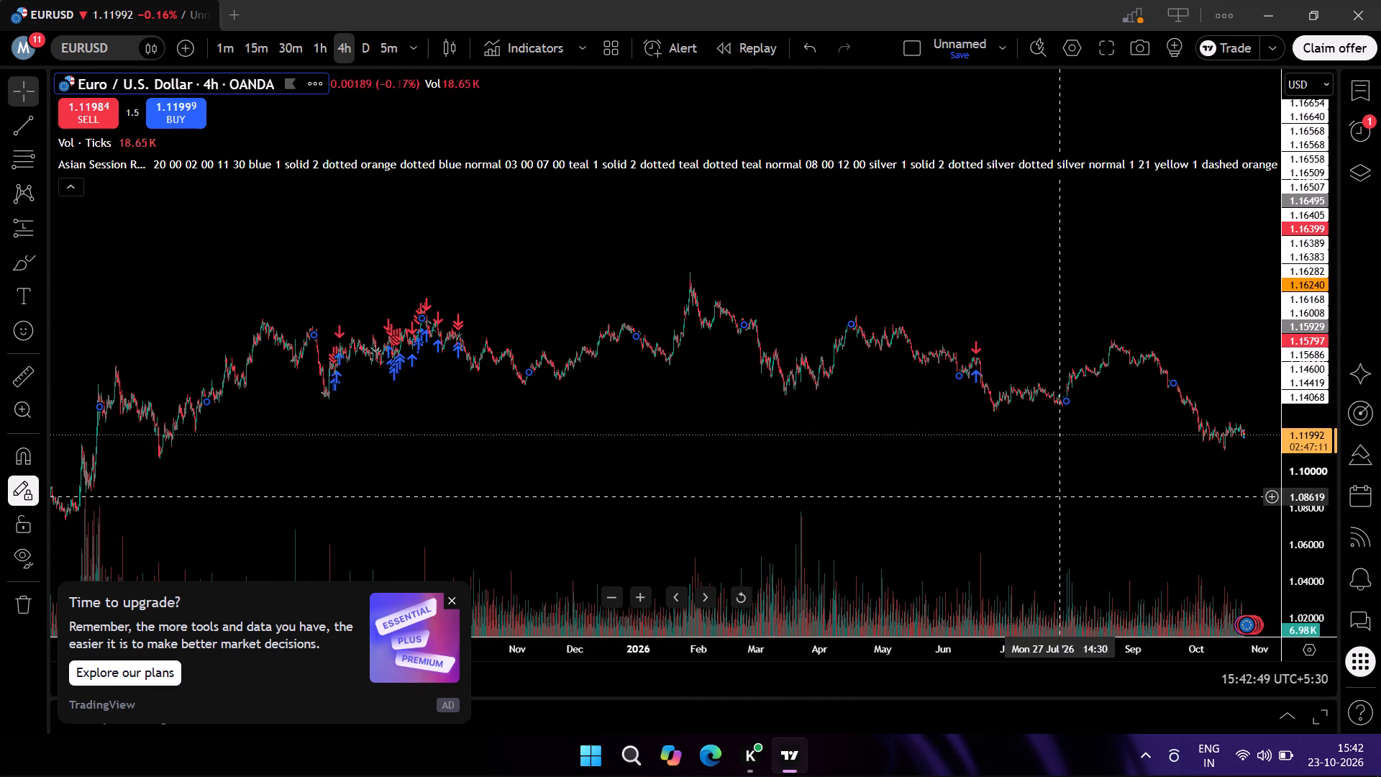
pyautogui.moveTo(1052, 514); pyautogui.dragTo(1380, 350)
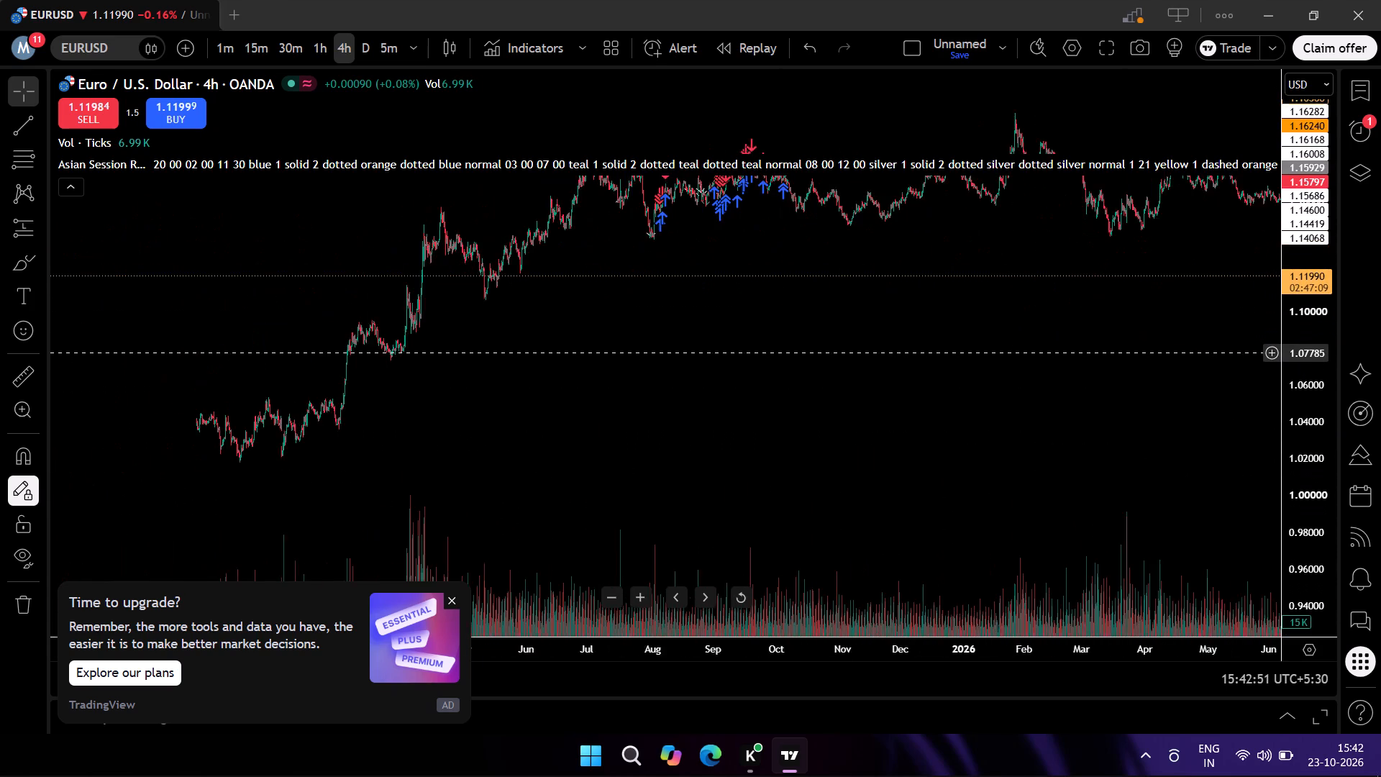
pyautogui.moveTo(1380, 350); pyautogui.dragTo(921, 435)
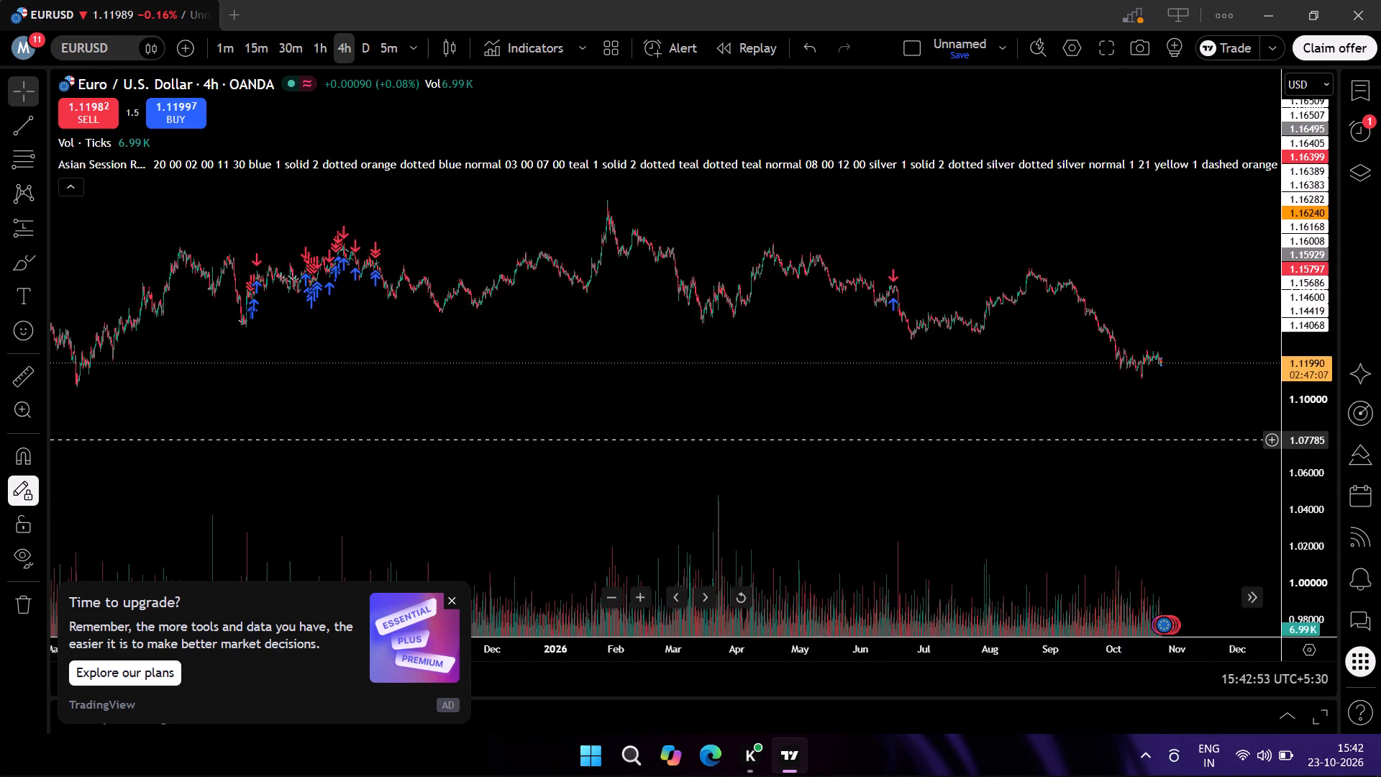
pyautogui.moveTo(921, 435); pyautogui.dragTo(893, 429)
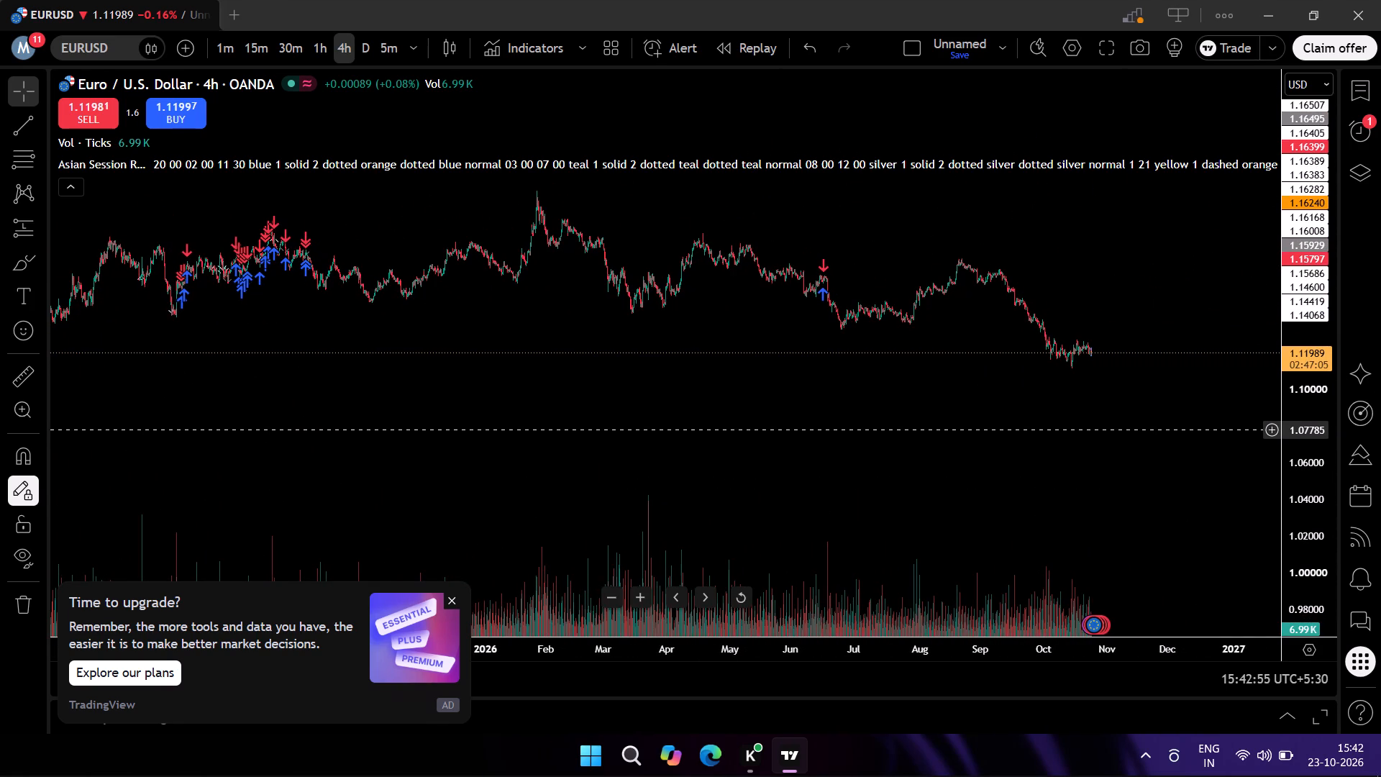
pyautogui.moveTo(893, 429); pyautogui.dragTo(891, 425)
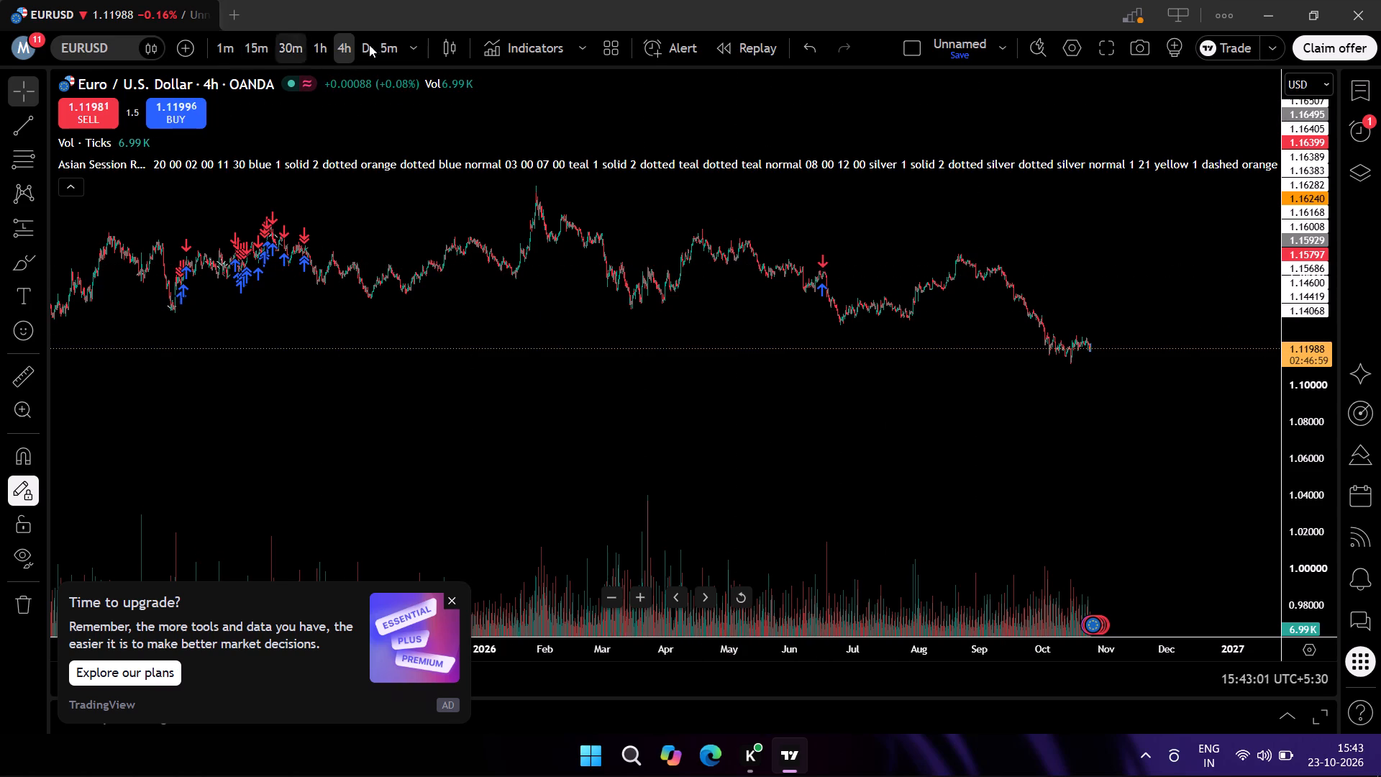
# Set EURUSD to the 5-minute timeframe and rescale the chart so the 20 to 23 October session boxes are readable.
pyautogui.click(394, 44)
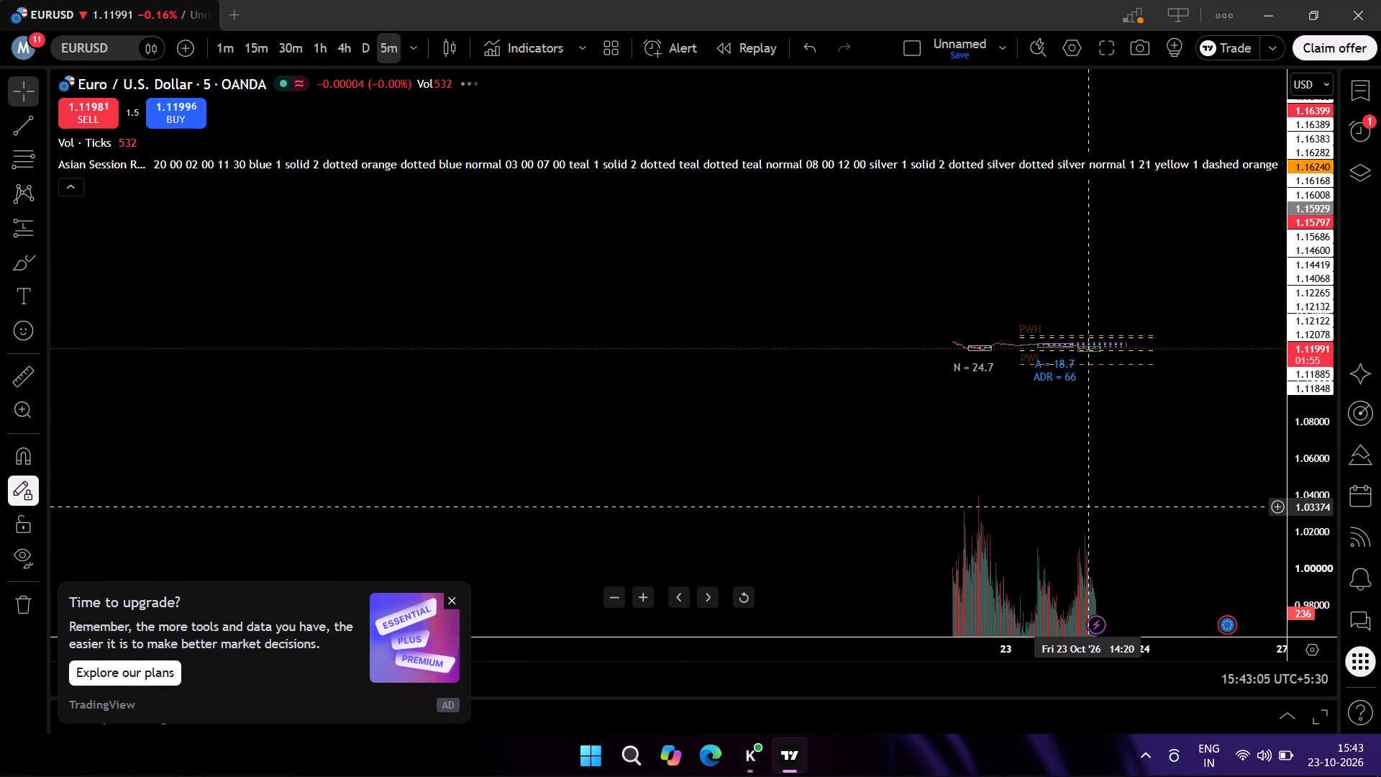
pyautogui.scroll(7, 1310, 403)
pyautogui.scroll(-8, 1311, 401)
pyautogui.scroll(3, 1307, 391)
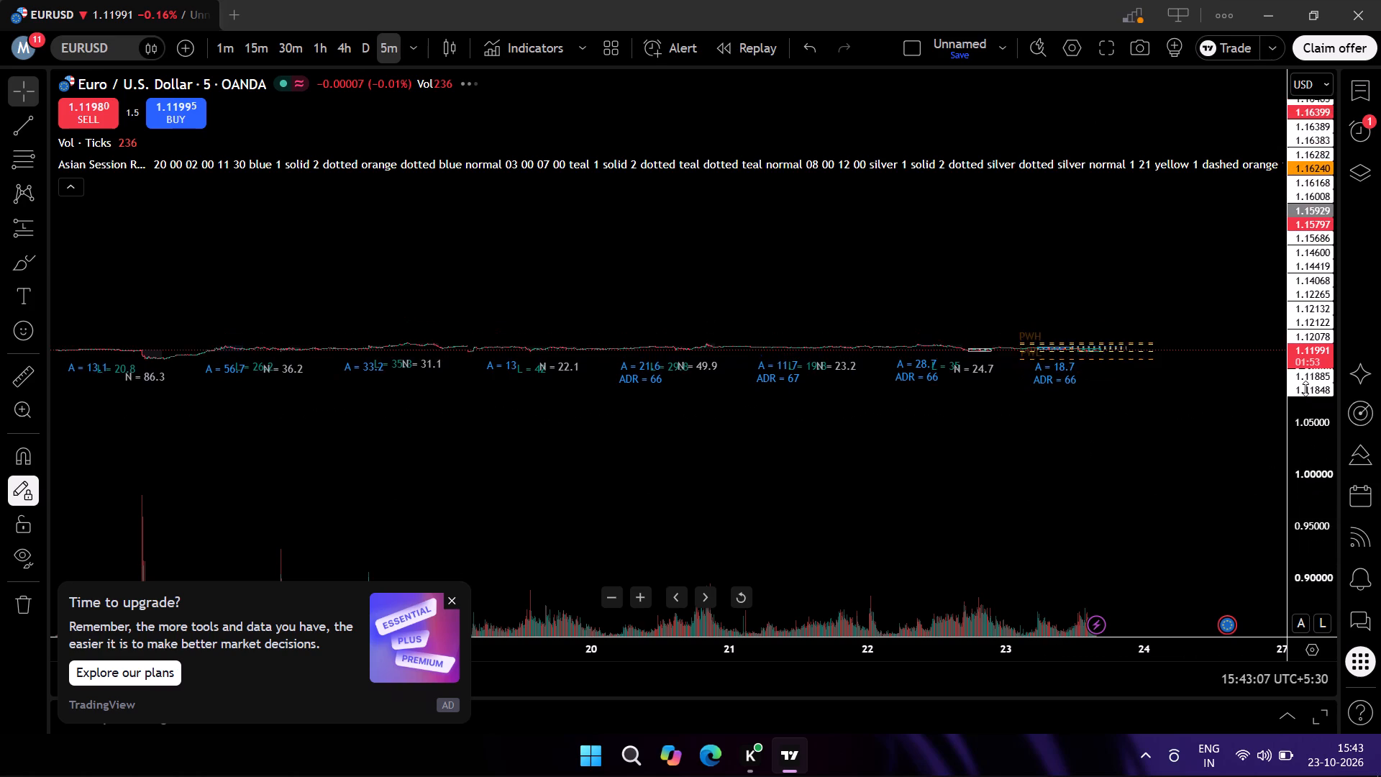
pyautogui.scroll(20, 1305, 388)
pyautogui.scroll(14, 1305, 388)
pyautogui.moveTo(655, 281); pyautogui.dragTo(688, 350)
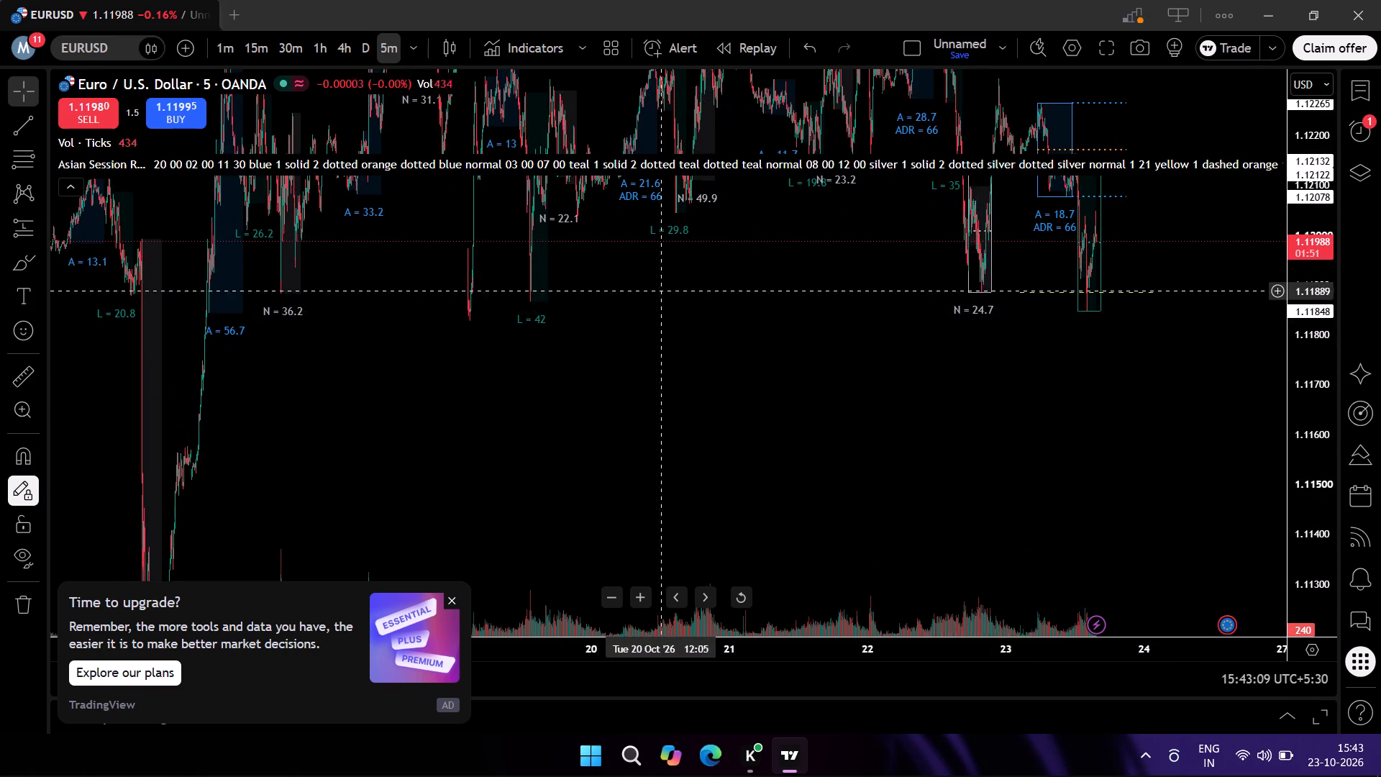
pyautogui.moveTo(688, 350); pyautogui.dragTo(829, 561)
pyautogui.scroll(10, 550, 464)
pyautogui.moveTo(580, 445); pyautogui.dragTo(577, 445)
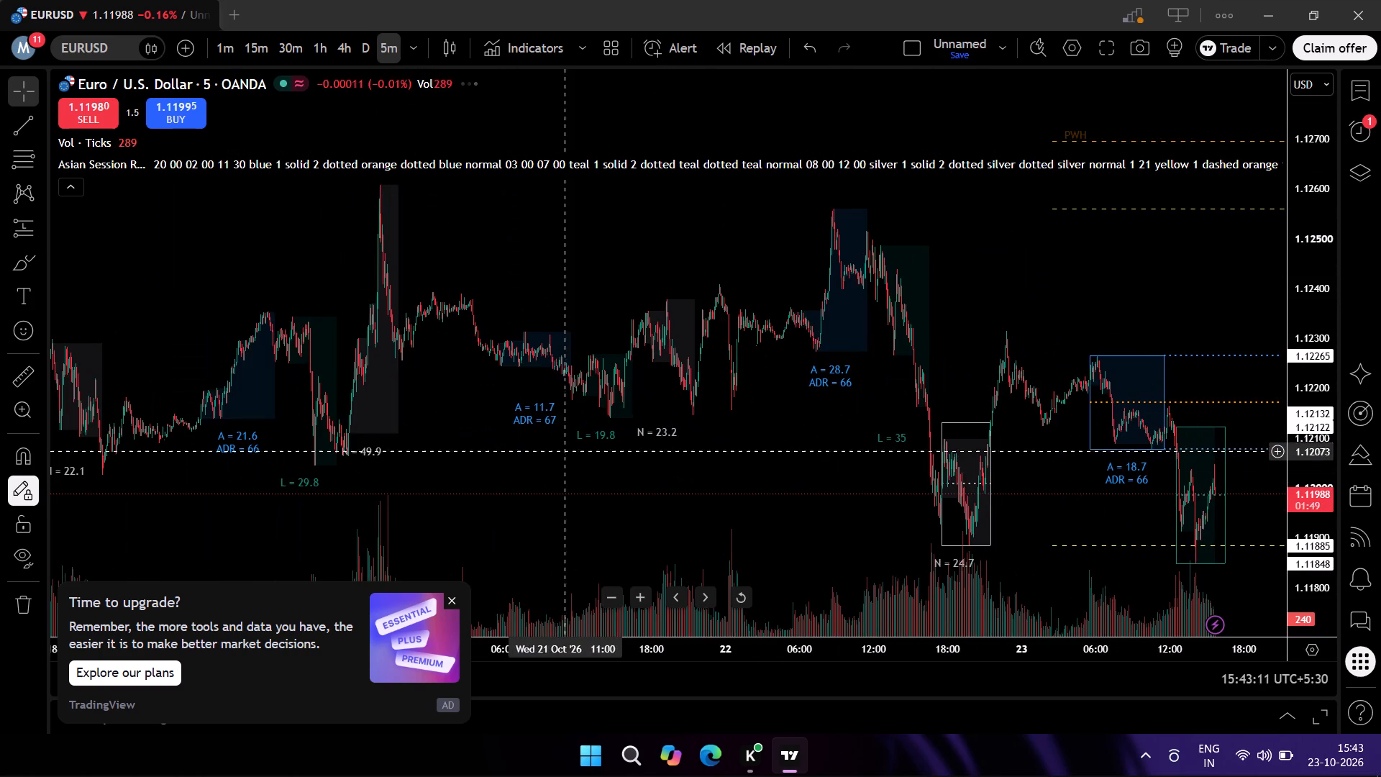
# Examine the EURUSD 5-minute session ranges from 16 to 22 October, looking closely at the 21 and 22 October sessions.
pyautogui.moveTo(577, 445); pyautogui.dragTo(906, 449)
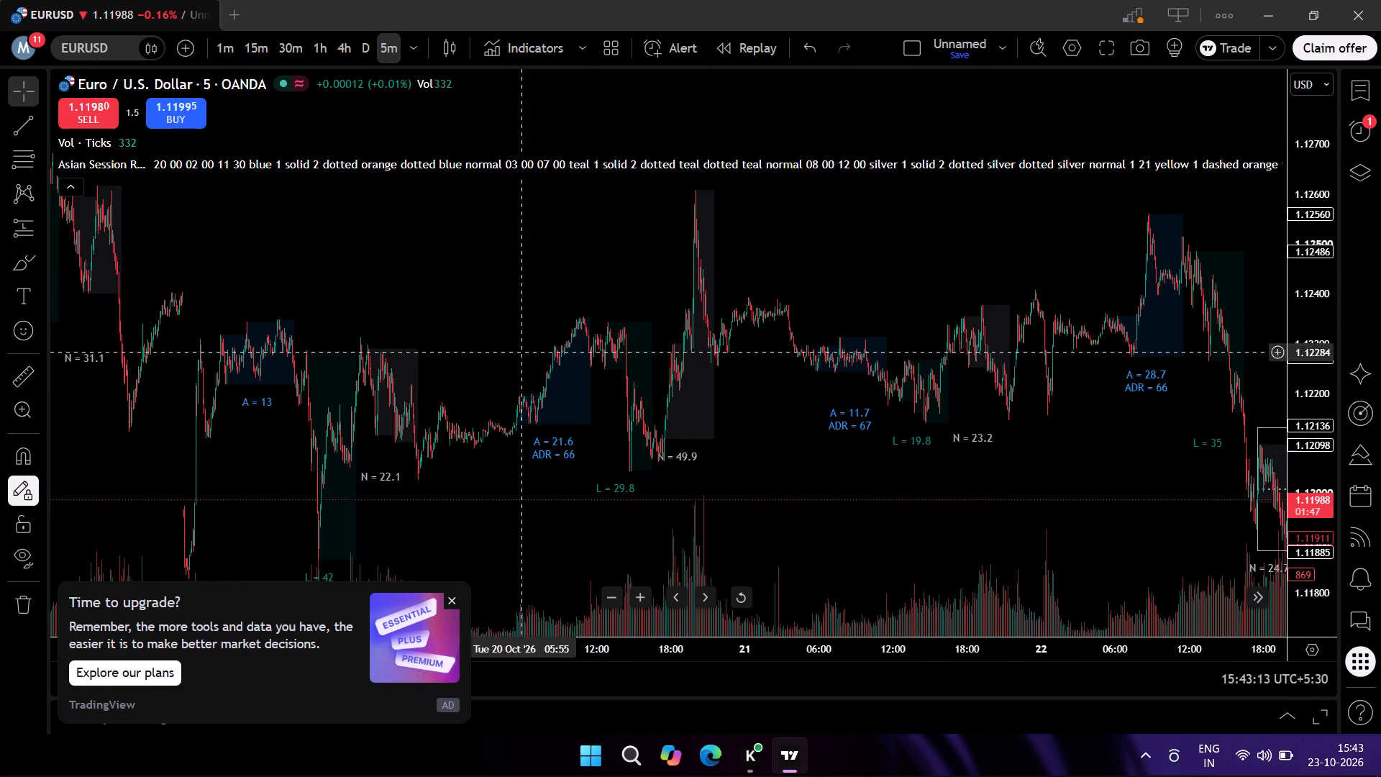
pyautogui.moveTo(436, 384); pyautogui.dragTo(671, 340)
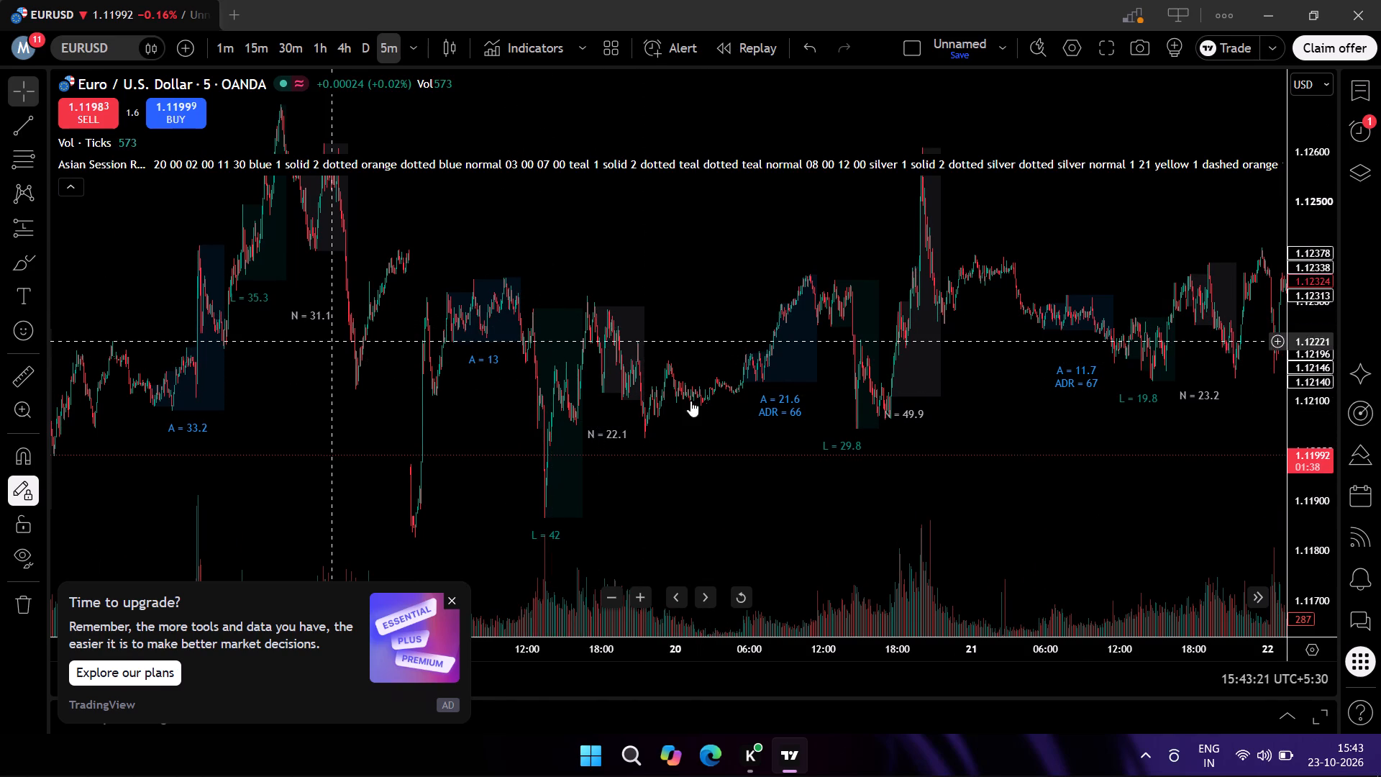
pyautogui.moveTo(1027, 429); pyautogui.dragTo(798, 447)
pyautogui.scroll(3, 941, 361)
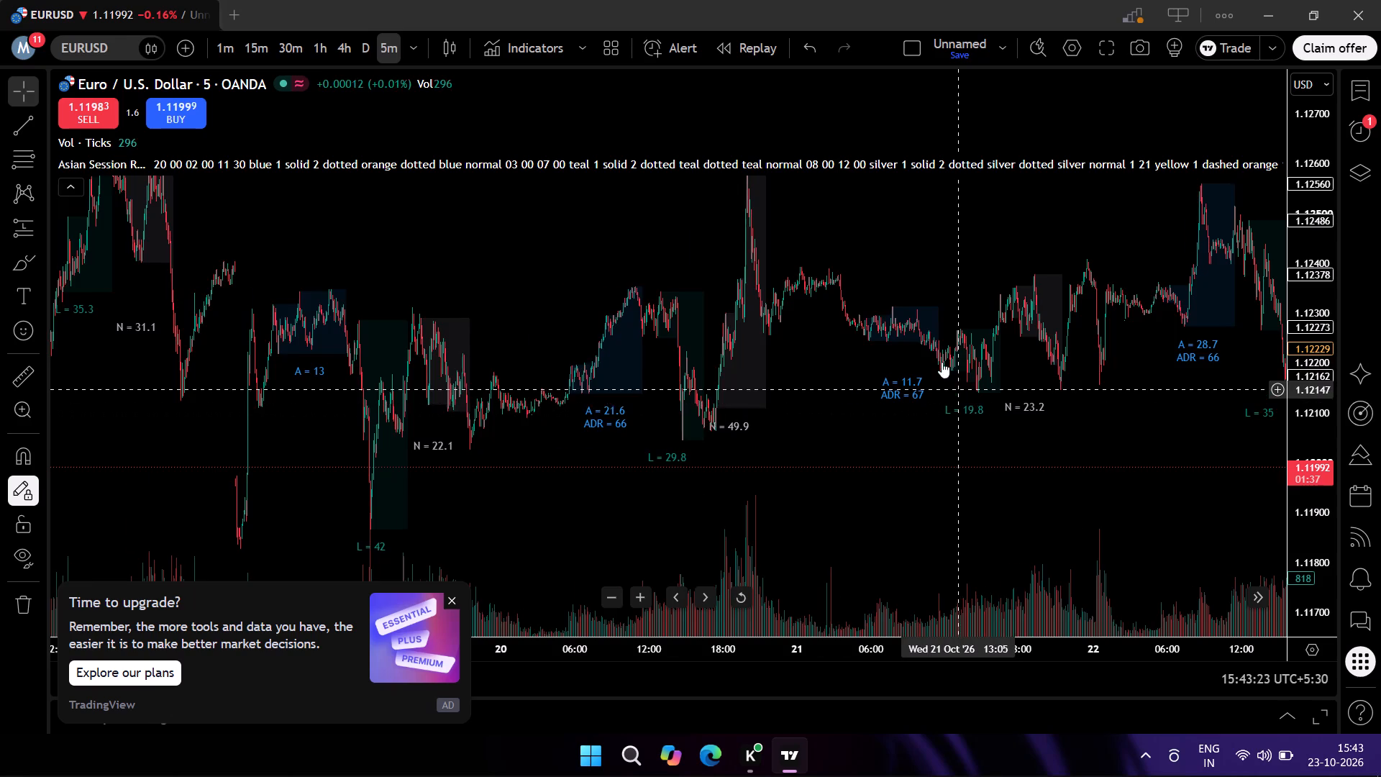
pyautogui.scroll(2, 942, 362)
pyautogui.scroll(5, 751, 352)
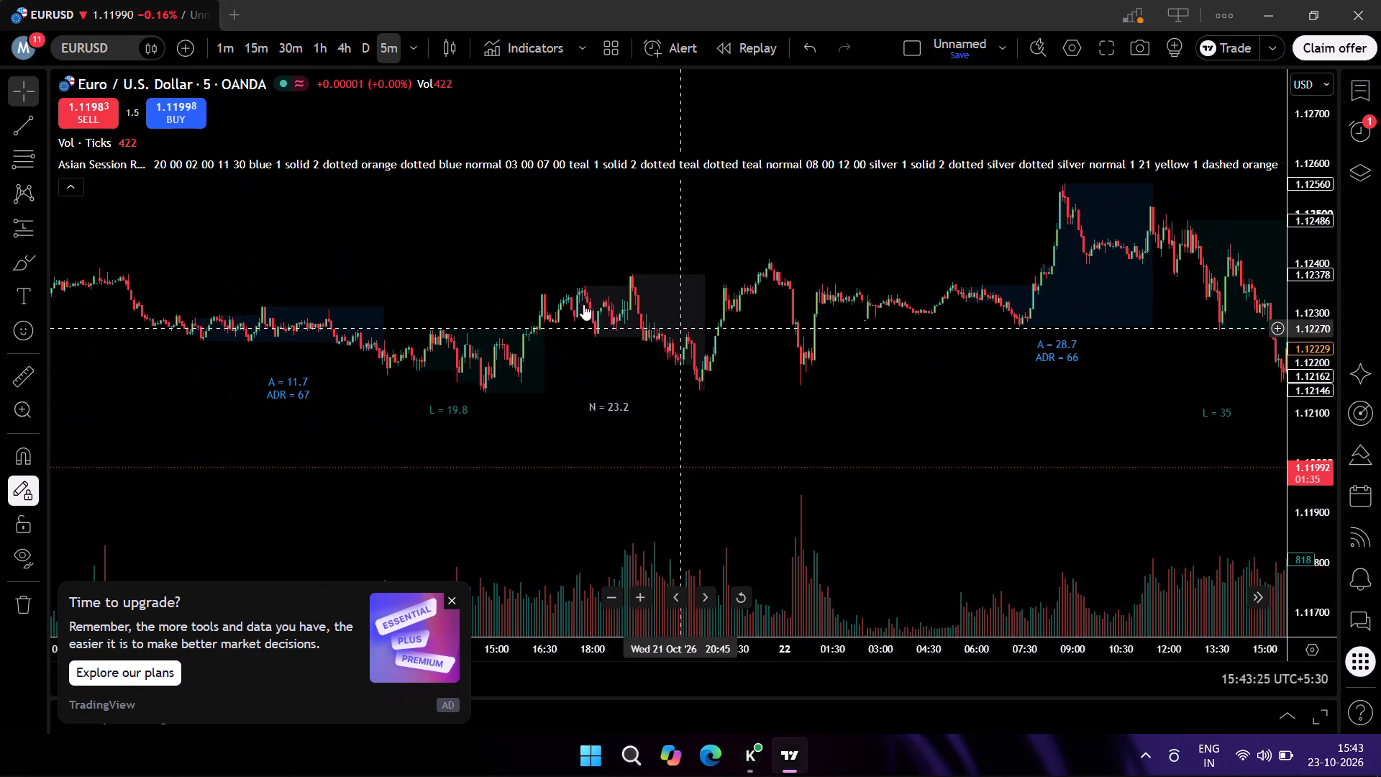
pyautogui.moveTo(437, 273); pyautogui.dragTo(650, 242)
pyautogui.scroll(-3, 650, 242)
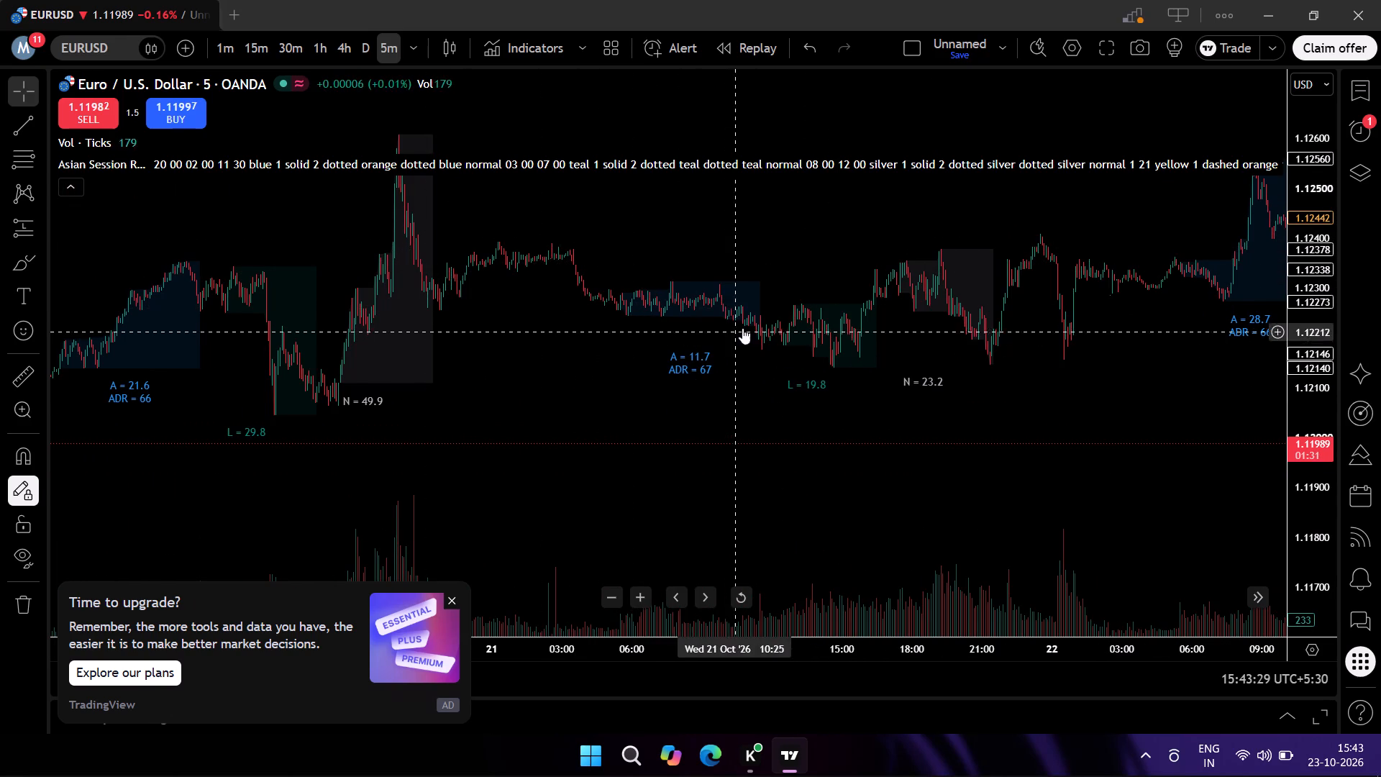
pyautogui.scroll(5, 744, 325)
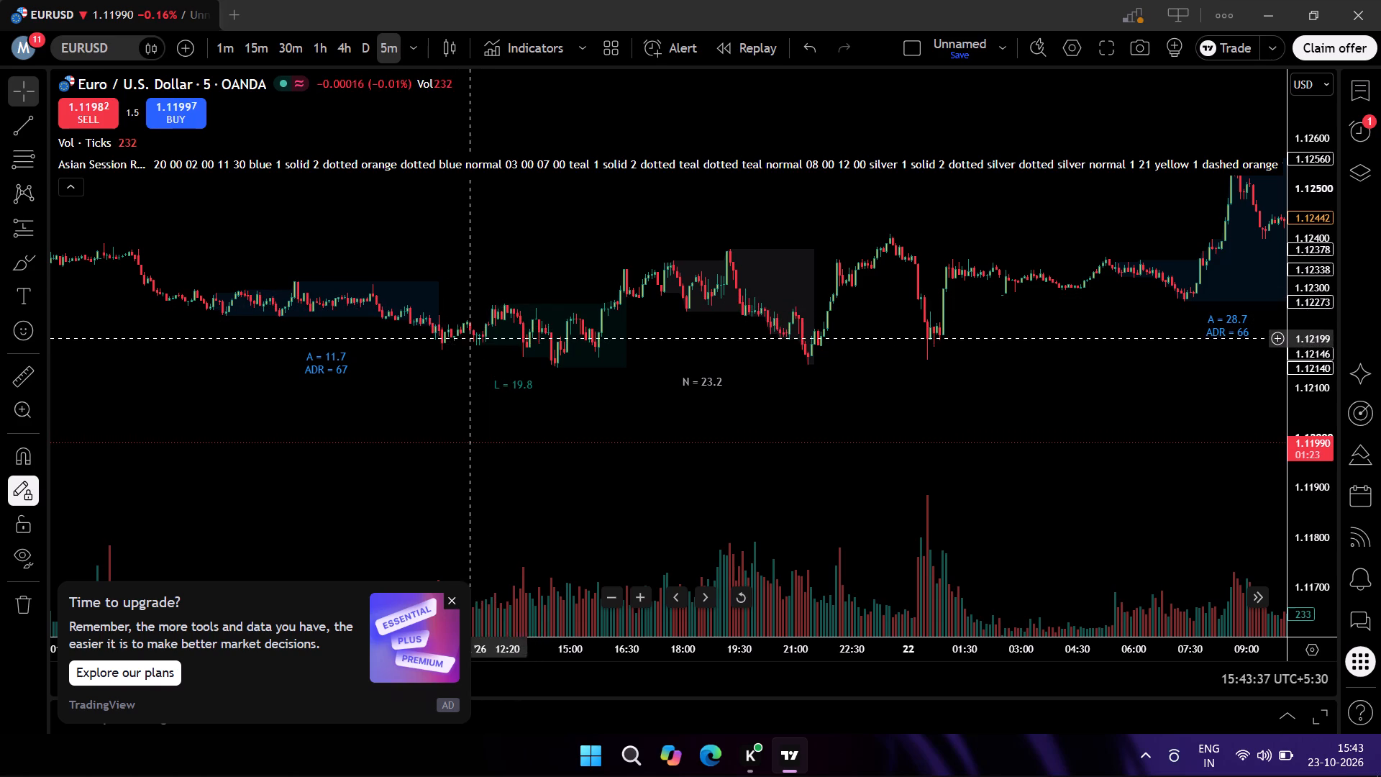
pyautogui.moveTo(1001, 355); pyautogui.dragTo(339, 406)
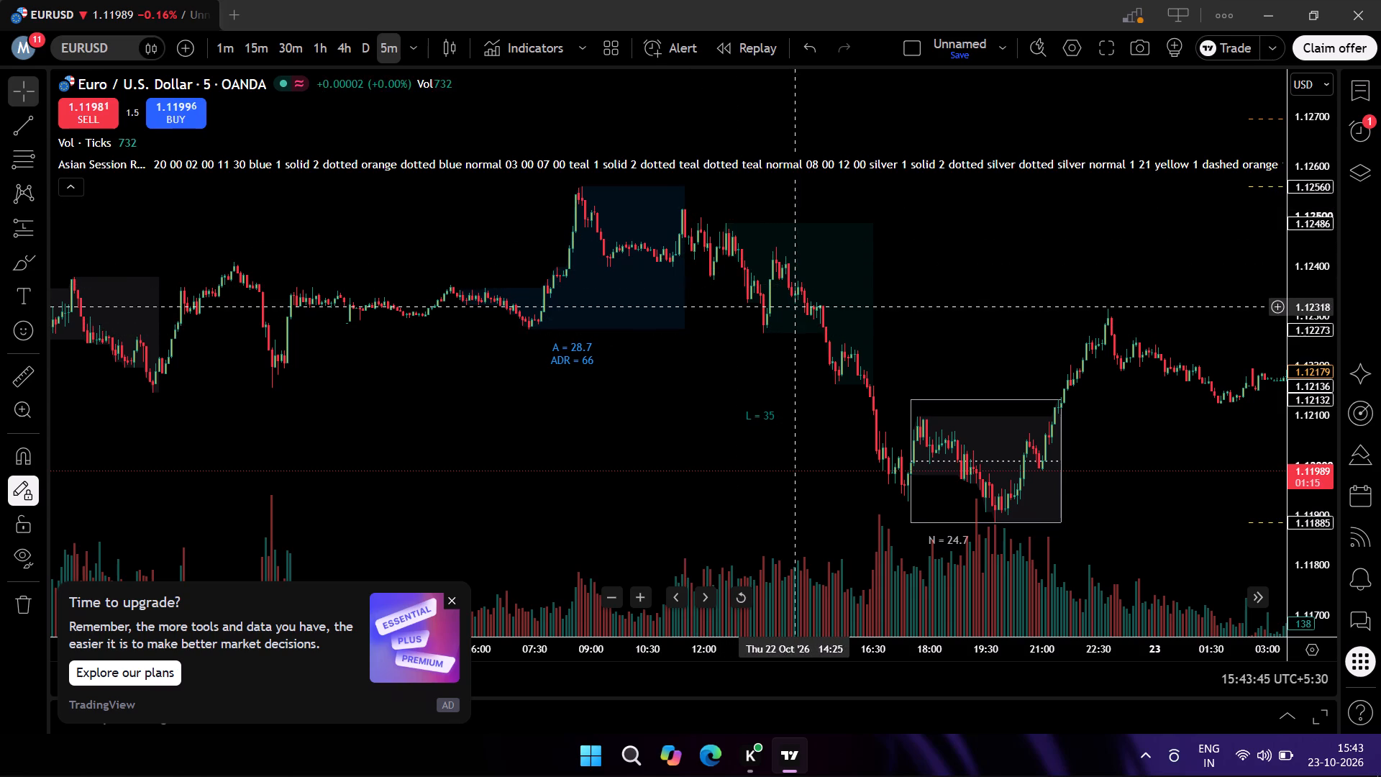
pyautogui.moveTo(922, 286); pyautogui.dragTo(1153, 319)
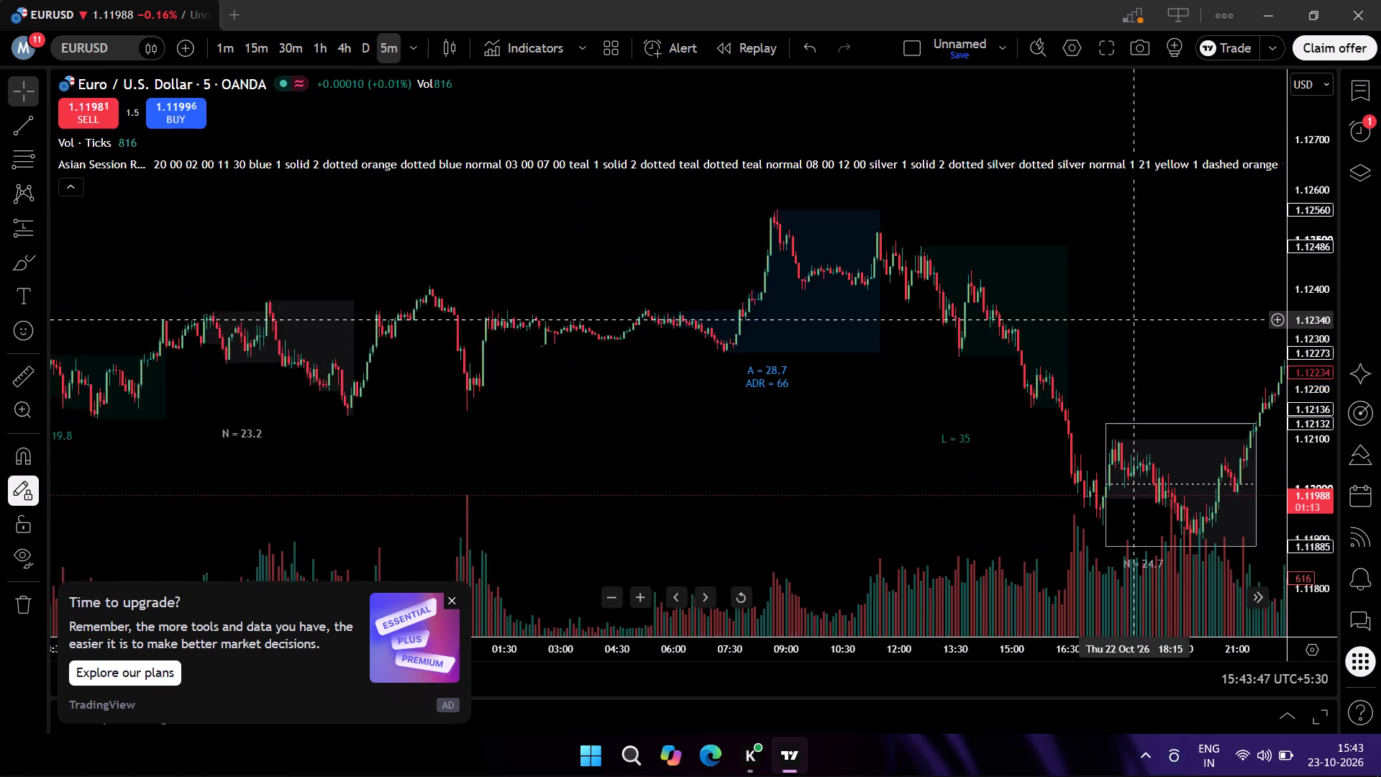
pyautogui.moveTo(622, 345); pyautogui.dragTo(740, 347)
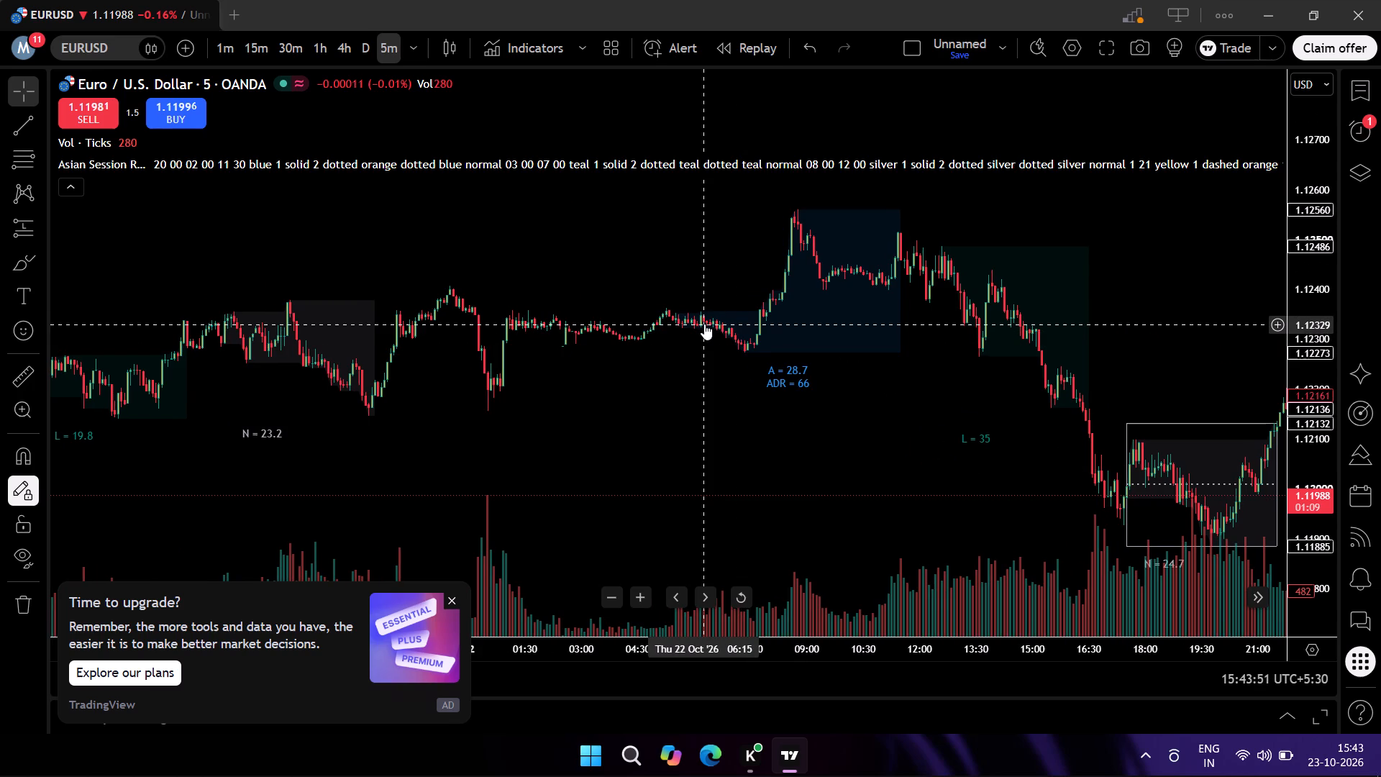
pyautogui.scroll(-3, 686, 347)
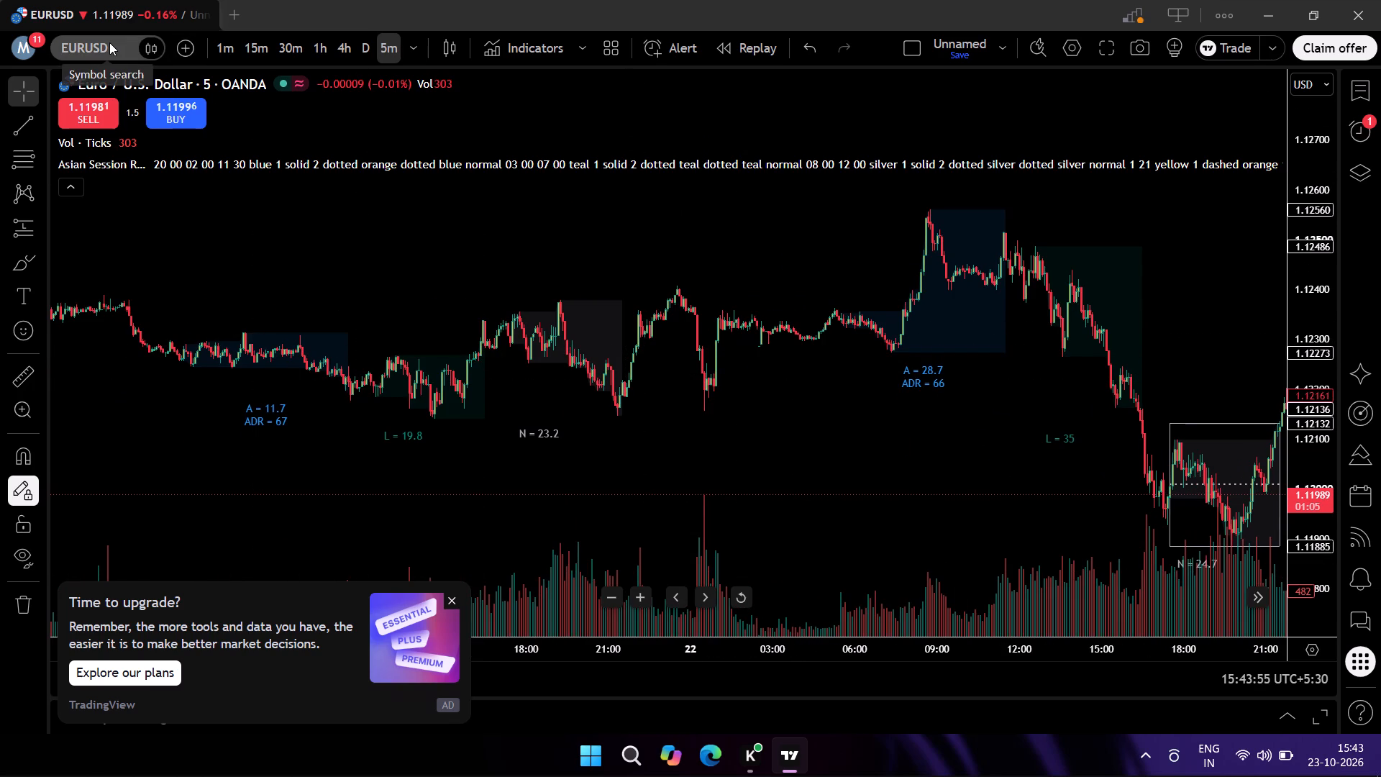
# Examine the EURUSD 5-minute swings from 20 October back to 13 October, then the 19 October sessions up close.
pyautogui.moveTo(147, 326); pyautogui.dragTo(965, 344)
pyautogui.moveTo(519, 427); pyautogui.dragTo(1033, 343)
pyautogui.moveTo(460, 435); pyautogui.dragTo(990, 404)
pyautogui.moveTo(669, 412); pyautogui.dragTo(797, 439)
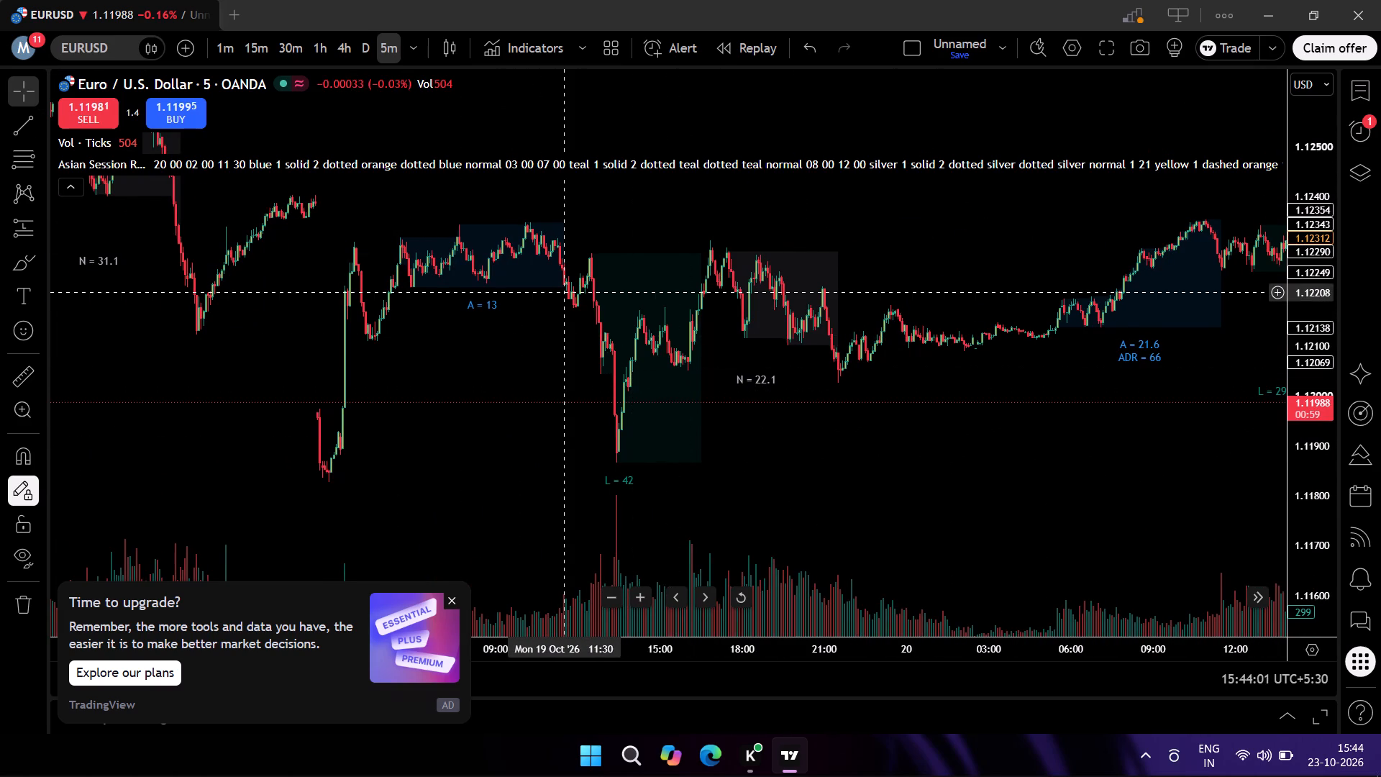
pyautogui.scroll(-4, 516, 327)
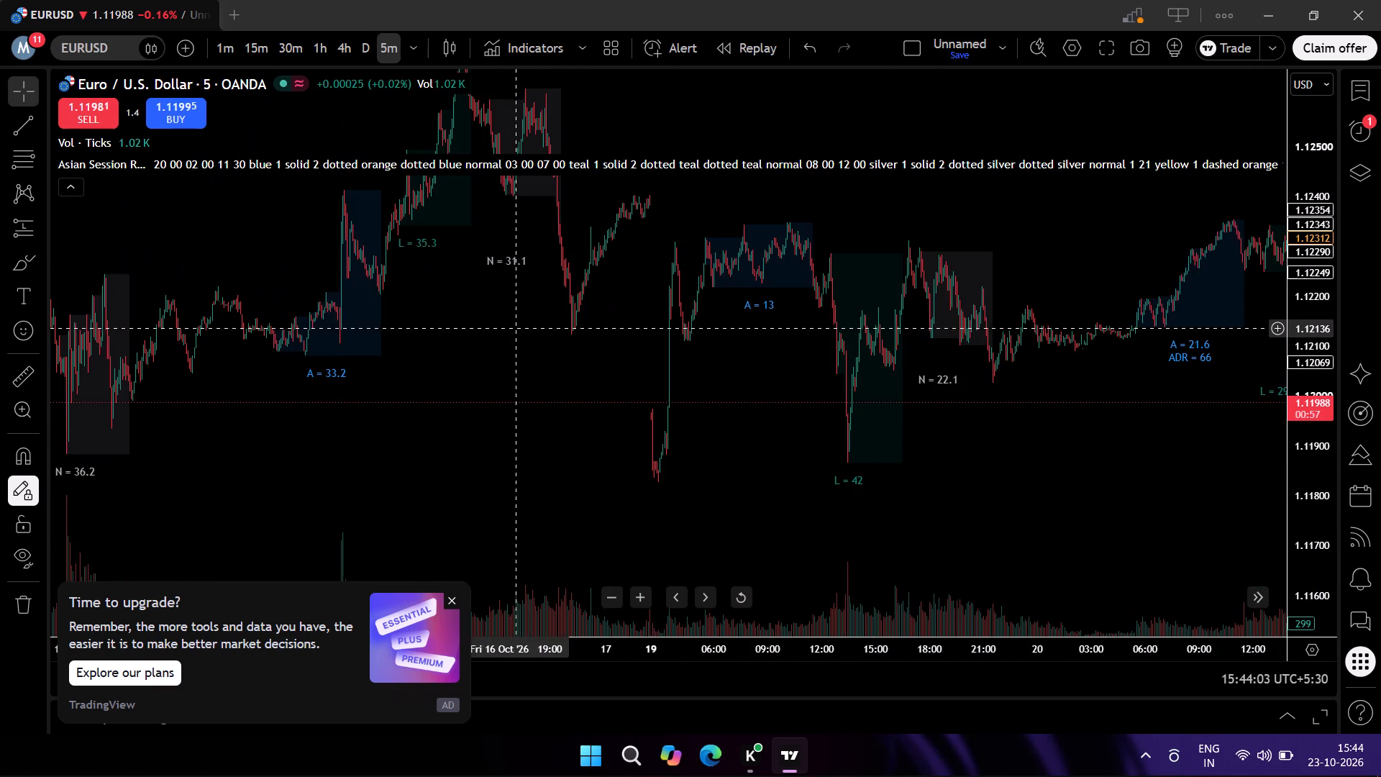
pyautogui.scroll(-5, 499, 288)
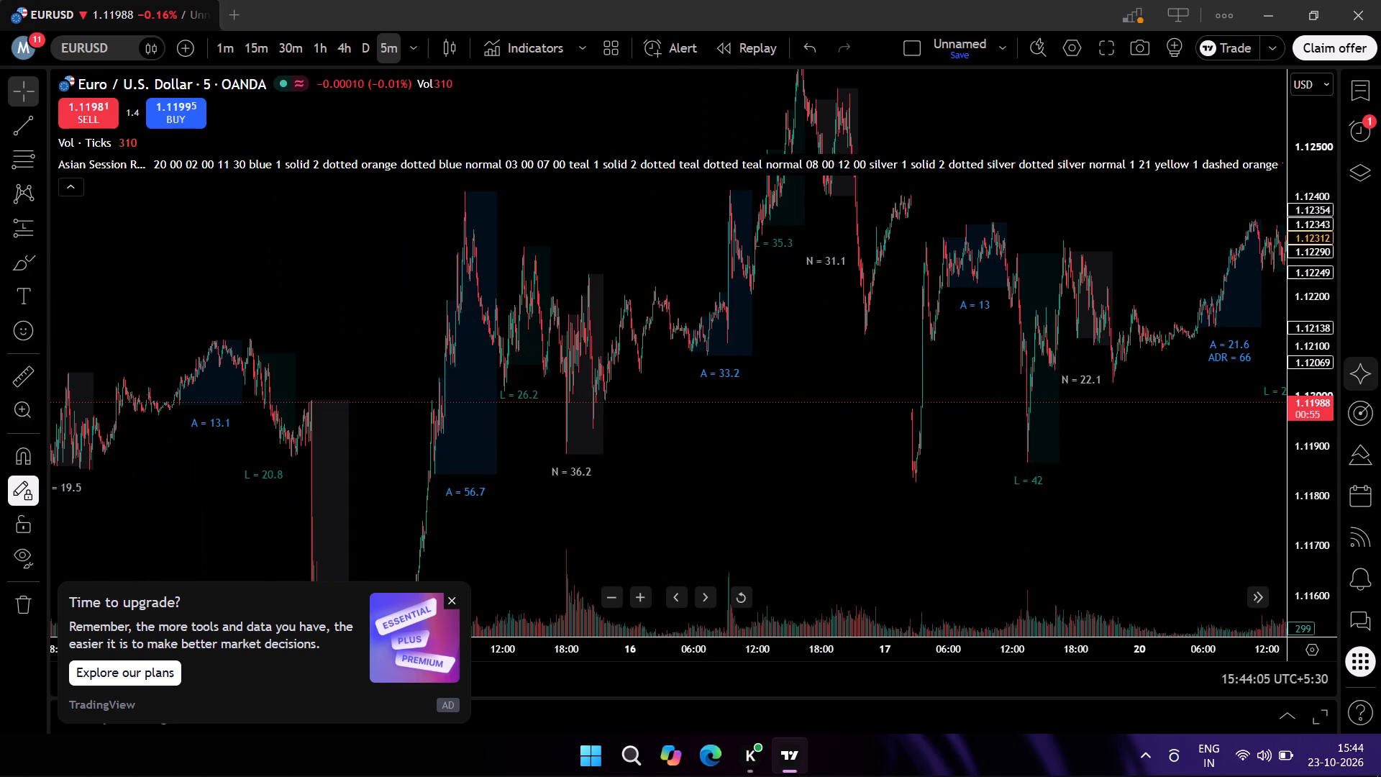
pyautogui.scroll(-9, 1305, 350)
pyautogui.scroll(-2, 710, 489)
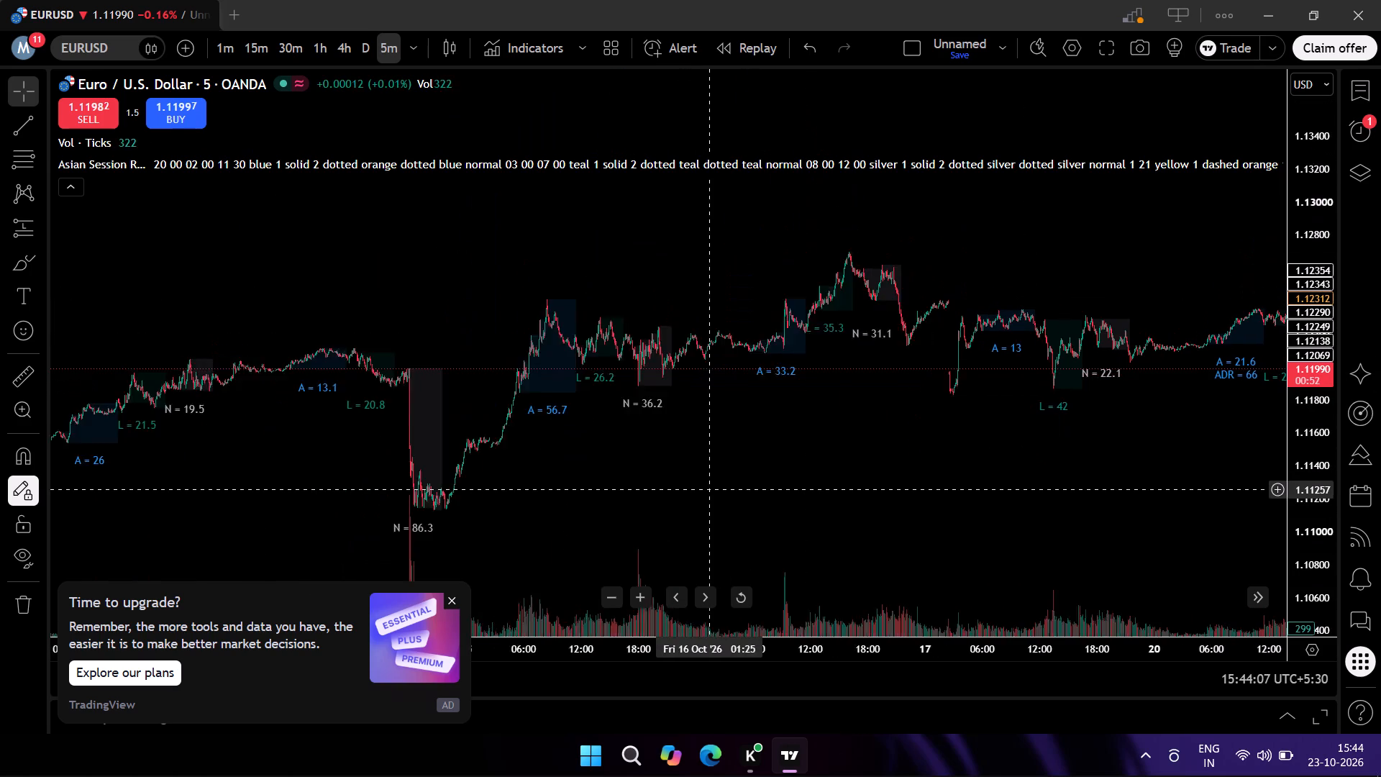
pyautogui.scroll(-1, 709, 489)
pyautogui.scroll(6, 1019, 355)
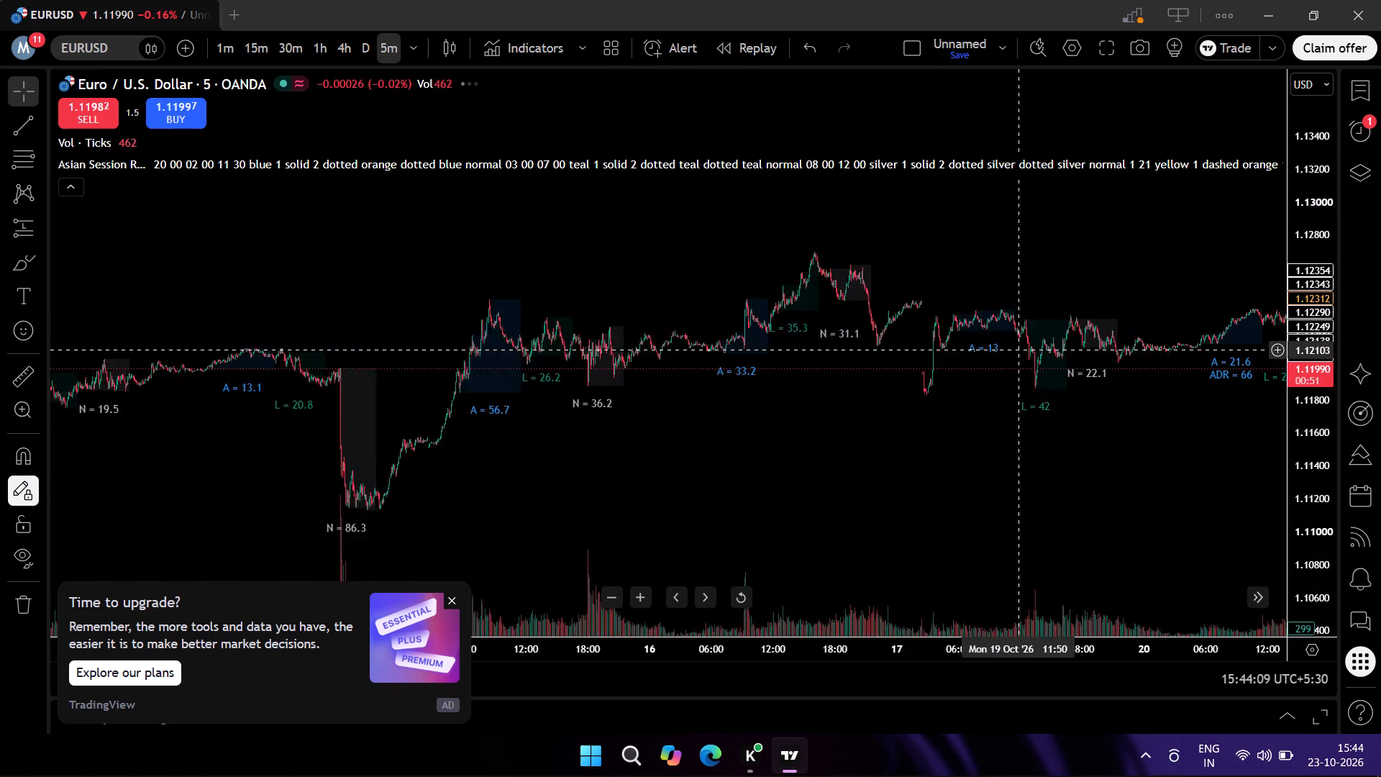
pyautogui.scroll(7, 893, 333)
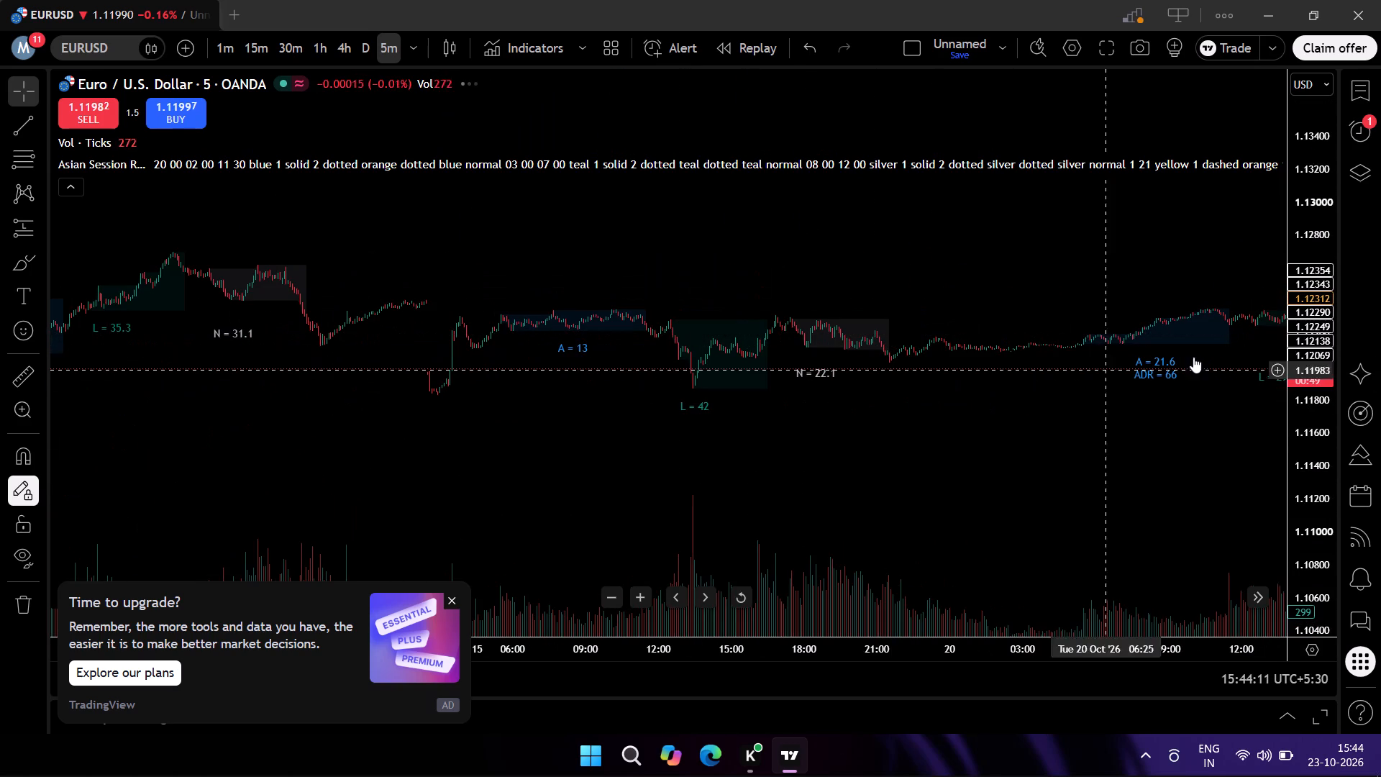
pyautogui.scroll(7, 1304, 328)
pyautogui.scroll(6, 659, 308)
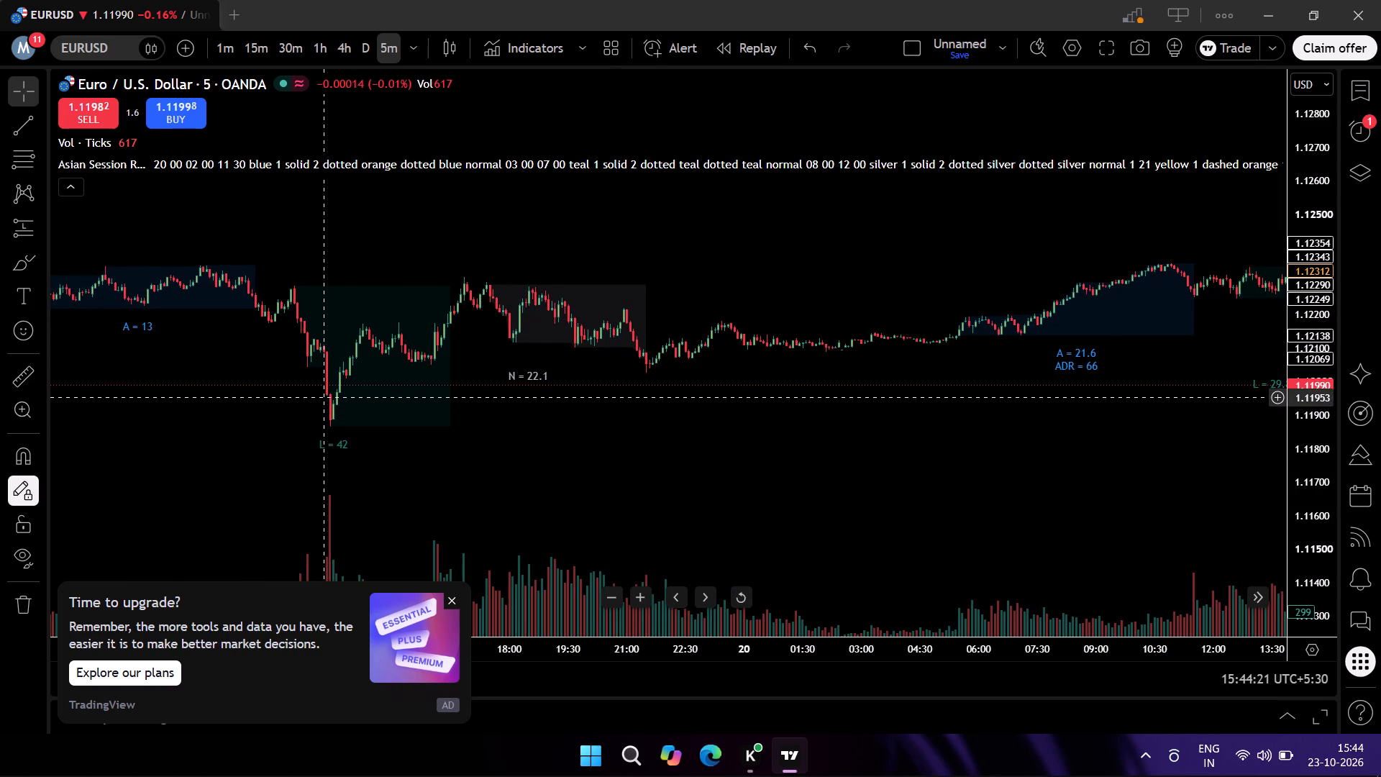
# Examine the price gap between 17 and 19 October and compare the session boxes from 16 October through 20 October.
pyautogui.moveTo(230, 281); pyautogui.dragTo(793, 332)
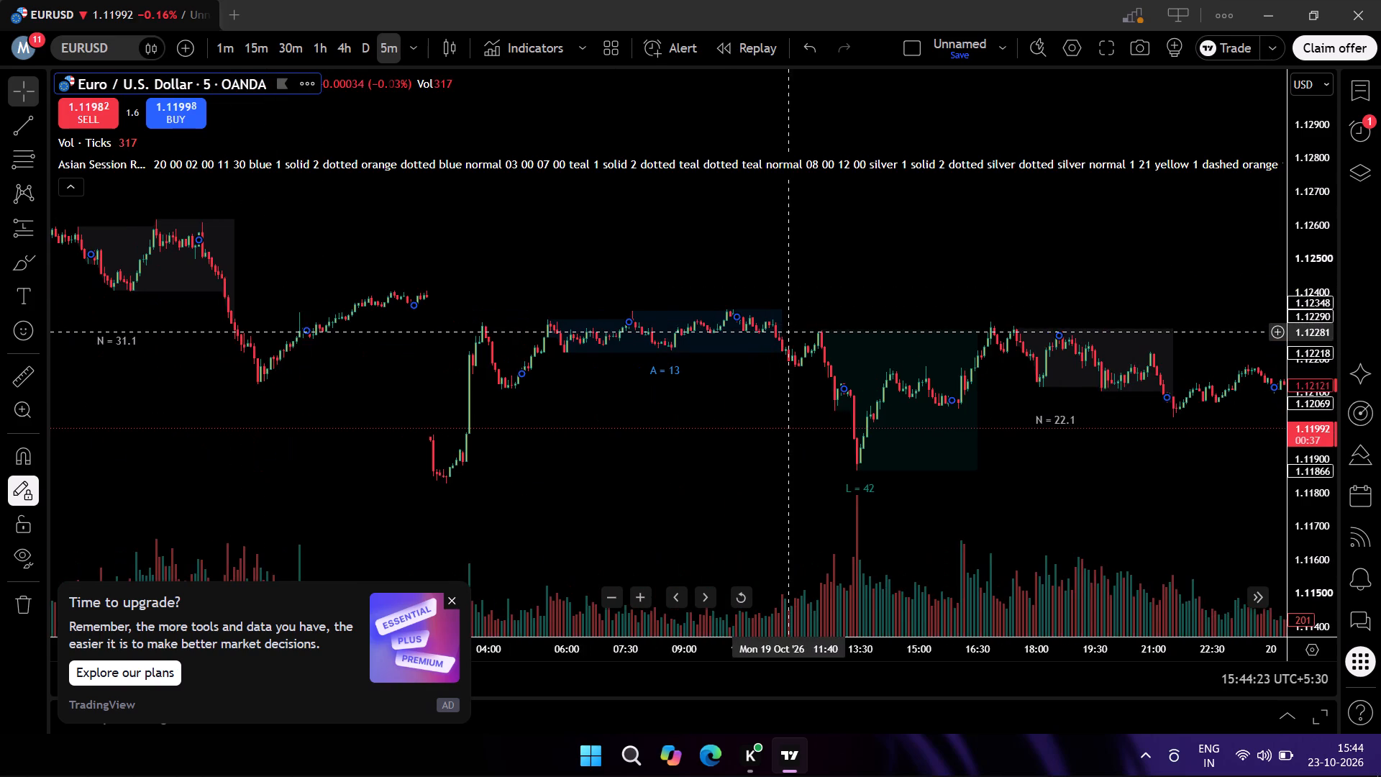
pyautogui.moveTo(451, 412); pyautogui.dragTo(503, 402)
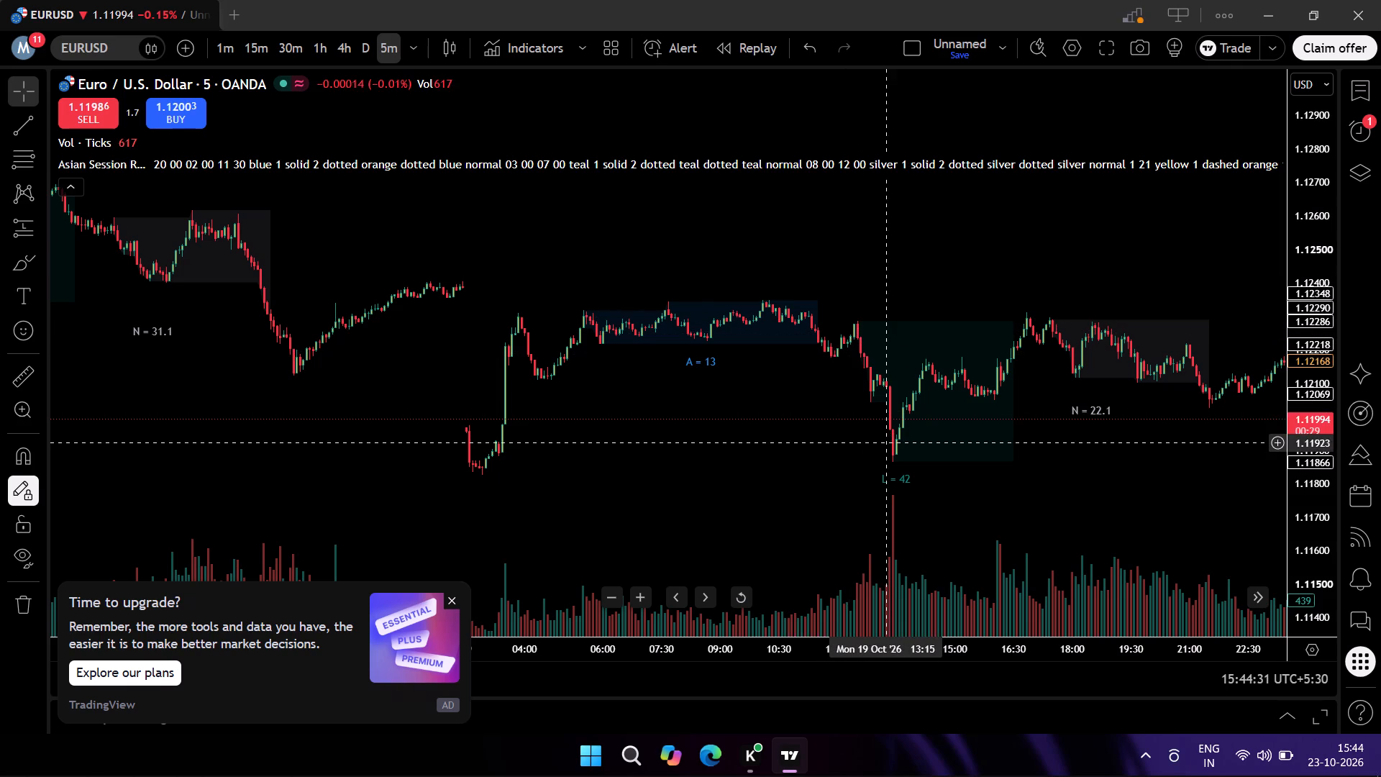
pyautogui.moveTo(709, 423); pyautogui.dragTo(980, 411)
pyautogui.moveTo(479, 408); pyautogui.dragTo(749, 445)
pyautogui.moveTo(594, 430); pyautogui.dragTo(878, 417)
pyautogui.scroll(1, 276, 368)
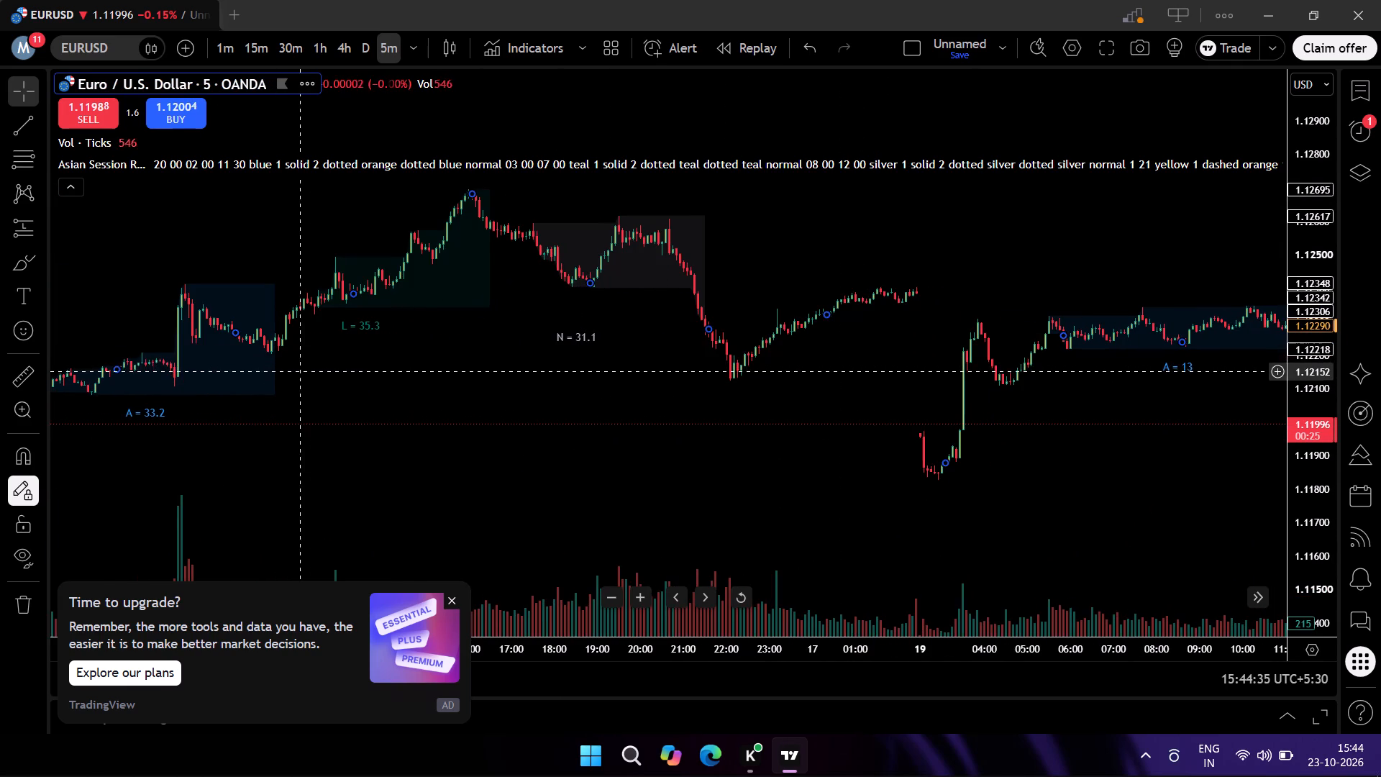
pyautogui.moveTo(345, 365); pyautogui.dragTo(575, 451)
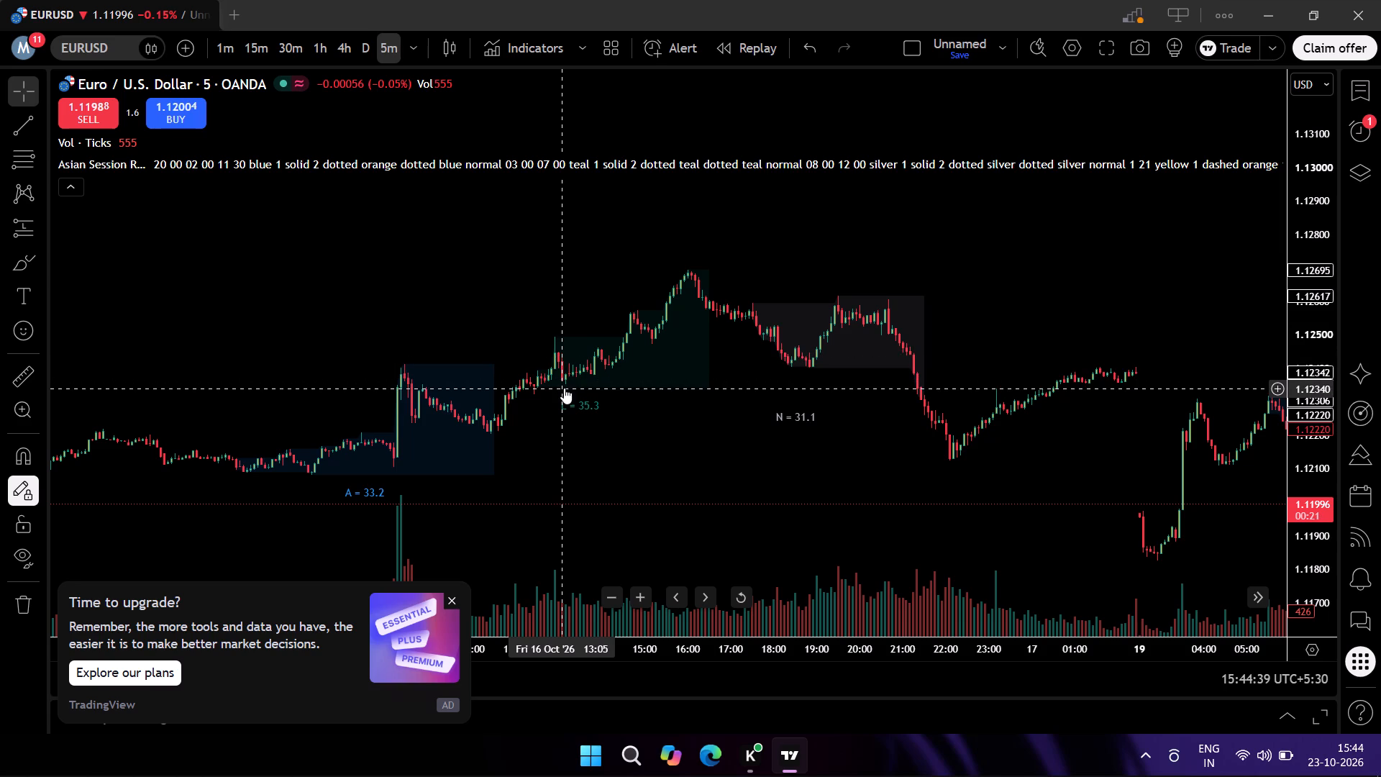
pyautogui.moveTo(772, 449); pyautogui.dragTo(459, 379)
pyautogui.moveTo(1080, 432); pyautogui.dragTo(1056, 434)
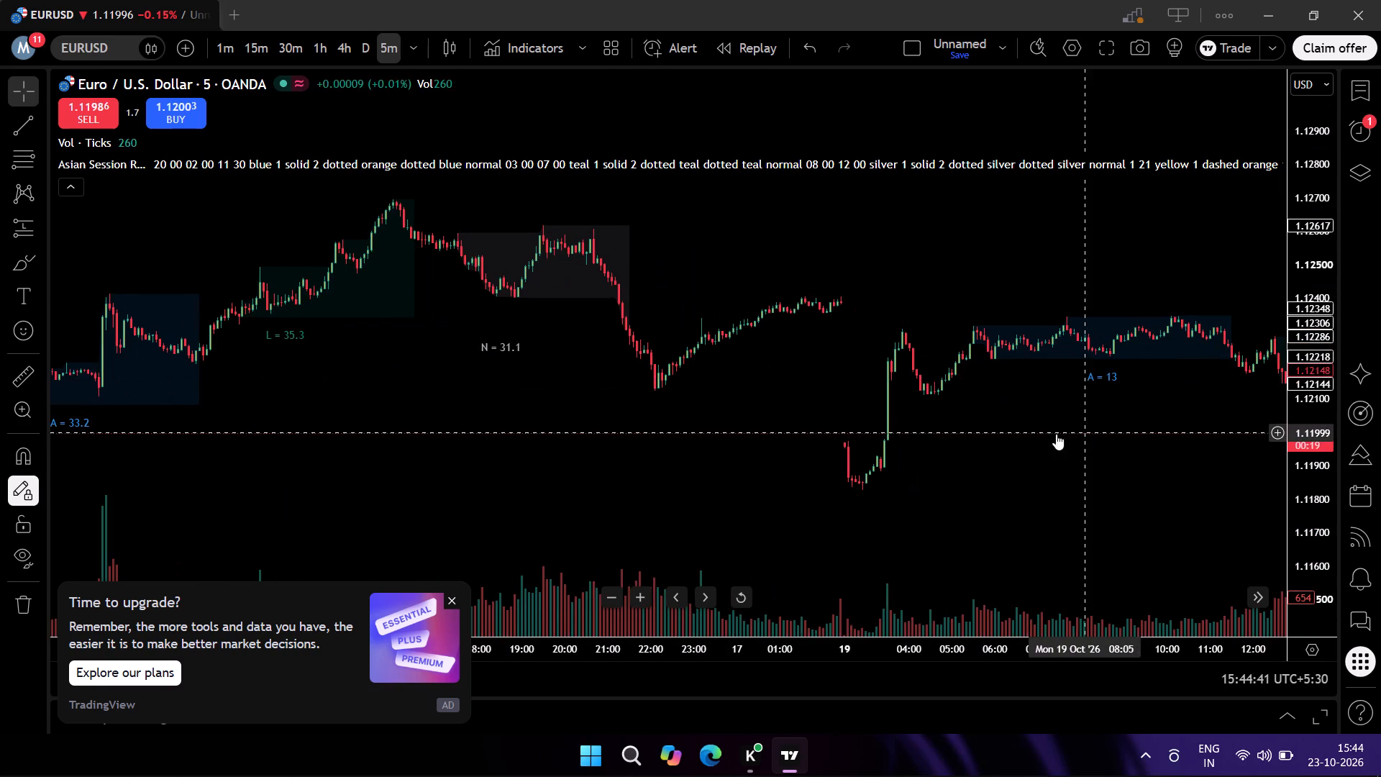
pyautogui.moveTo(1056, 434); pyautogui.dragTo(688, 456)
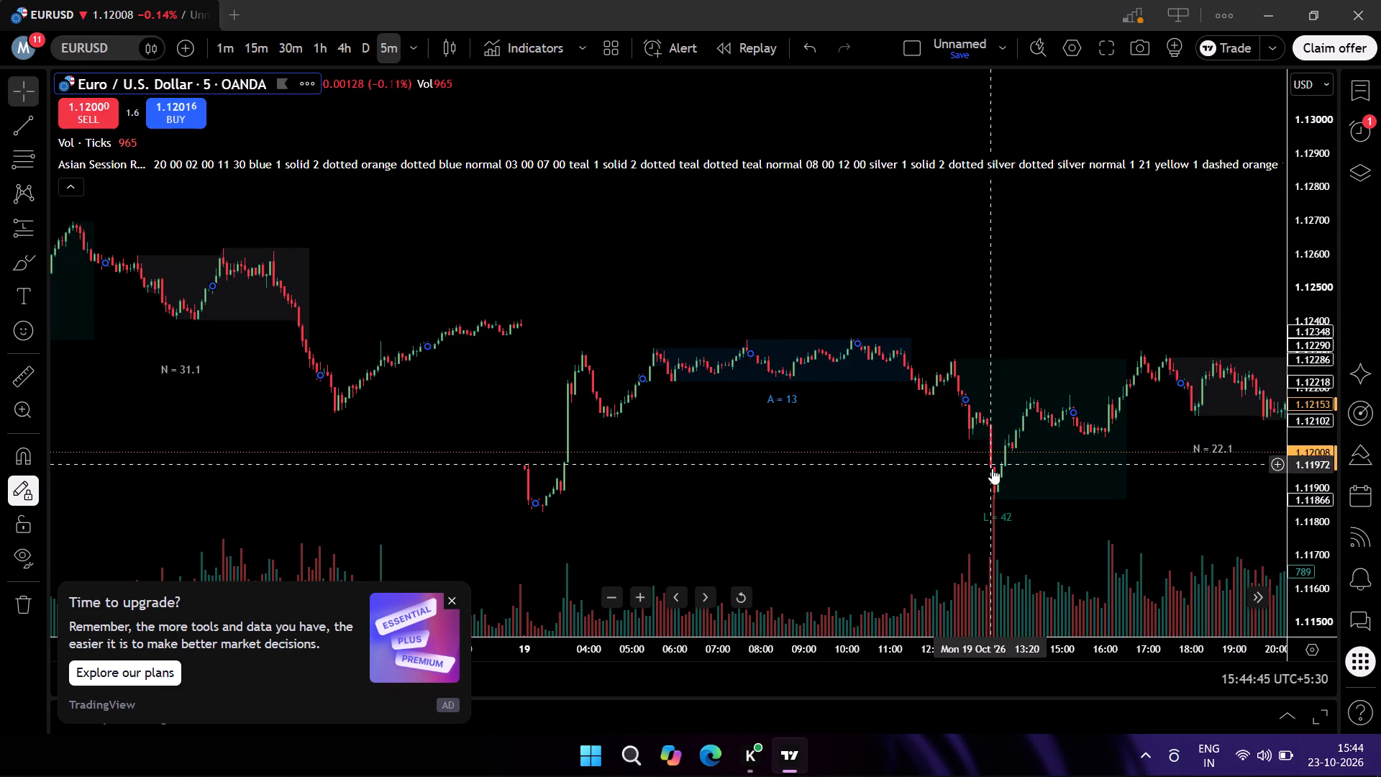
pyautogui.moveTo(890, 458); pyautogui.dragTo(188, 327)
pyautogui.moveTo(946, 355); pyautogui.dragTo(334, 492)
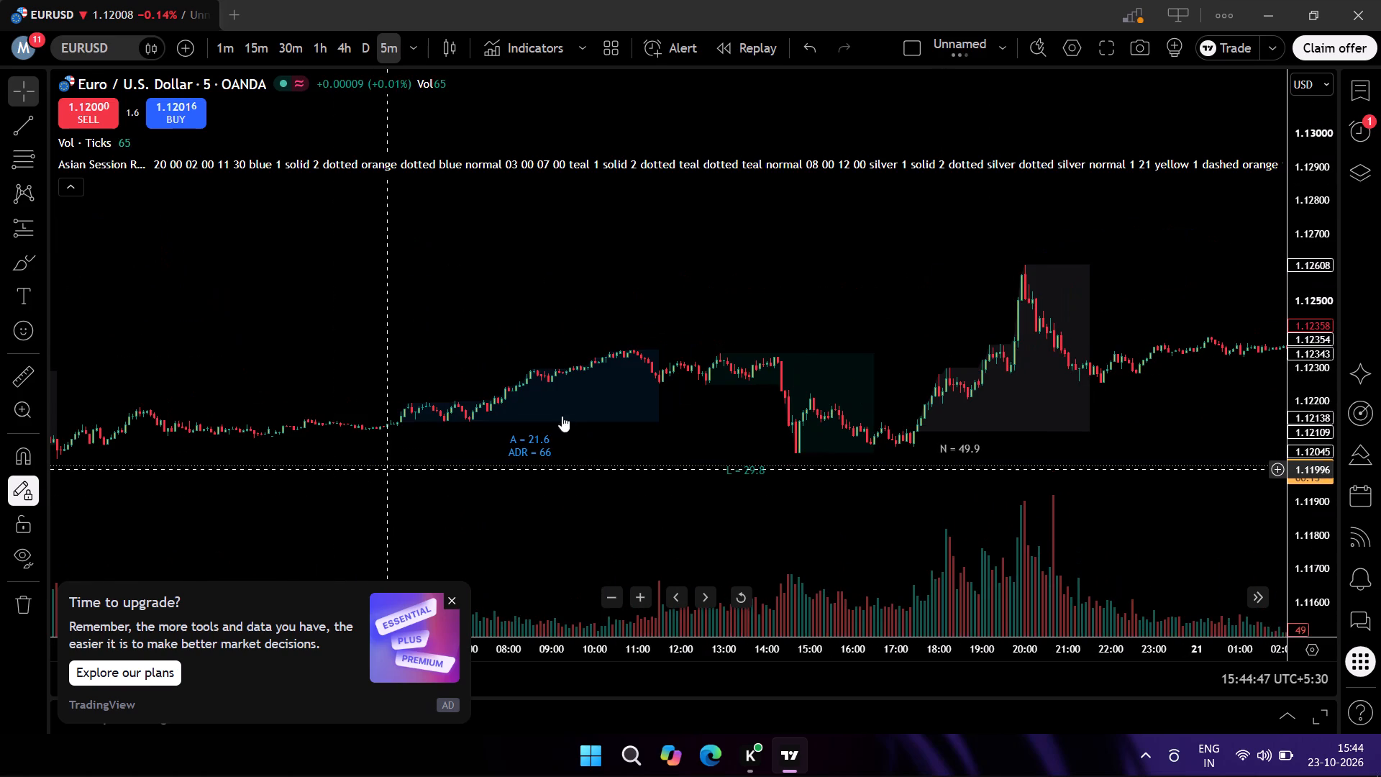
# Examine the EURUSD 5-minute candles at closer range from the 20 October sessions back to the 16 October sessions.
pyautogui.scroll(2, 621, 382)
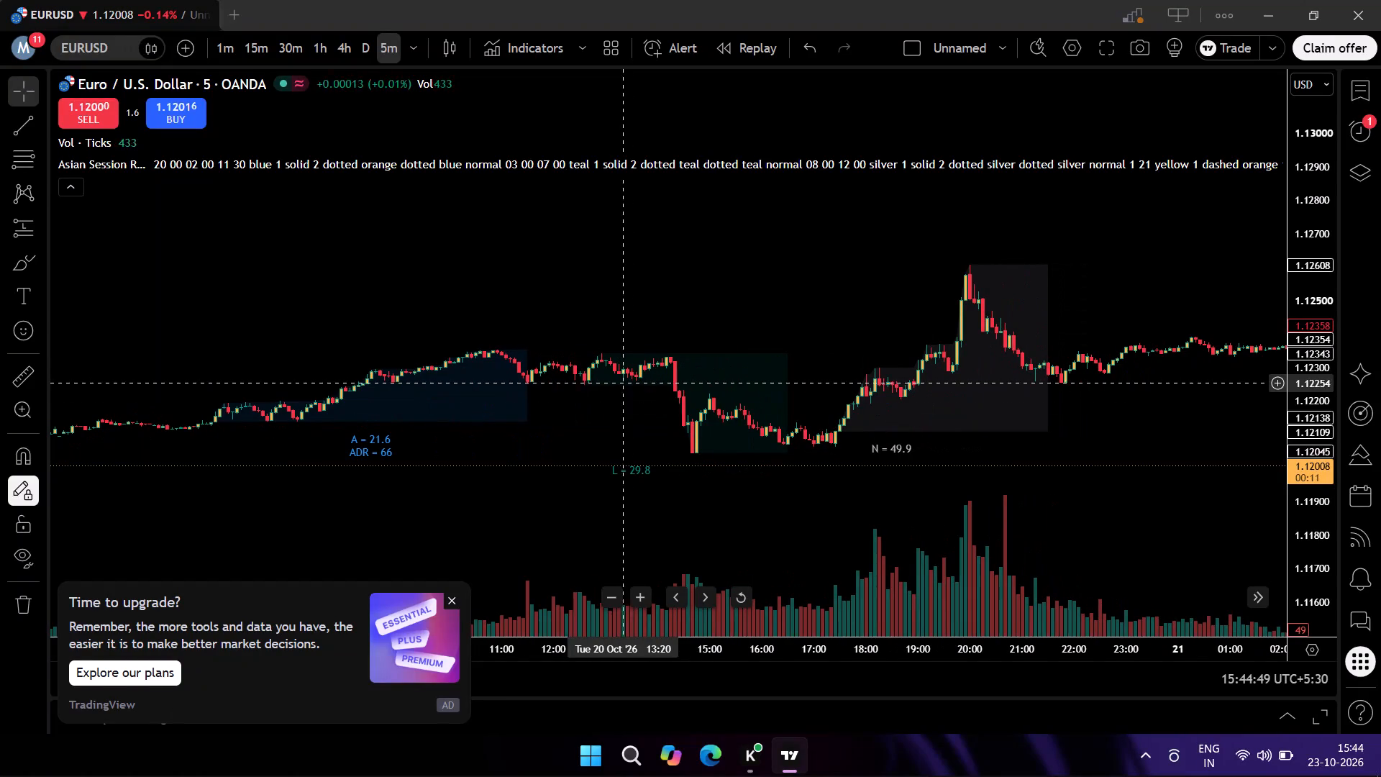
pyautogui.moveTo(514, 440); pyautogui.dragTo(550, 446)
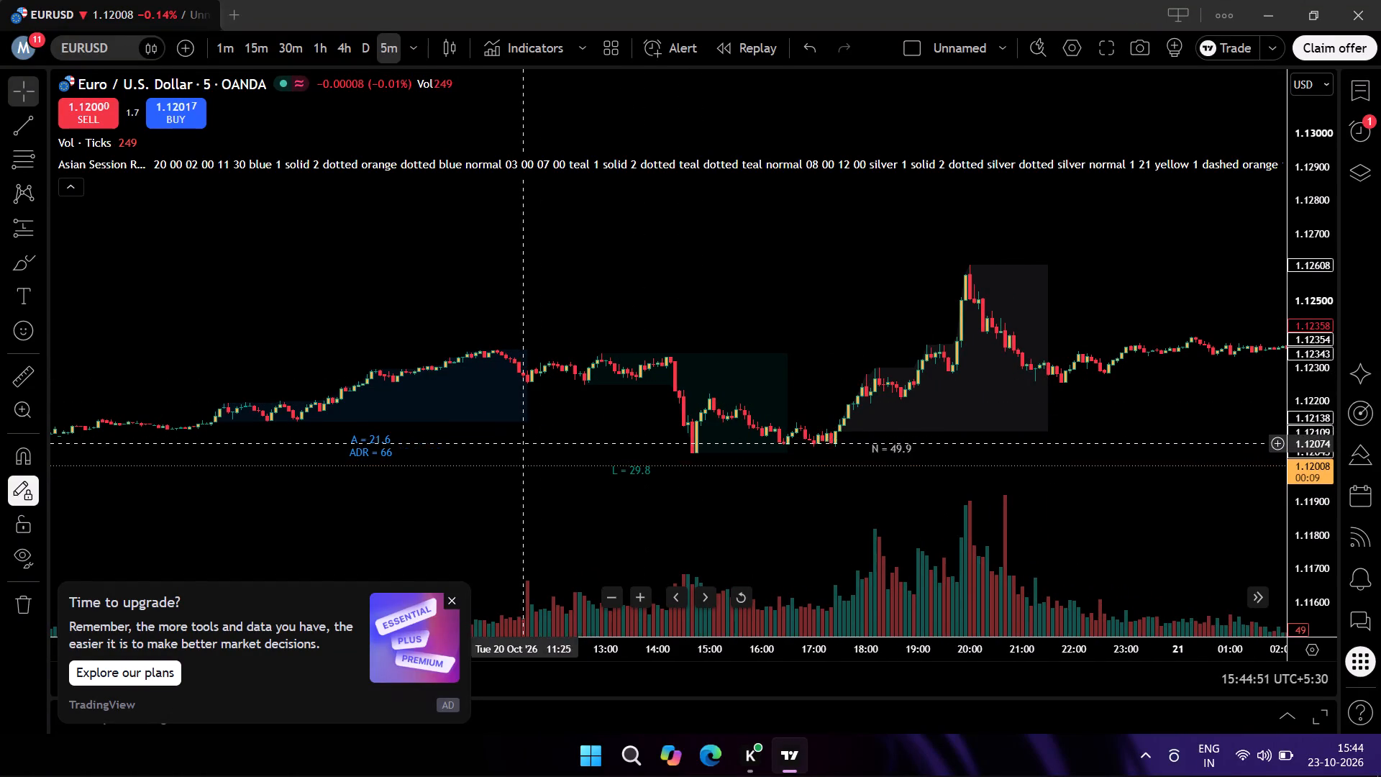
pyautogui.moveTo(550, 446); pyautogui.dragTo(1036, 396)
pyautogui.moveTo(698, 383); pyautogui.dragTo(1075, 366)
pyautogui.moveTo(577, 383); pyautogui.dragTo(577, 384)
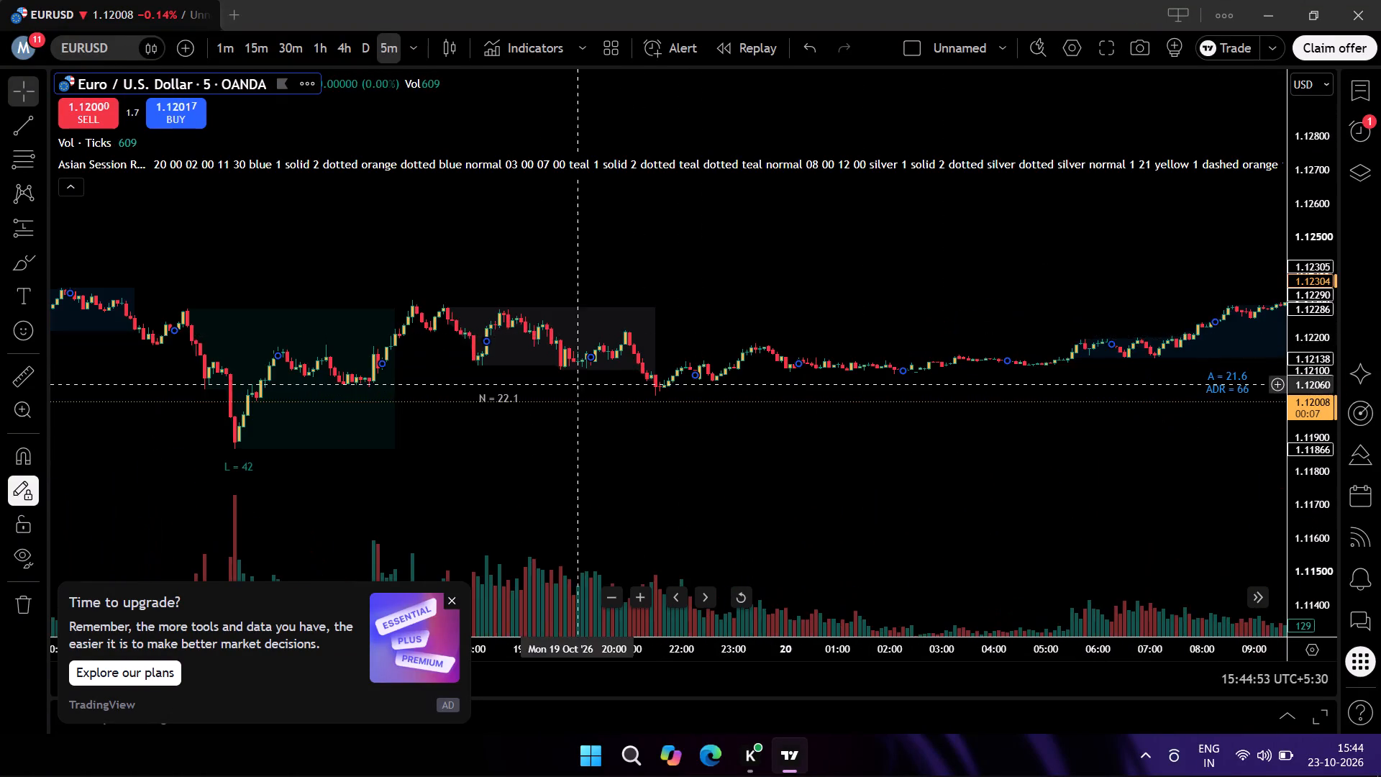
pyautogui.moveTo(577, 384); pyautogui.dragTo(985, 388)
pyautogui.moveTo(467, 444); pyautogui.dragTo(780, 378)
pyautogui.moveTo(545, 404); pyautogui.dragTo(767, 463)
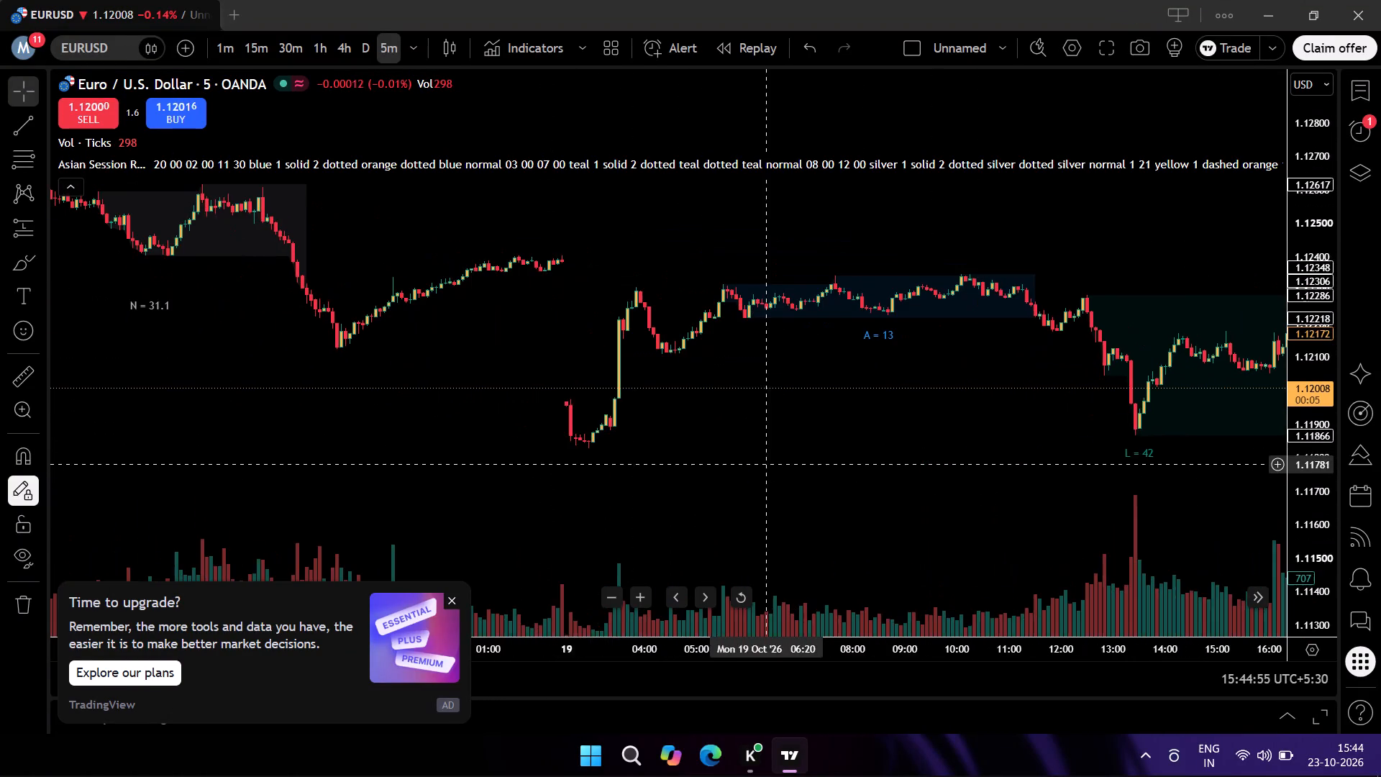
pyautogui.moveTo(470, 400); pyautogui.dragTo(796, 485)
pyautogui.moveTo(354, 410); pyautogui.dragTo(856, 366)
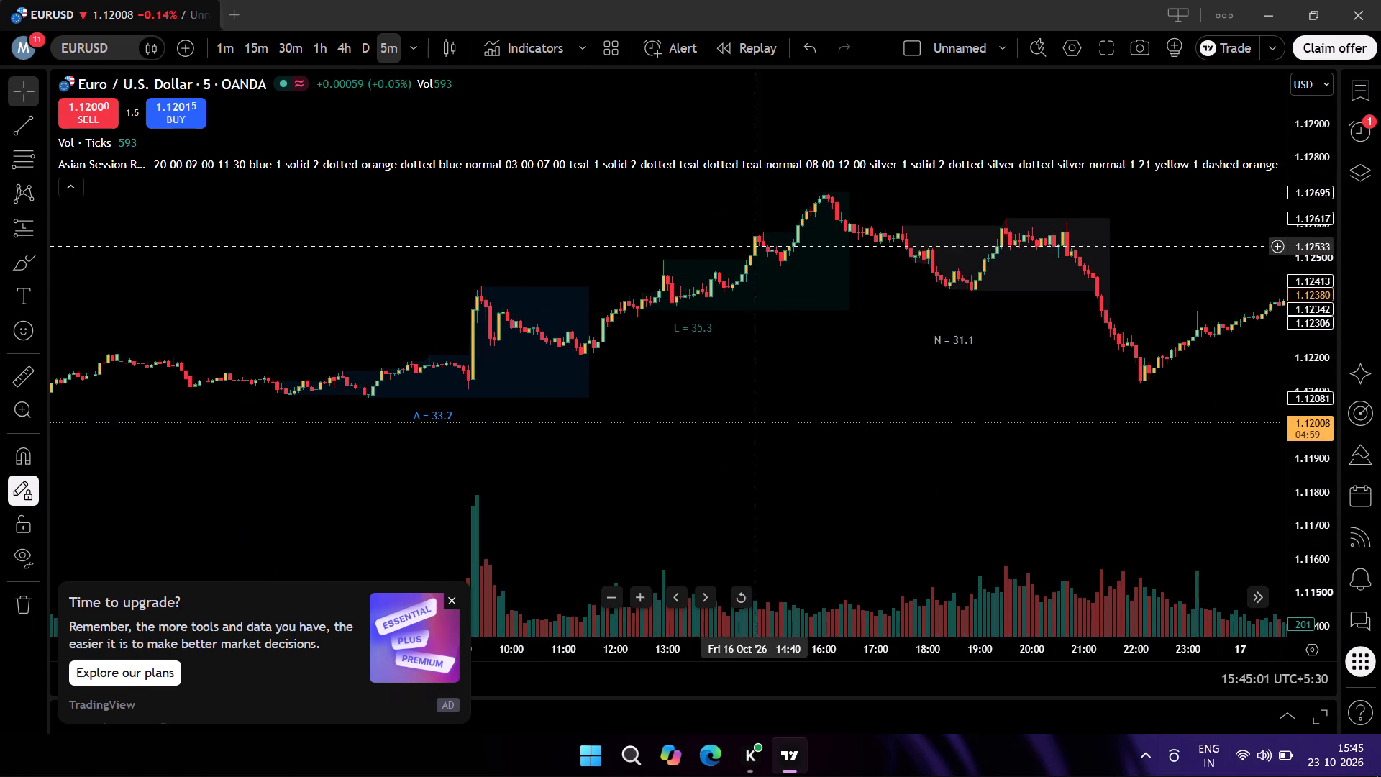
pyautogui.moveTo(418, 228); pyautogui.dragTo(480, 242)
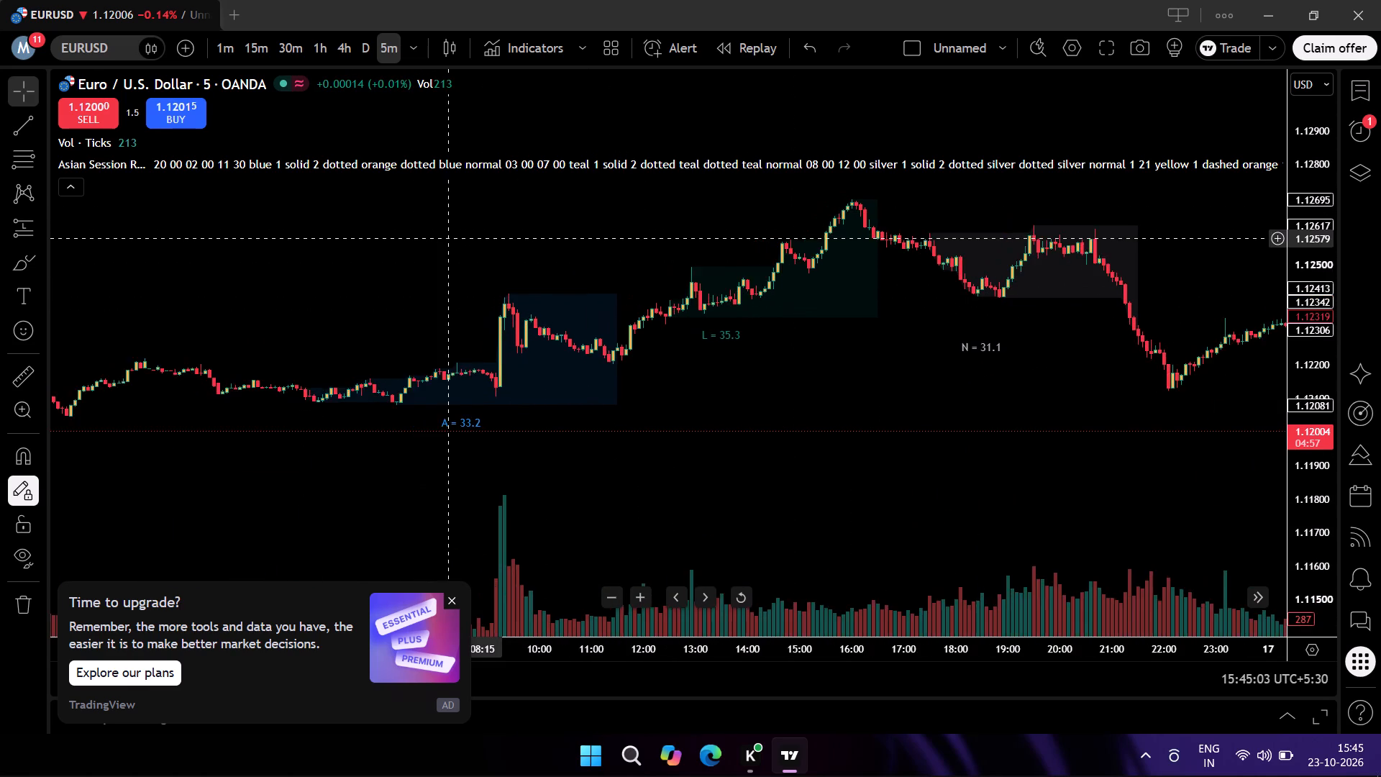
pyautogui.moveTo(480, 242); pyautogui.dragTo(581, 245)
pyautogui.moveTo(741, 243); pyautogui.dragTo(852, 243)
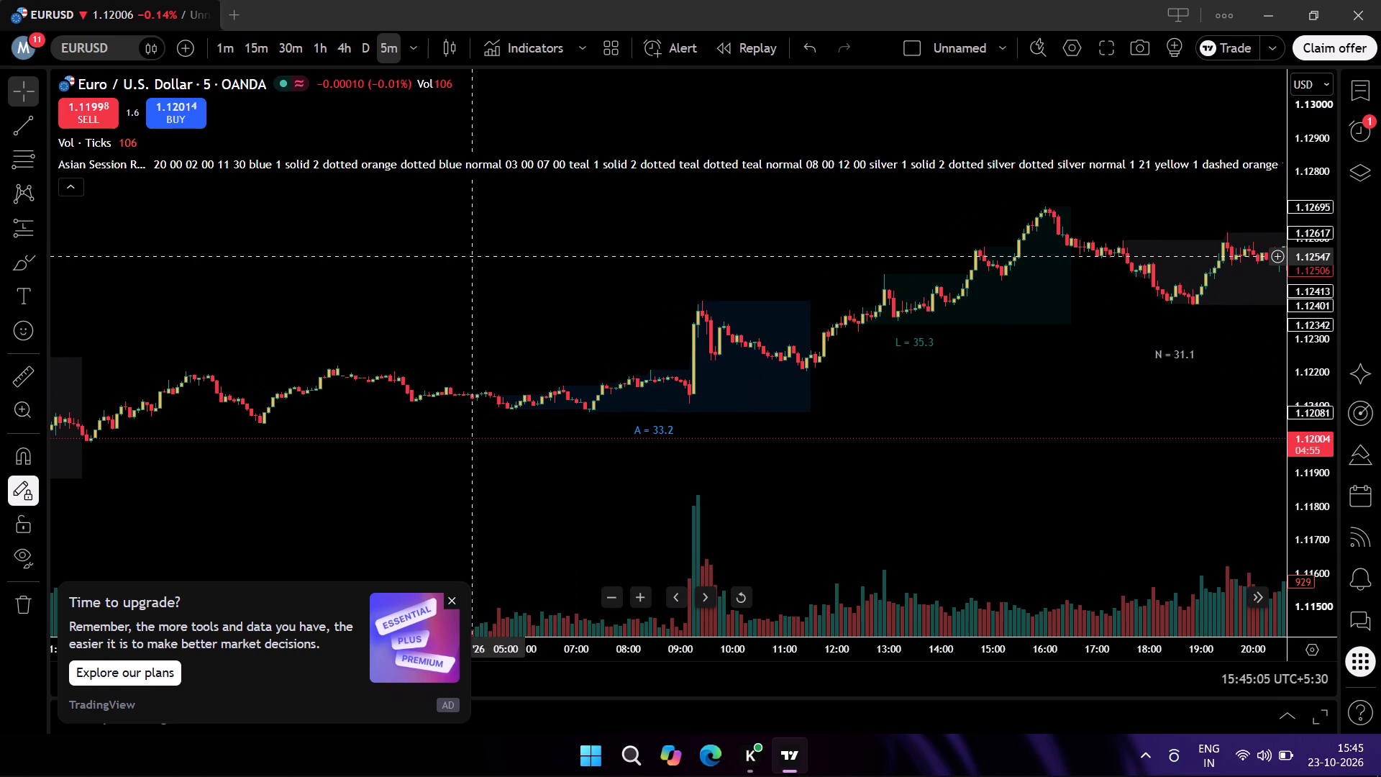
# Examine the EURUSD 5-minute session ranges from 16 October back to 13 October, including the 14 October New York session.
pyautogui.moveTo(472, 256); pyautogui.dragTo(872, 260)
pyautogui.moveTo(570, 319); pyautogui.dragTo(862, 230)
pyautogui.moveTo(553, 286); pyautogui.dragTo(786, 292)
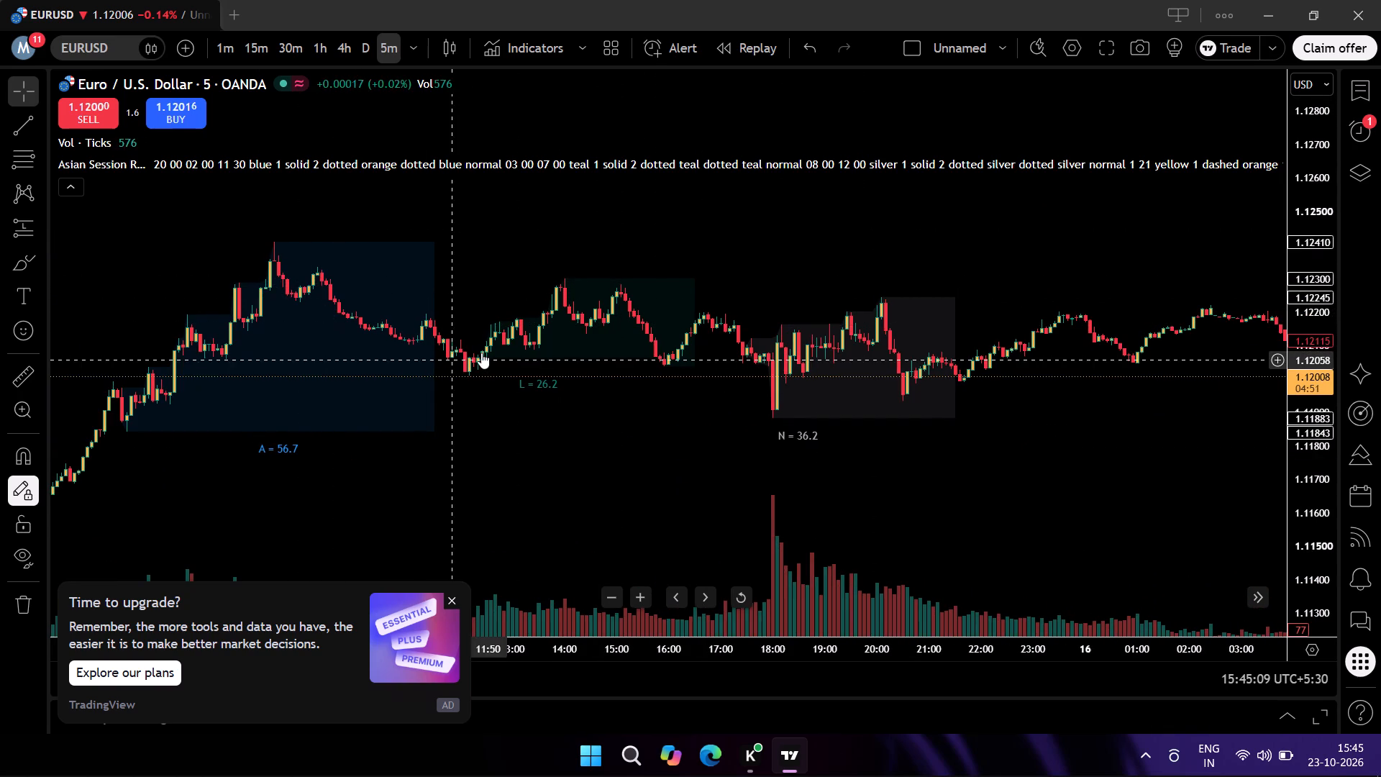
pyautogui.moveTo(540, 440); pyautogui.dragTo(895, 412)
pyautogui.moveTo(365, 464); pyautogui.dragTo(725, 408)
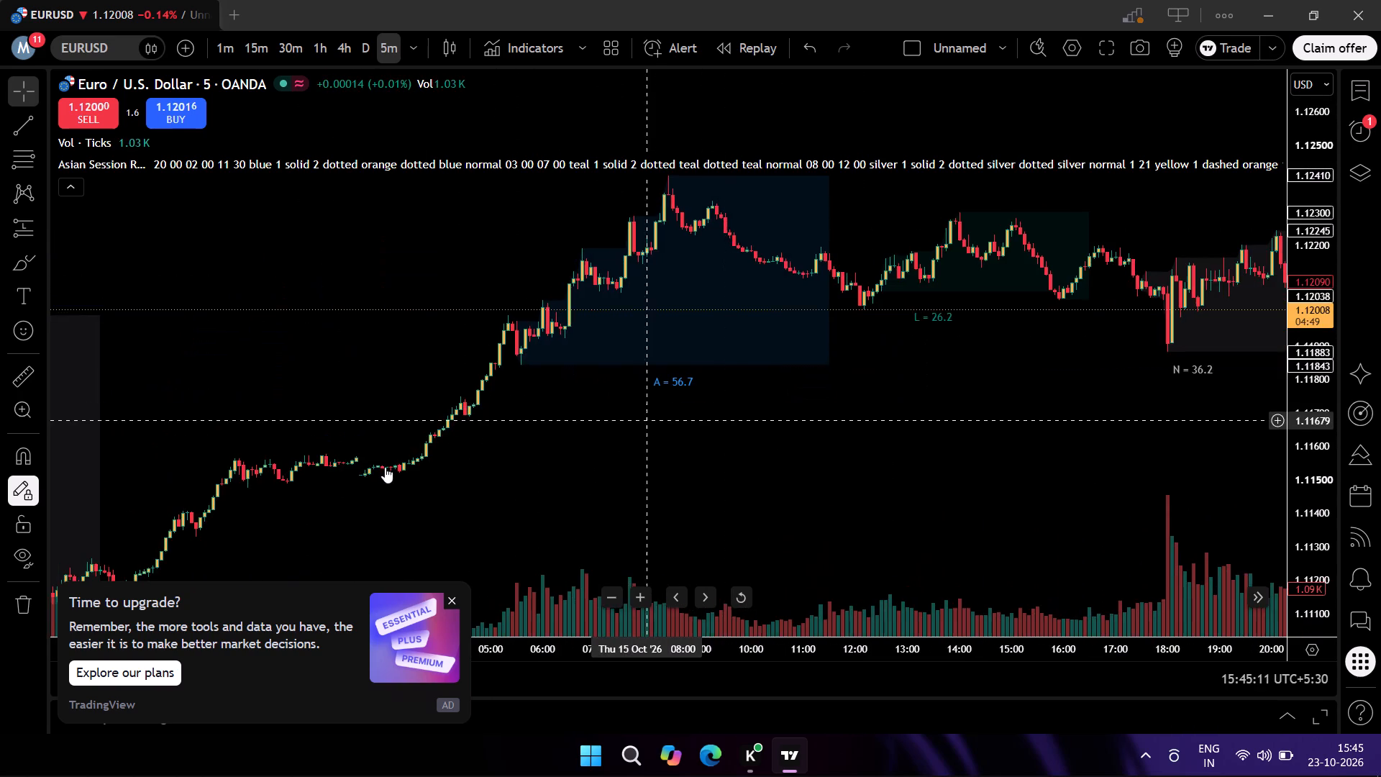
pyautogui.moveTo(383, 472); pyautogui.dragTo(777, 366)
pyautogui.moveTo(427, 469); pyautogui.dragTo(624, 494)
pyautogui.moveTo(334, 349); pyautogui.dragTo(684, 537)
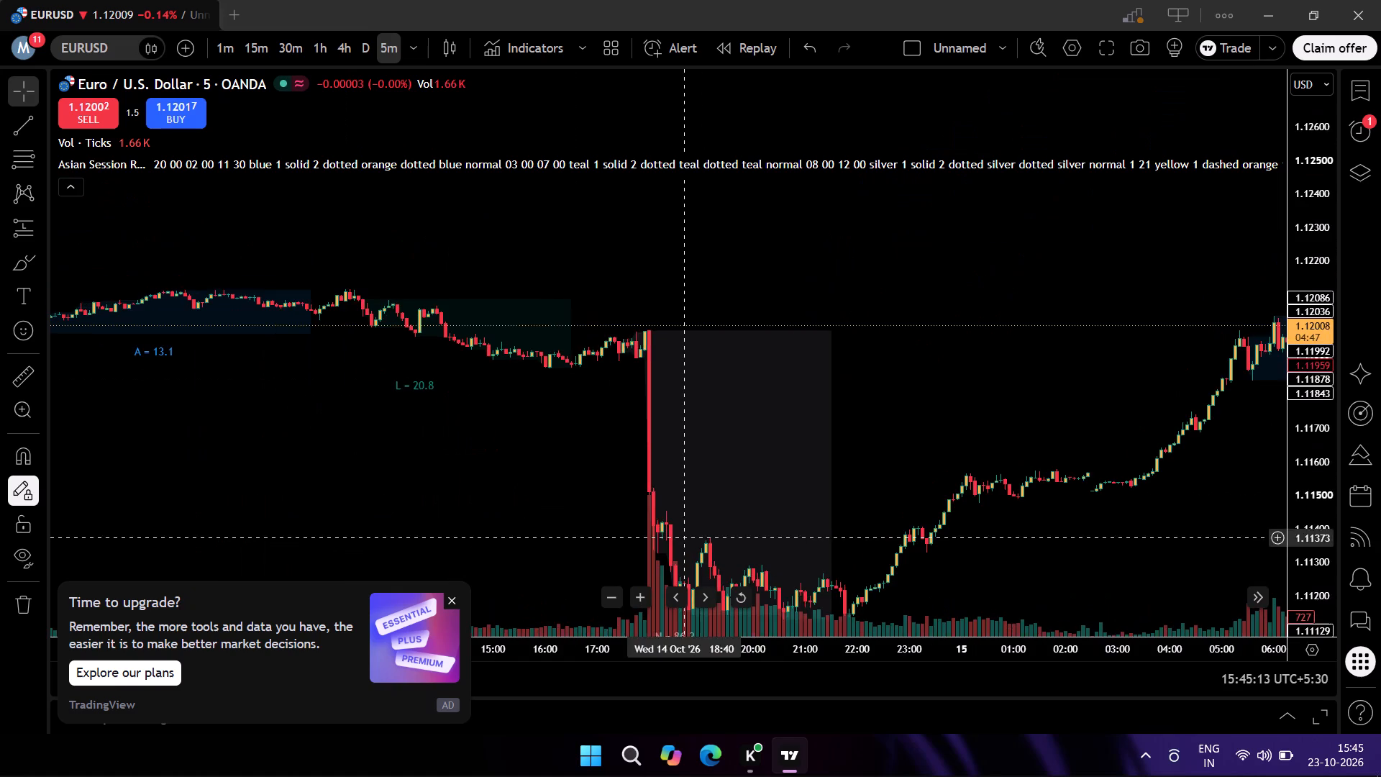
pyautogui.moveTo(291, 371); pyautogui.dragTo(621, 424)
pyautogui.moveTo(213, 477); pyautogui.dragTo(256, 477)
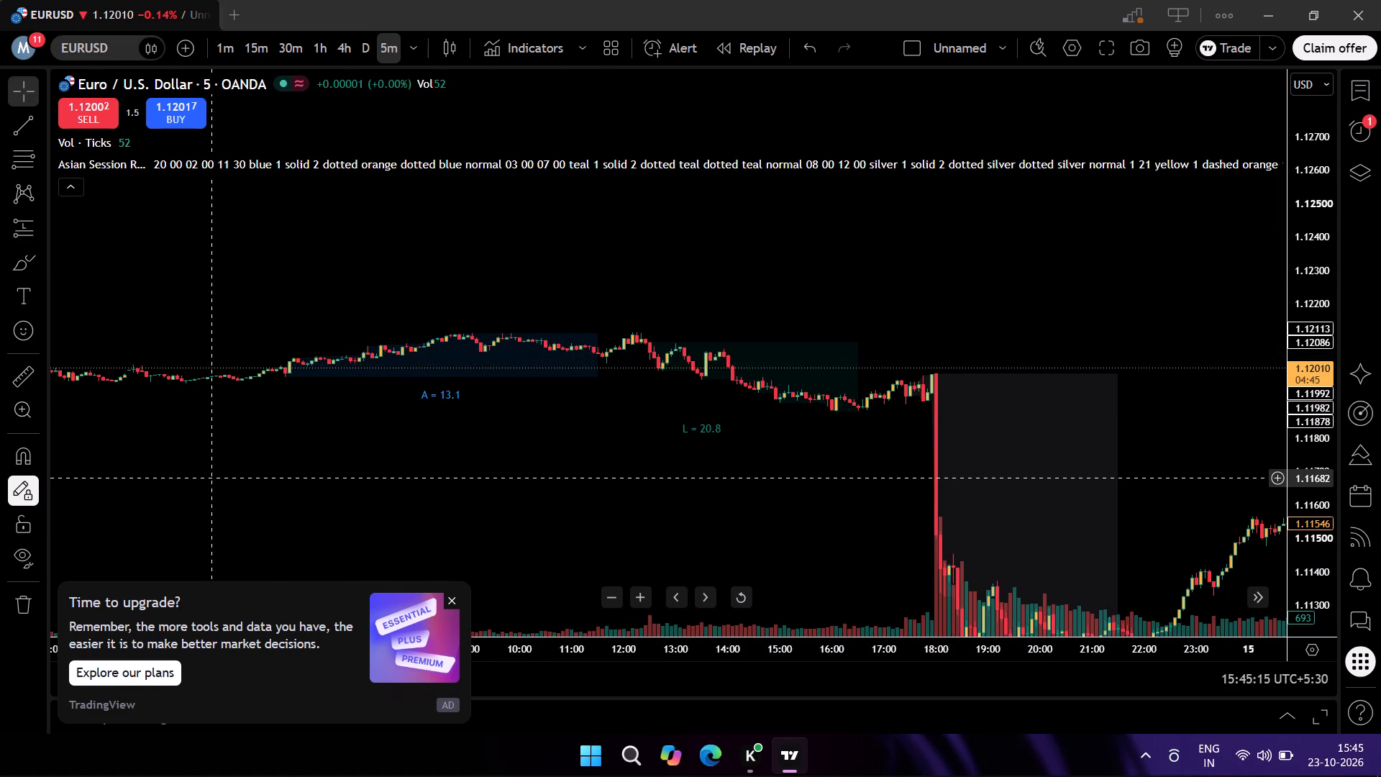
pyautogui.moveTo(256, 477); pyautogui.dragTo(842, 473)
pyautogui.moveTo(280, 430); pyautogui.dragTo(697, 380)
pyautogui.moveTo(408, 403); pyautogui.dragTo(648, 400)
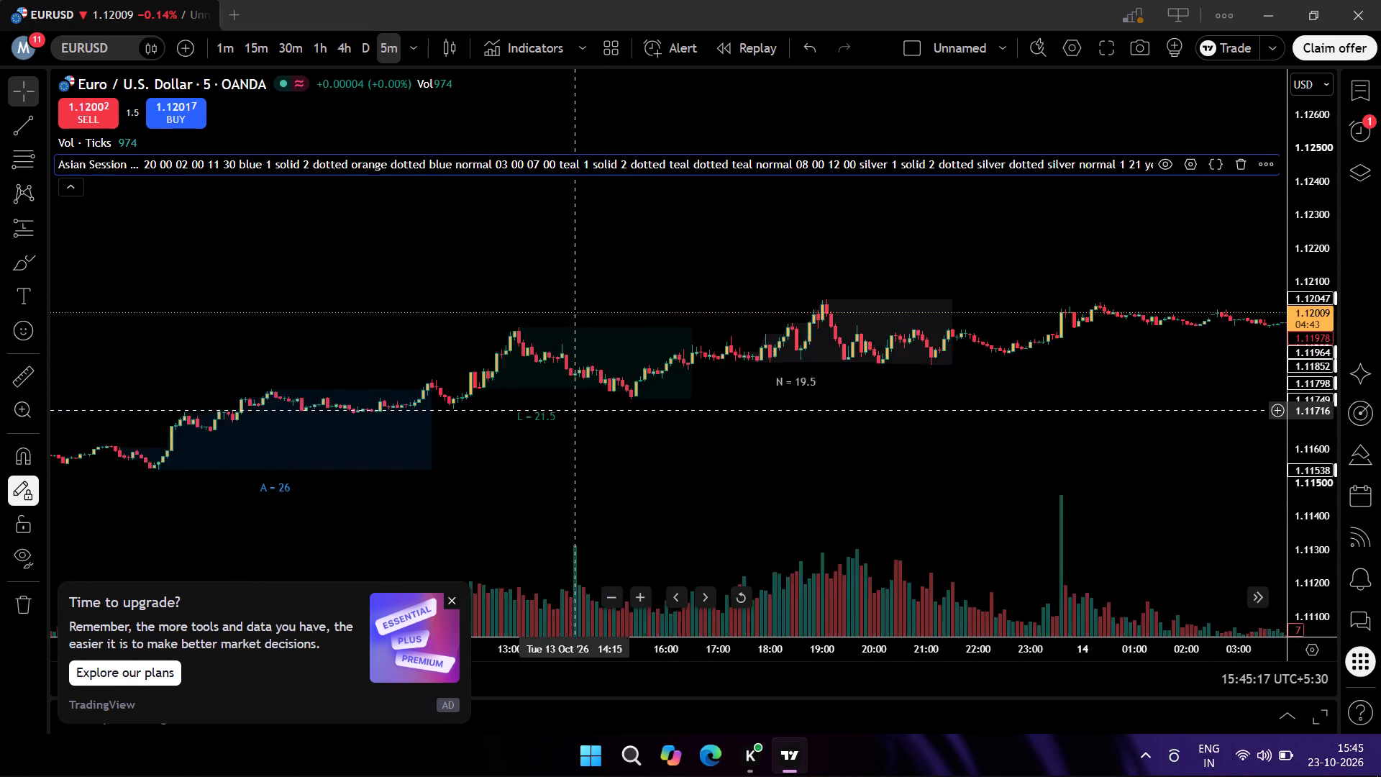
pyautogui.moveTo(648, 400); pyautogui.dragTo(685, 394)
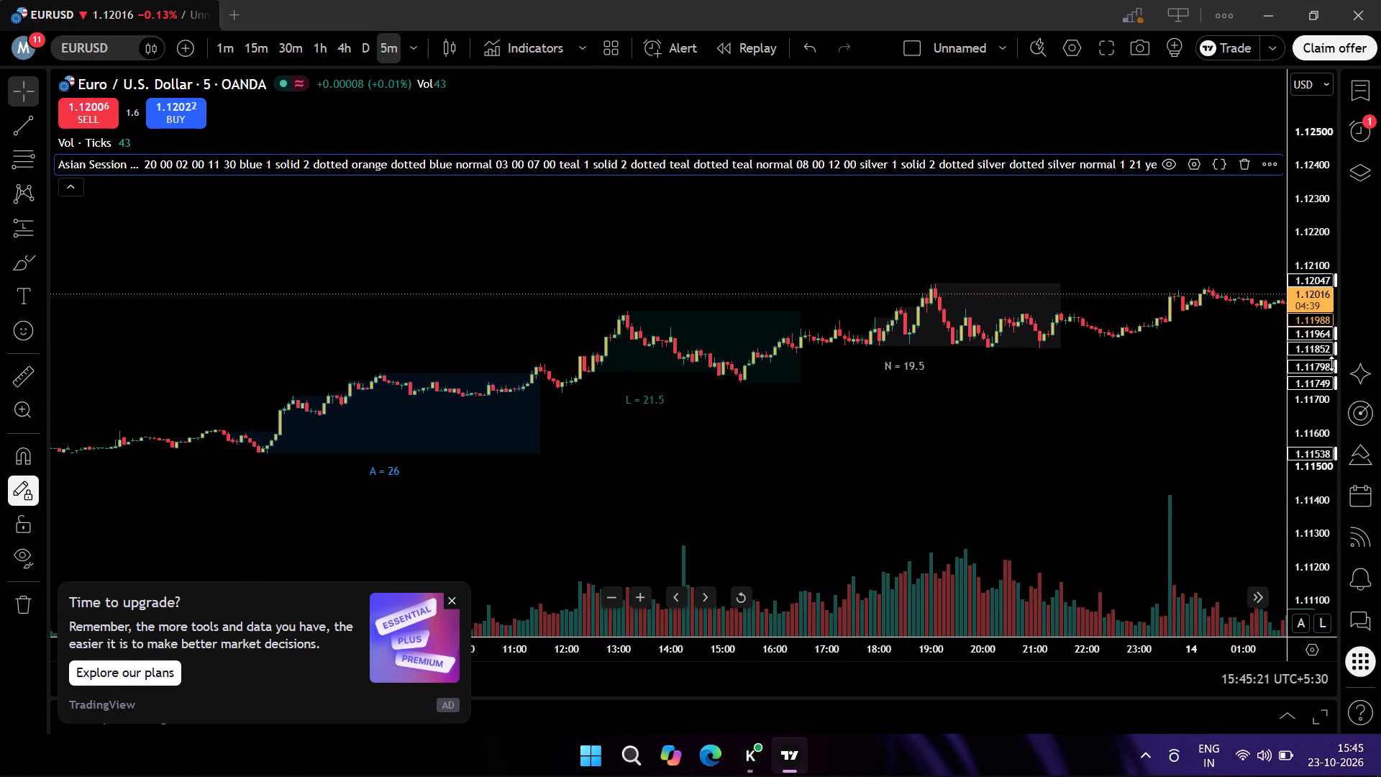
# Examine the 13 October session boxes with an enlarged price scale, continuing back to the 12 October New York session.
pyautogui.scroll(10, 1331, 363)
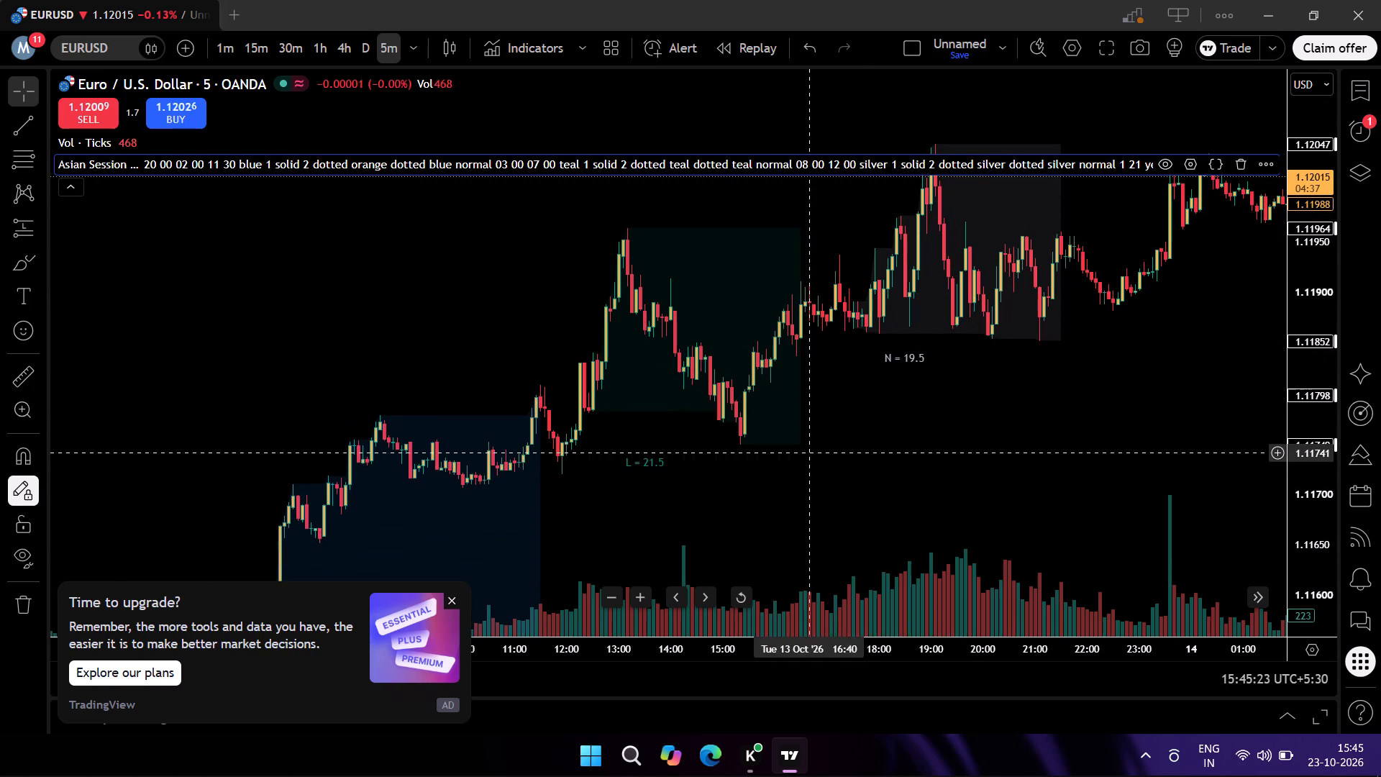
pyautogui.moveTo(753, 469); pyautogui.dragTo(867, 447)
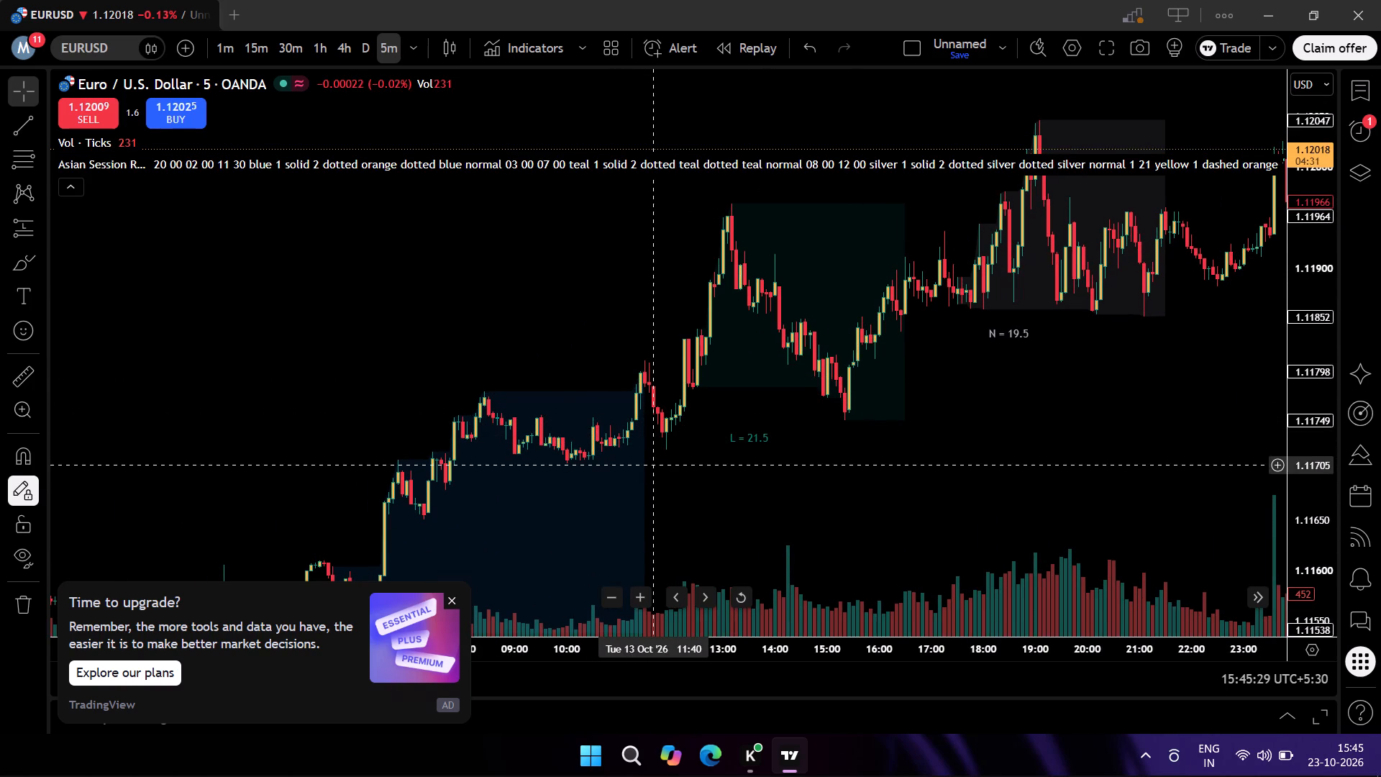
pyautogui.moveTo(497, 370); pyautogui.dragTo(1068, 234)
pyautogui.moveTo(562, 337); pyautogui.dragTo(835, 337)
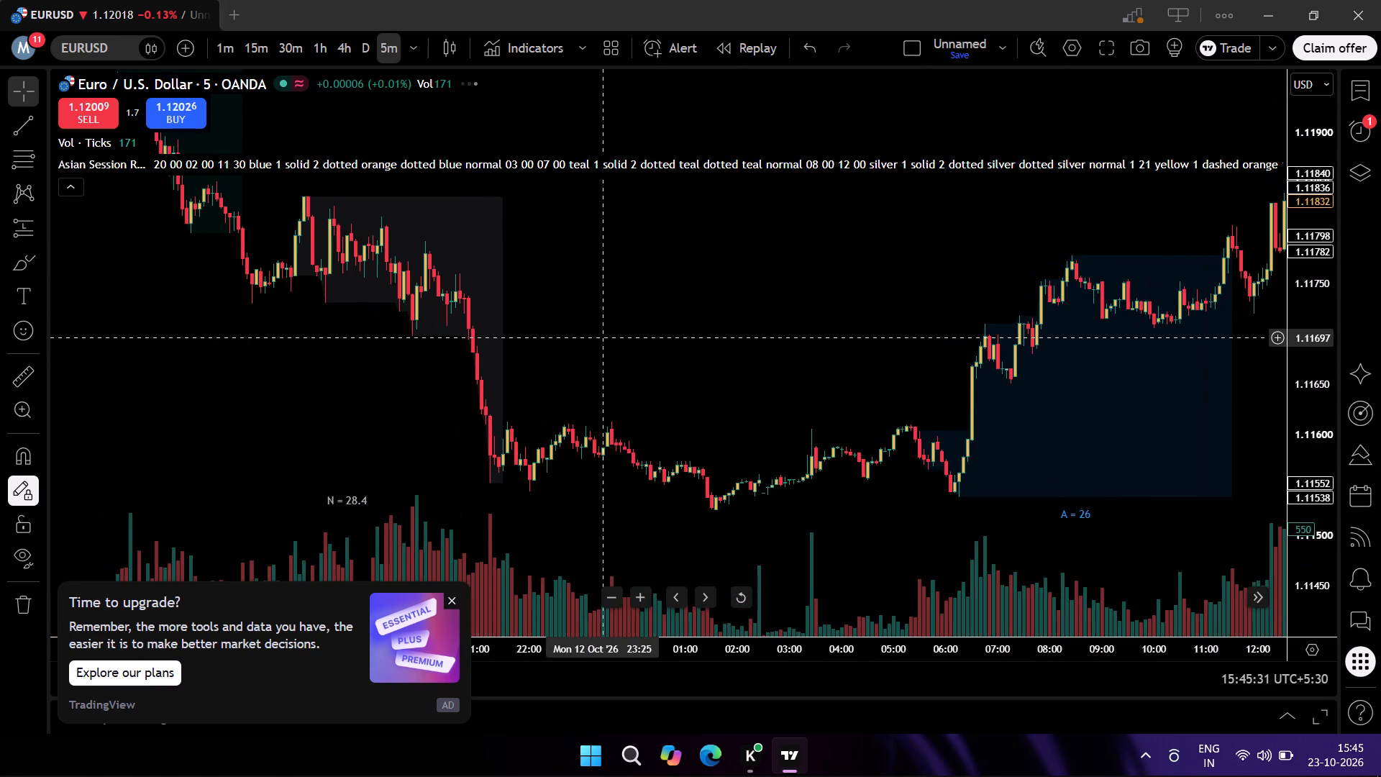
pyautogui.moveTo(835, 337); pyautogui.dragTo(1006, 349)
pyautogui.moveTo(549, 343); pyautogui.dragTo(1074, 565)
pyautogui.moveTo(810, 396); pyautogui.dragTo(615, 471)
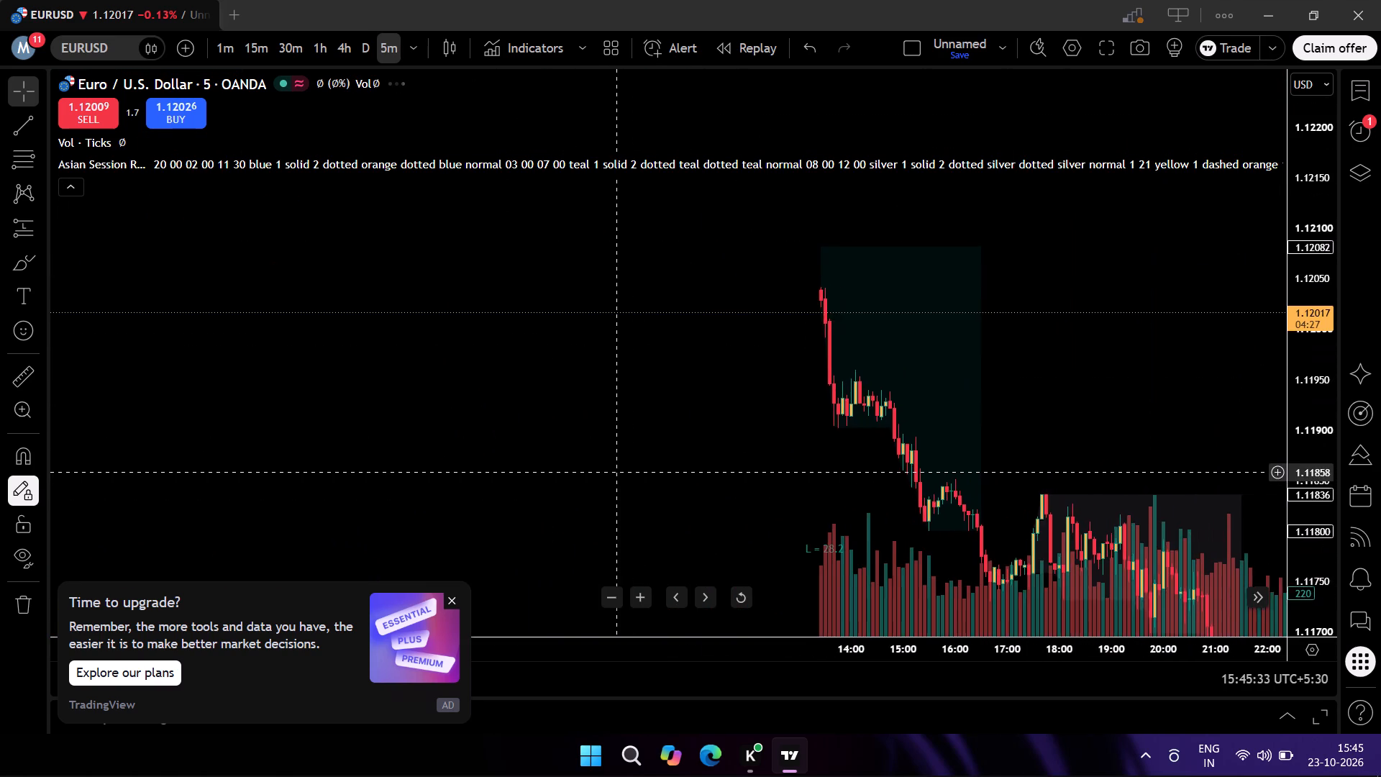
# Examine the 12 October Asian and London sessions up close and the price gap between 10 and 12 October.
pyautogui.moveTo(615, 471); pyautogui.dragTo(723, 489)
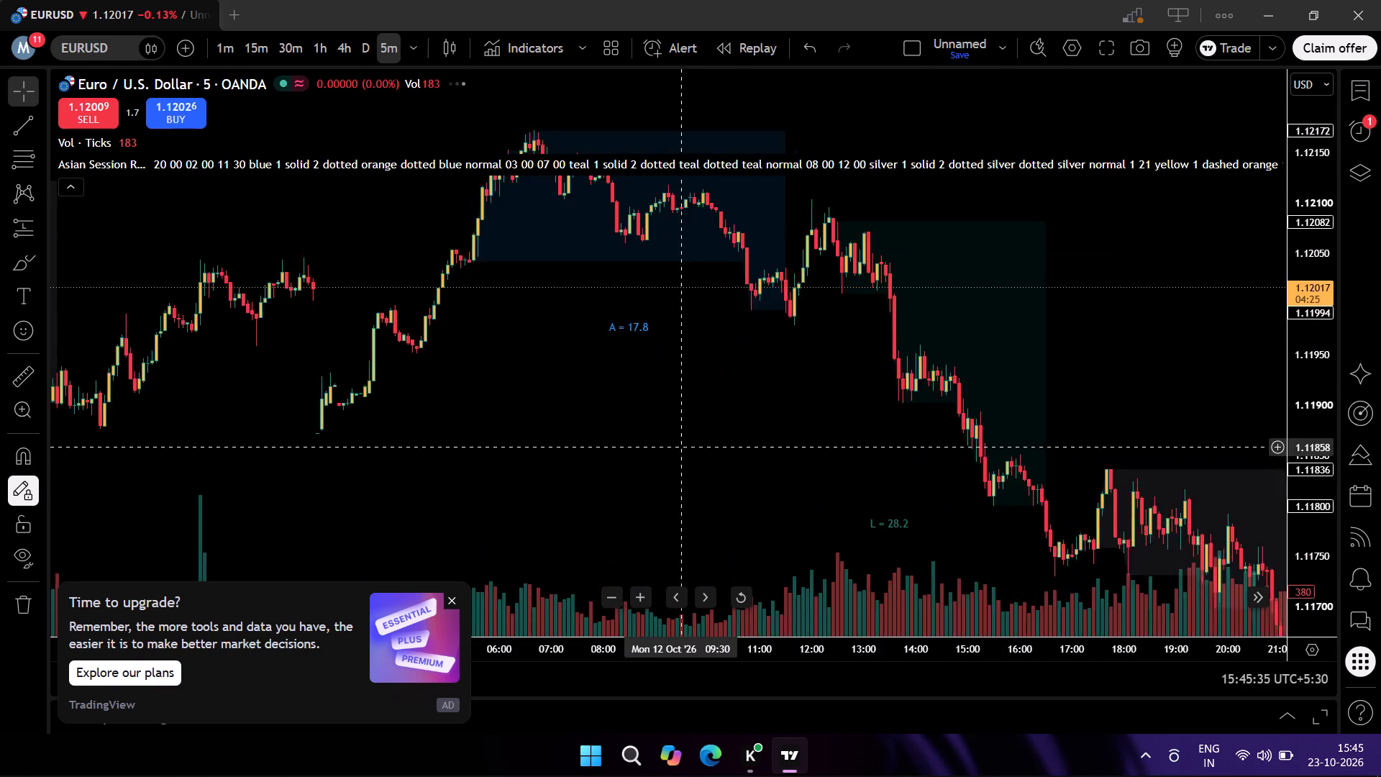
pyautogui.moveTo(723, 489); pyautogui.dragTo(744, 503)
pyautogui.moveTo(721, 409); pyautogui.dragTo(631, 429)
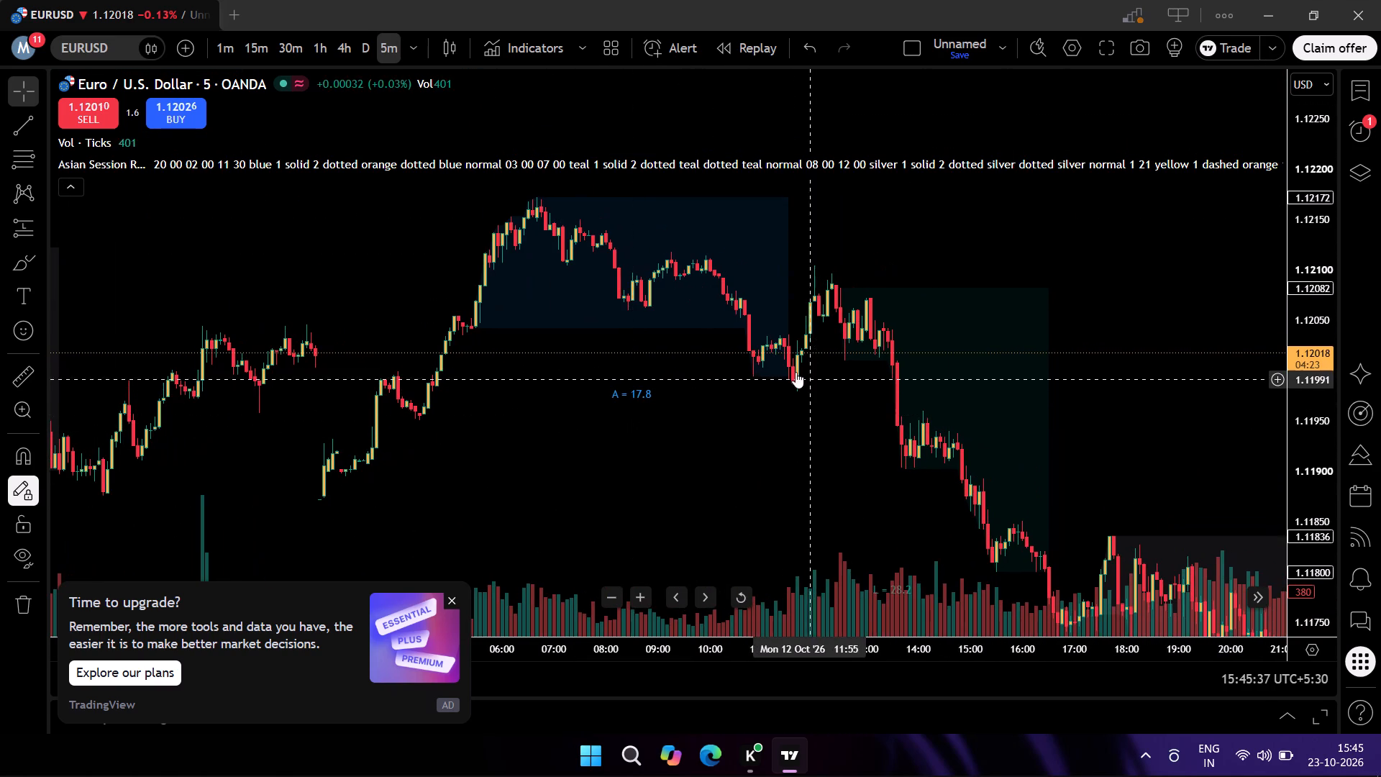
pyautogui.scroll(3, 778, 373)
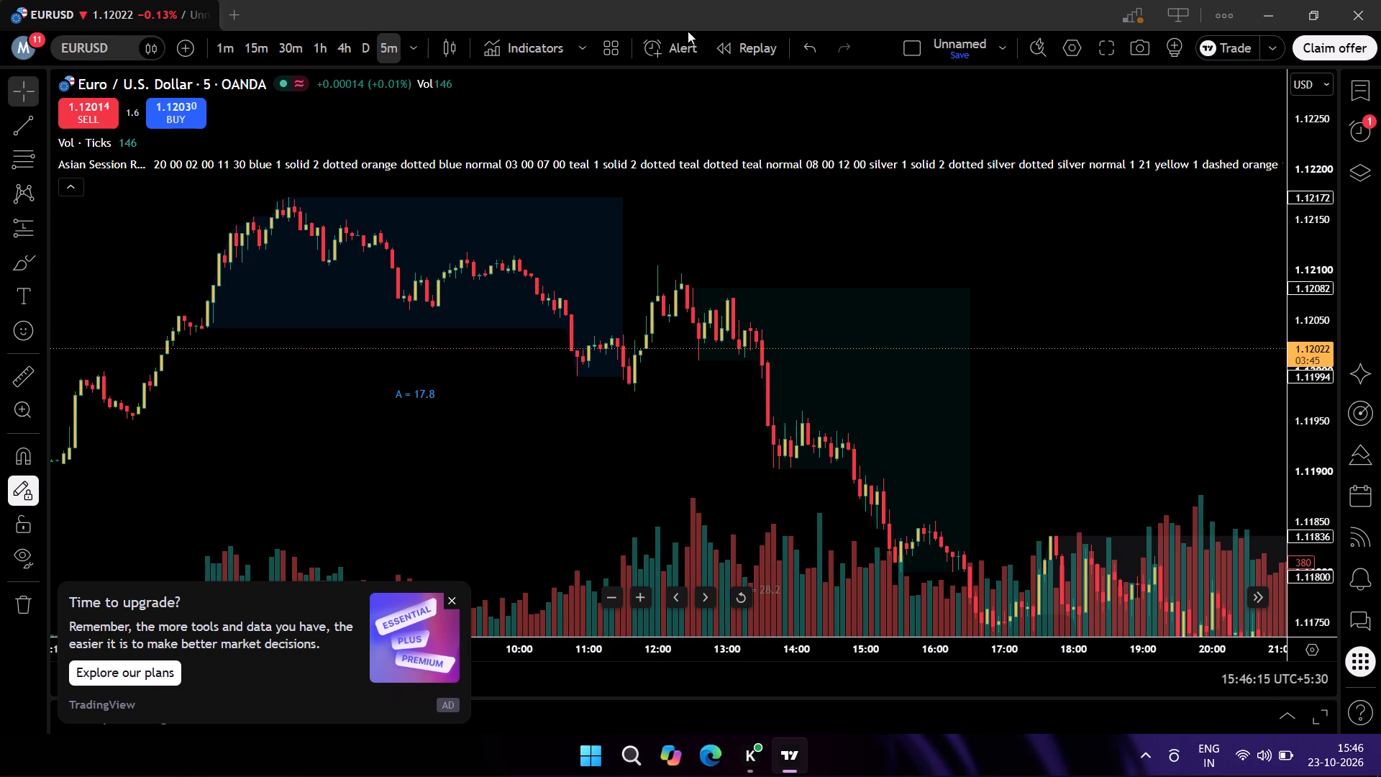
pyautogui.moveTo(722, 90); pyautogui.dragTo(732, 107)
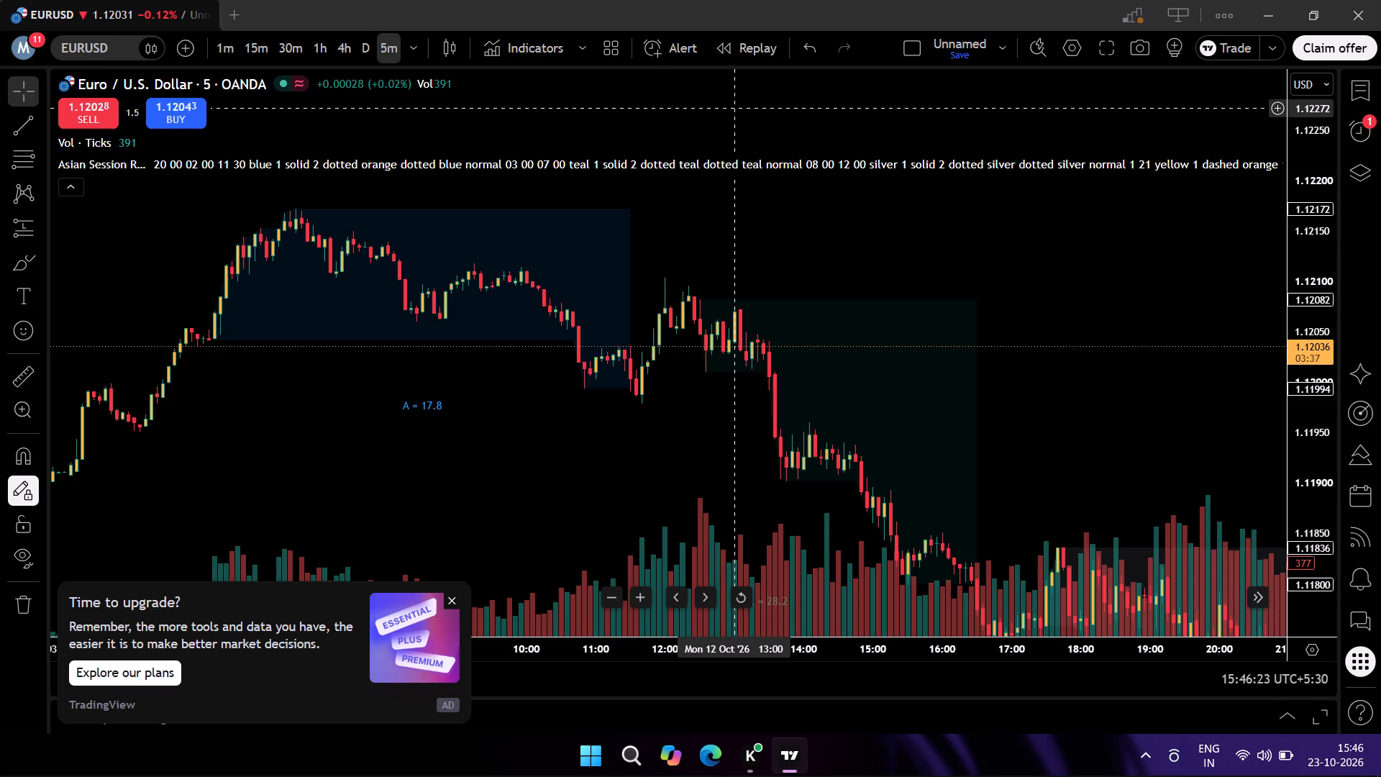
pyautogui.moveTo(732, 107); pyautogui.dragTo(751, 129)
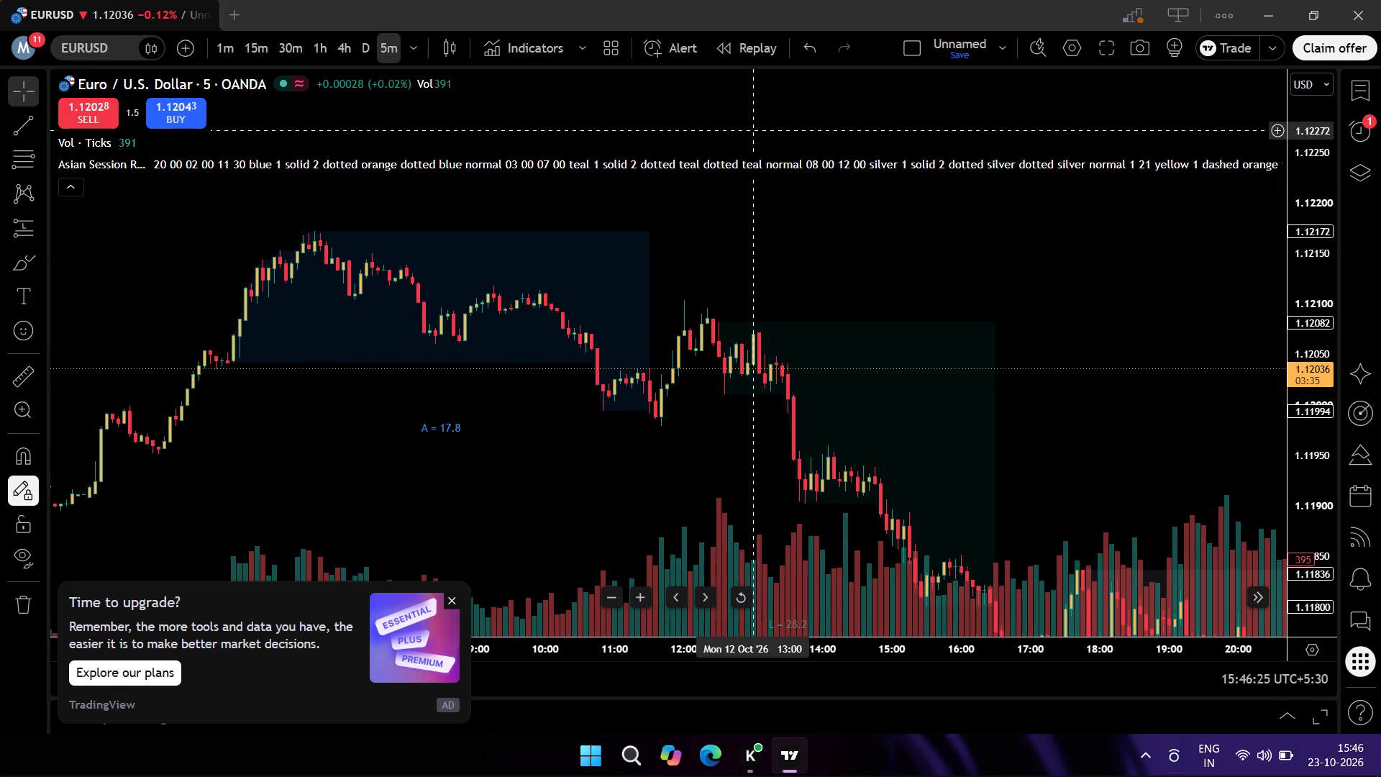
pyautogui.moveTo(751, 129); pyautogui.dragTo(1059, 150)
pyautogui.click(1059, 150)
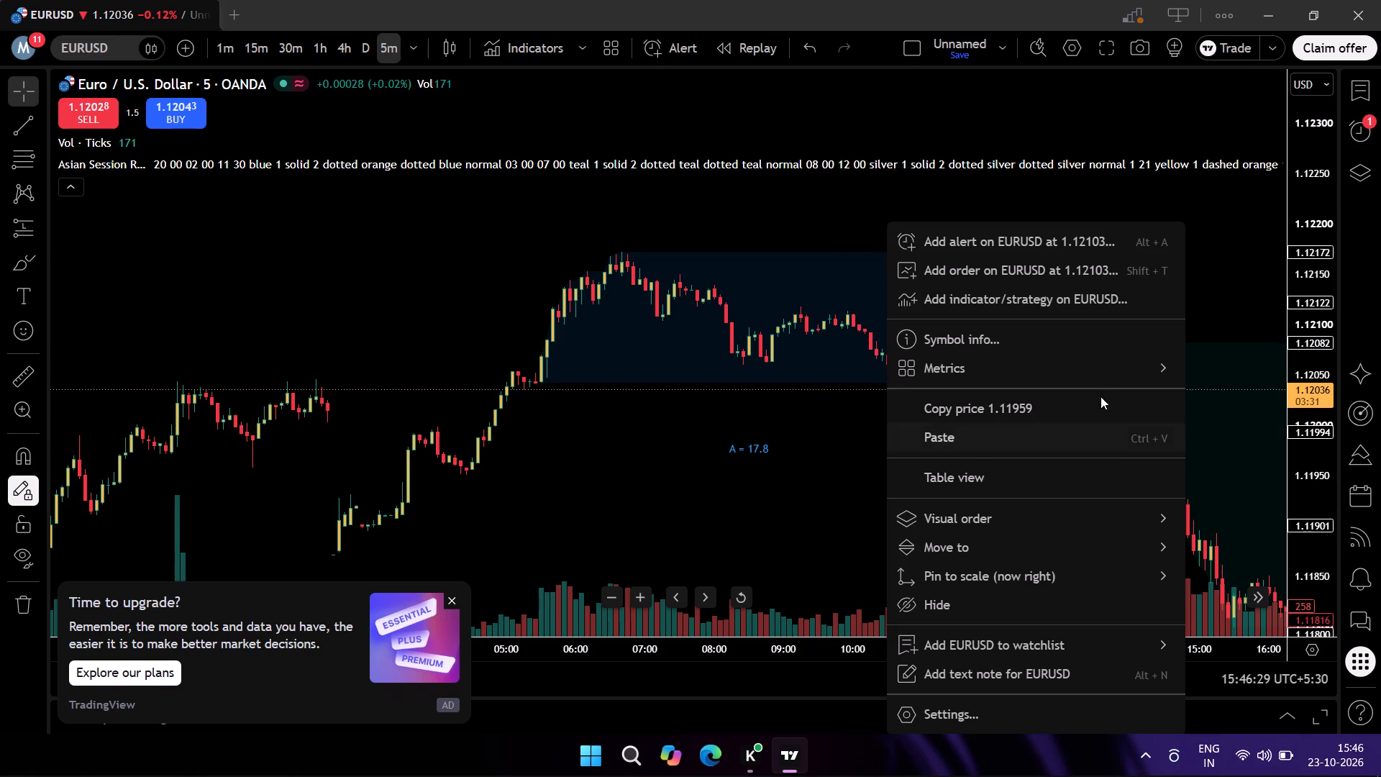
pyautogui.click(1249, 273)
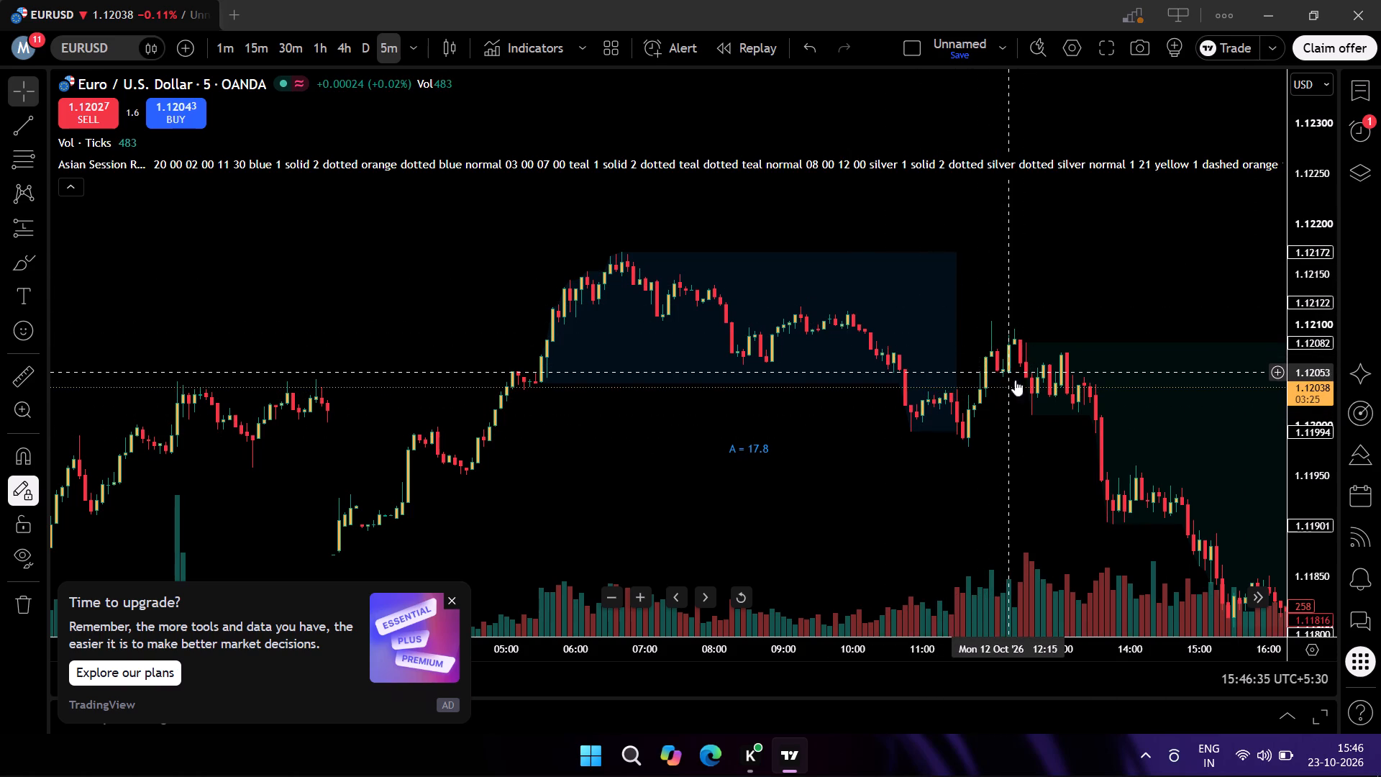
pyautogui.click(954, 238)
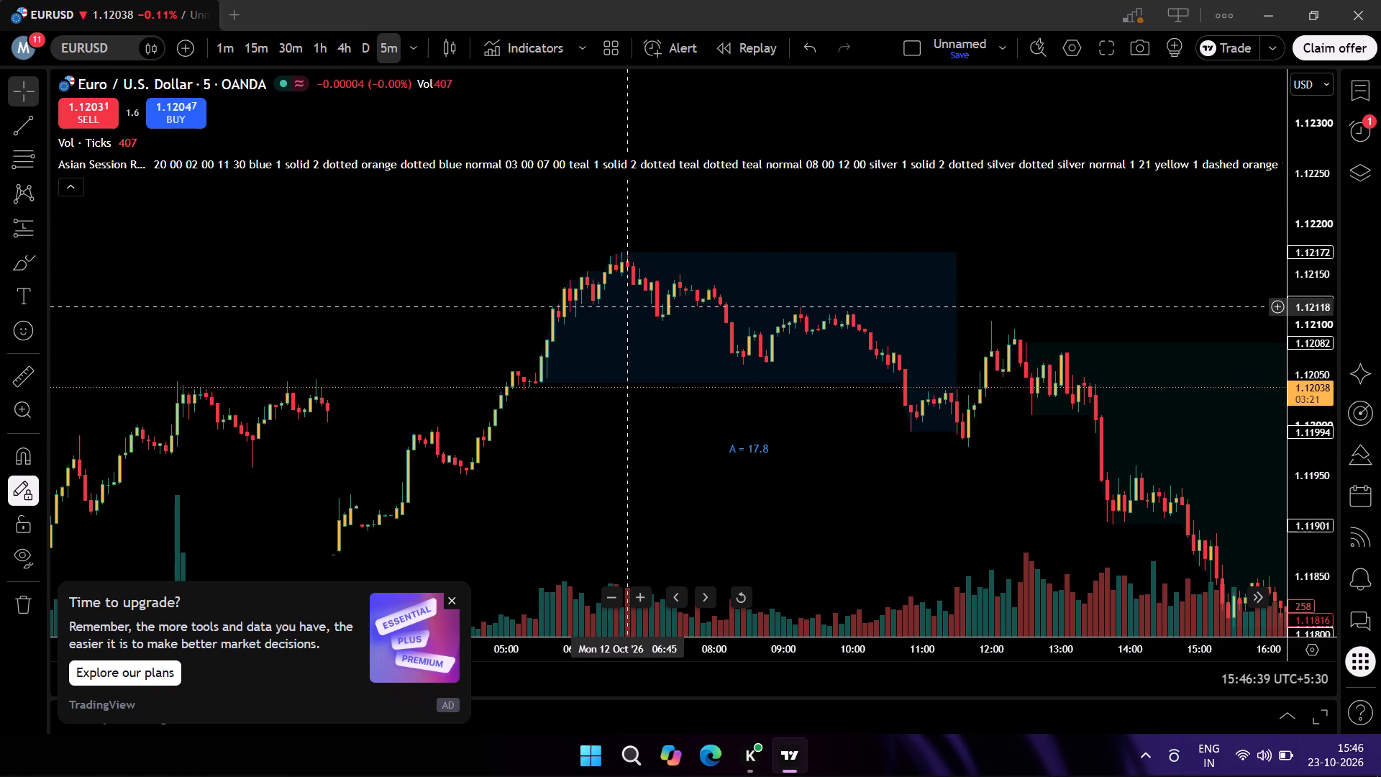
pyautogui.moveTo(626, 450); pyautogui.dragTo(1016, 378)
pyautogui.moveTo(672, 434); pyautogui.dragTo(1024, 434)
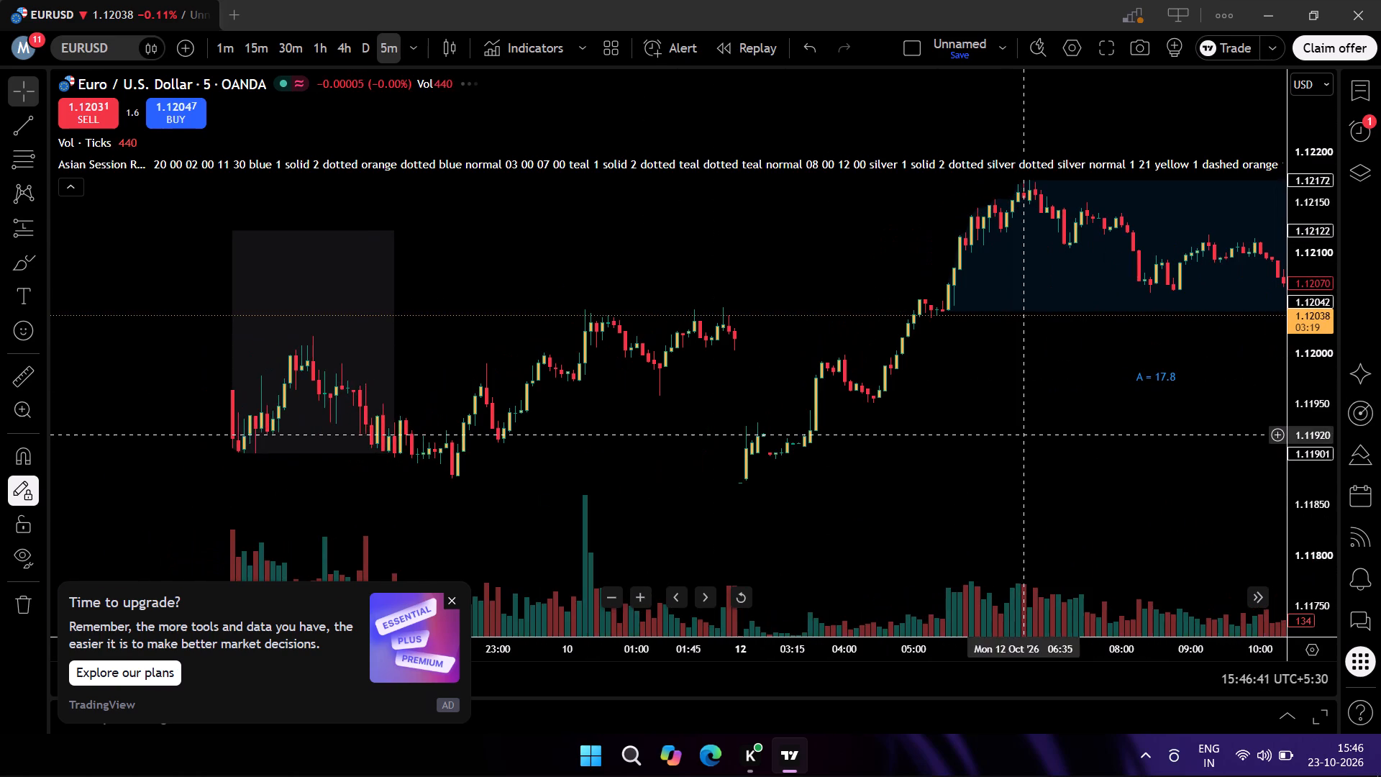
pyautogui.moveTo(595, 429); pyautogui.dragTo(298, 401)
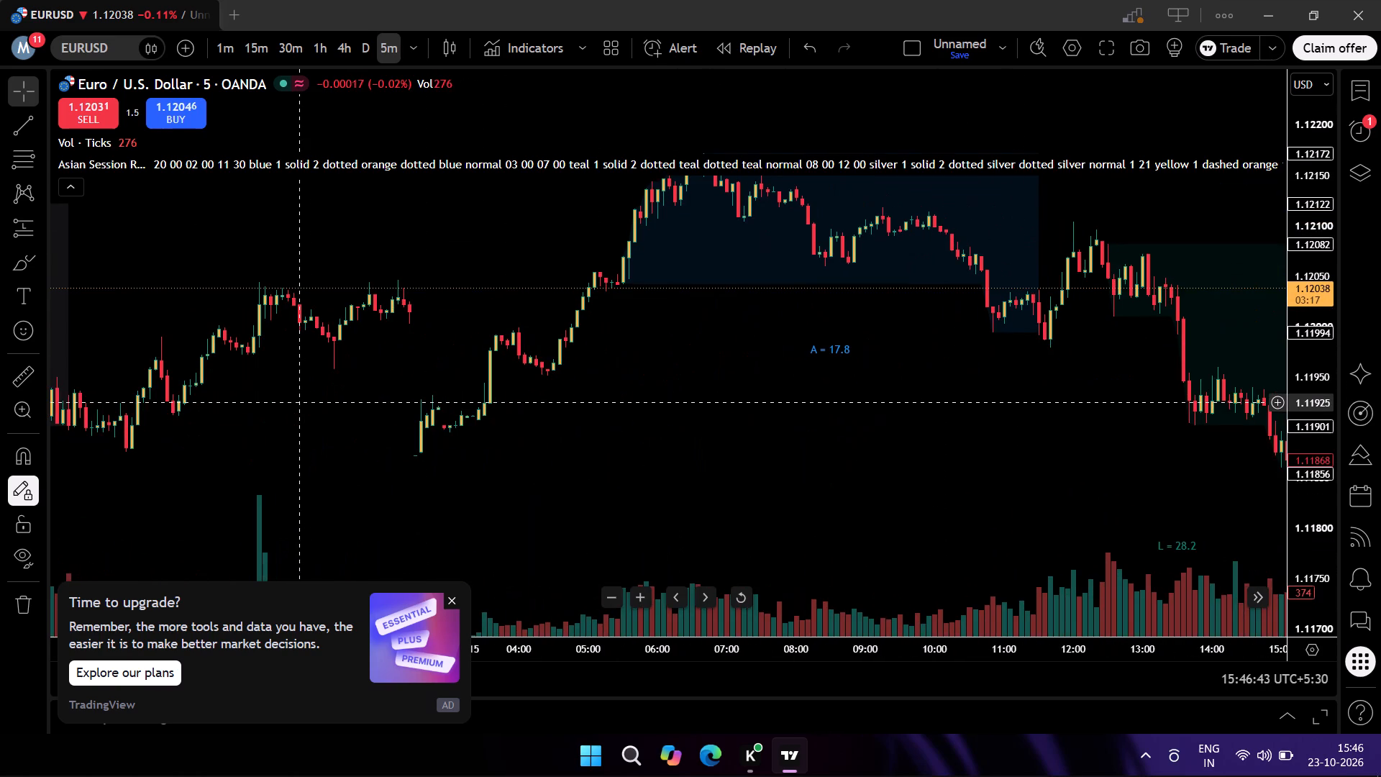
pyautogui.moveTo(622, 424); pyautogui.dragTo(1112, 404)
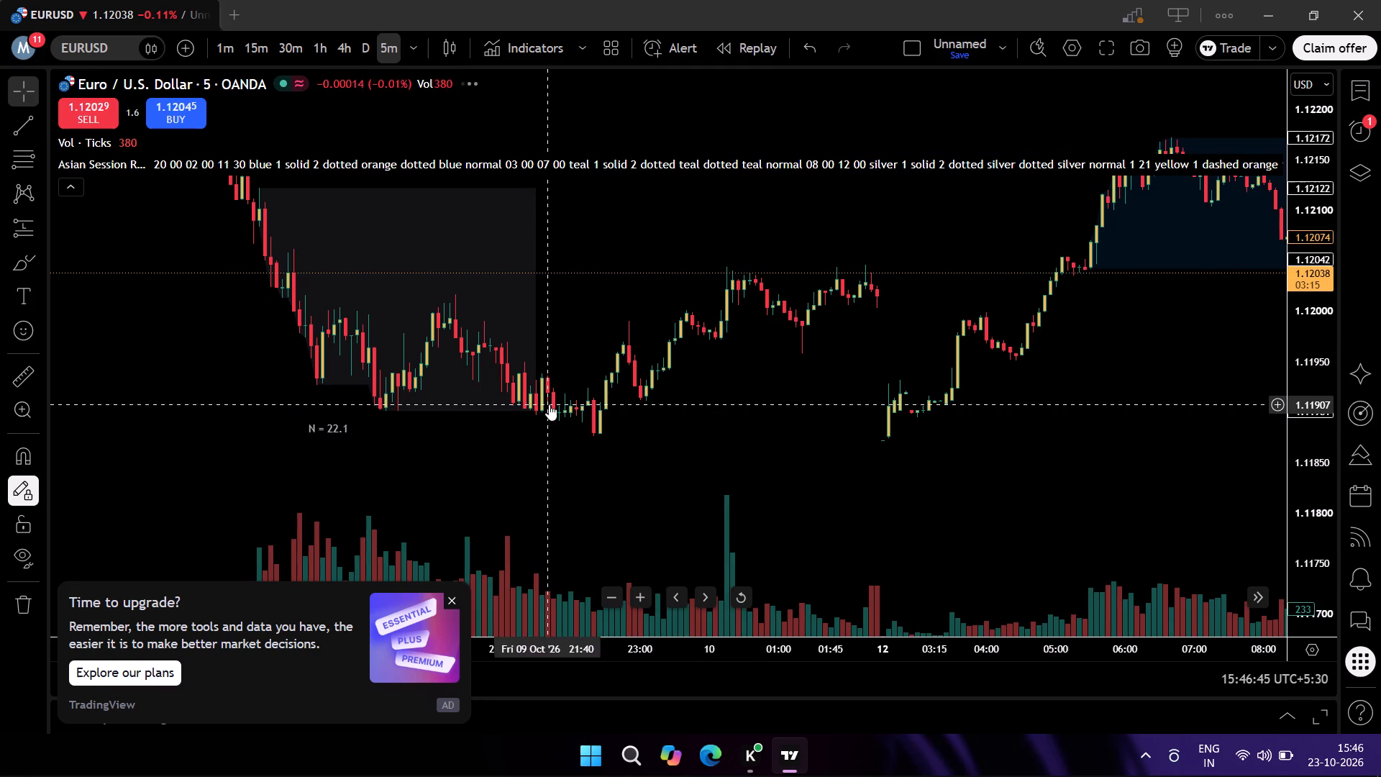
# Examine the 9 October Asian, London and New York sessions, looking closely at the swings through the London and New York boxes.
pyautogui.moveTo(549, 404); pyautogui.dragTo(878, 460)
pyautogui.moveTo(498, 392); pyautogui.dragTo(749, 479)
pyautogui.moveTo(446, 381); pyautogui.dragTo(908, 501)
pyautogui.moveTo(596, 287); pyautogui.dragTo(628, 376)
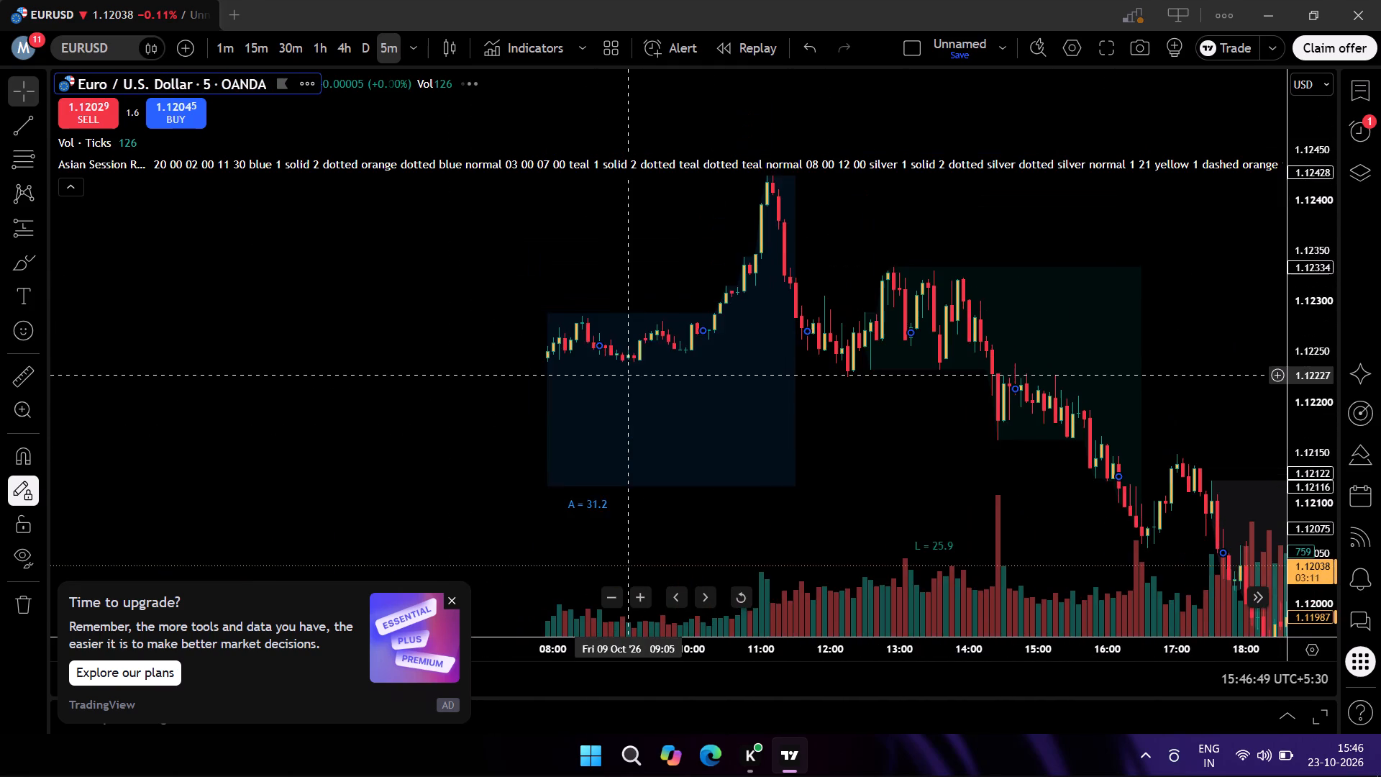
pyautogui.moveTo(628, 376); pyautogui.dragTo(470, 394)
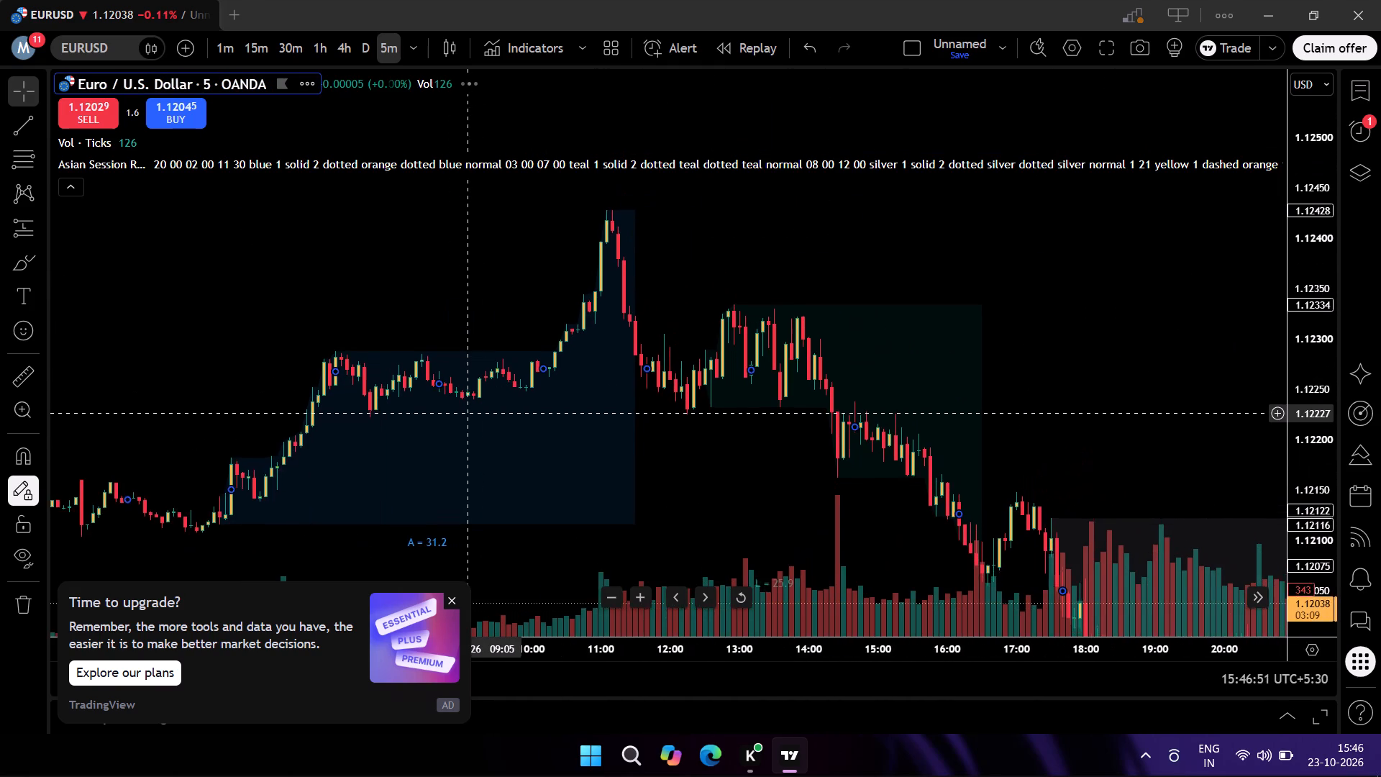
pyautogui.moveTo(470, 394); pyautogui.dragTo(475, 260)
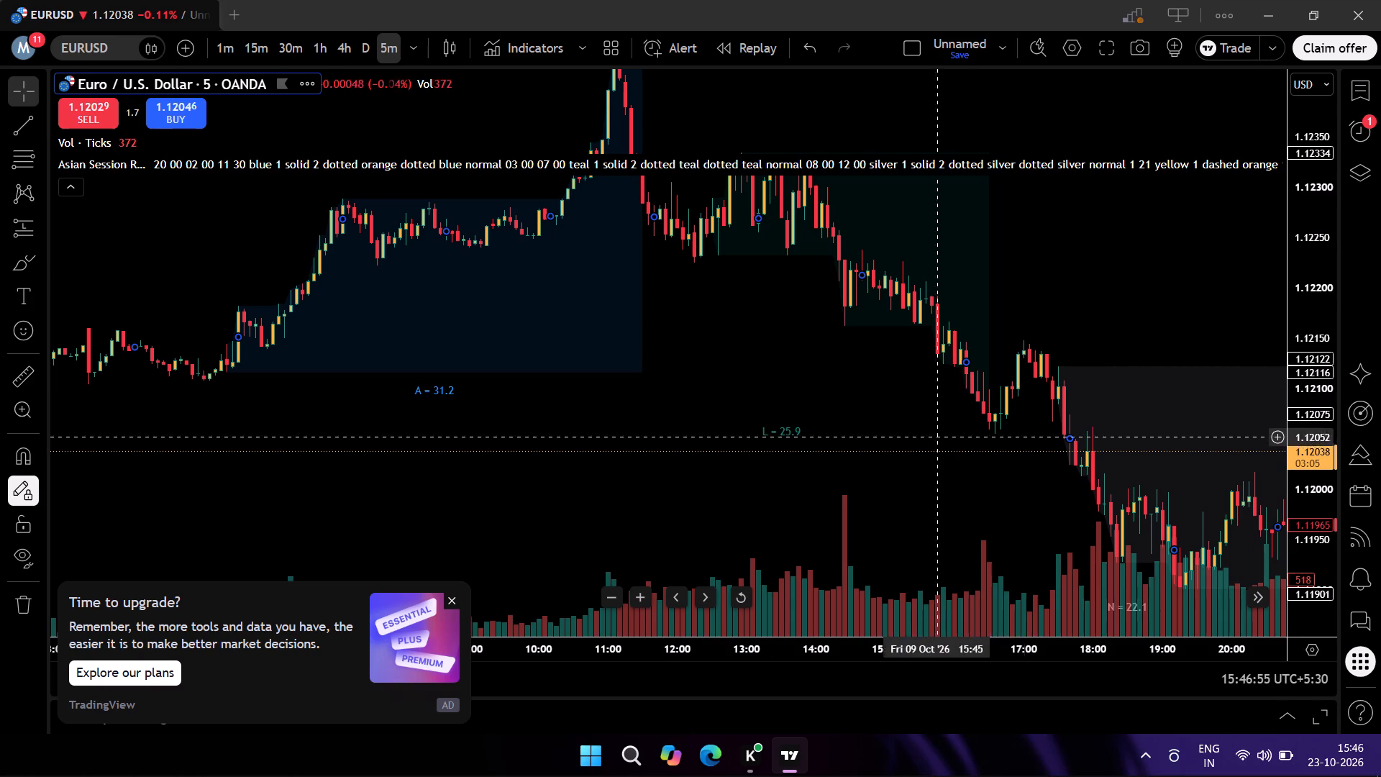
pyautogui.moveTo(1032, 324); pyautogui.dragTo(823, 360)
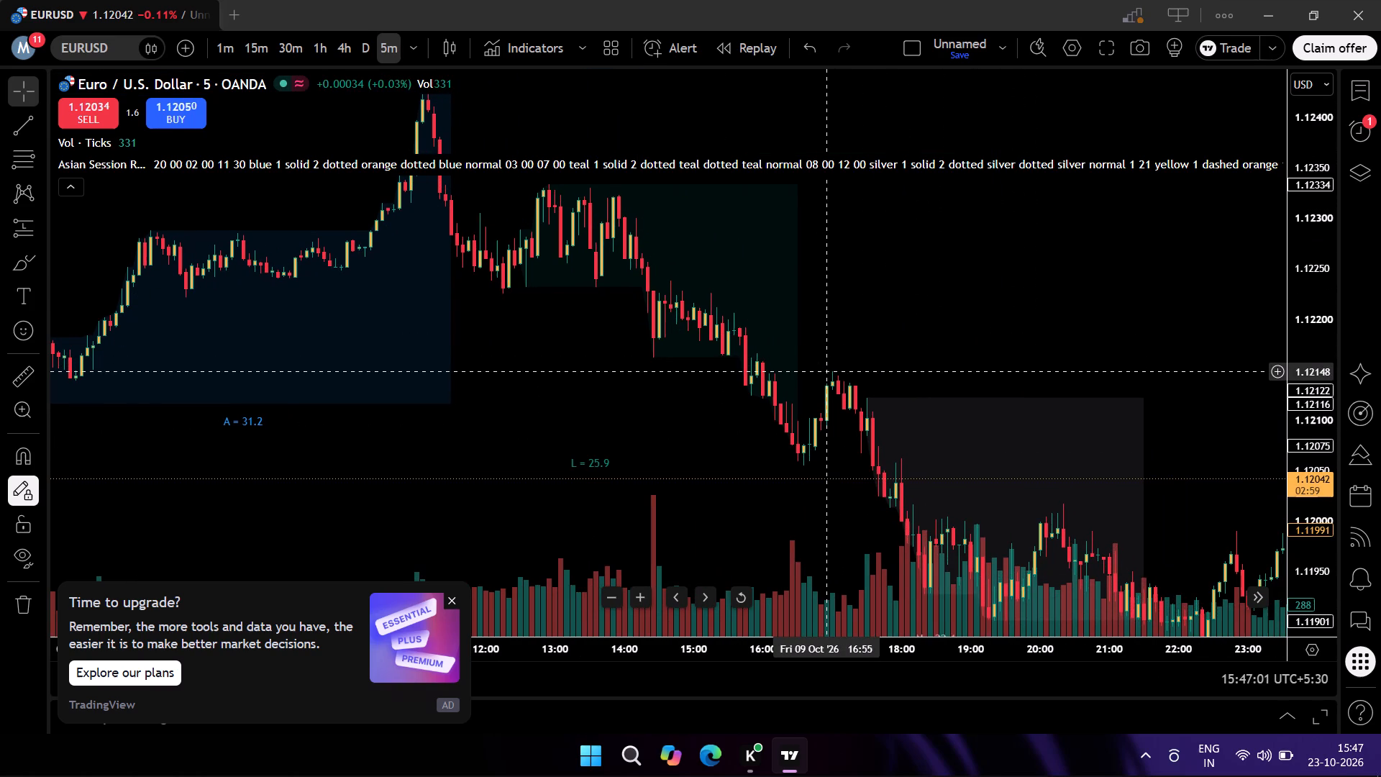
pyautogui.scroll(2, 824, 371)
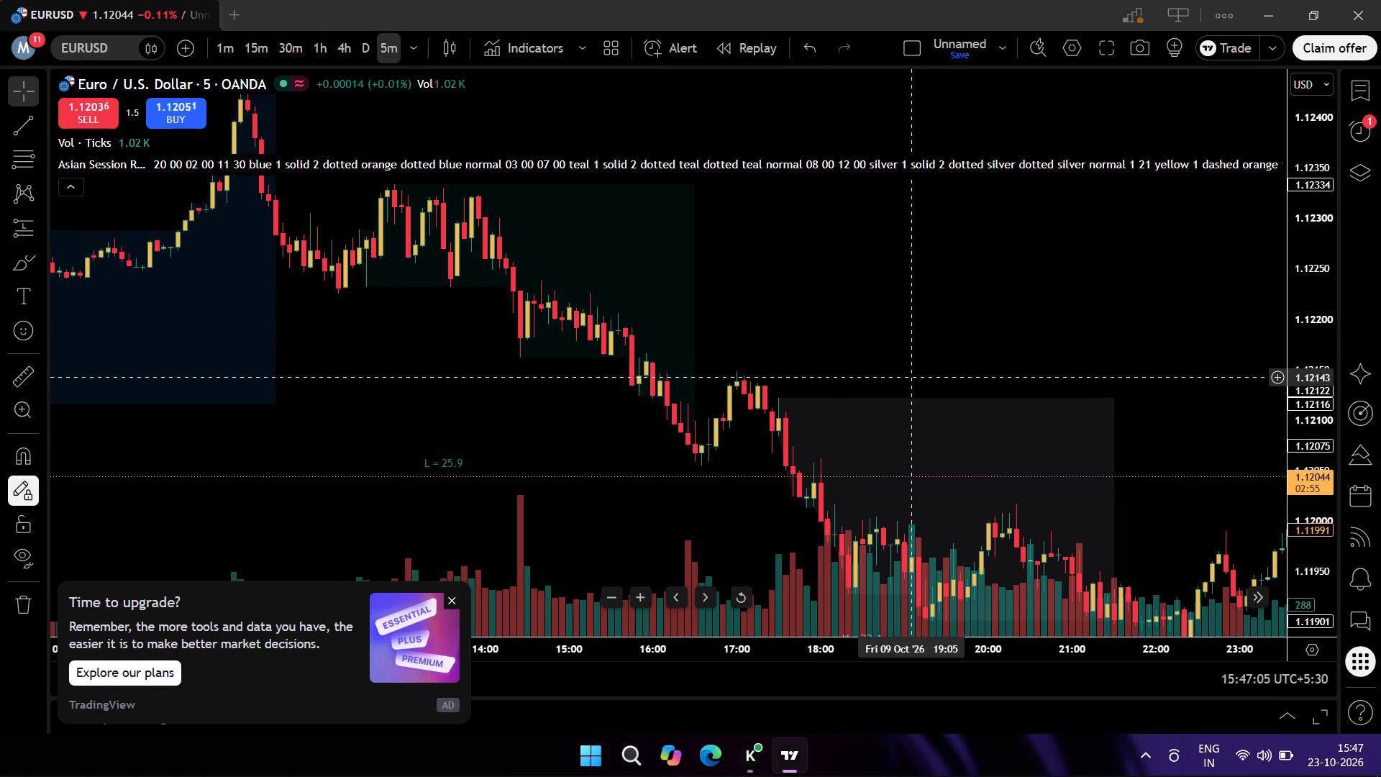
pyautogui.moveTo(796, 373); pyautogui.dragTo(1146, 263)
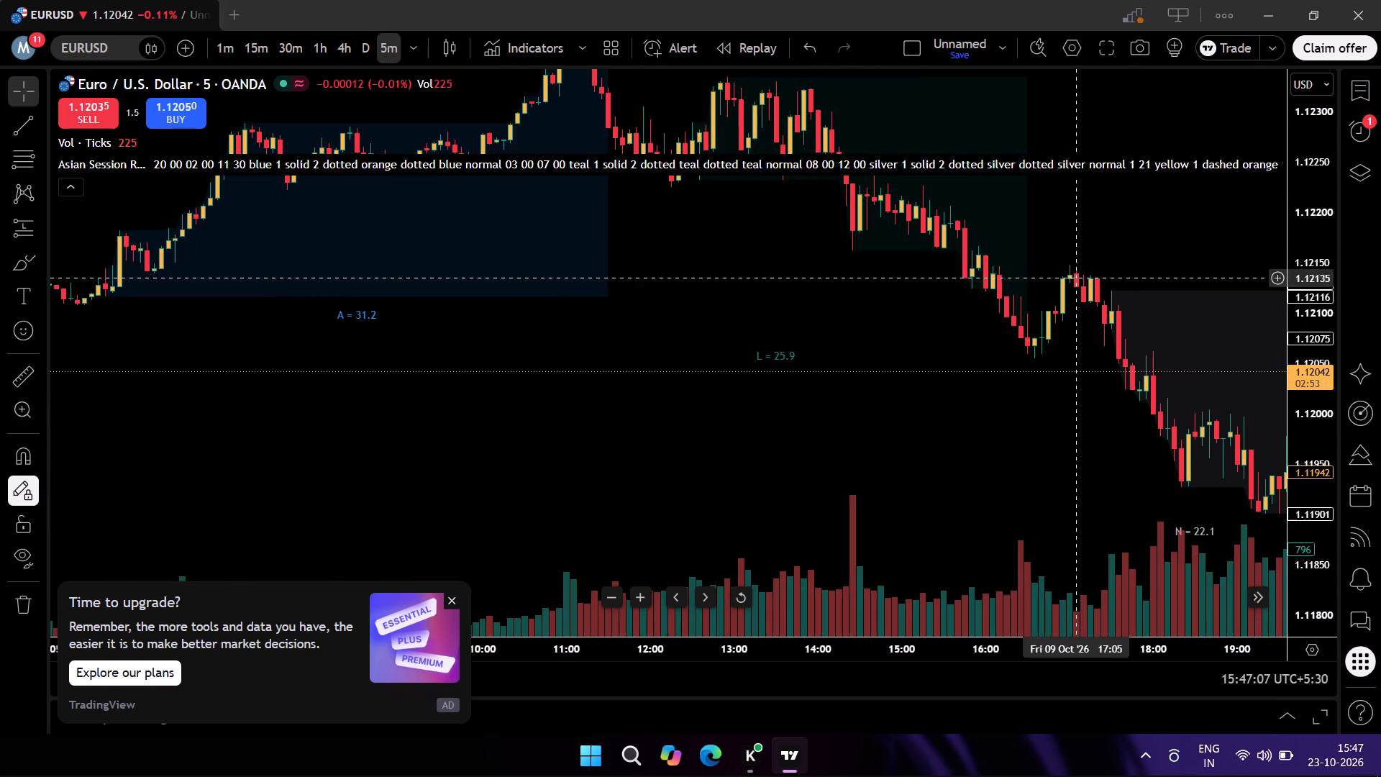
pyautogui.moveTo(641, 347); pyautogui.dragTo(931, 447)
pyautogui.moveTo(516, 388); pyautogui.dragTo(1049, 388)
# Examine the 8 October Asian, London and New York sessions, looking at the Asian and London candles at closer range.
pyautogui.scroll(-3, 763, 368)
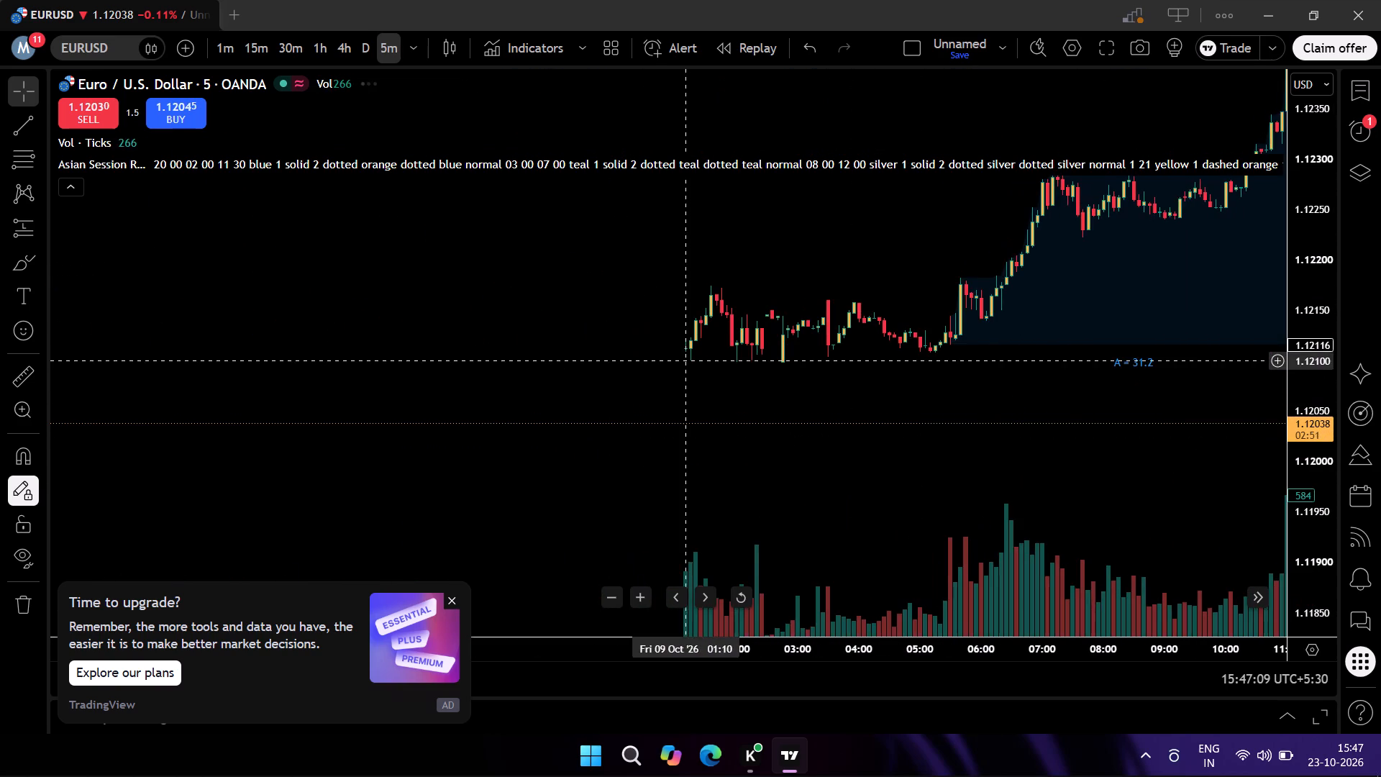
pyautogui.moveTo(399, 355); pyautogui.dragTo(872, 355)
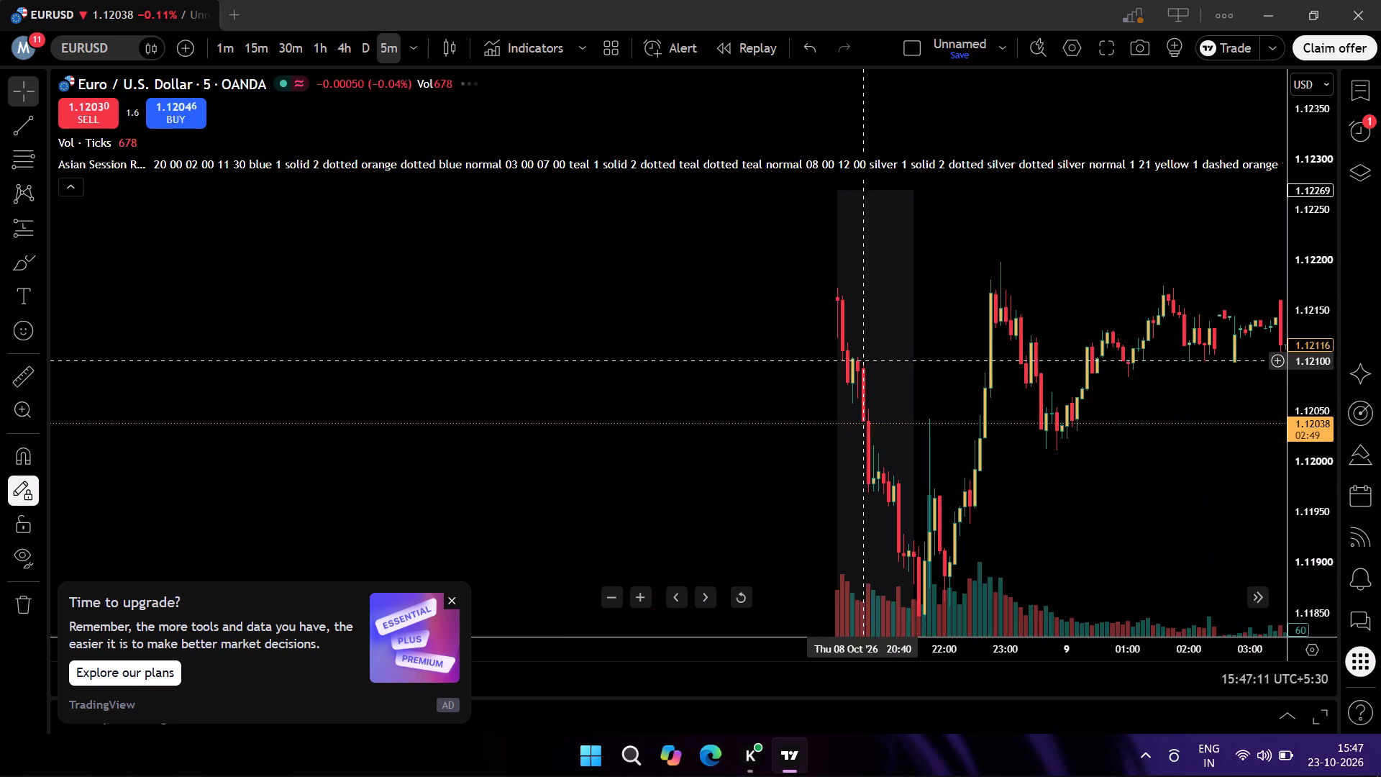
pyautogui.moveTo(368, 365); pyautogui.dragTo(742, 235)
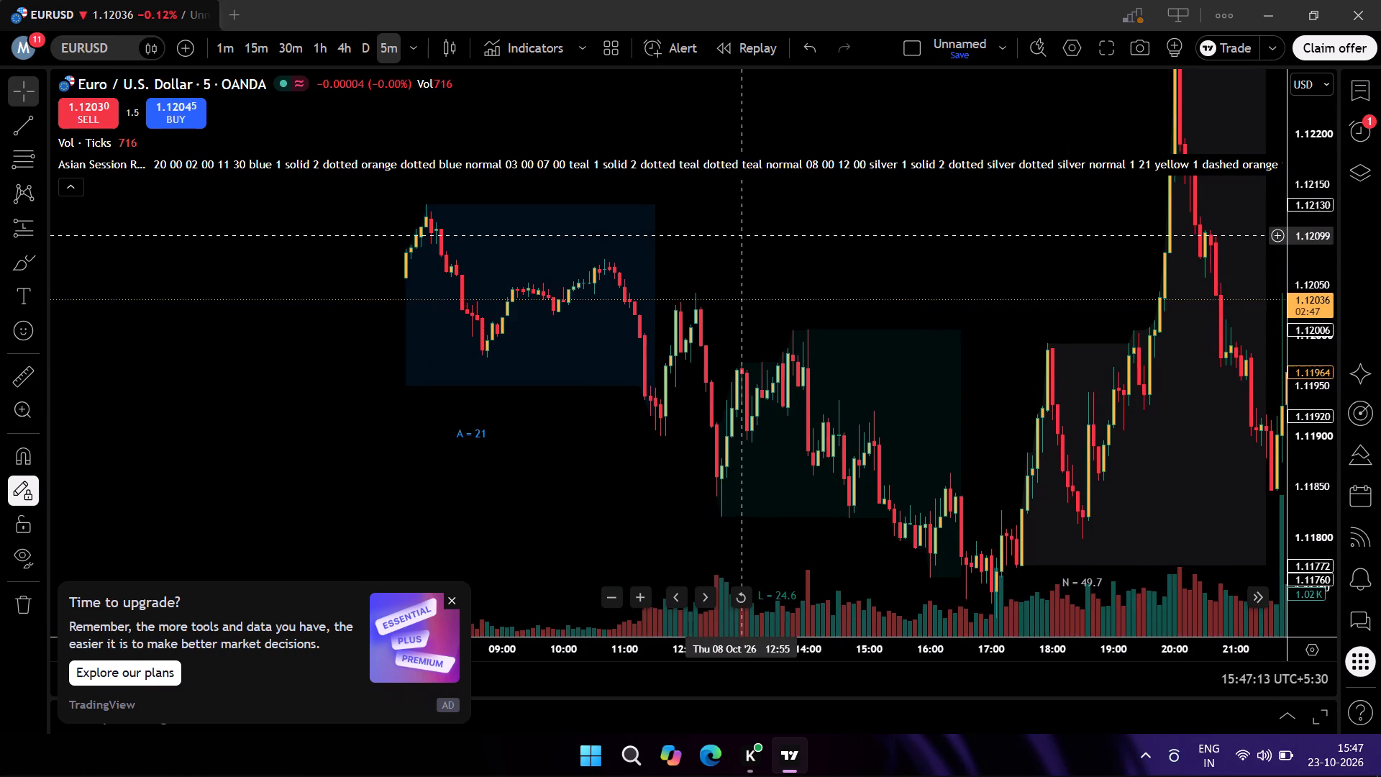
pyautogui.moveTo(742, 235); pyautogui.dragTo(742, 231)
pyautogui.scroll(5, 629, 382)
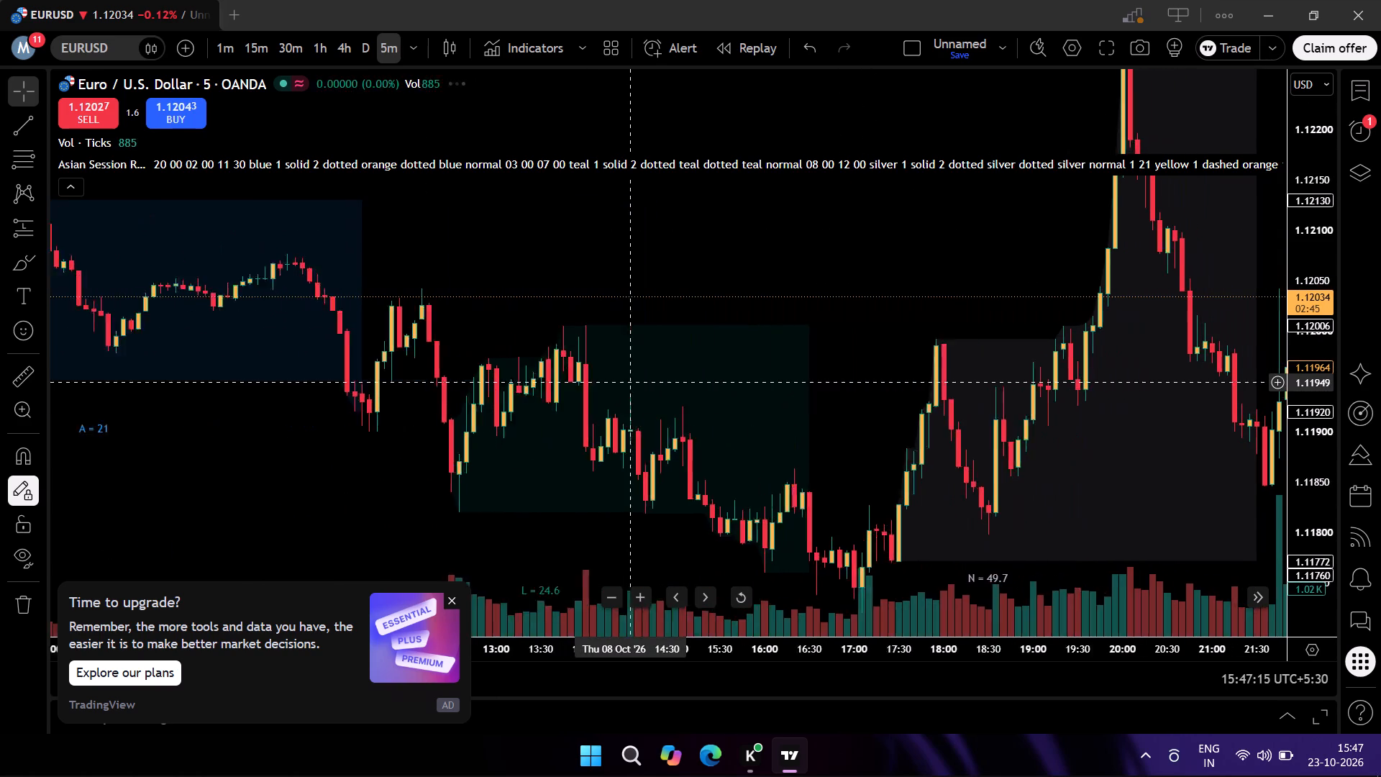
pyautogui.moveTo(496, 298); pyautogui.dragTo(711, 241)
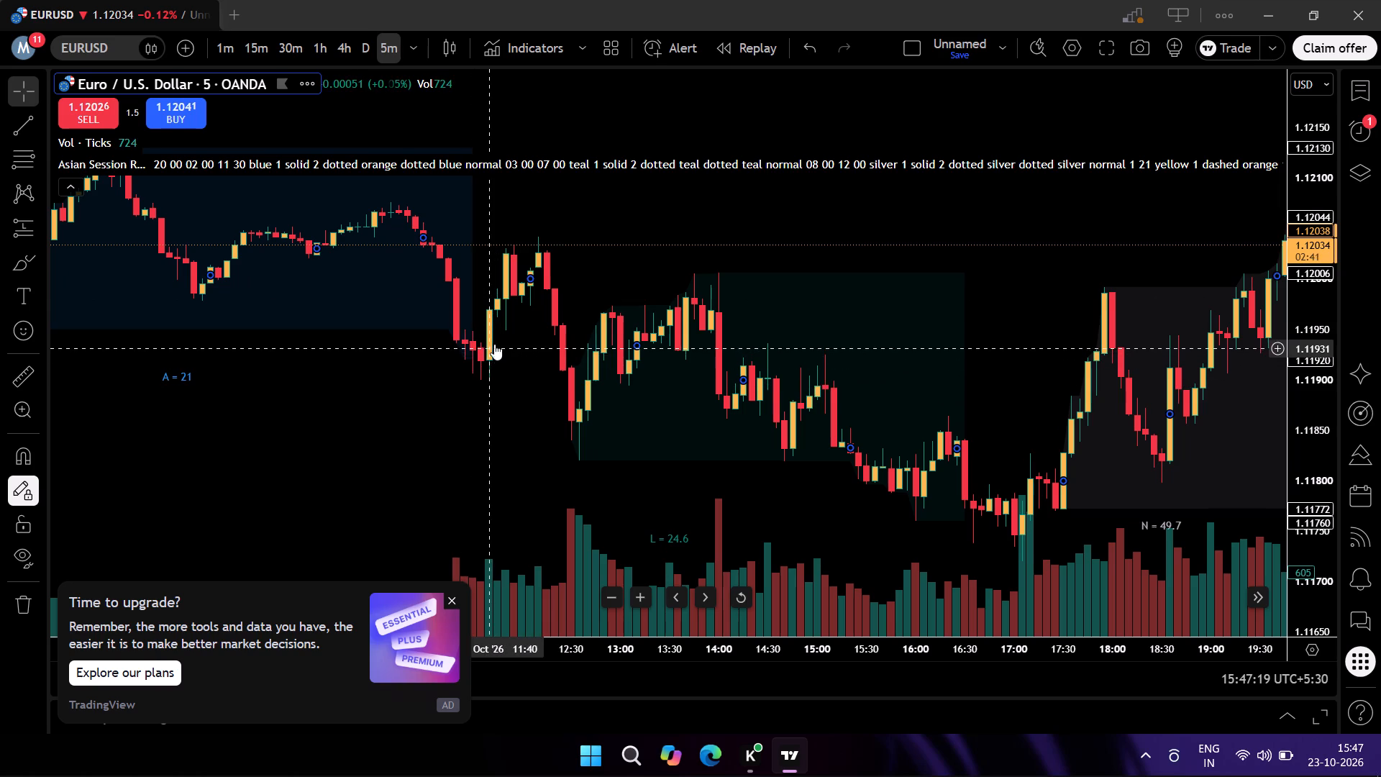
pyautogui.scroll(1, 462, 360)
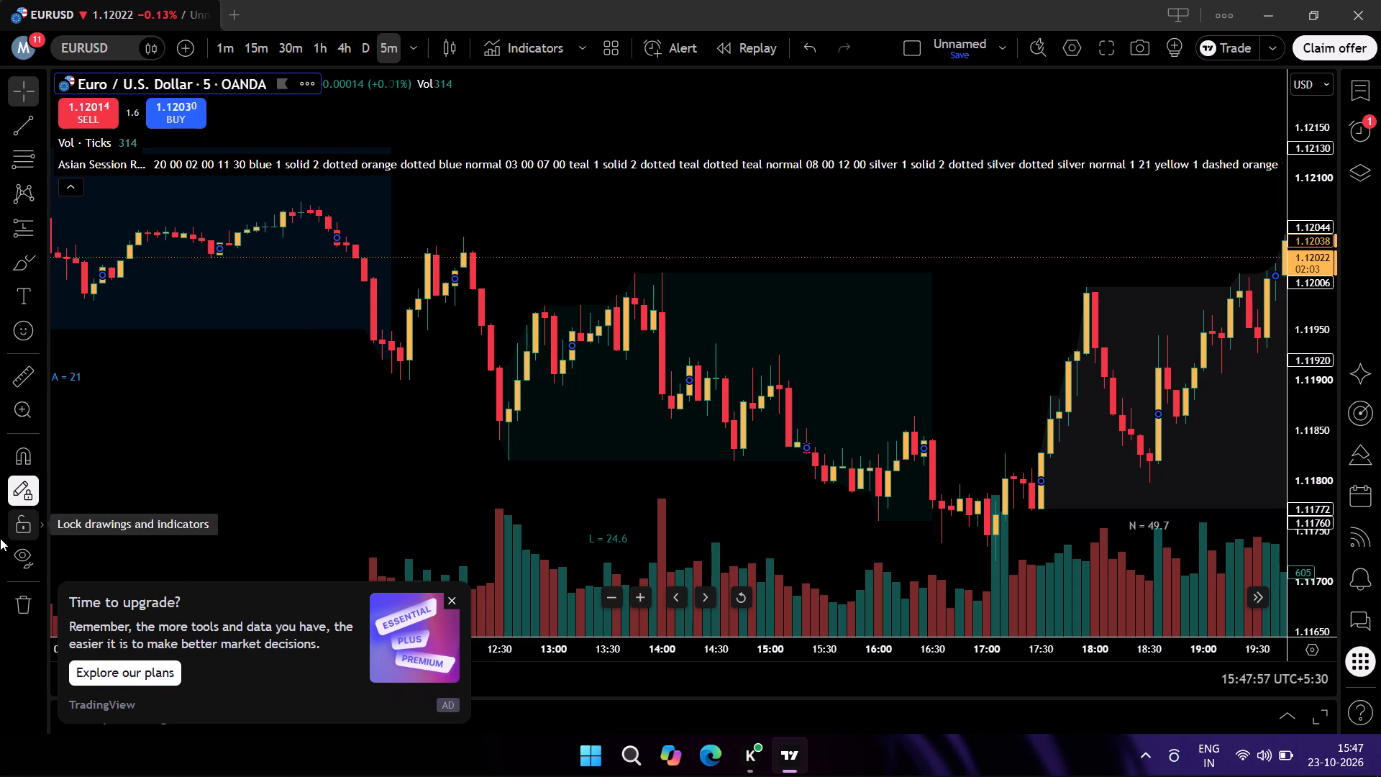
pyautogui.moveTo(298, 391); pyautogui.dragTo(588, 463)
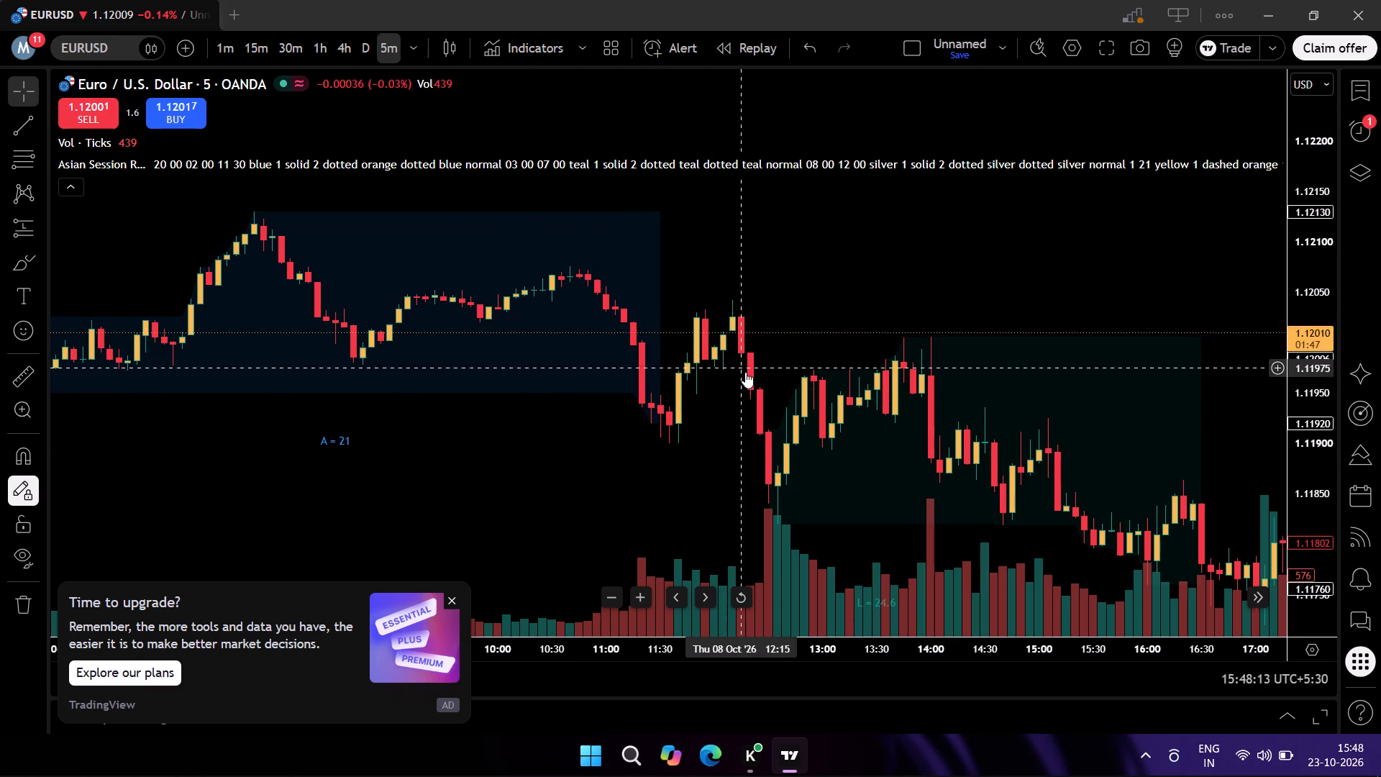
pyautogui.moveTo(821, 318); pyautogui.dragTo(698, 233)
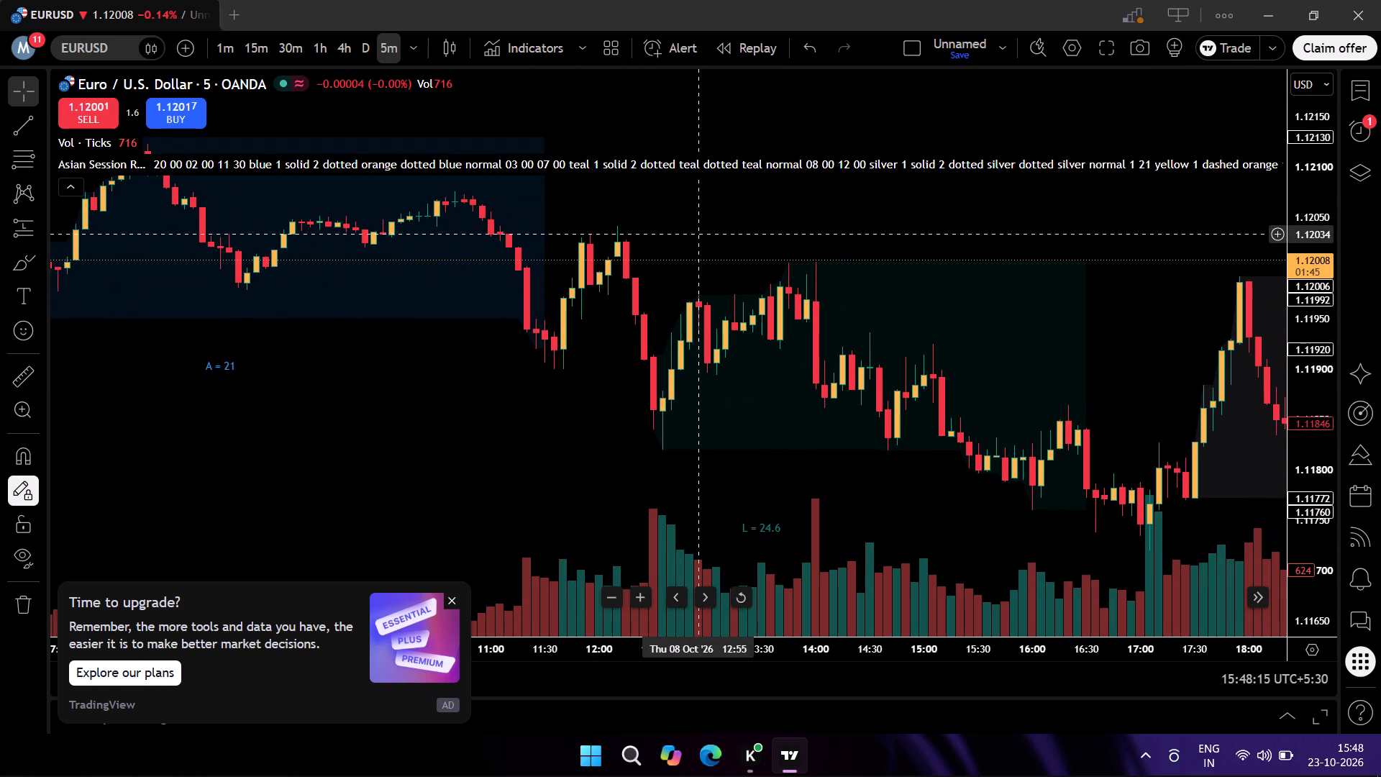
# Examine the 8 October EURUSD swings from the Asian session through London into the New York session at a wider range.
pyautogui.scroll(-1, 768, 246)
pyautogui.scroll(-3, 1062, 326)
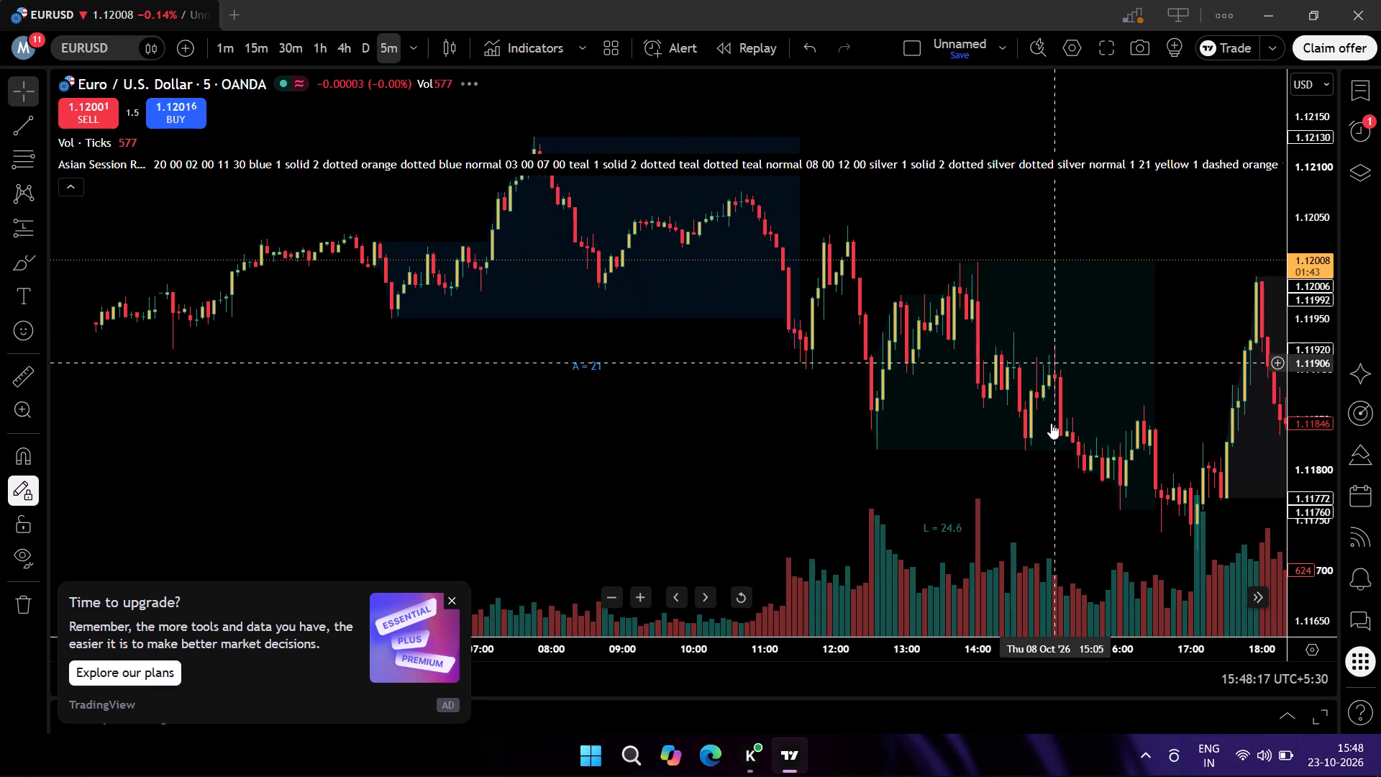
pyautogui.moveTo(1042, 448); pyautogui.dragTo(729, 432)
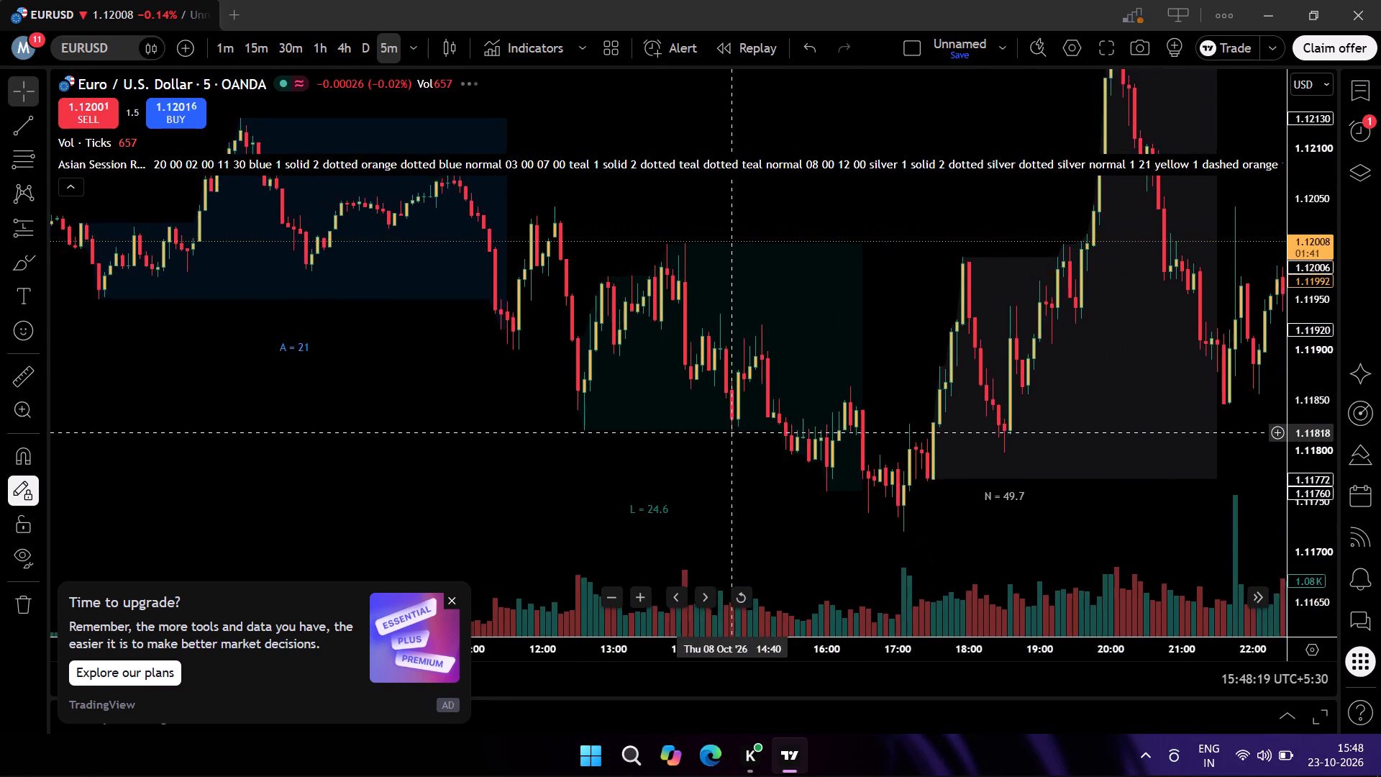
pyautogui.moveTo(729, 432); pyautogui.dragTo(960, 440)
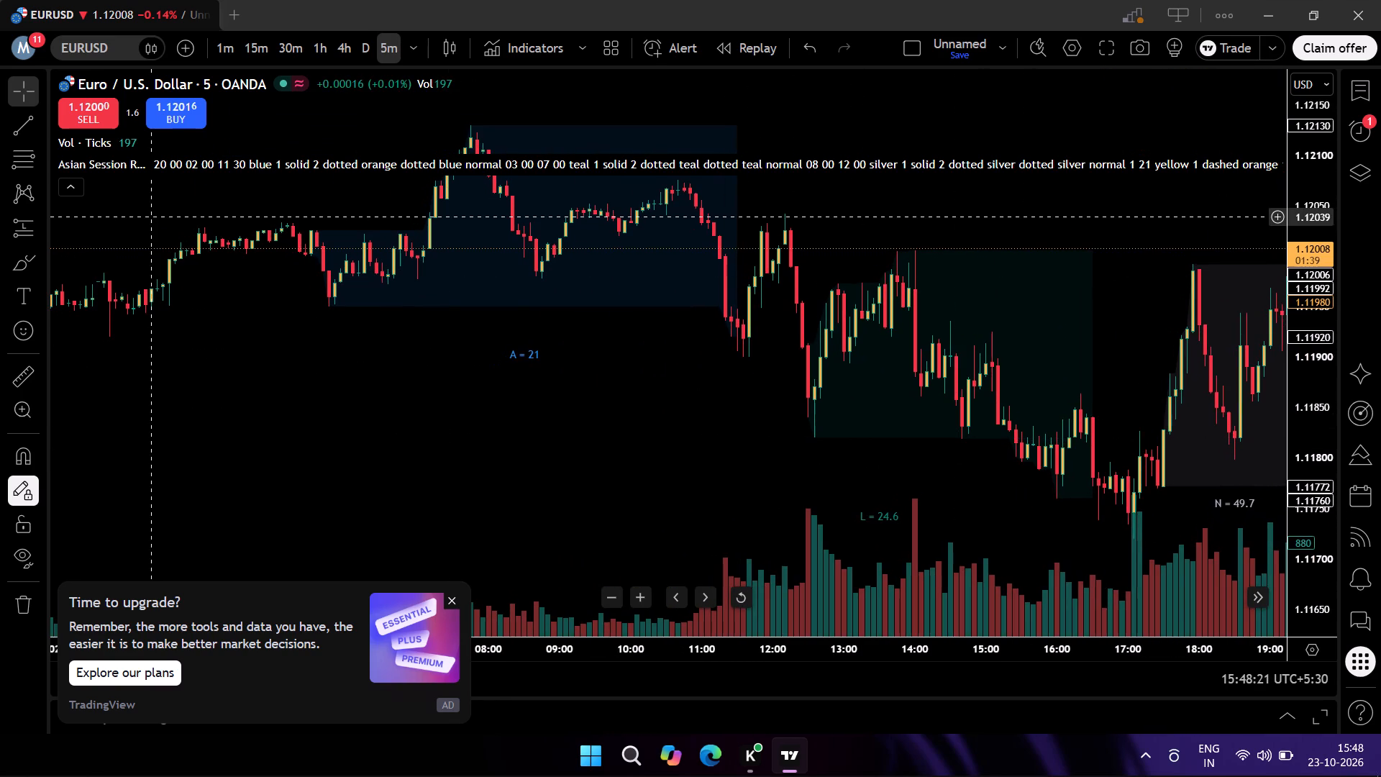
pyautogui.click(41, 230)
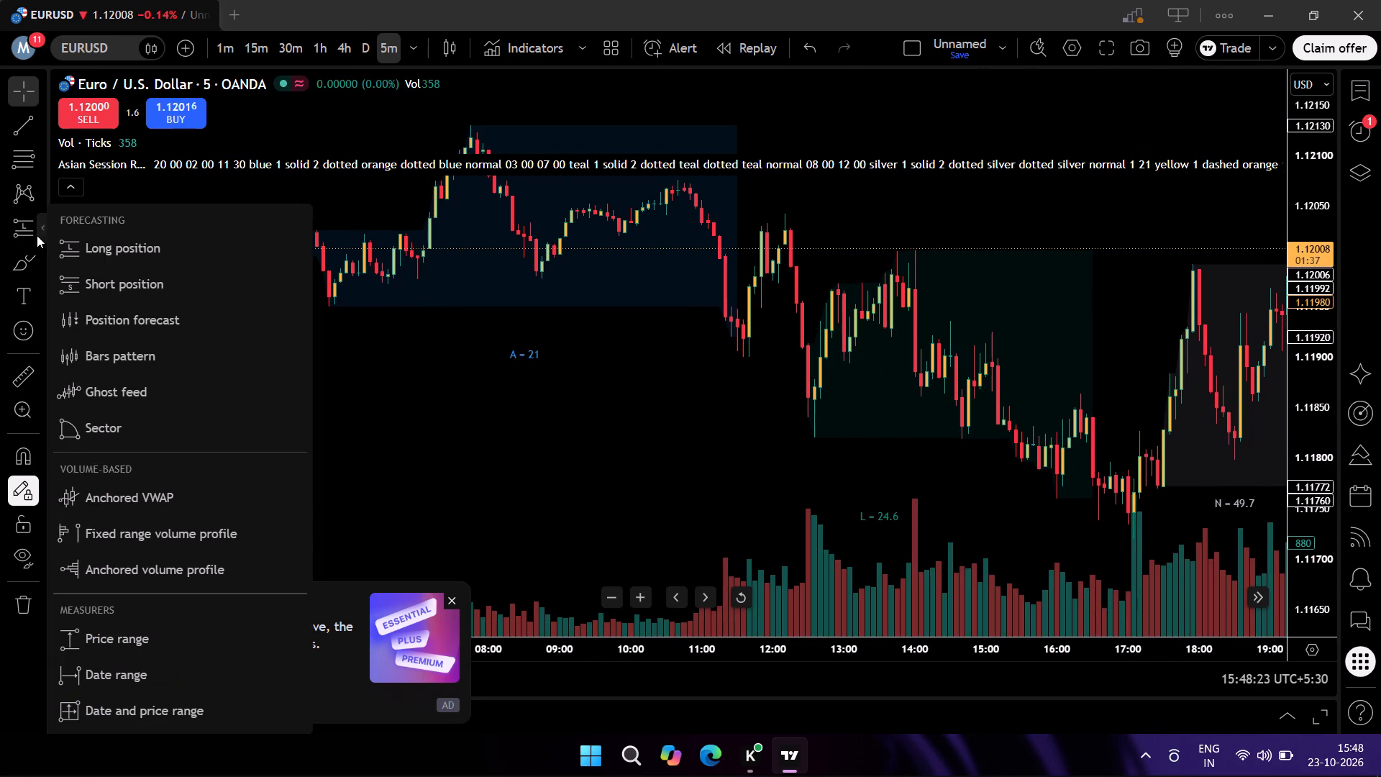
pyautogui.moveTo(406, 382); pyautogui.dragTo(388, 364)
# Go back through the 5-minute EURUSD history from 8 October to the 5 October Asian session.
pyautogui.moveTo(200, 335); pyautogui.dragTo(1057, 296)
pyautogui.moveTo(639, 391); pyautogui.dragTo(1187, 389)
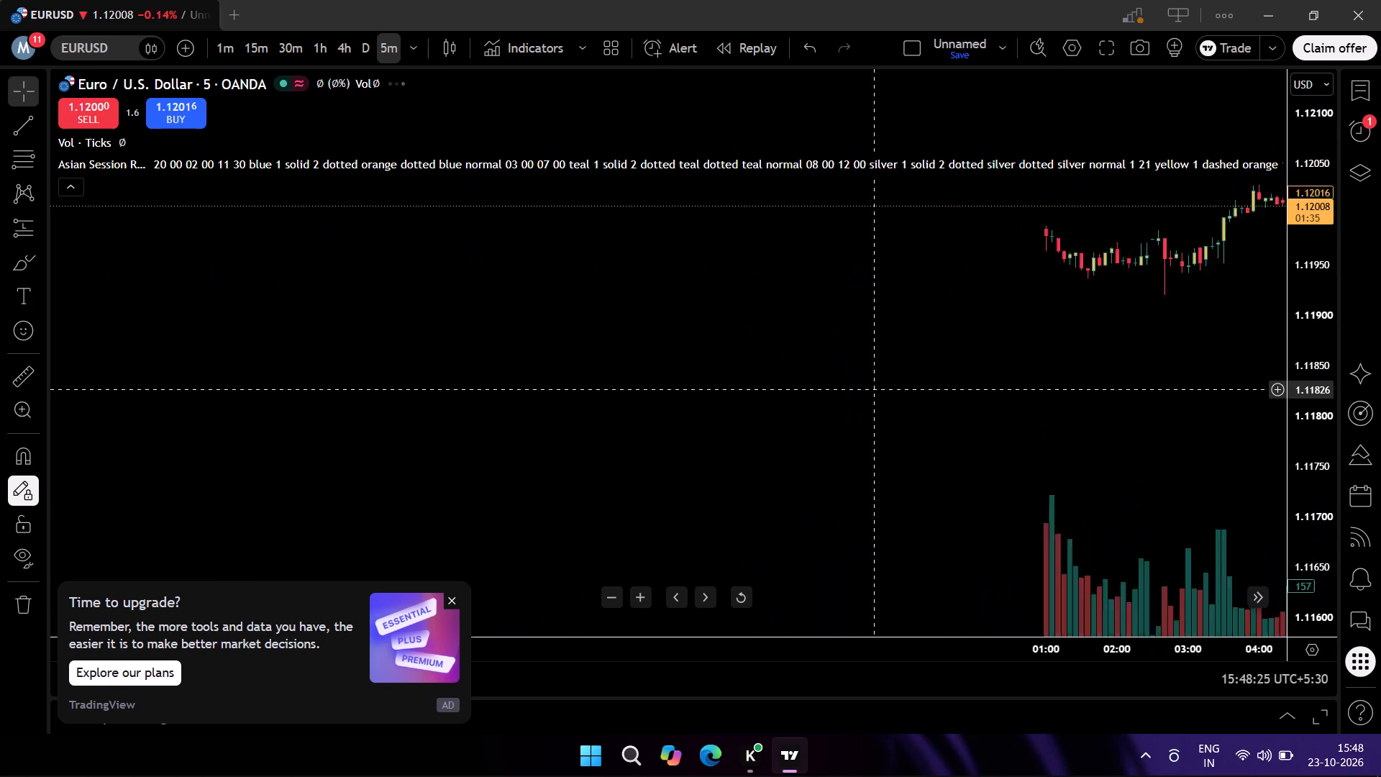
pyautogui.moveTo(1187, 389); pyautogui.dragTo(1199, 389)
pyautogui.moveTo(501, 389); pyautogui.dragTo(1079, 386)
pyautogui.moveTo(175, 387); pyautogui.dragTo(695, 395)
pyautogui.moveTo(350, 432); pyautogui.dragTo(871, 440)
pyautogui.moveTo(334, 441); pyautogui.dragTo(1380, 311)
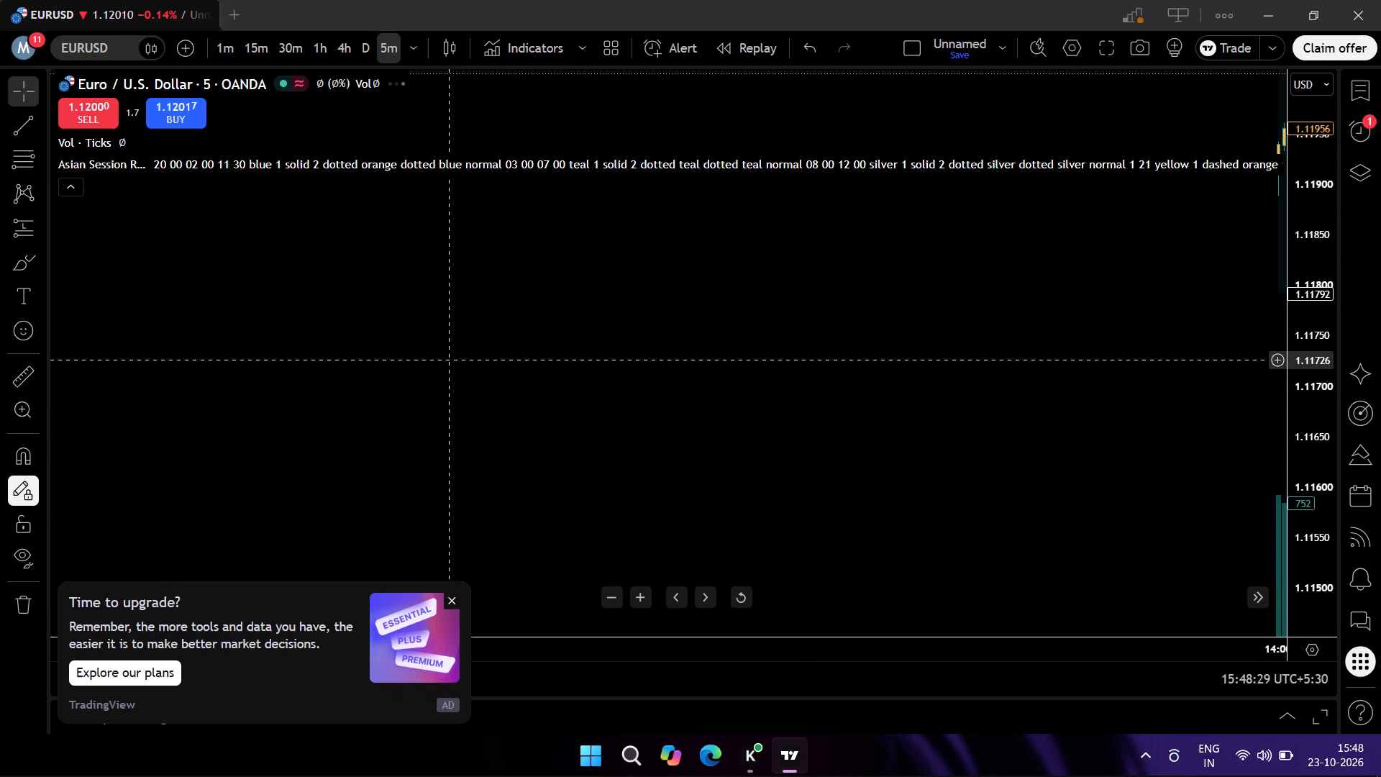
pyautogui.moveTo(296, 365); pyautogui.dragTo(1380, 366)
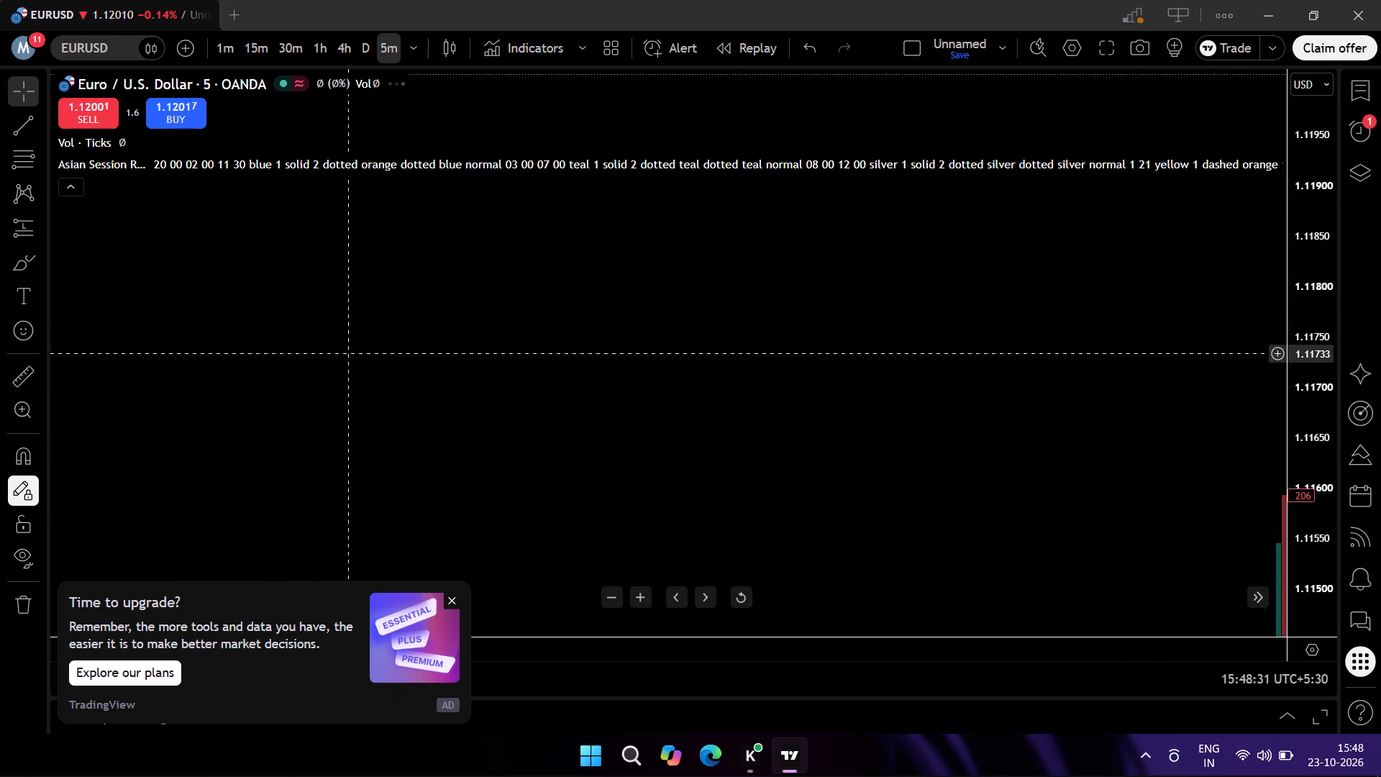
pyautogui.moveTo(305, 353); pyautogui.dragTo(1380, 332)
pyautogui.moveTo(186, 364); pyautogui.dragTo(760, 368)
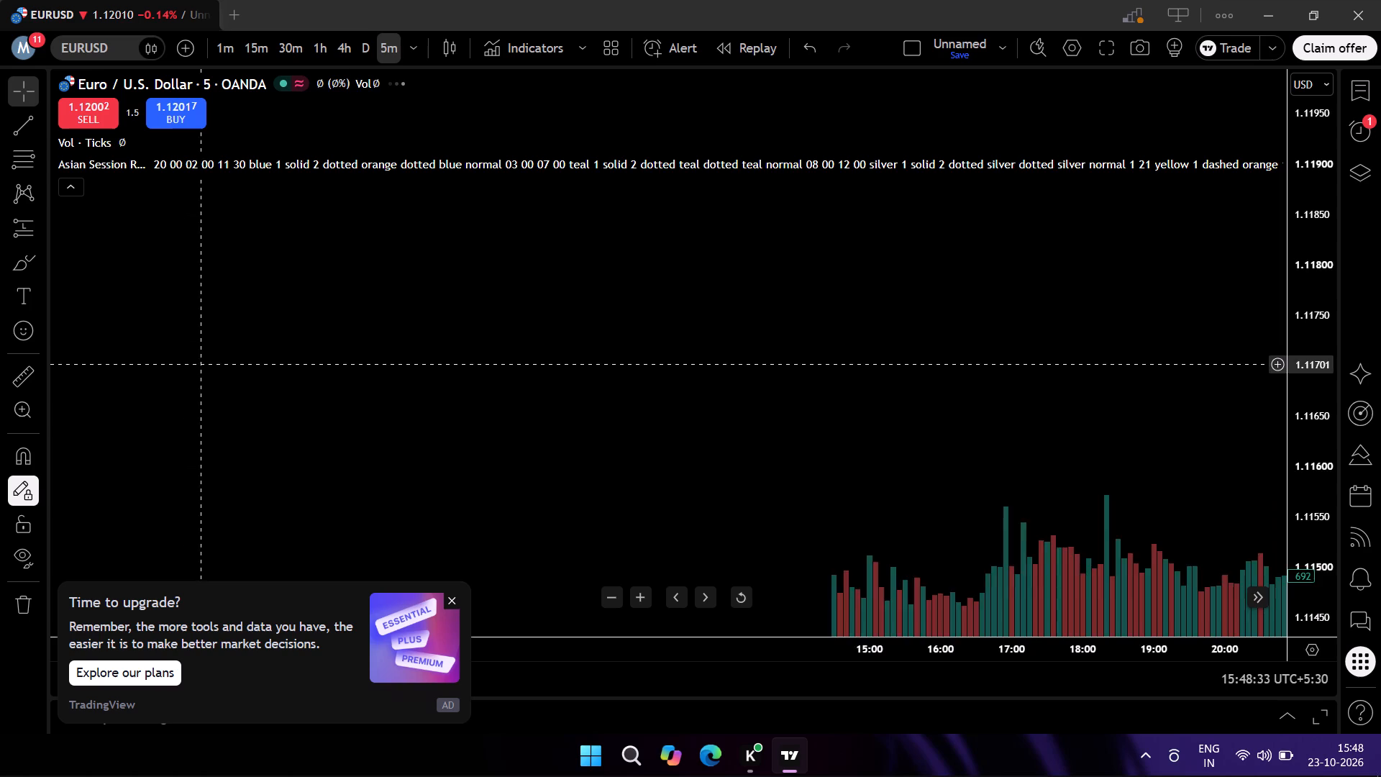
pyautogui.moveTo(760, 368); pyautogui.dragTo(1380, 299)
pyautogui.moveTo(234, 337); pyautogui.dragTo(1380, 332)
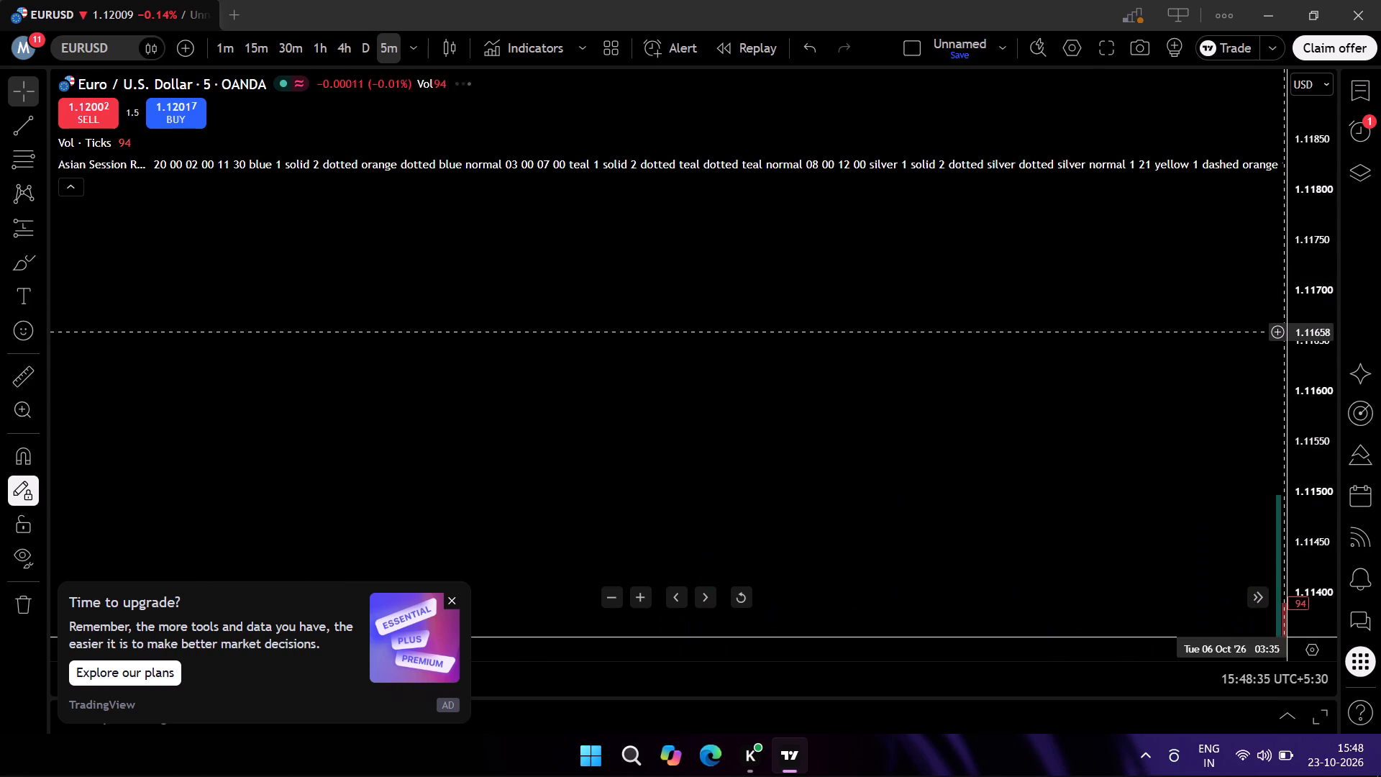
pyautogui.moveTo(250, 332); pyautogui.dragTo(1192, 330)
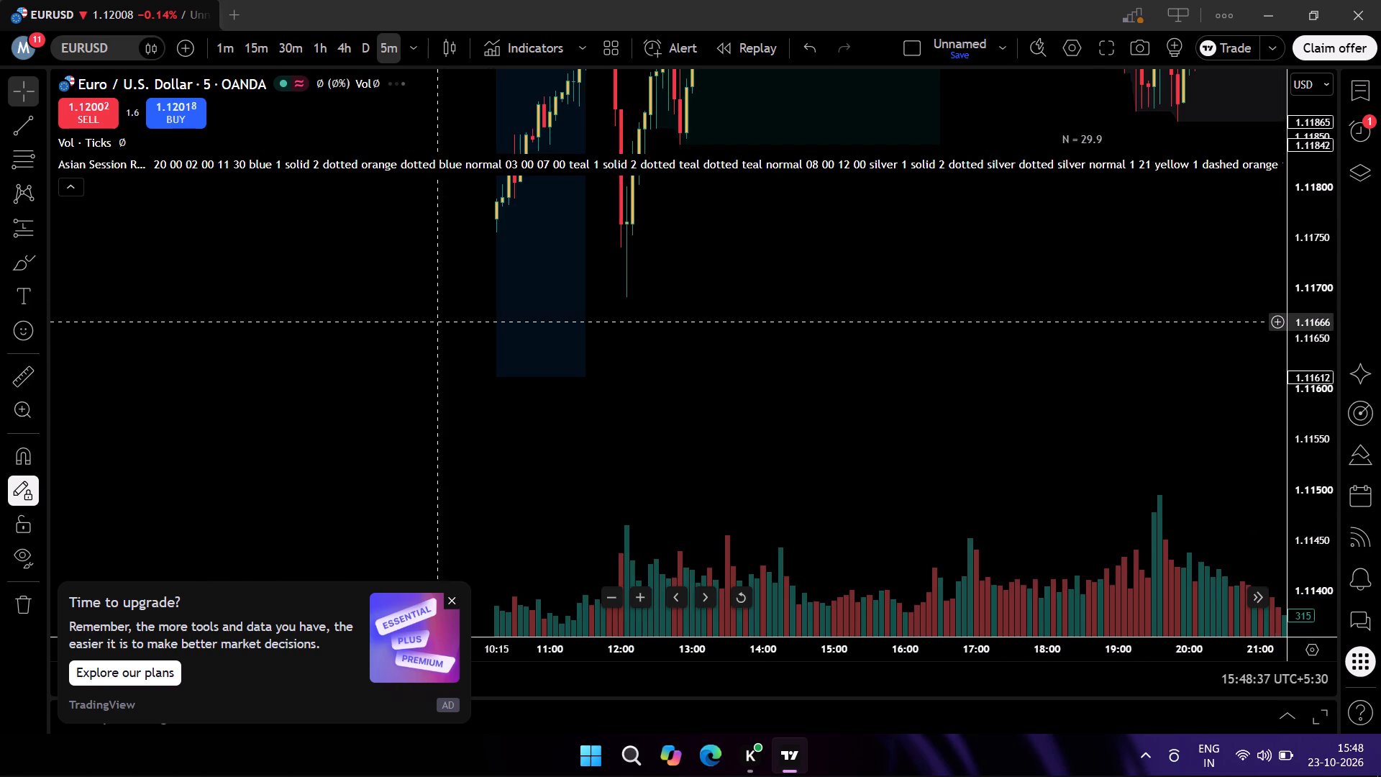
pyautogui.moveTo(424, 322); pyautogui.dragTo(1380, 319)
pyautogui.moveTo(112, 347); pyautogui.dragTo(124, 345)
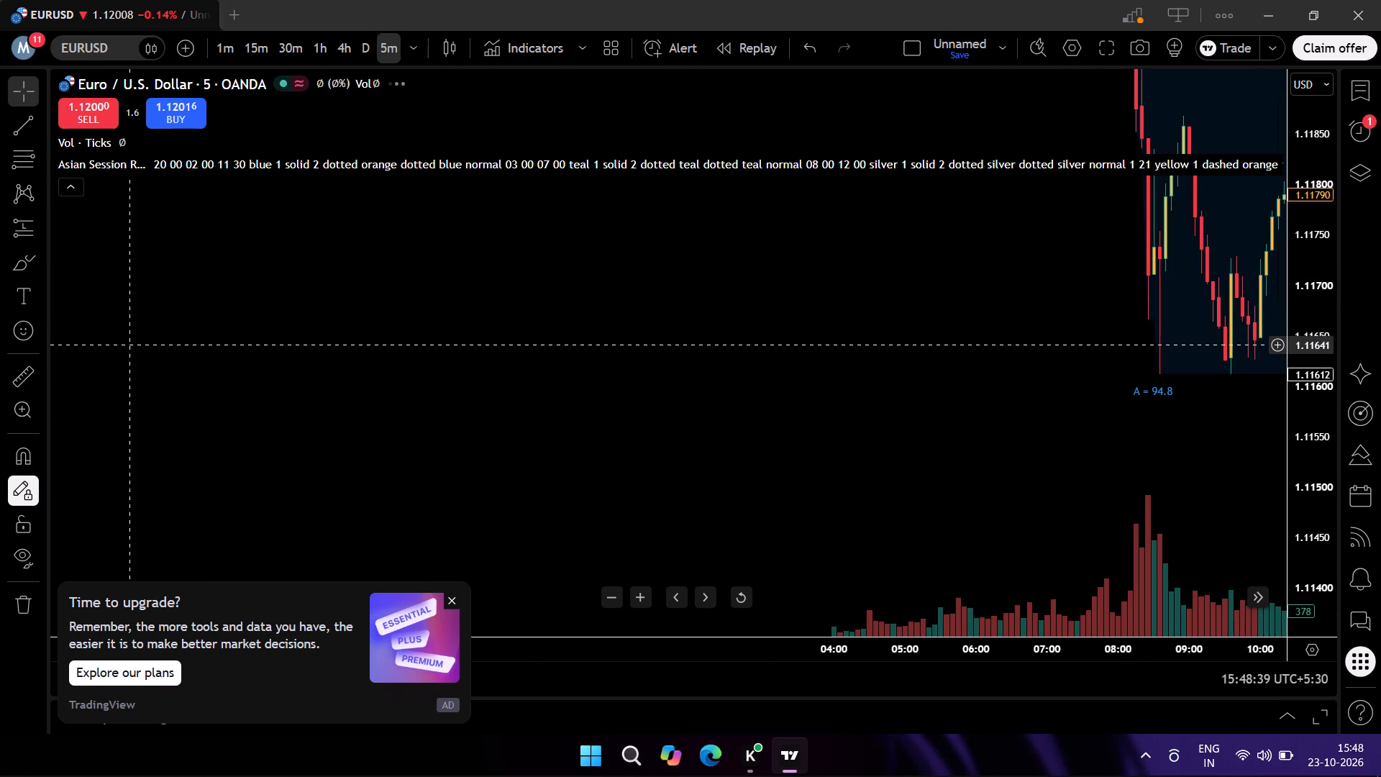
# Continue back through the 5-minute EURUSD history from 5 October, past 2 and 1 October, to 29 September.
pyautogui.moveTo(124, 345); pyautogui.dragTo(1246, 391)
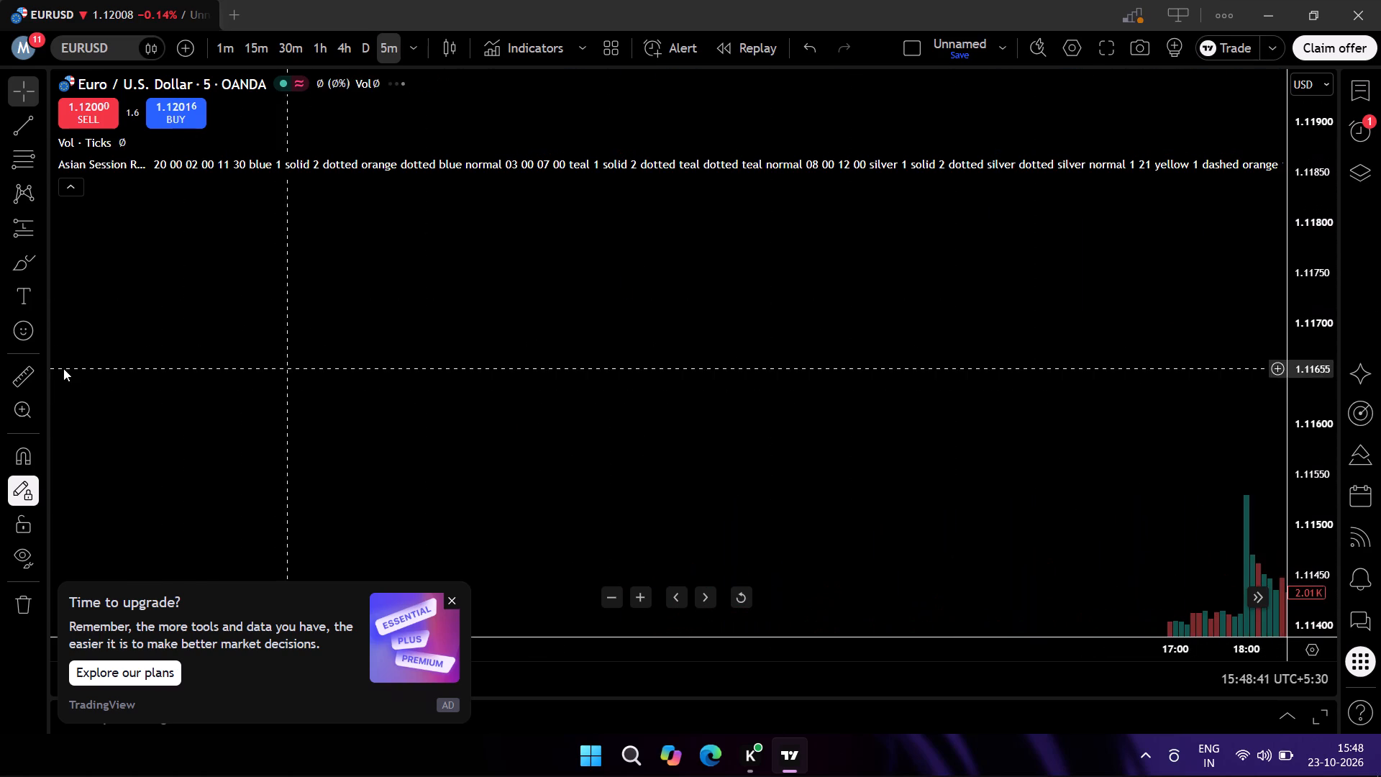
pyautogui.moveTo(7, 370); pyautogui.dragTo(995, 393)
pyautogui.moveTo(77, 406); pyautogui.dragTo(1163, 420)
pyautogui.moveTo(116, 419); pyautogui.dragTo(863, 427)
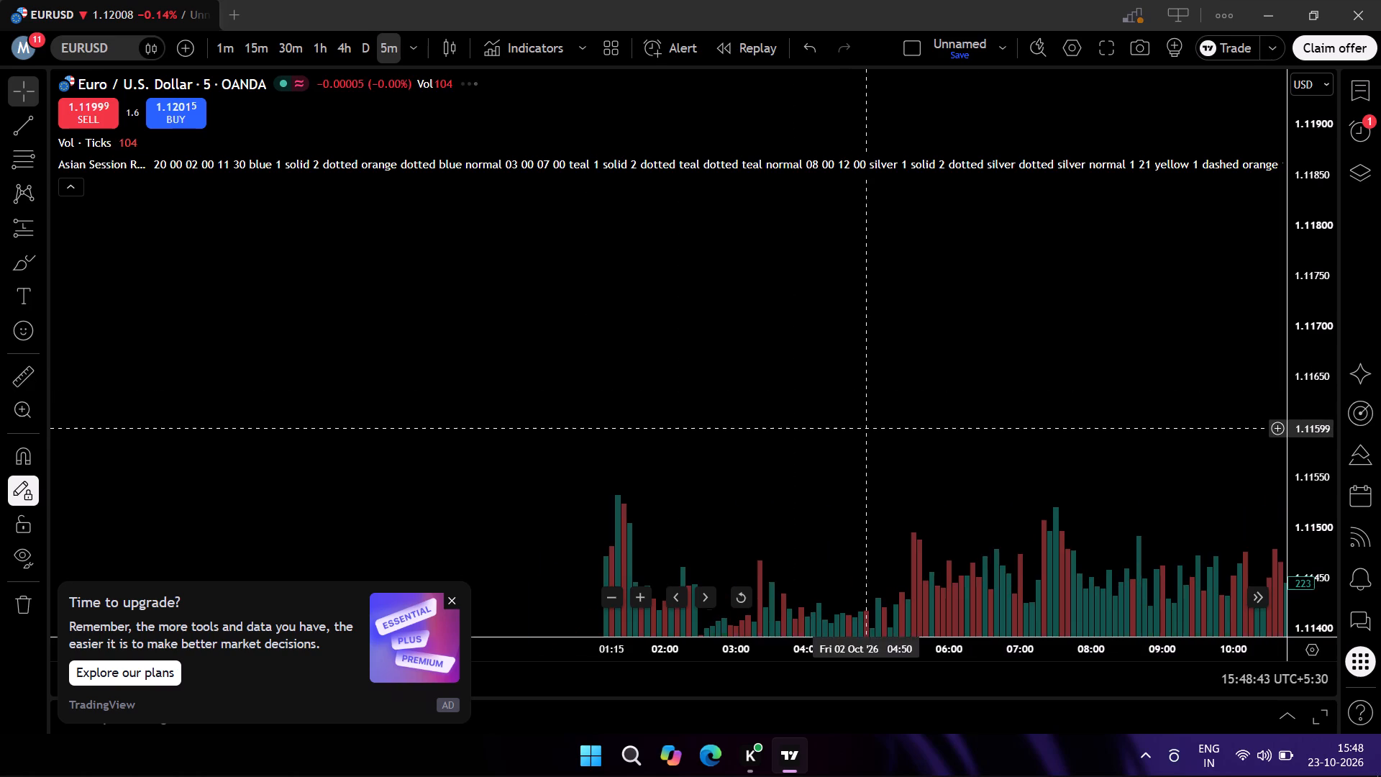
pyautogui.moveTo(0, 431); pyautogui.dragTo(1158, 468)
pyautogui.moveTo(603, 442); pyautogui.dragTo(1267, 453)
pyautogui.moveTo(204, 435); pyautogui.dragTo(1064, 424)
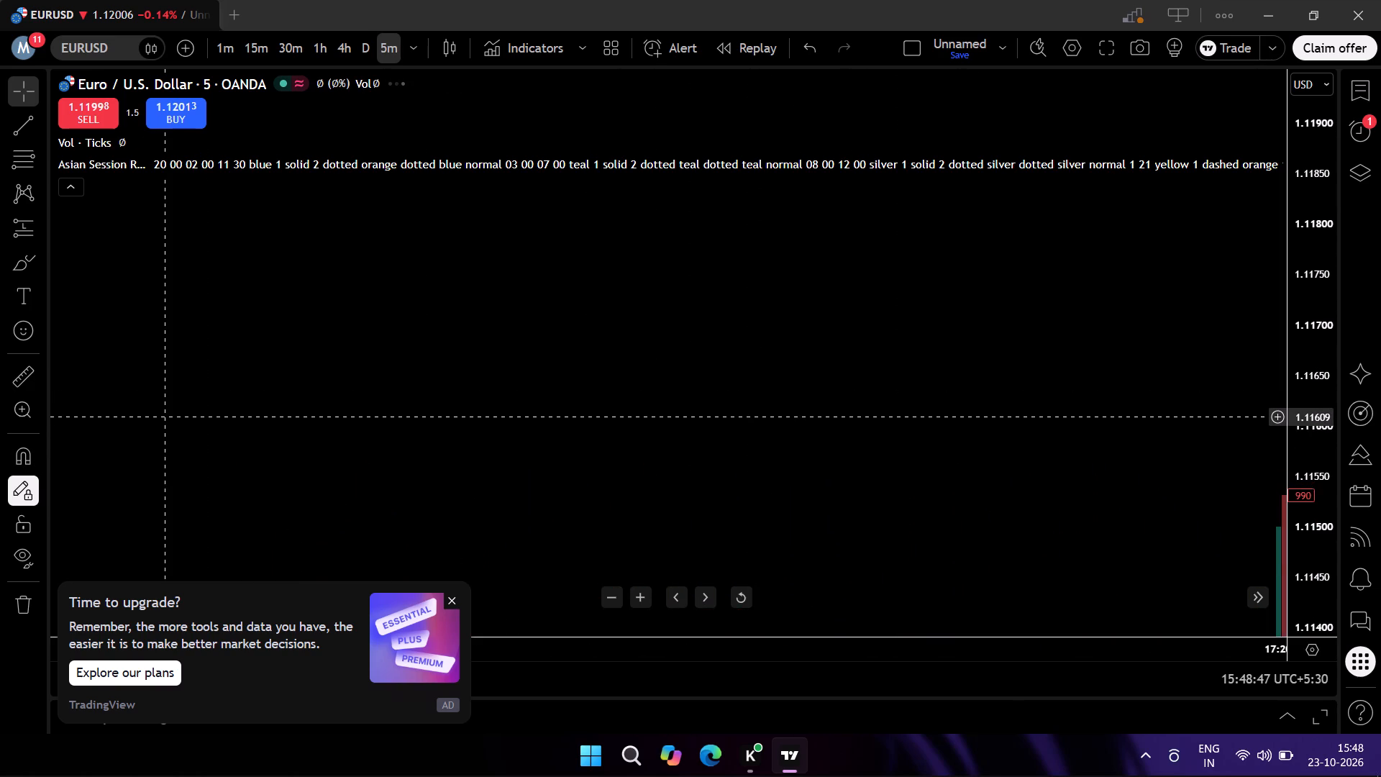
pyautogui.moveTo(165, 416); pyautogui.dragTo(1139, 418)
pyautogui.moveTo(194, 460); pyautogui.dragTo(203, 460)
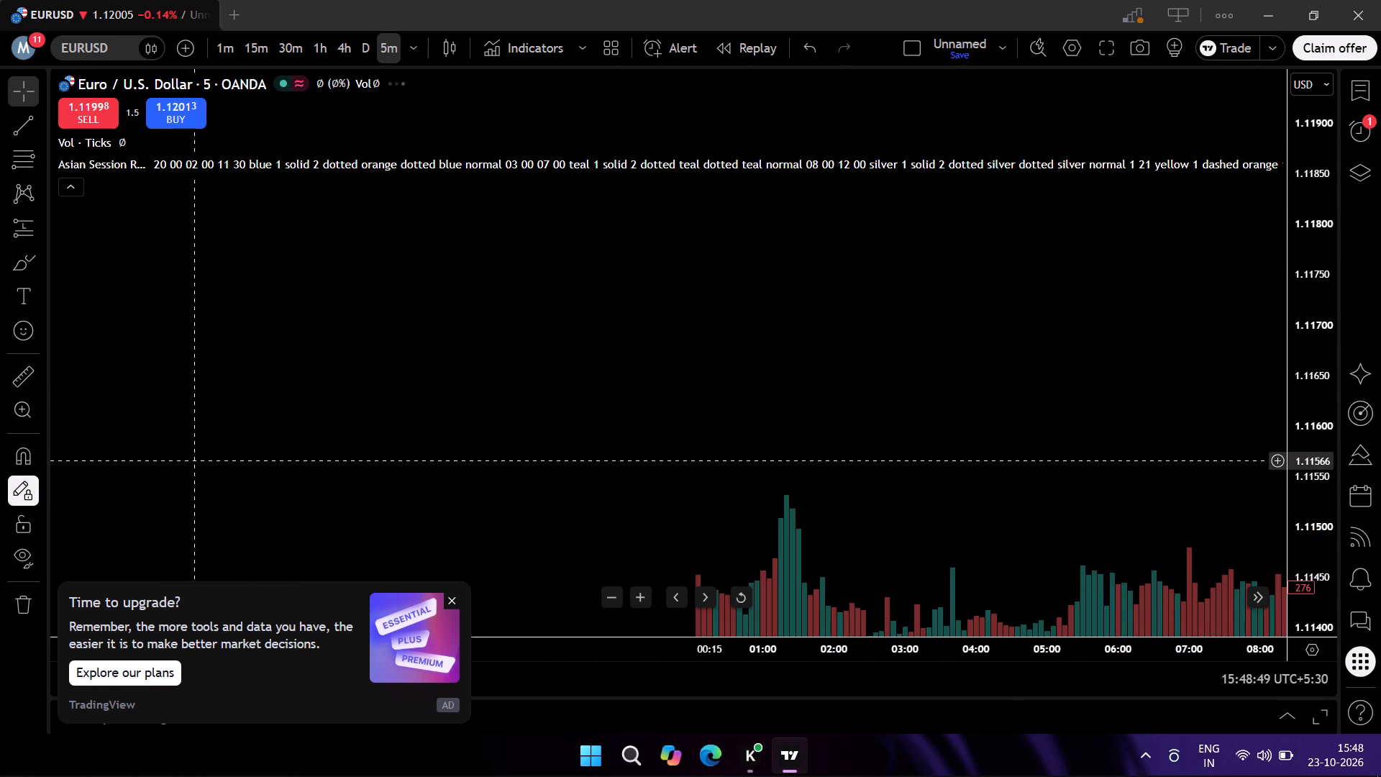
pyautogui.moveTo(203, 460); pyautogui.dragTo(1140, 425)
pyautogui.moveTo(157, 468); pyautogui.dragTo(1148, 463)
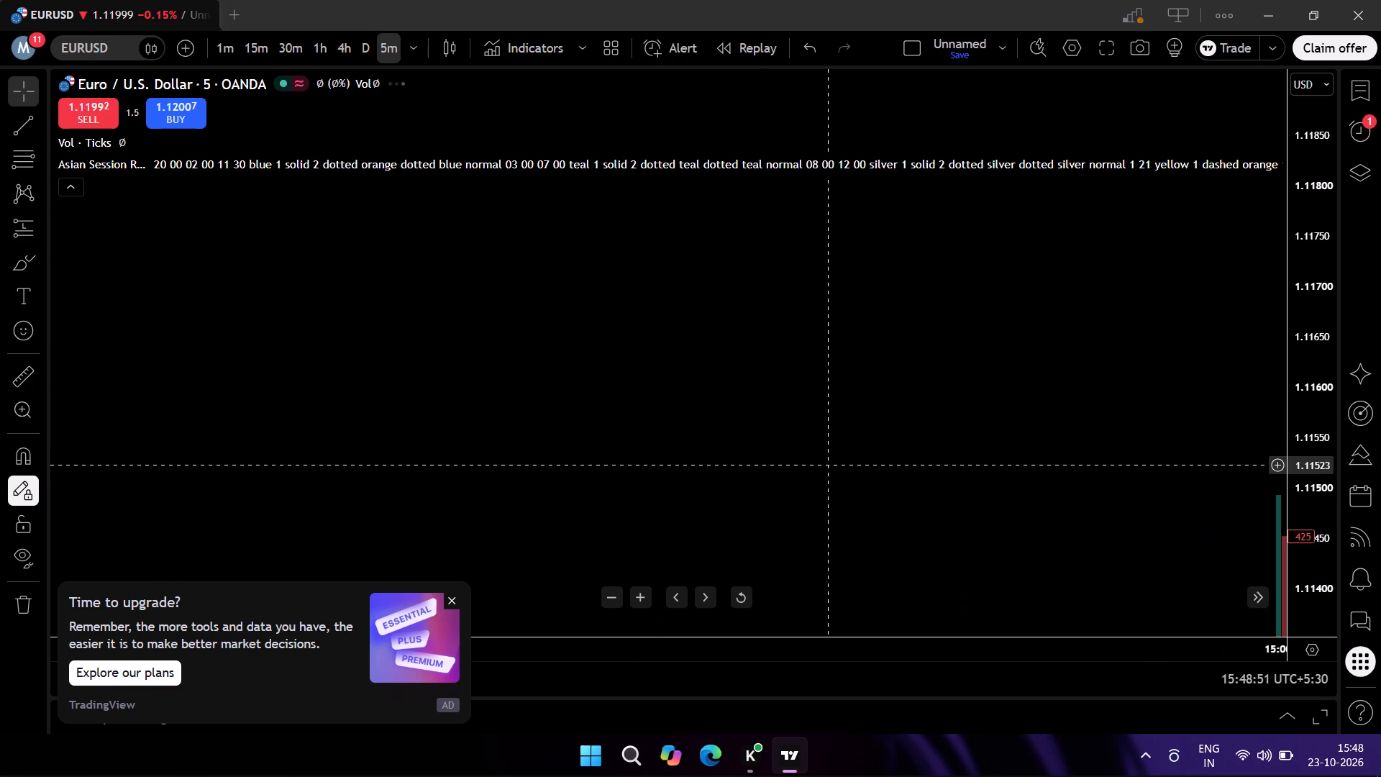
pyautogui.moveTo(1148, 463); pyautogui.dragTo(1143, 462)
pyautogui.moveTo(104, 462); pyautogui.dragTo(1016, 447)
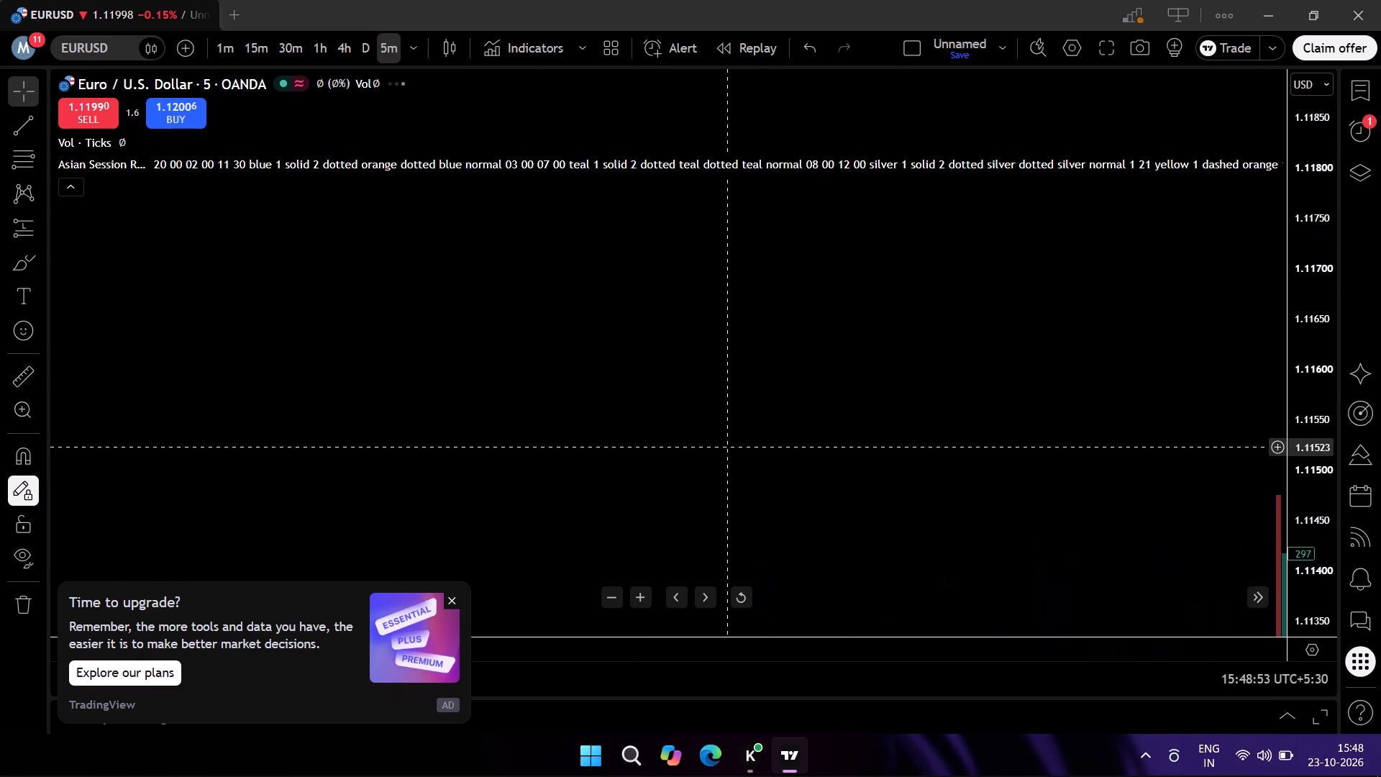
pyautogui.moveTo(0, 455); pyautogui.dragTo(809, 461)
# Continue back through 29 September to the earliest available 5-minute EURUSD bars on 28 September.
pyautogui.click(151, 453)
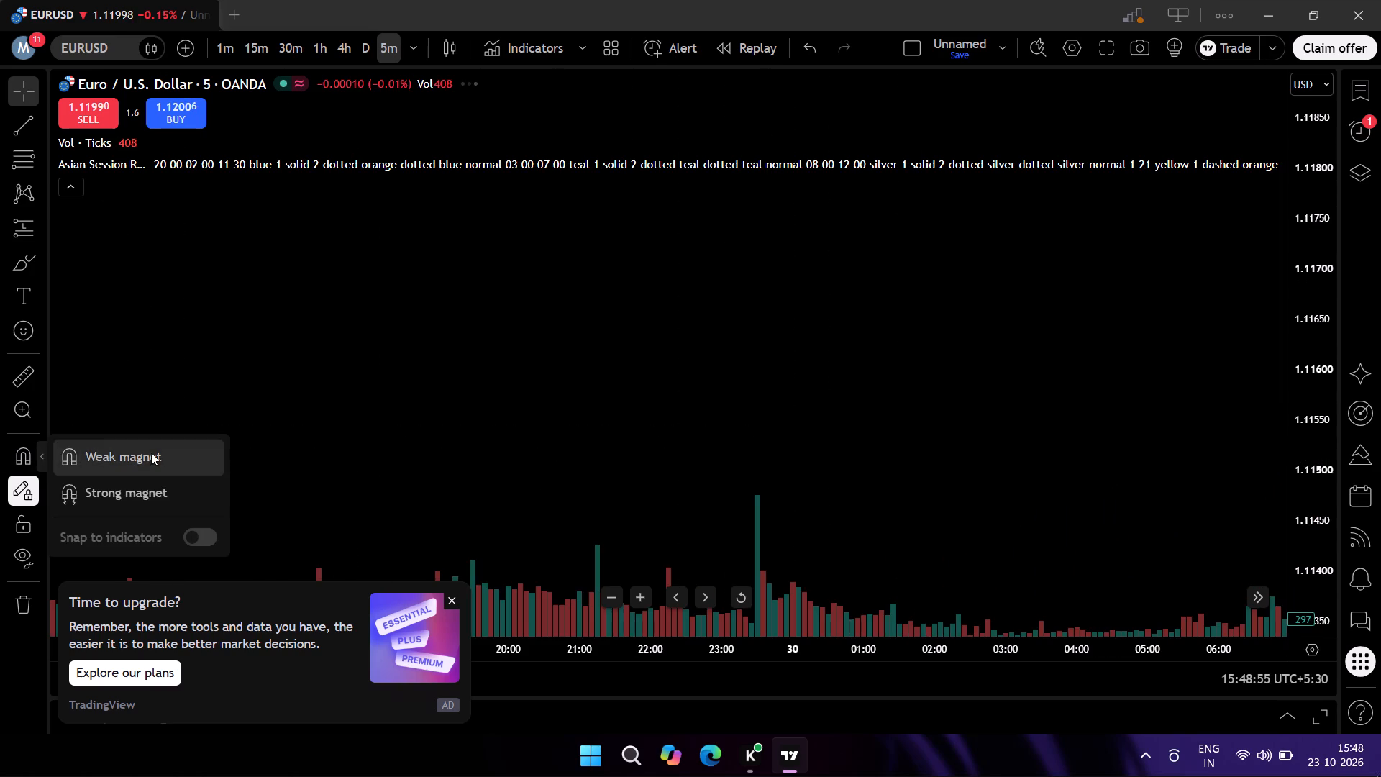
pyautogui.moveTo(151, 443); pyautogui.dragTo(782, 449)
pyautogui.click(733, 405)
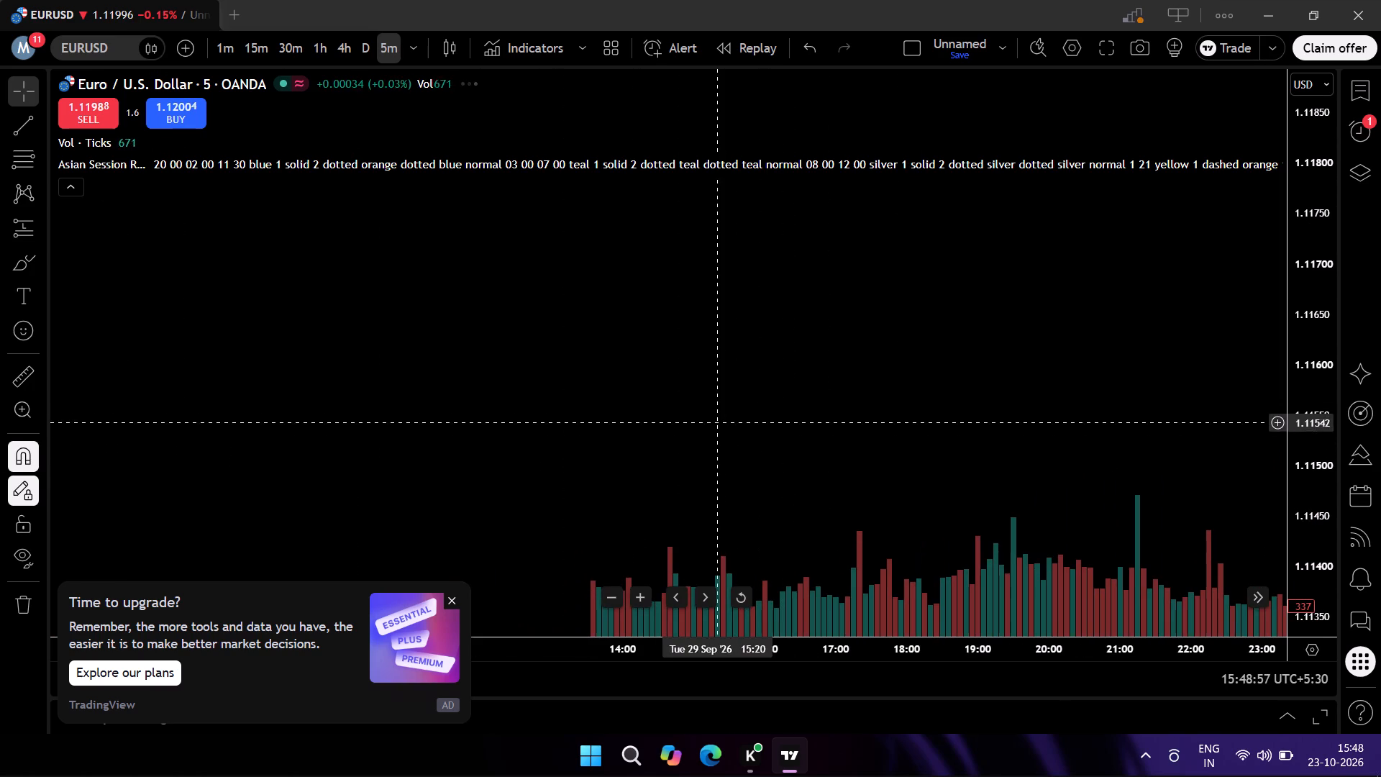
pyautogui.moveTo(299, 406); pyautogui.dragTo(281, 419)
pyautogui.moveTo(235, 459); pyautogui.dragTo(1180, 412)
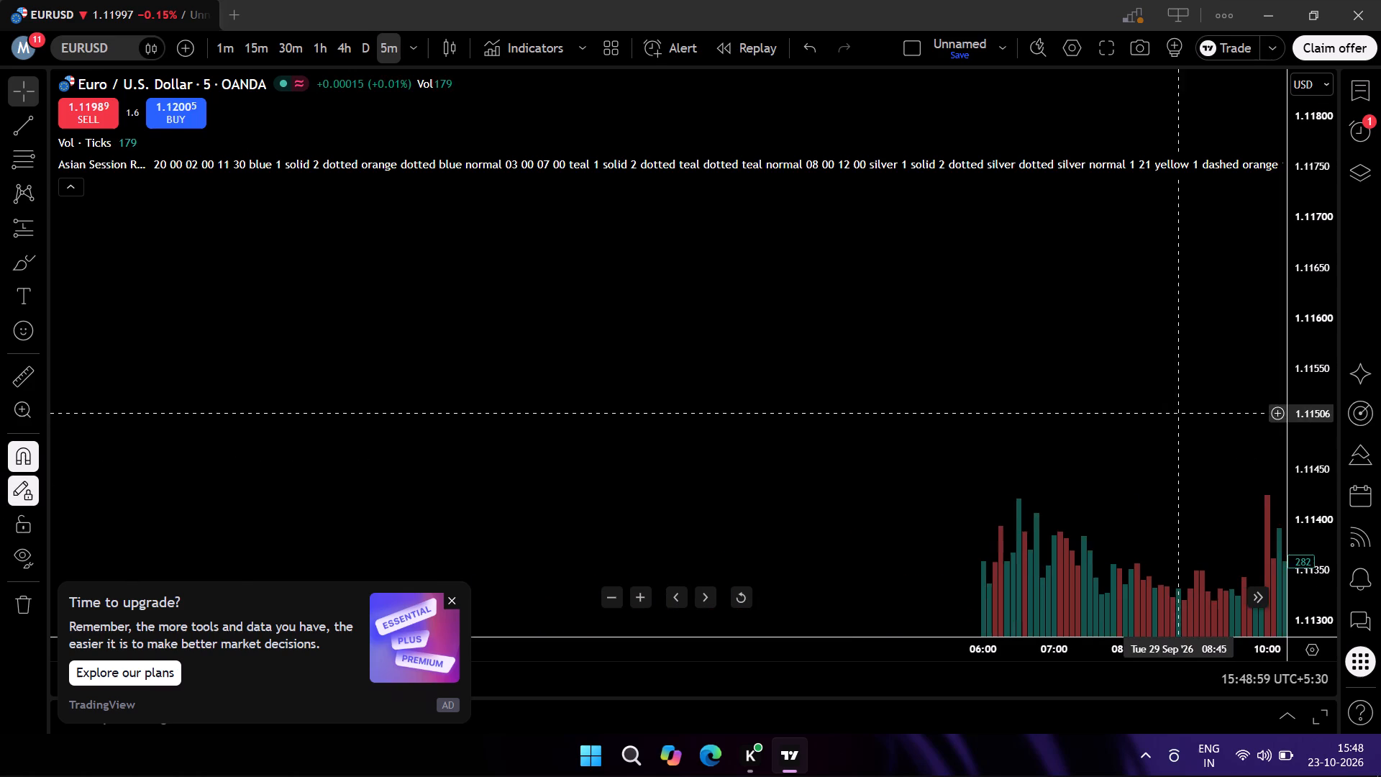
pyautogui.click(17, 459)
pyautogui.moveTo(413, 430); pyautogui.dragTo(1323, 382)
pyautogui.moveTo(442, 456); pyautogui.dragTo(1293, 383)
pyautogui.scroll(-9, 744, 445)
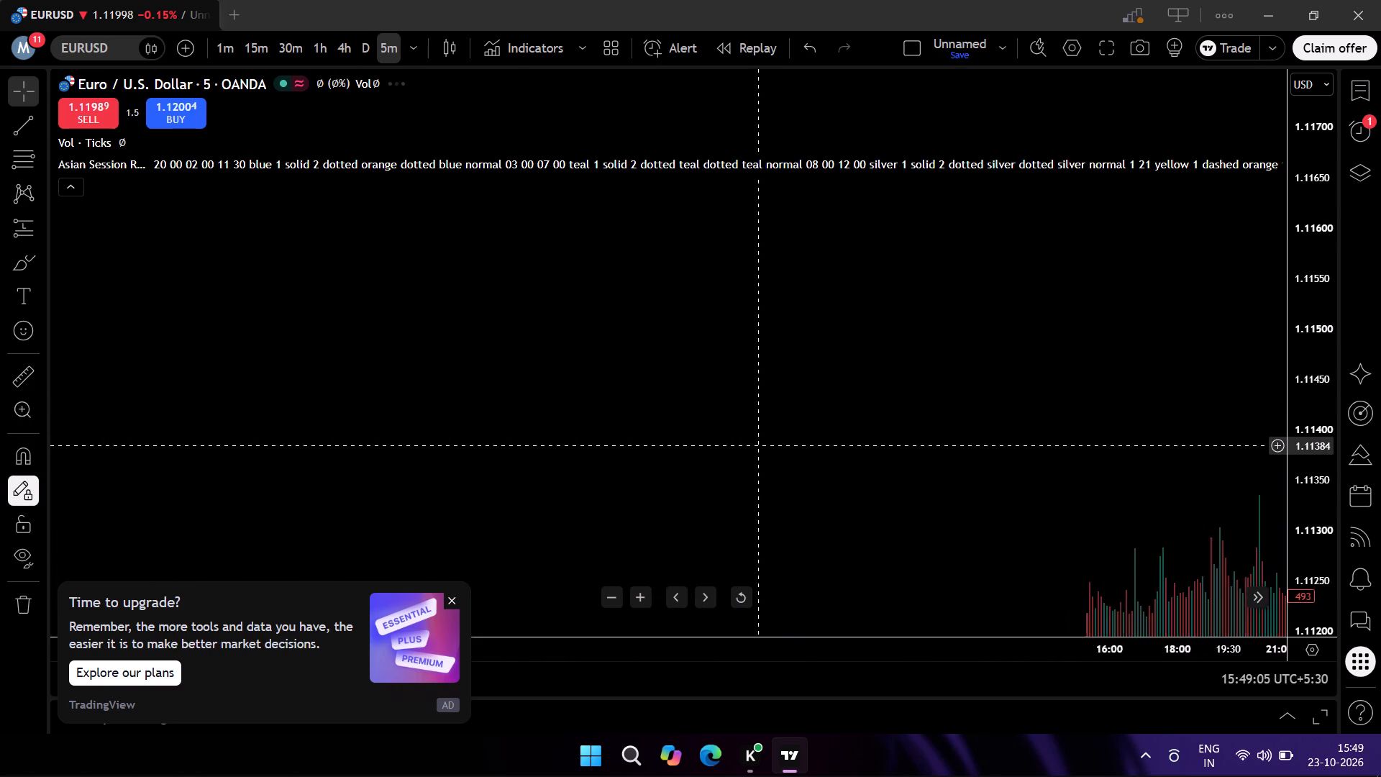
pyautogui.scroll(-5, 759, 445)
pyautogui.moveTo(421, 432); pyautogui.dragTo(491, 421)
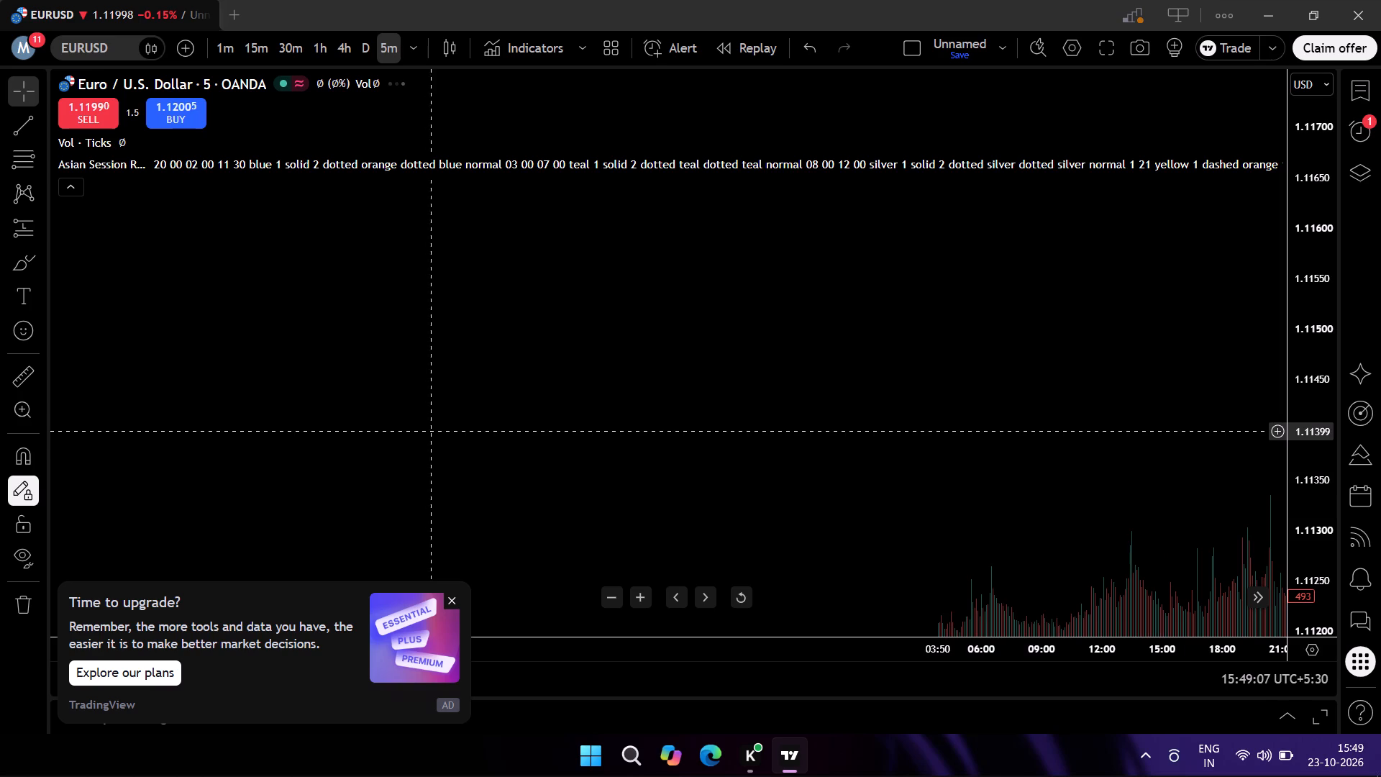
pyautogui.moveTo(491, 421); pyautogui.dragTo(980, 393)
pyautogui.moveTo(761, 460); pyautogui.dragTo(762, 460)
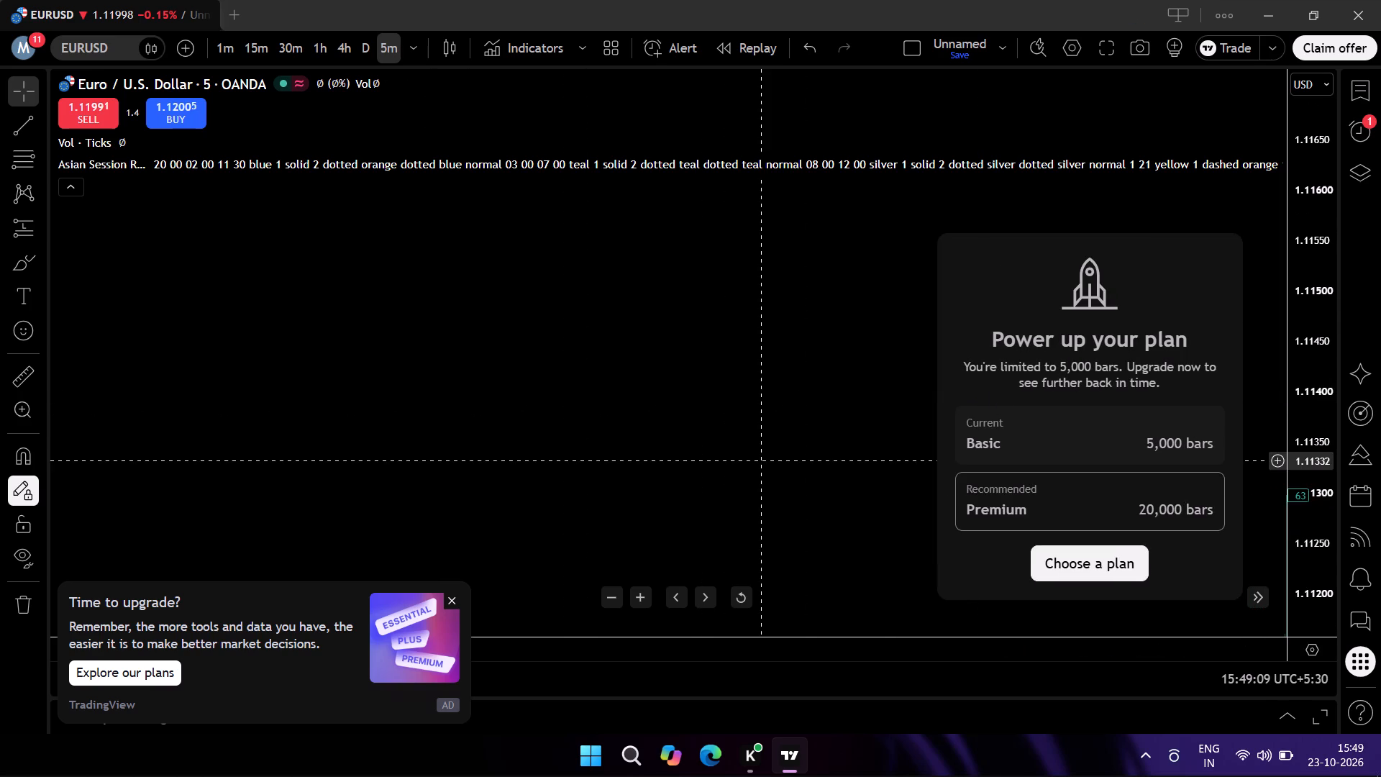
pyautogui.moveTo(762, 460); pyautogui.dragTo(253, 456)
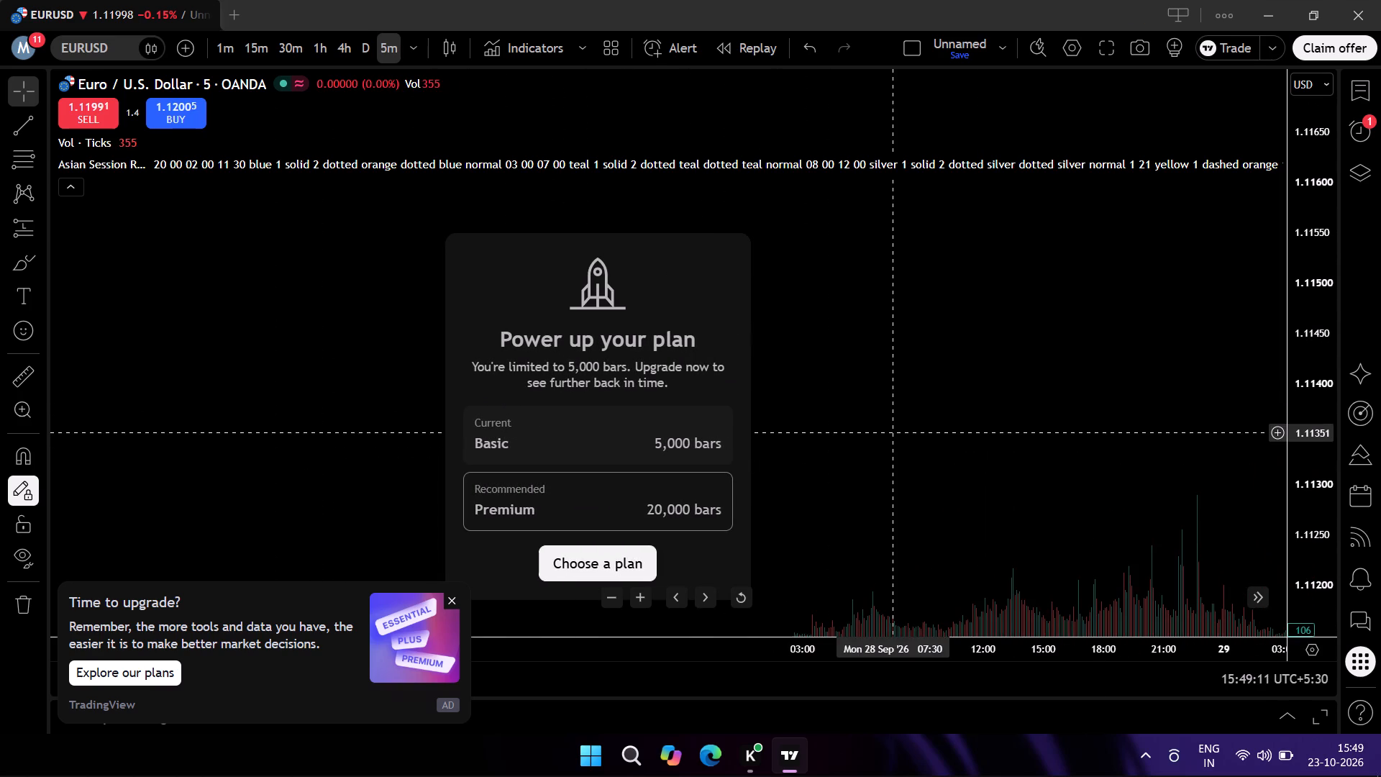
# Adjust the price scale around 28 September until that day's EURUSD candles fit in view.
pyautogui.scroll(5, 894, 431)
pyautogui.scroll(-6, 1289, 345)
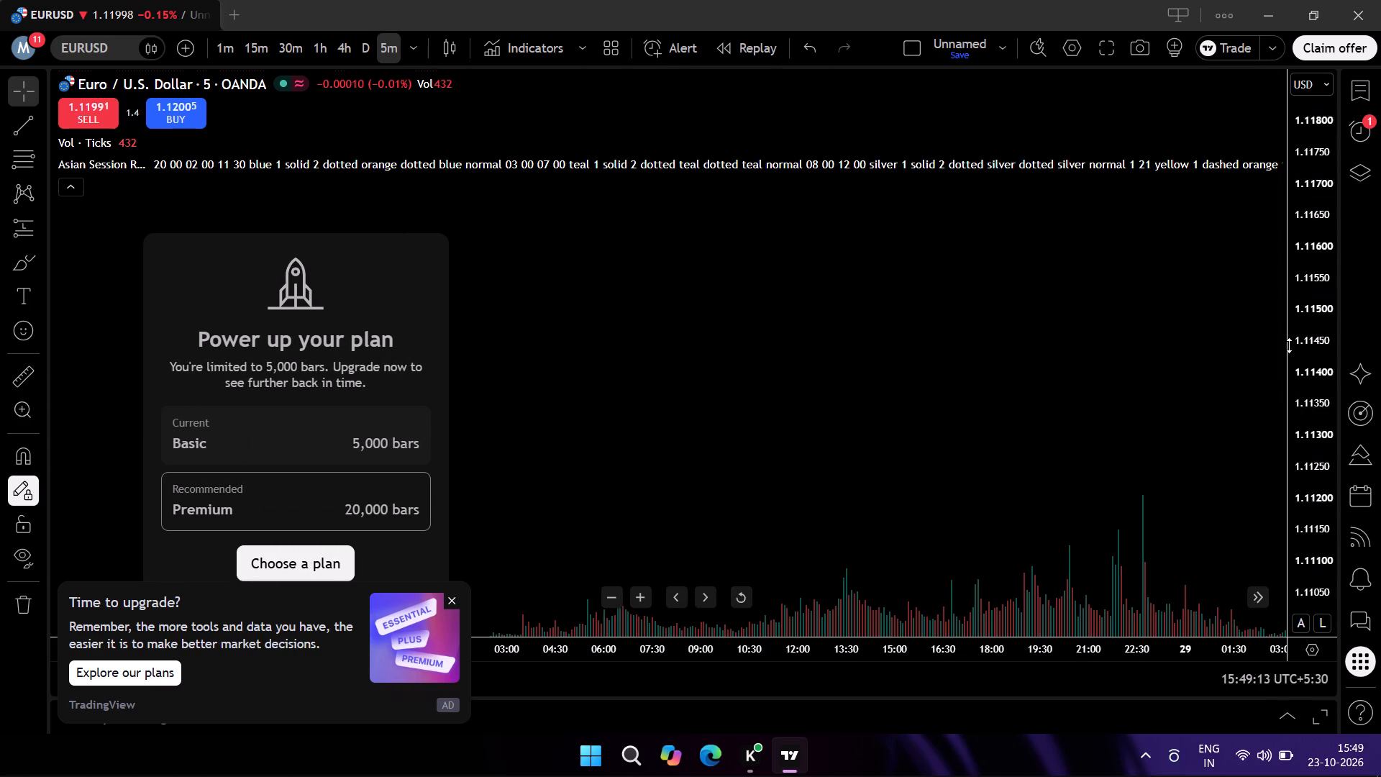
pyautogui.scroll(-11, 1289, 345)
pyautogui.scroll(5, 1289, 345)
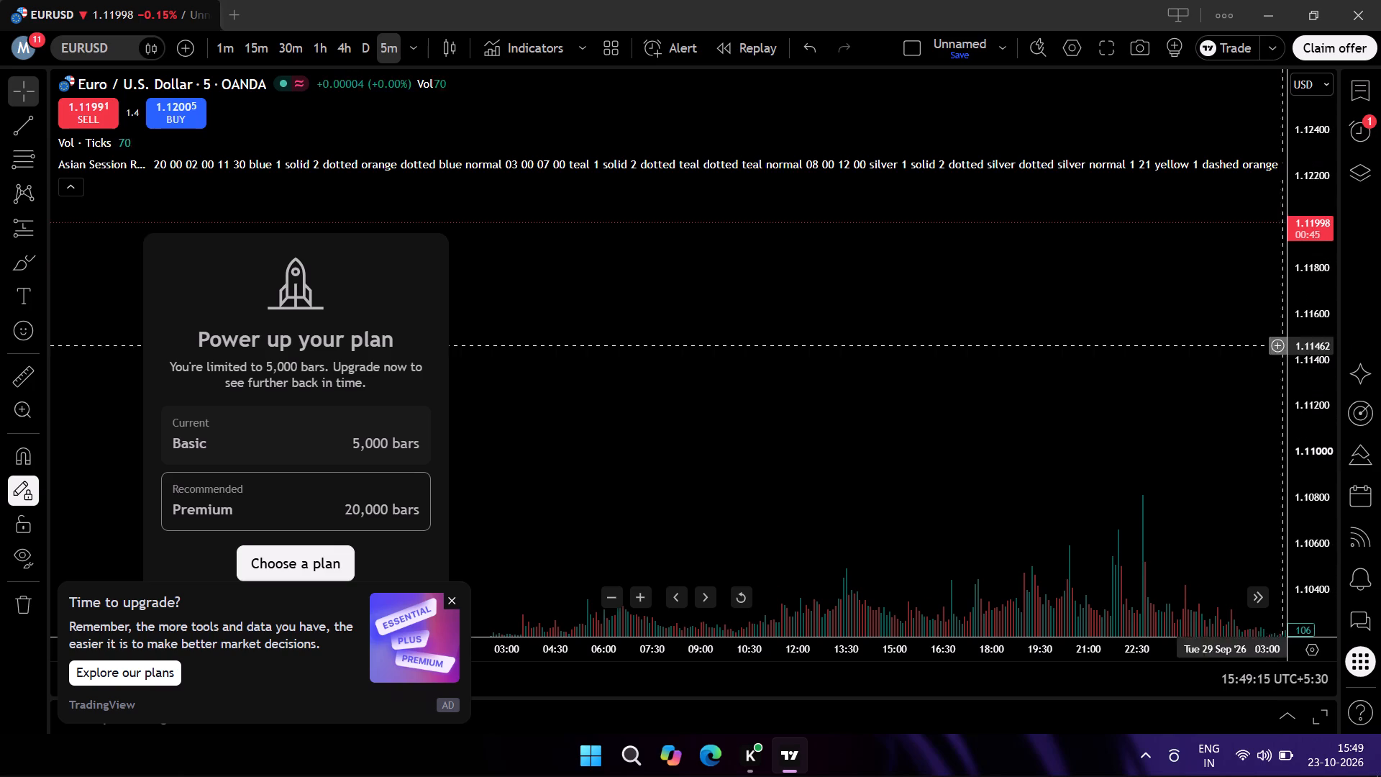
pyautogui.moveTo(734, 316); pyautogui.dragTo(789, 391)
pyautogui.scroll(6, 715, 294)
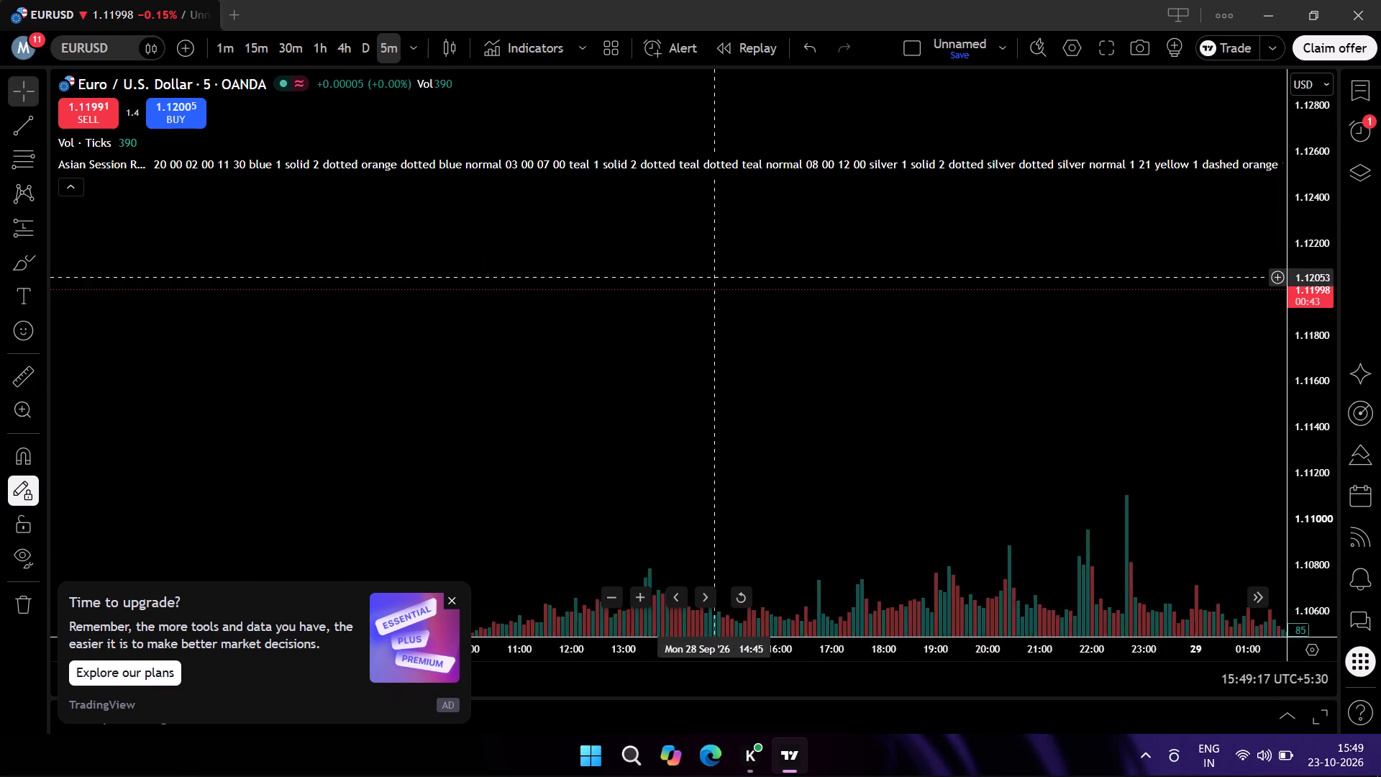
pyautogui.scroll(3, 714, 274)
pyautogui.moveTo(673, 360); pyautogui.dragTo(1380, 299)
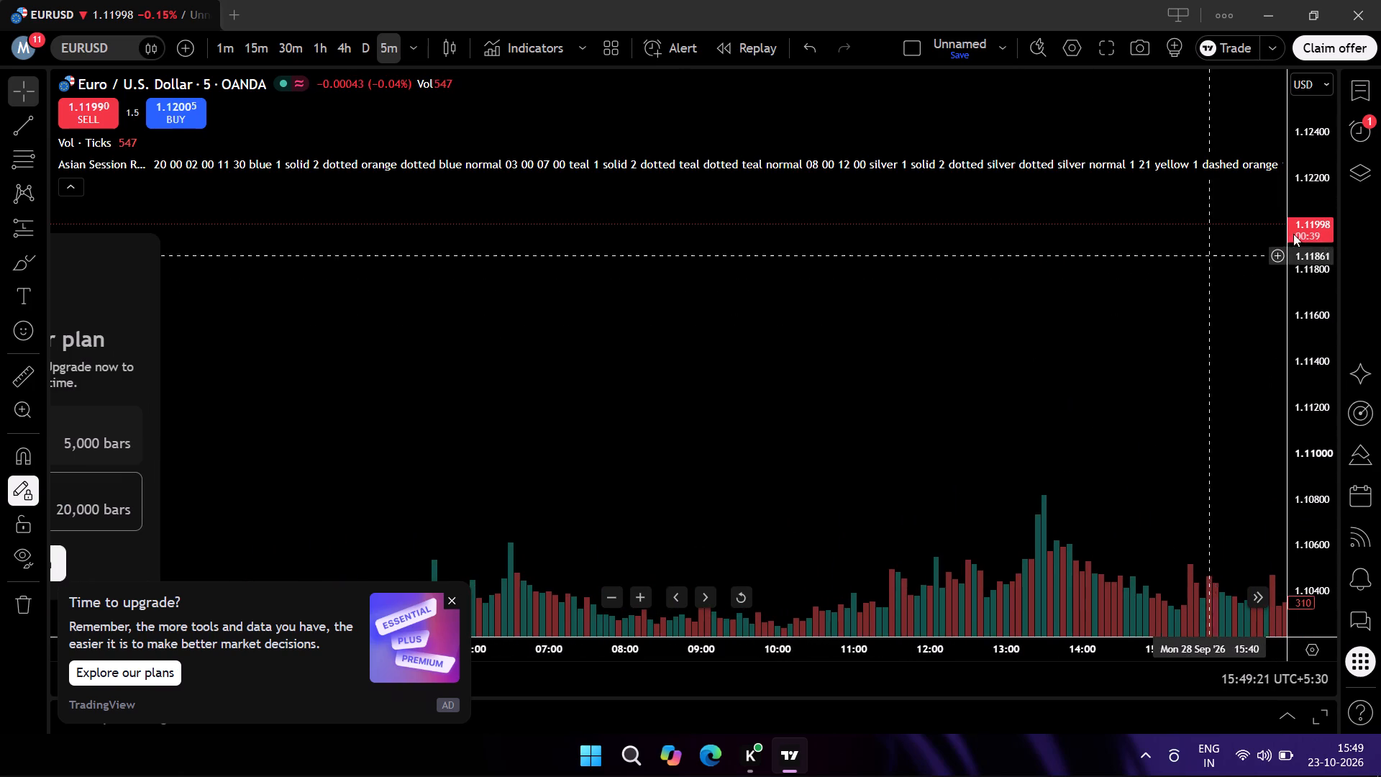
pyautogui.scroll(9, 1319, 255)
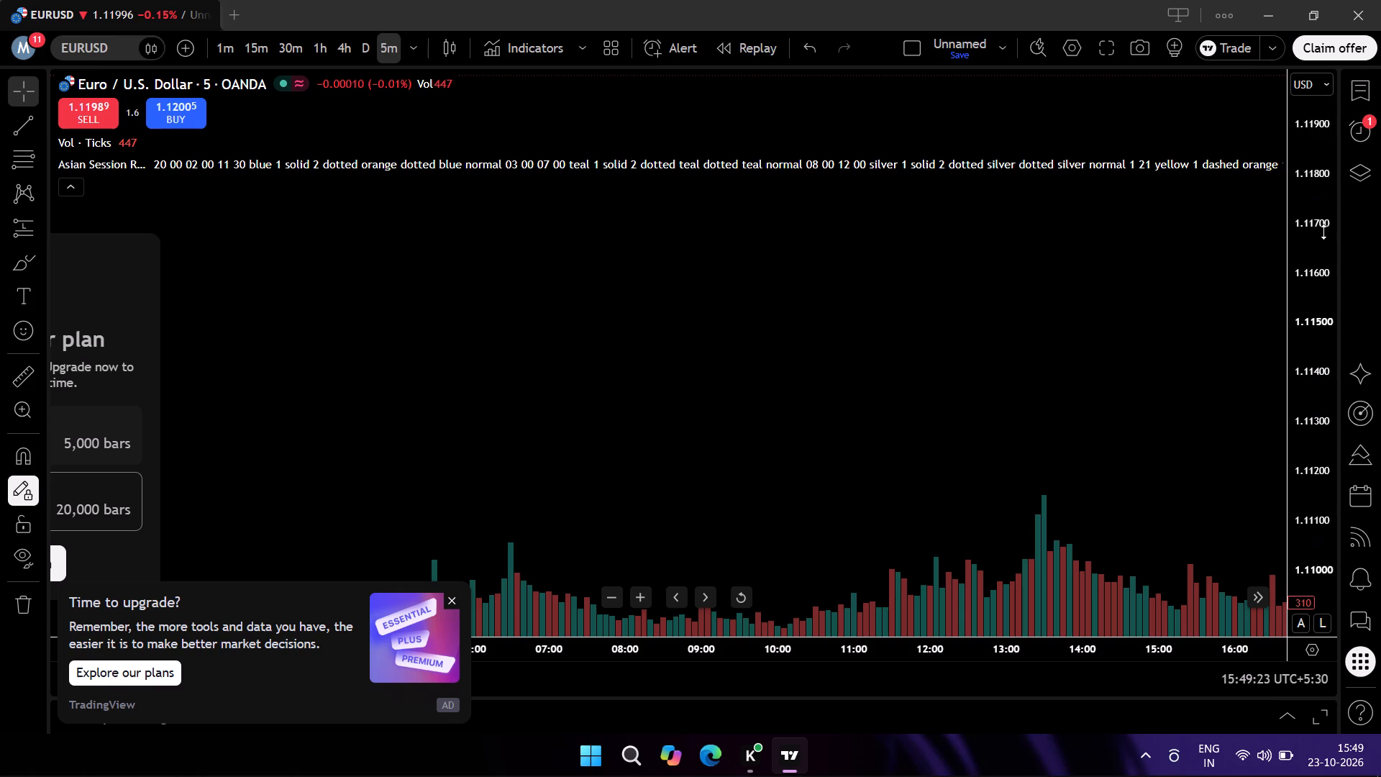
pyautogui.scroll(7, 1323, 232)
pyautogui.scroll(-12, 1323, 232)
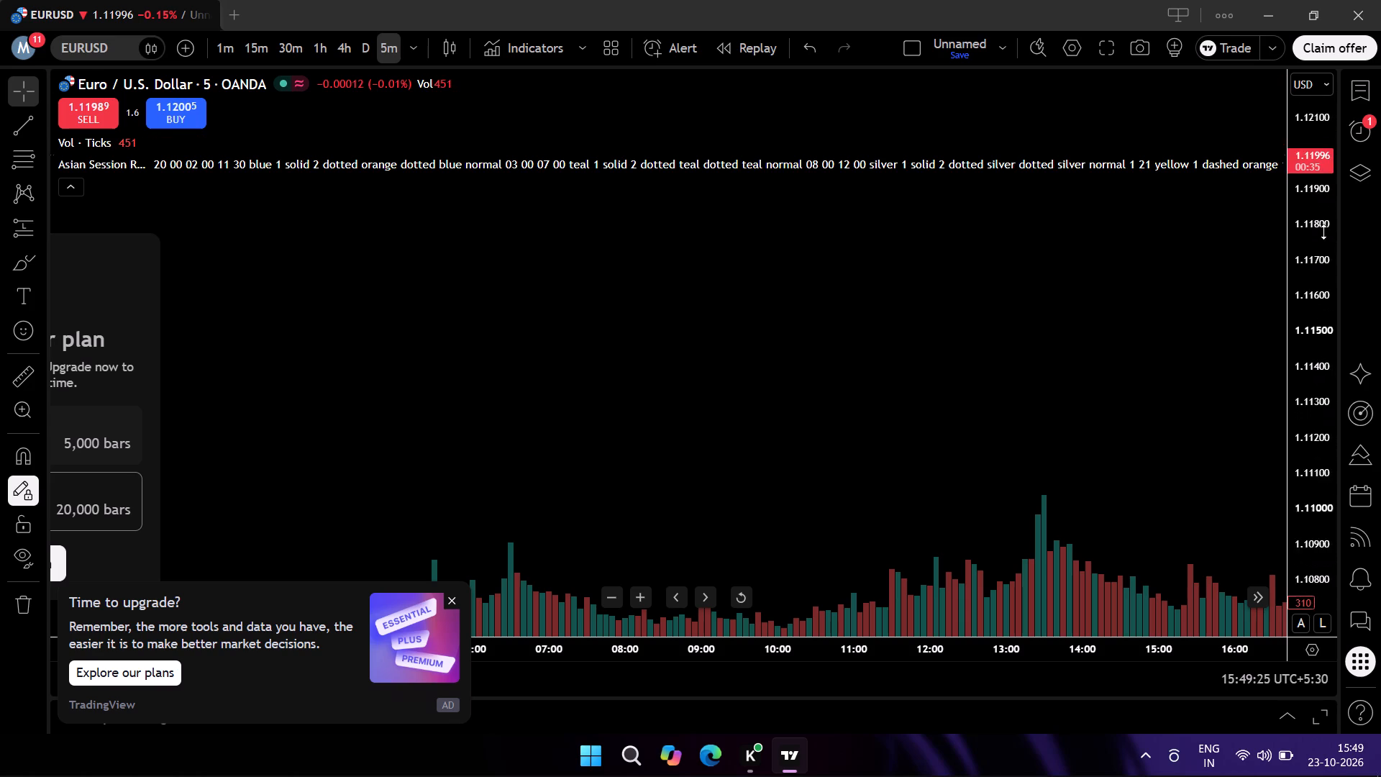
pyautogui.scroll(-20, 1323, 232)
pyautogui.scroll(-1, 1323, 232)
pyautogui.scroll(4, 1323, 232)
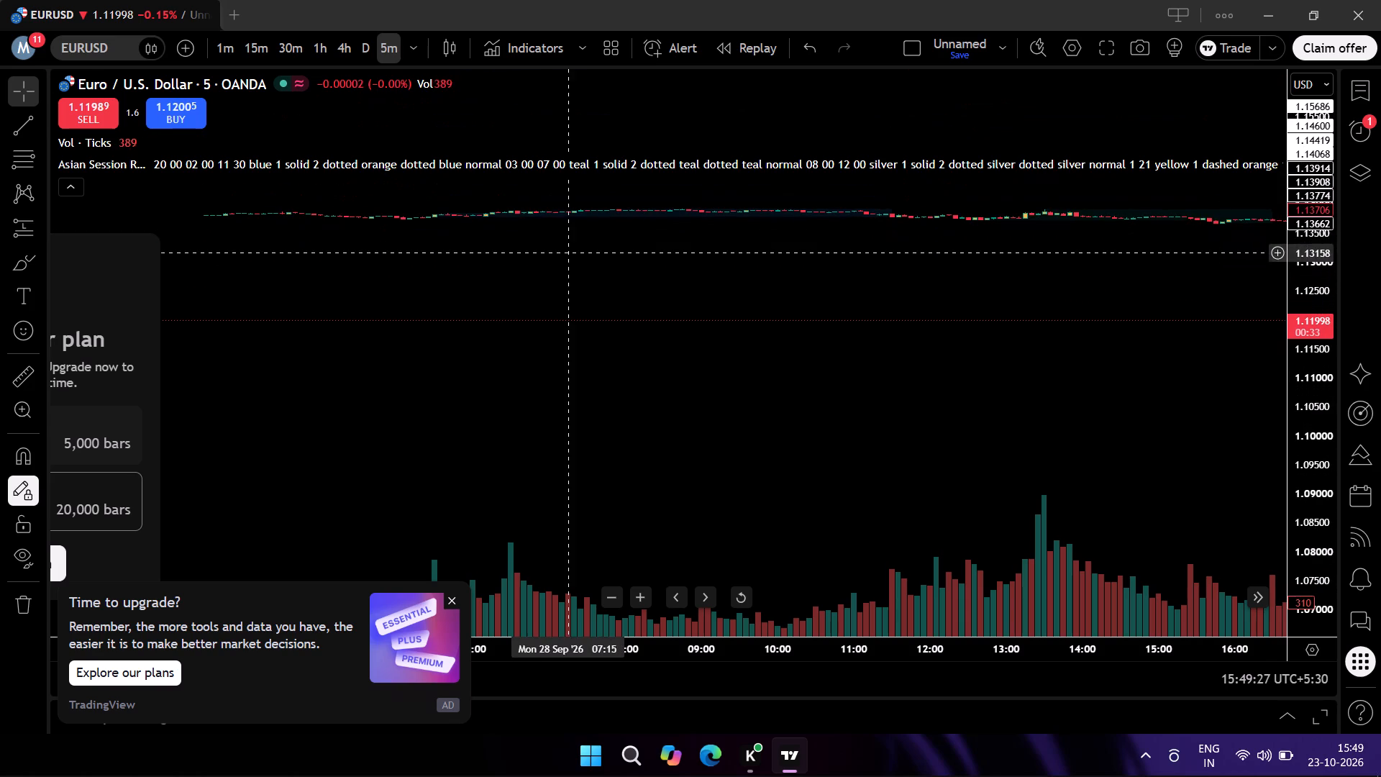
# Examine the 28 September Asian, London and New York sessions with the candles centred and the price scale enlarged.
pyautogui.moveTo(351, 250); pyautogui.dragTo(719, 376)
pyautogui.scroll(3, 514, 299)
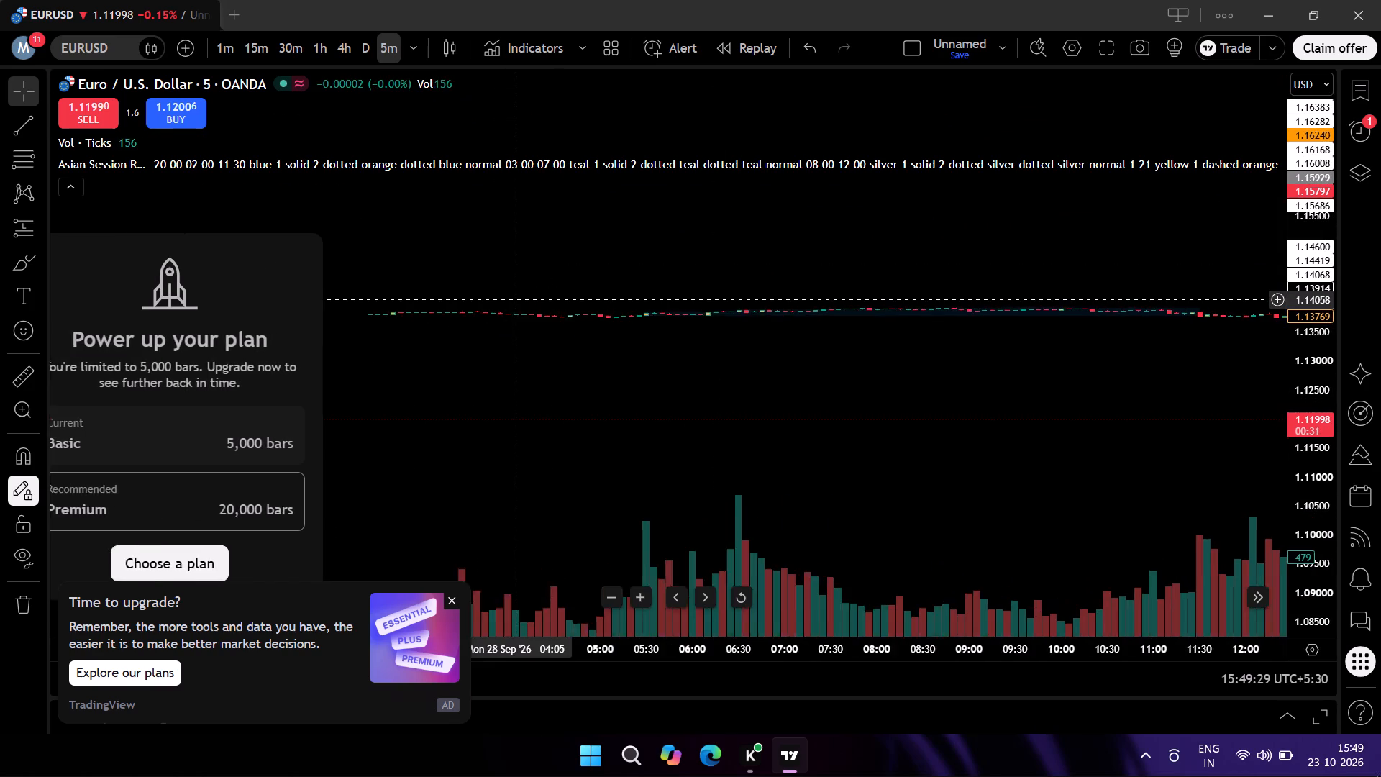
pyautogui.scroll(4, 520, 297)
pyautogui.scroll(10, 1315, 342)
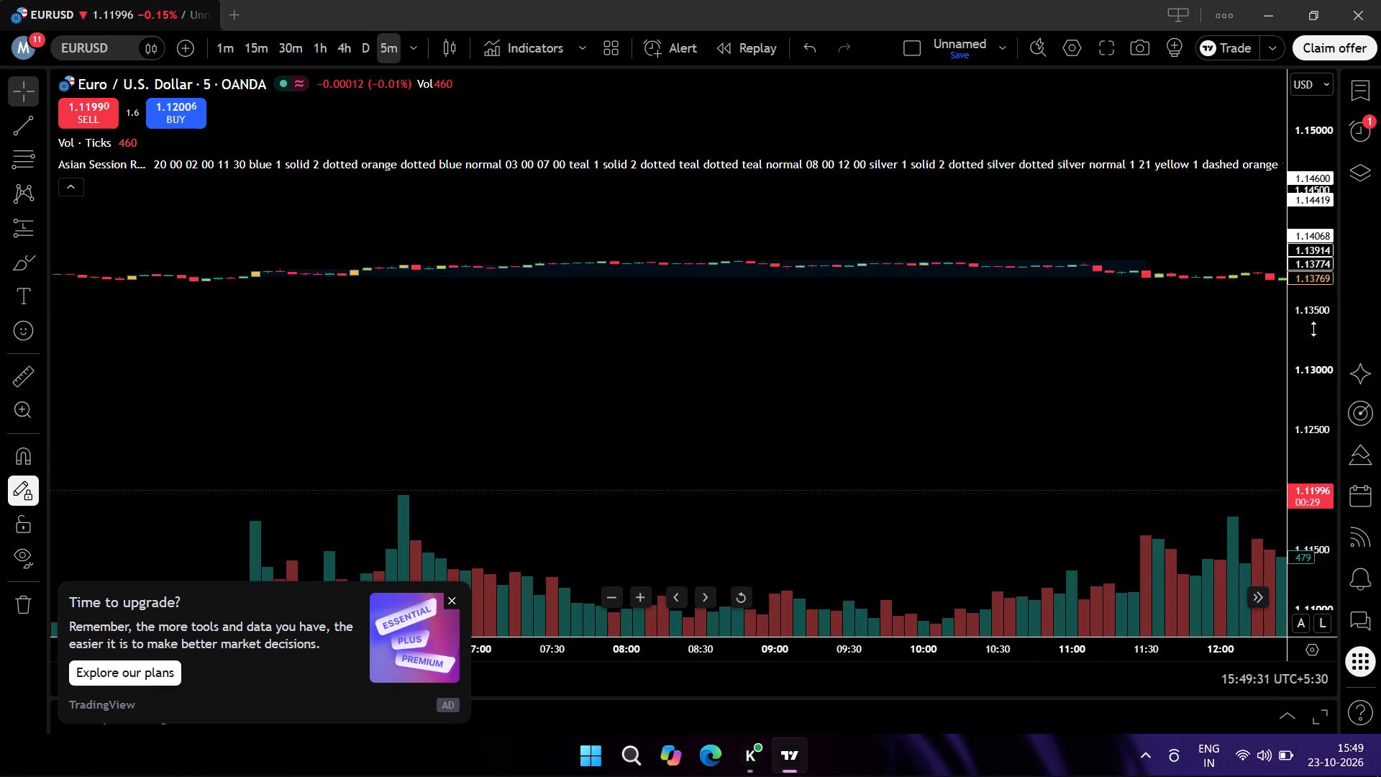
pyautogui.scroll(14, 1313, 329)
pyautogui.scroll(-10, 737, 304)
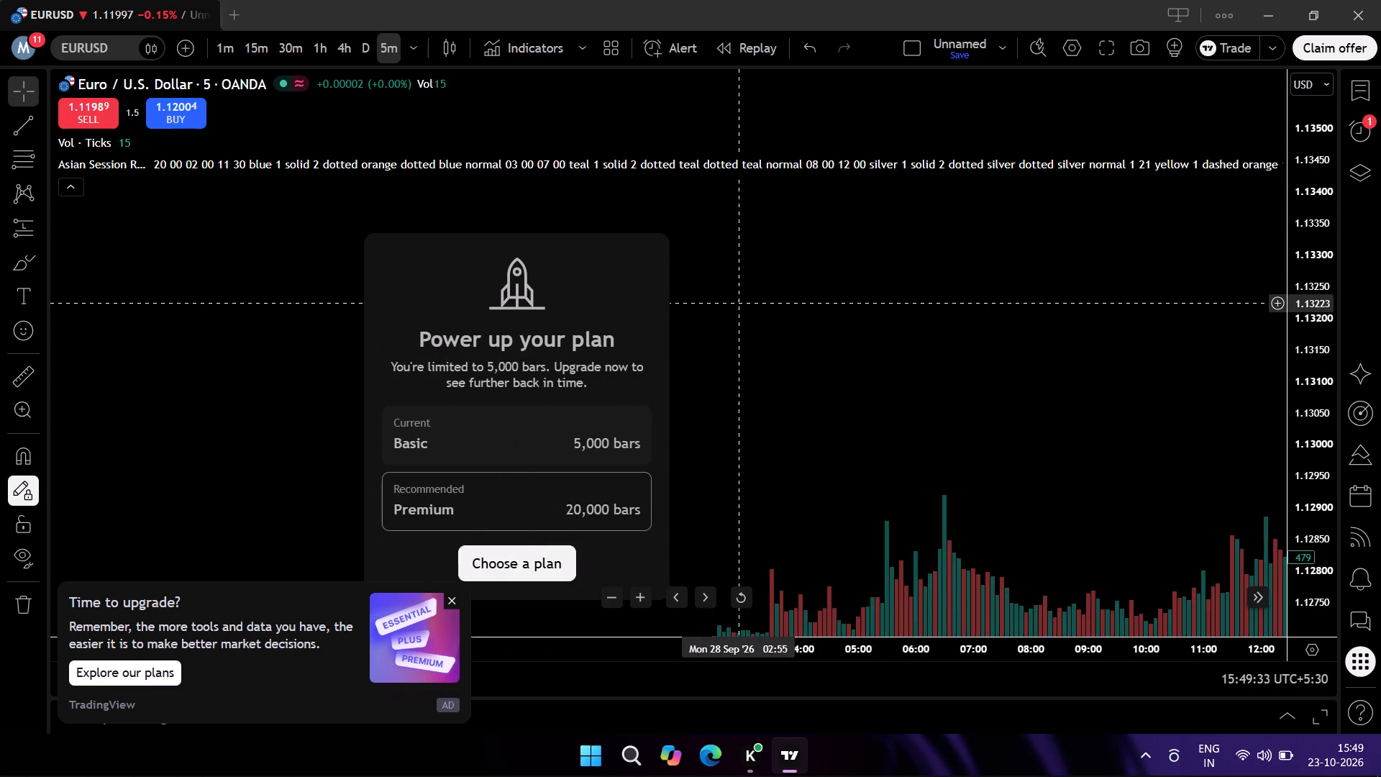
pyautogui.moveTo(883, 279); pyautogui.dragTo(711, 469)
pyautogui.moveTo(916, 299); pyautogui.dragTo(677, 486)
pyautogui.moveTo(731, 407); pyautogui.dragTo(727, 414)
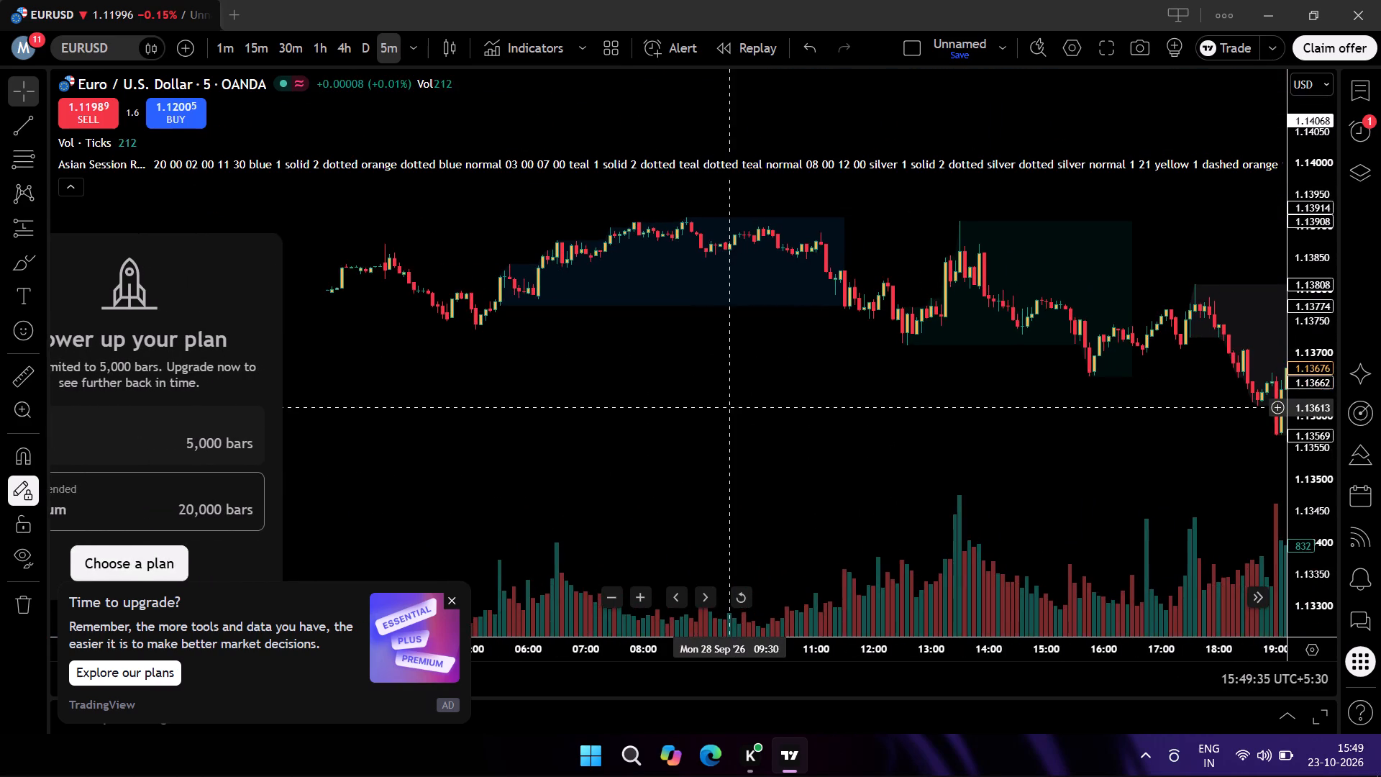
# Place a short position on the 28 September 12:20 EURUSD candle with entry at about 1.13760.
pyautogui.moveTo(727, 414); pyautogui.dragTo(655, 437)
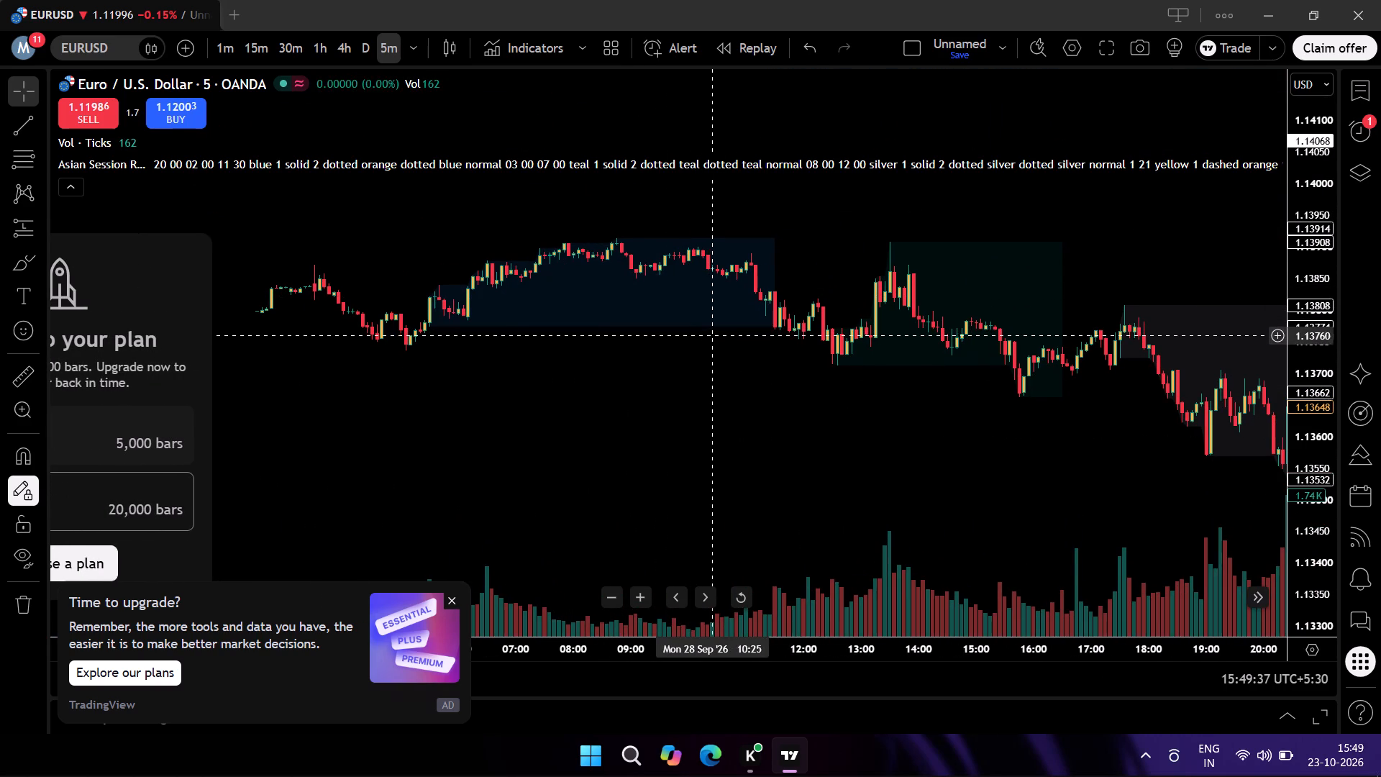
pyautogui.scroll(3, 748, 338)
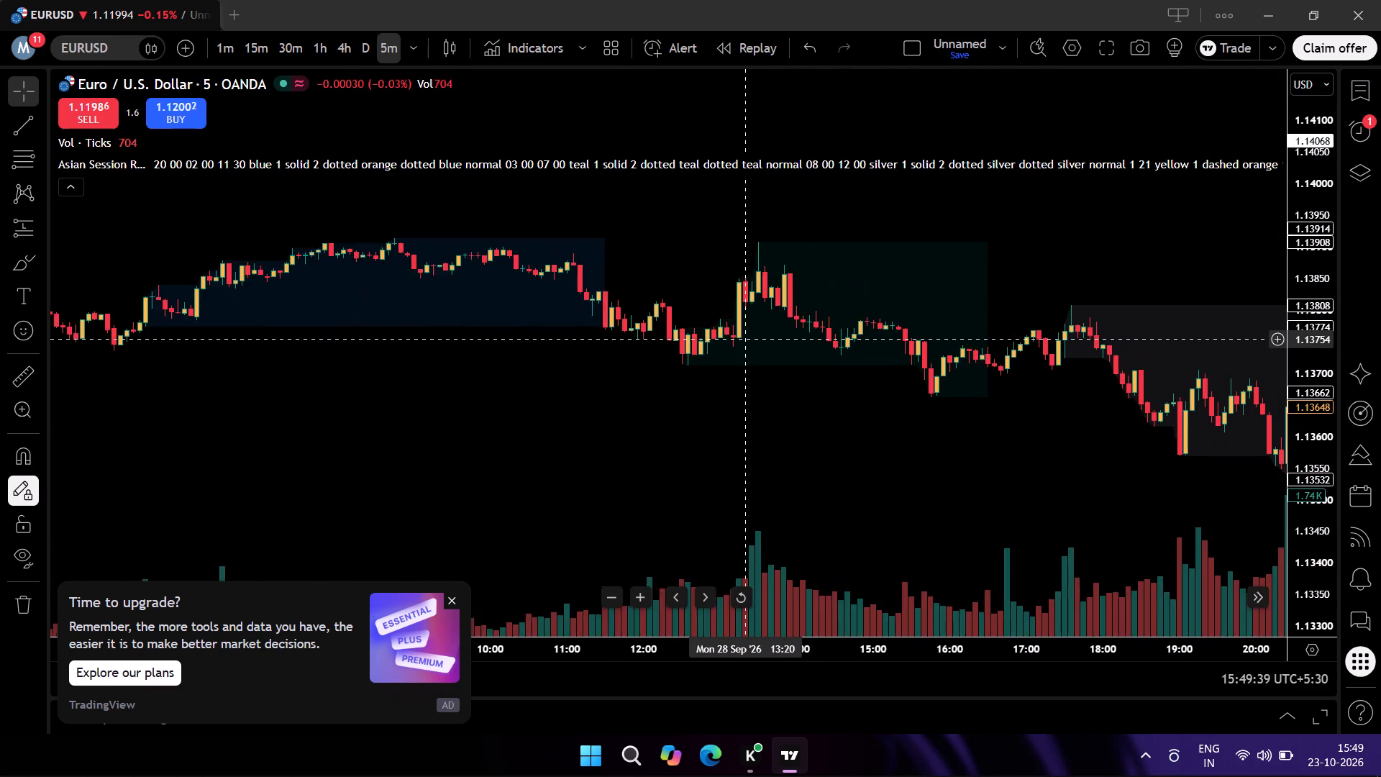
pyautogui.scroll(2, 748, 338)
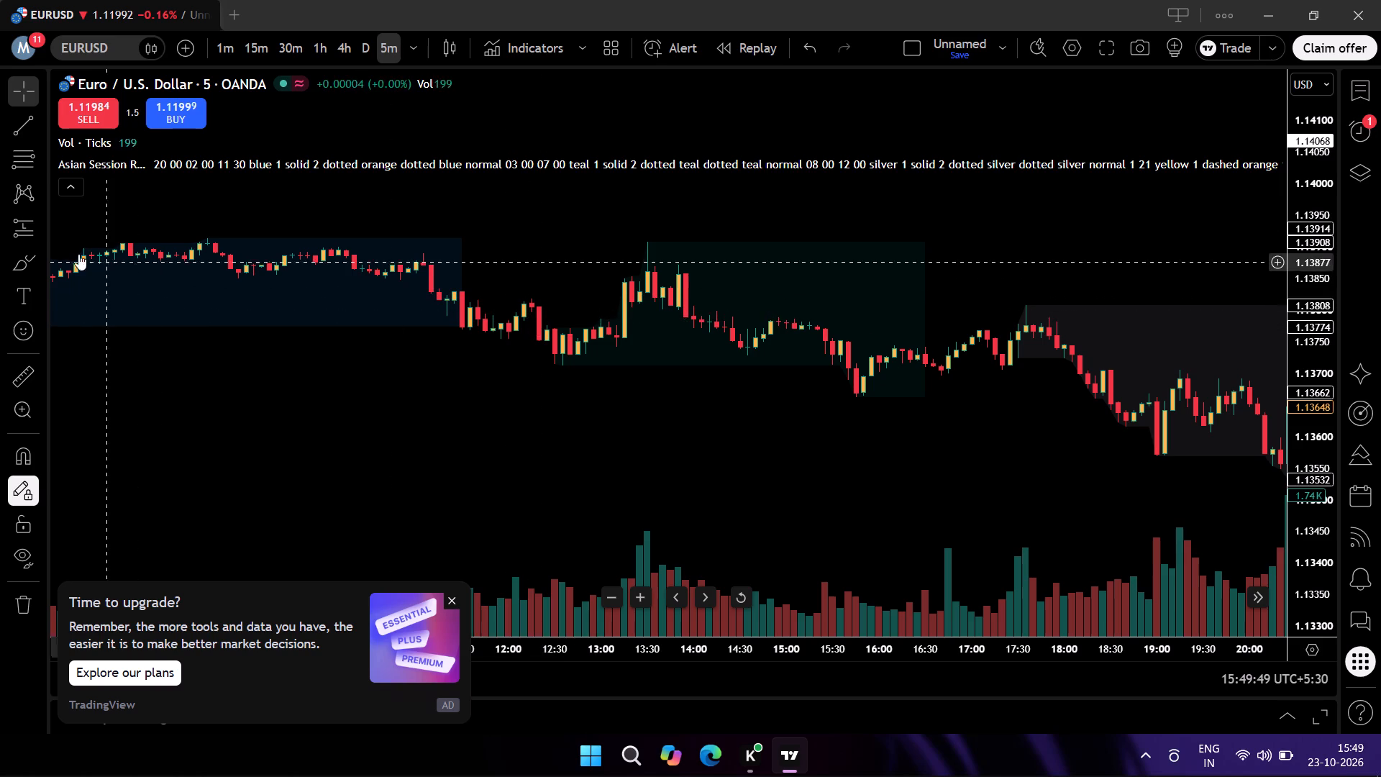
pyautogui.click(42, 230)
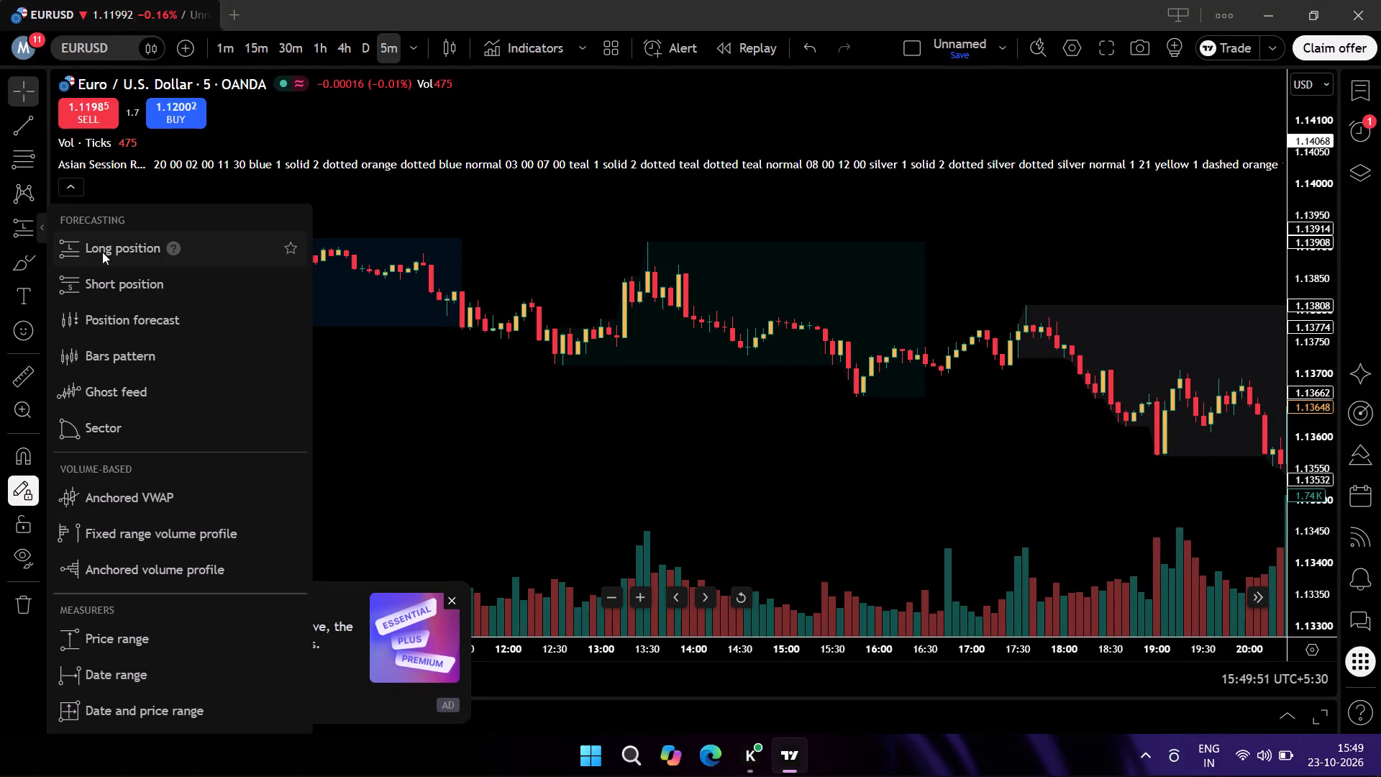
pyautogui.click(111, 274)
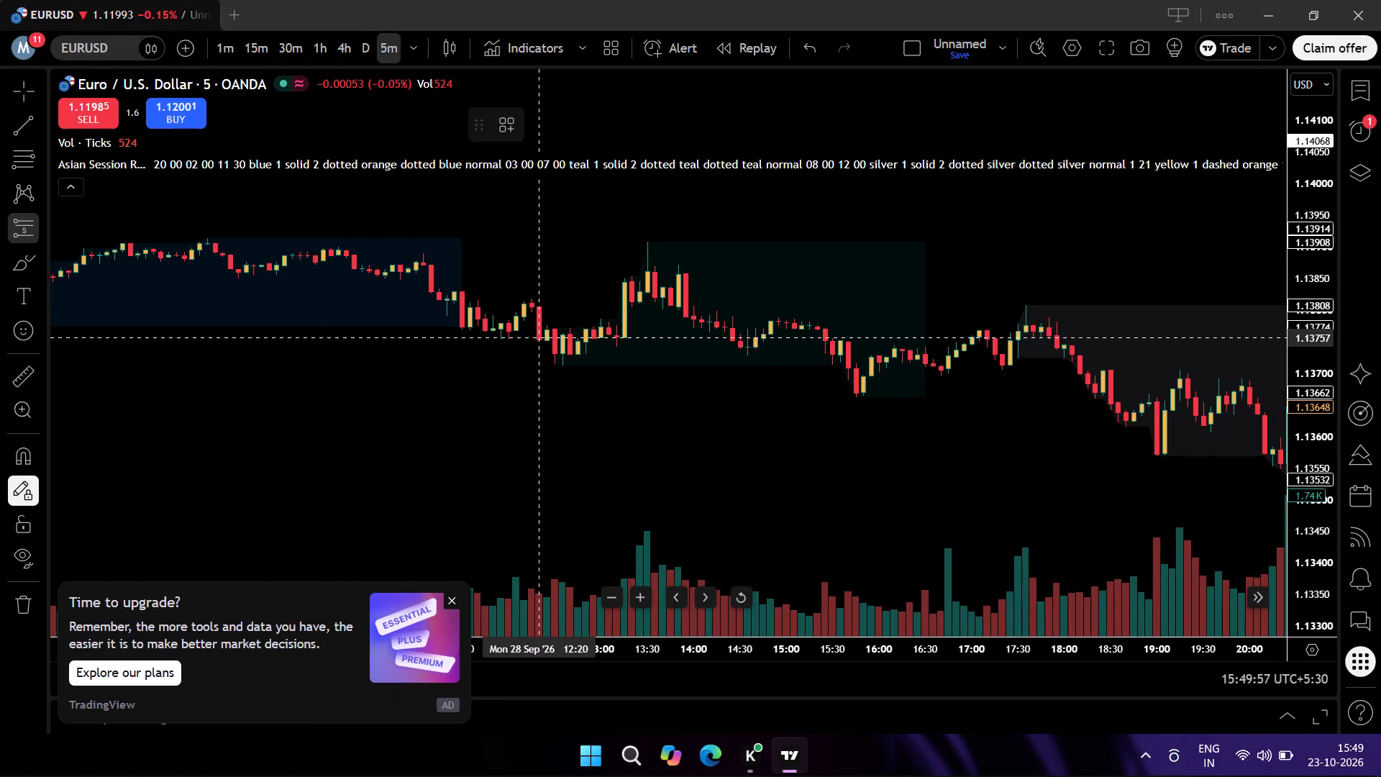
pyautogui.click(539, 335)
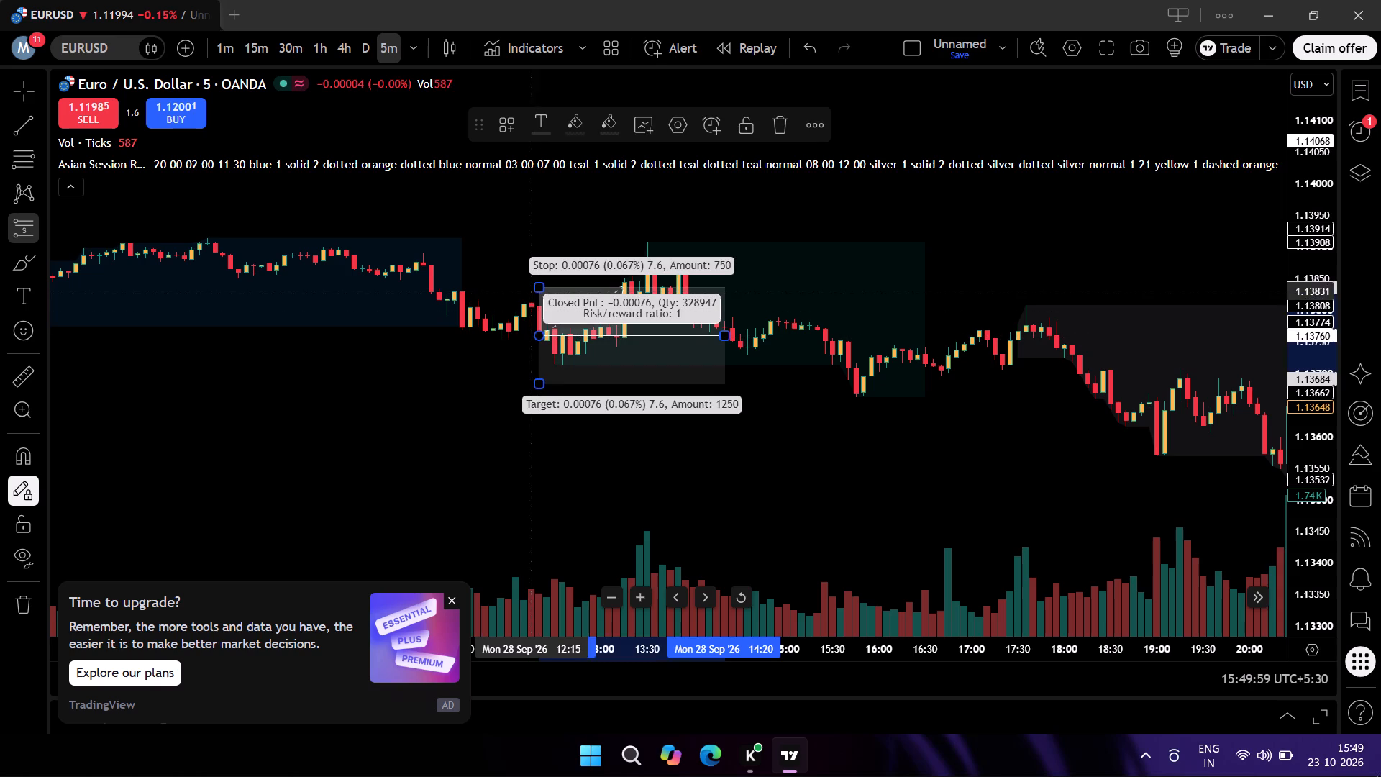
pyautogui.press('Escape')
pyautogui.press('Escape')
pyautogui.press('Escape')
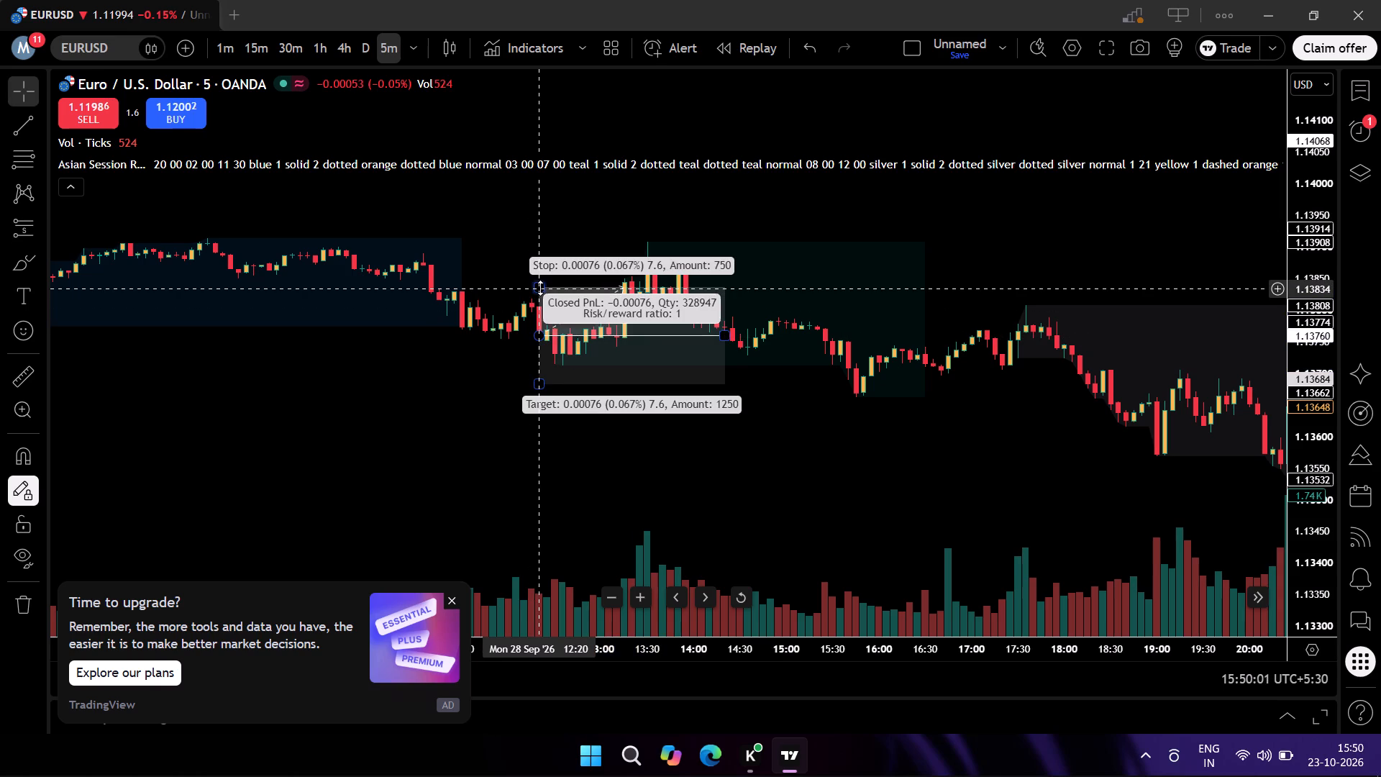
# Adjust the 28 September short position's stop to about 1.13820 and its target to about 1.13639.
pyautogui.moveTo(540, 288); pyautogui.dragTo(583, 297)
pyautogui.moveTo(537, 383); pyautogui.dragTo(541, 412)
# Advance through the rest of 28 September and examine EURUSD price action across the 29 September Asian, London and New York sessions.
pyautogui.scroll(1, 560, 392)
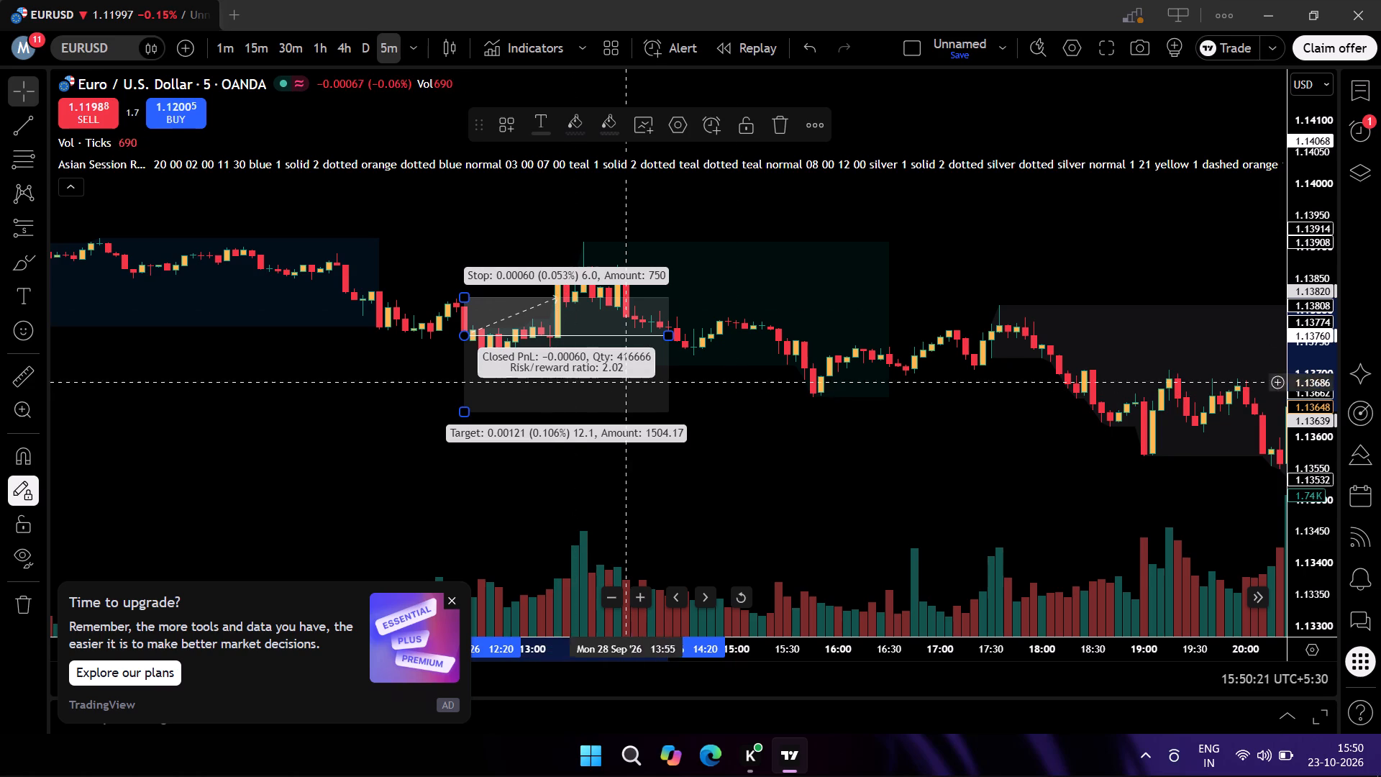
pyautogui.moveTo(790, 497); pyautogui.dragTo(391, 438)
pyautogui.moveTo(615, 406); pyautogui.dragTo(212, 398)
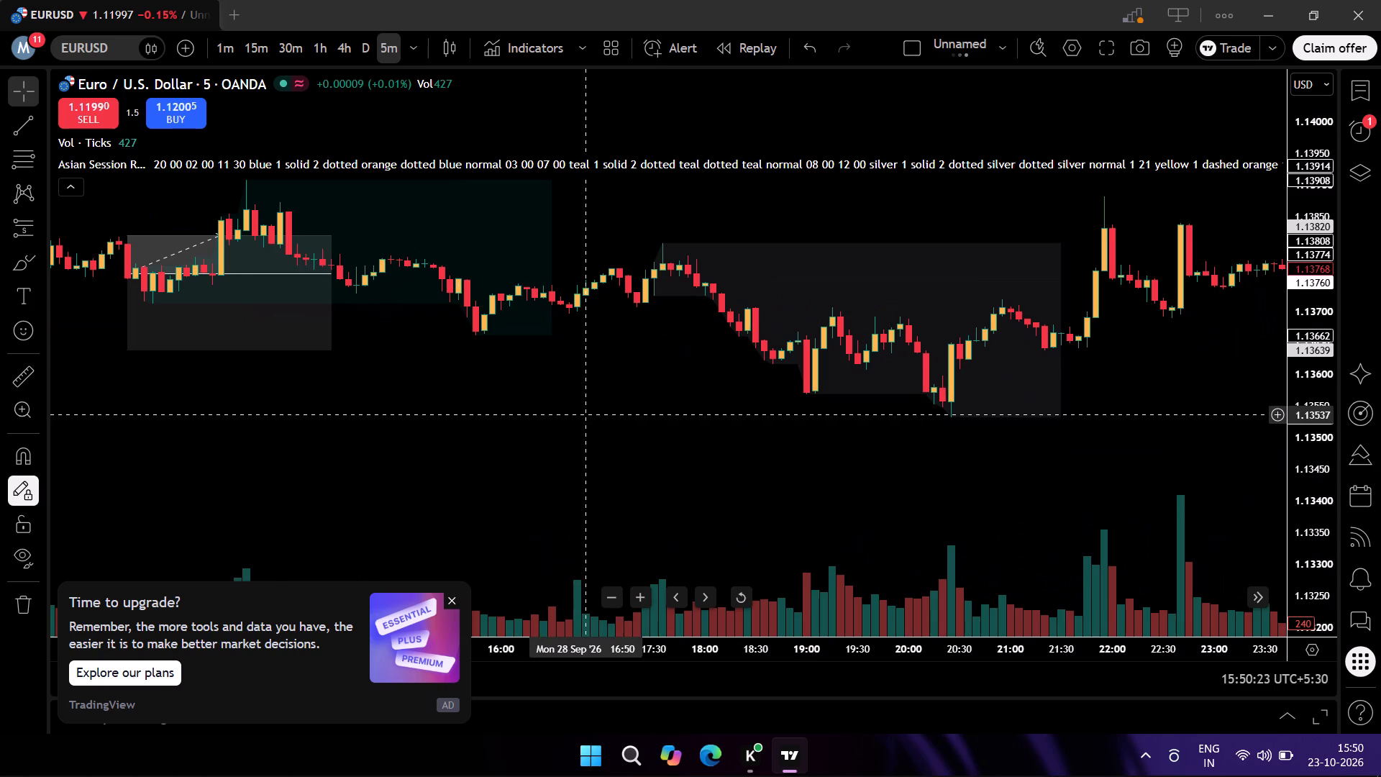
pyautogui.moveTo(212, 398); pyautogui.dragTo(206, 394)
pyautogui.moveTo(960, 409); pyautogui.dragTo(367, 439)
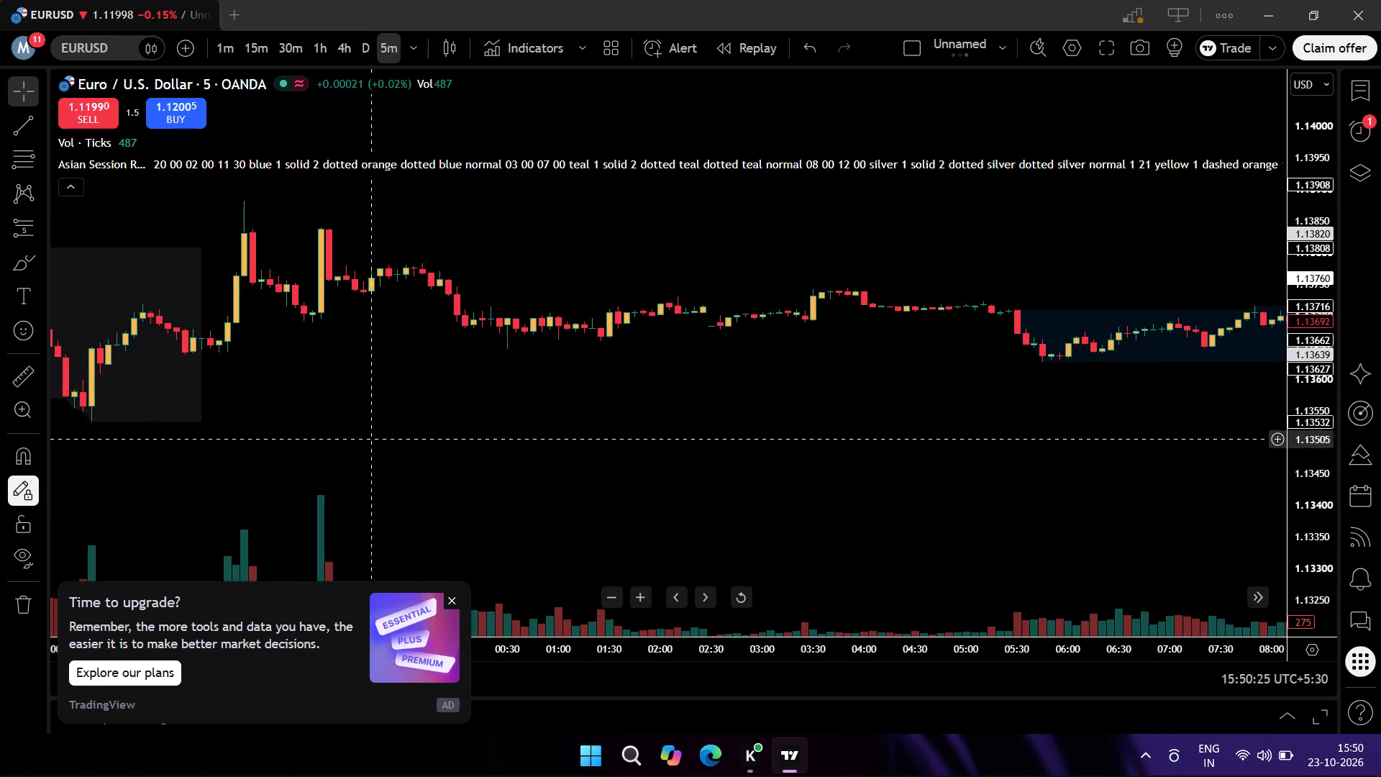
pyautogui.moveTo(803, 401); pyautogui.dragTo(299, 357)
pyautogui.moveTo(701, 414); pyautogui.dragTo(248, 382)
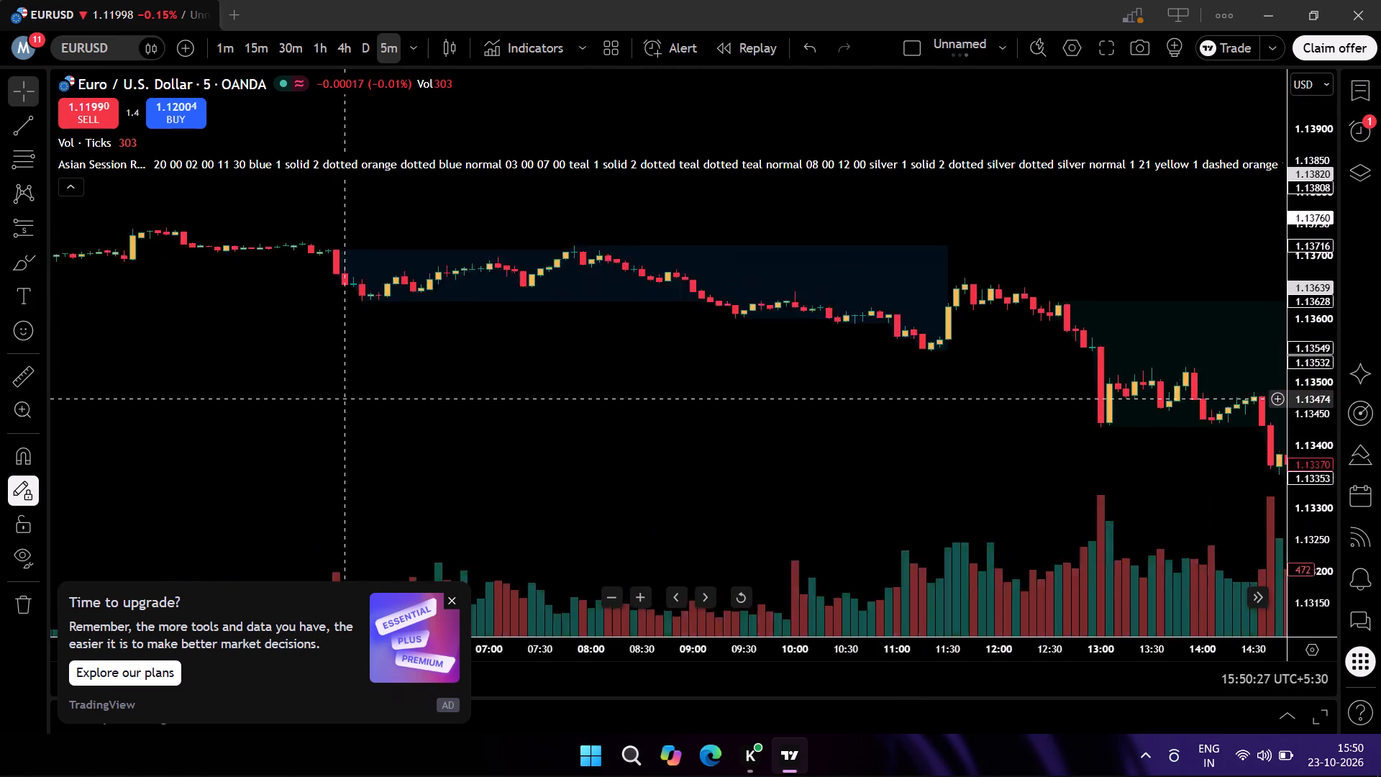
pyautogui.moveTo(248, 382); pyautogui.dragTo(227, 377)
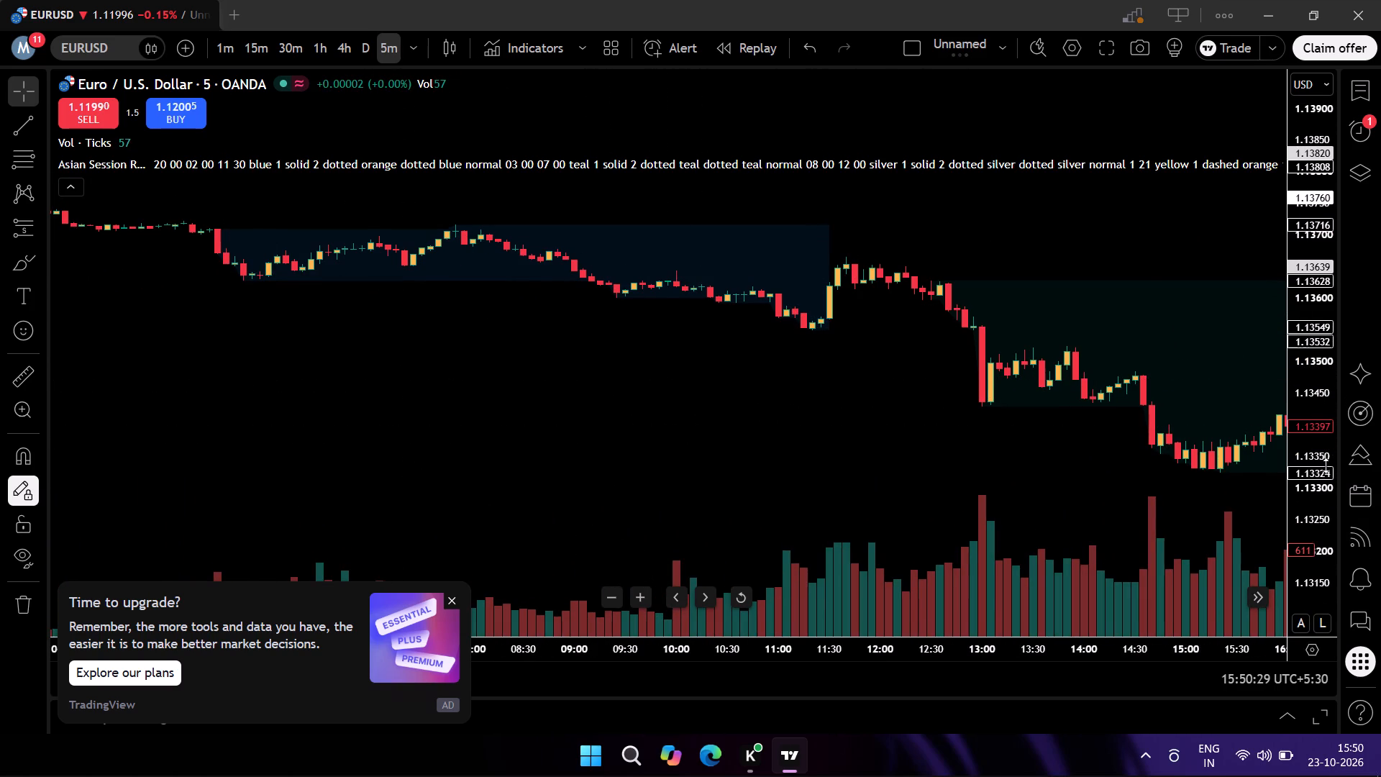
pyautogui.scroll(9, 1326, 465)
pyautogui.moveTo(733, 292); pyautogui.dragTo(409, 468)
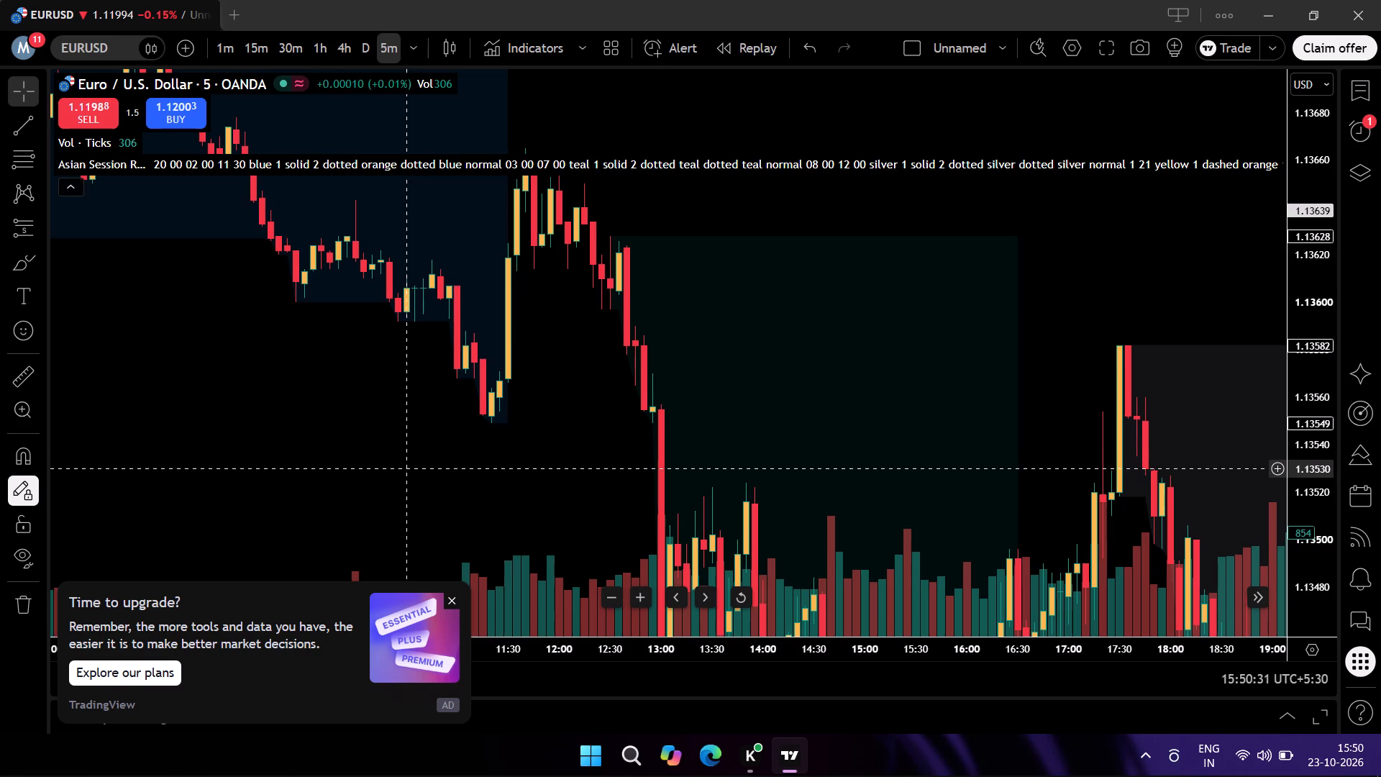
pyautogui.moveTo(575, 365); pyautogui.dragTo(448, 342)
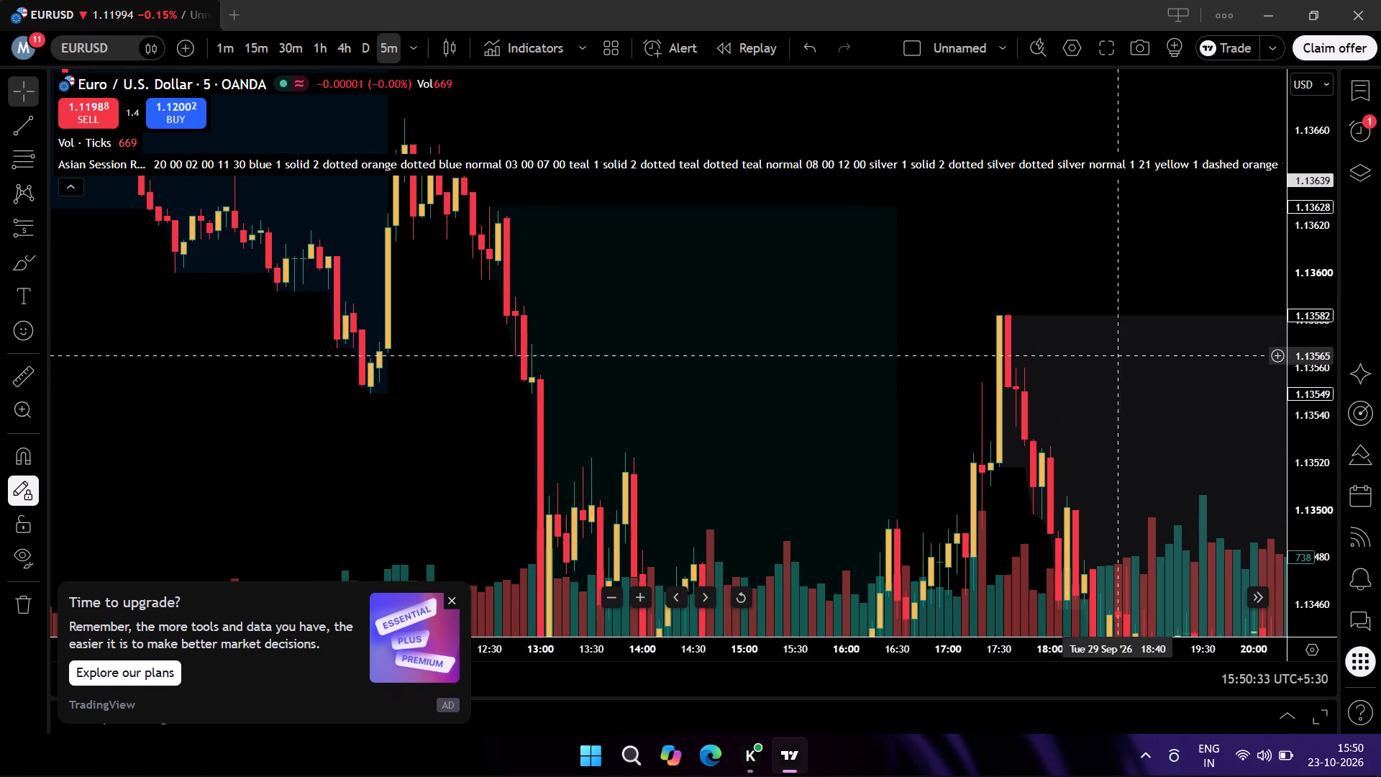
pyautogui.scroll(-3, 1287, 368)
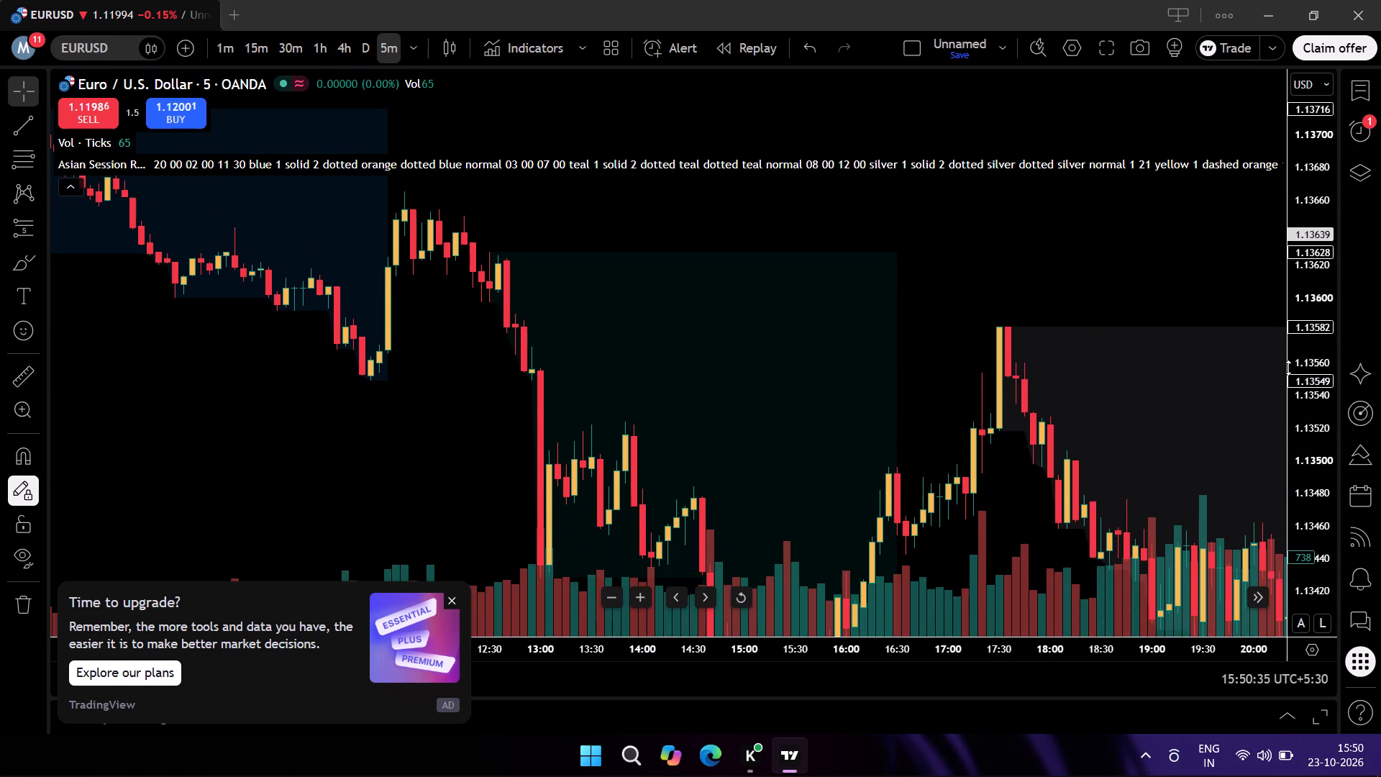
pyautogui.moveTo(416, 401); pyautogui.dragTo(283, 371)
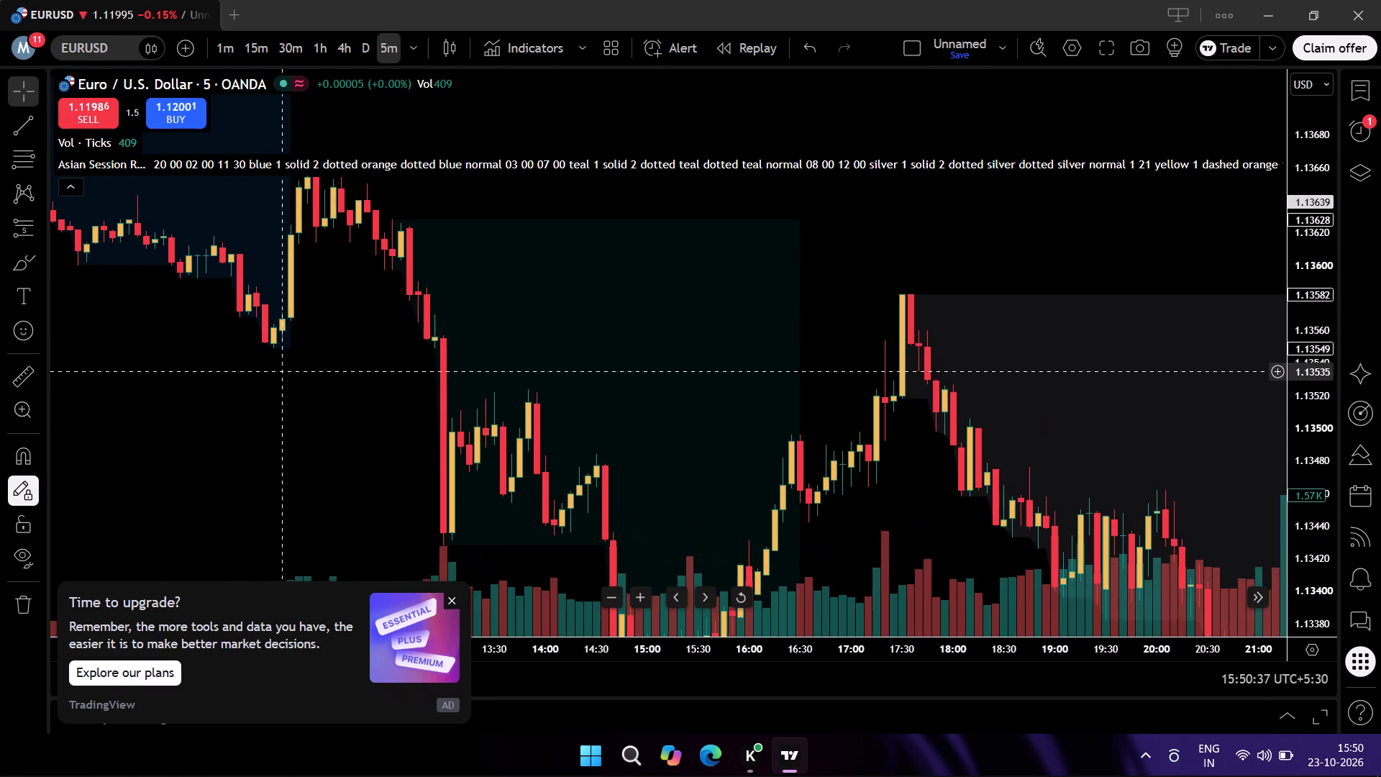
pyautogui.moveTo(277, 368); pyautogui.dragTo(300, 414)
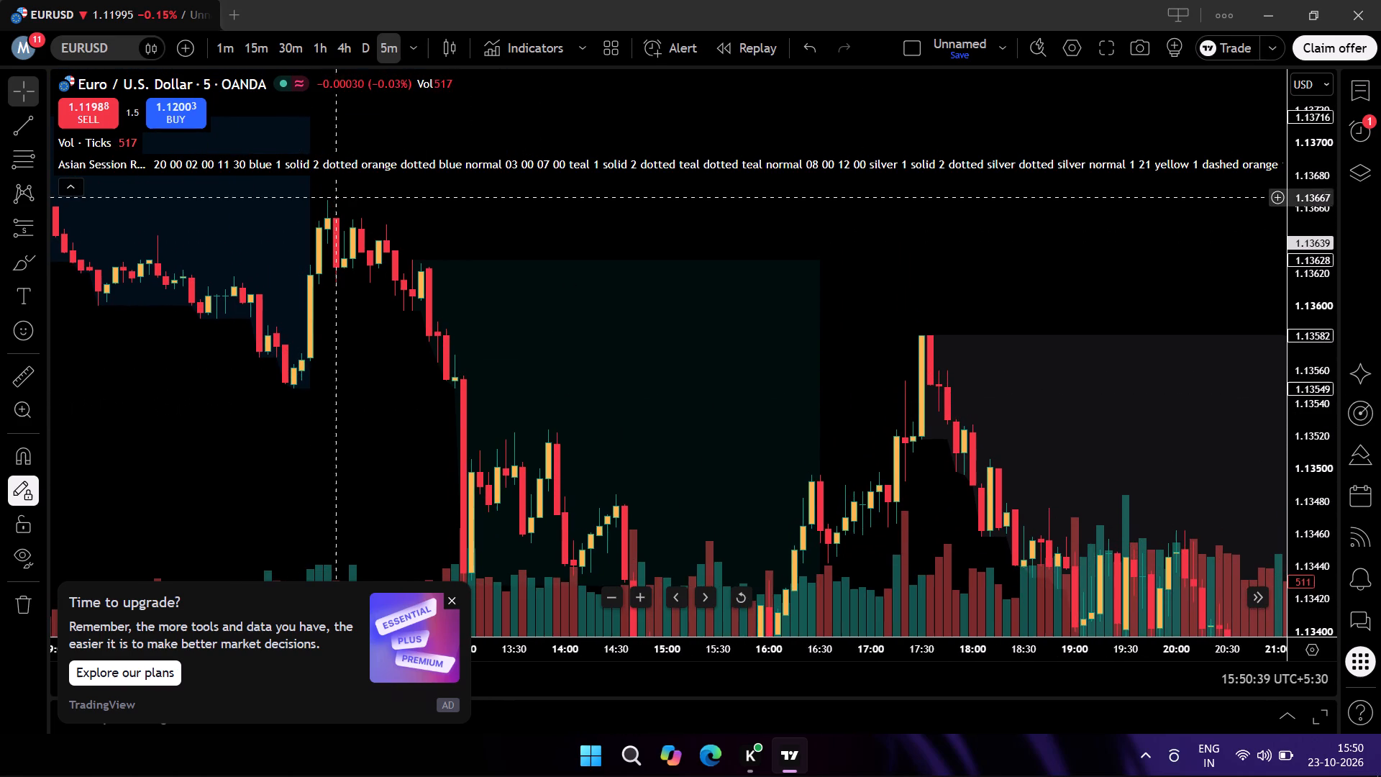
# Place a short position on the 29 September 13:00 EURUSD candle with entry at about 1.13546.
pyautogui.click(462, 394)
pyautogui.scroll(-4, 550, 376)
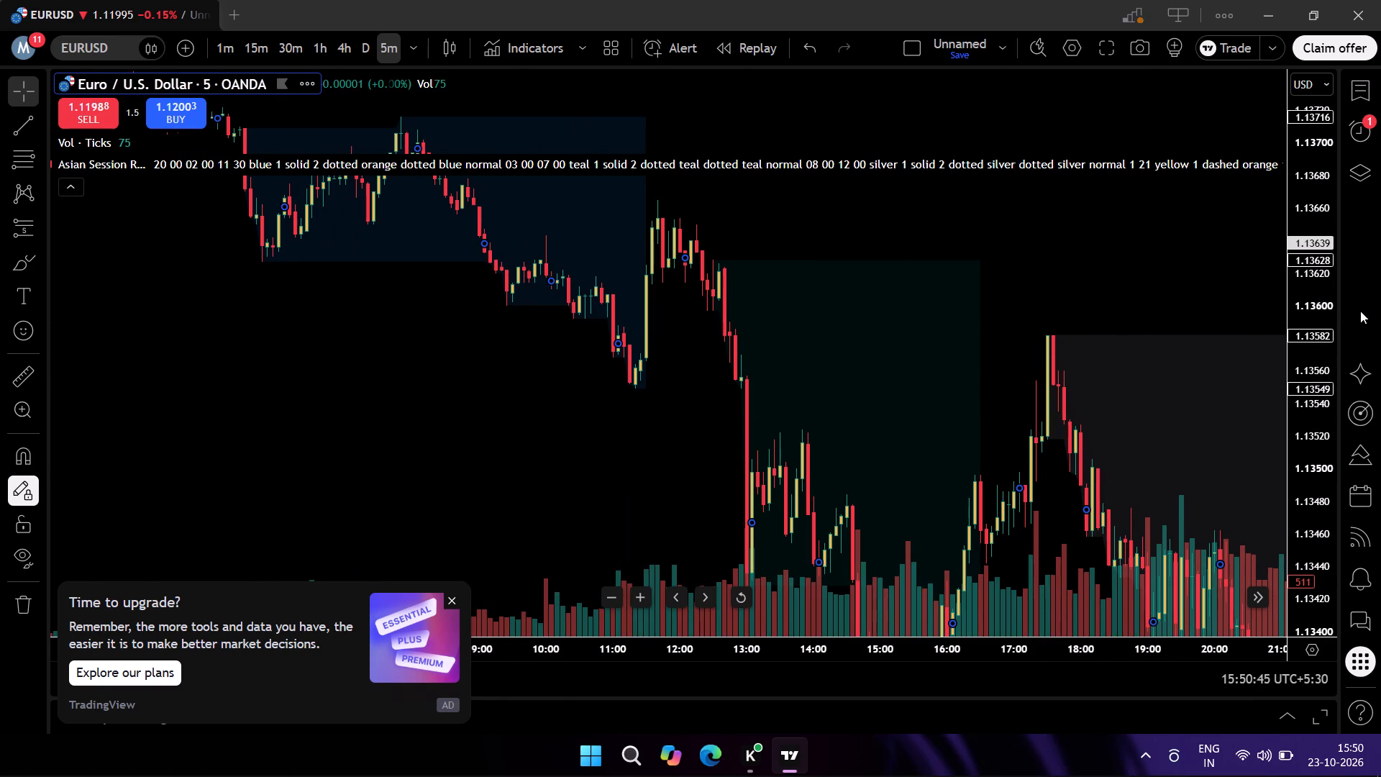
pyautogui.scroll(-4, 1308, 317)
pyautogui.moveTo(1085, 323); pyautogui.dragTo(928, 248)
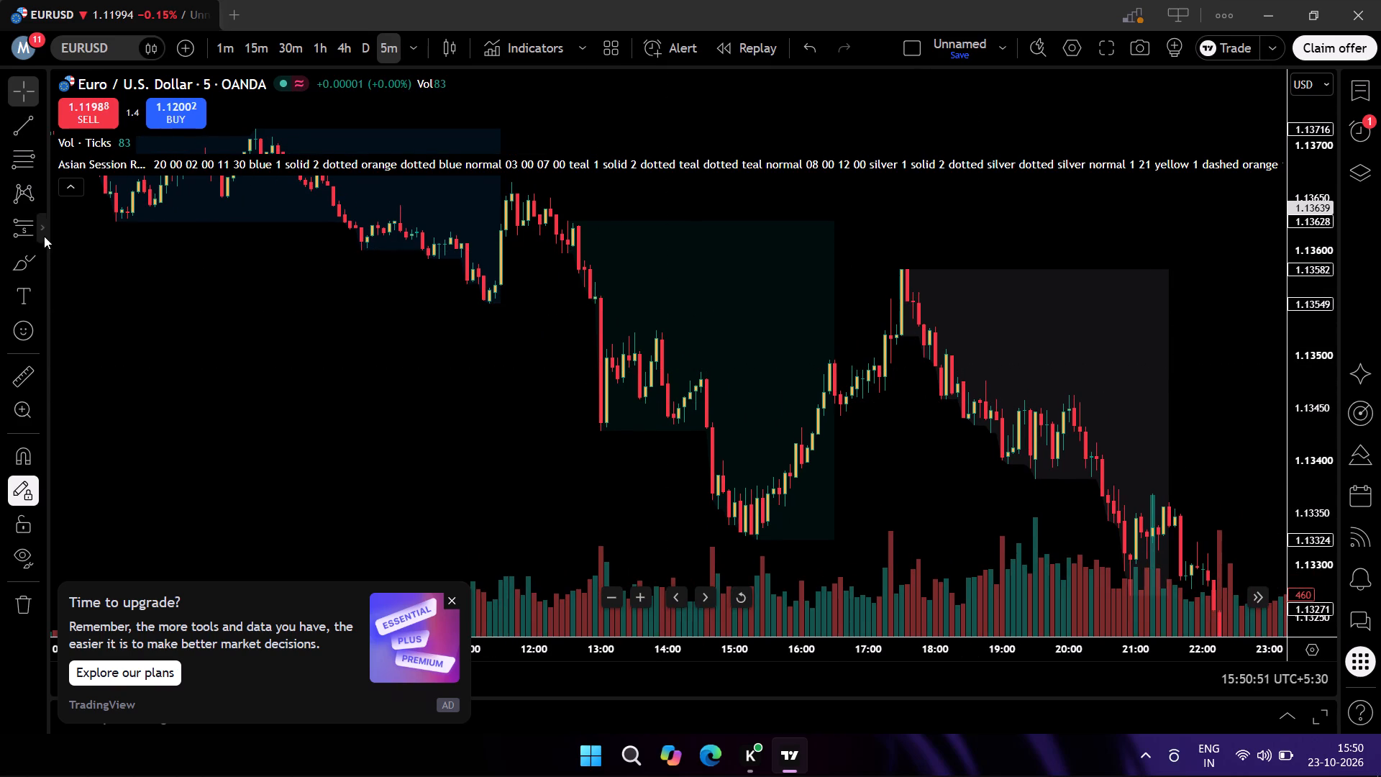
pyautogui.click(4, 230)
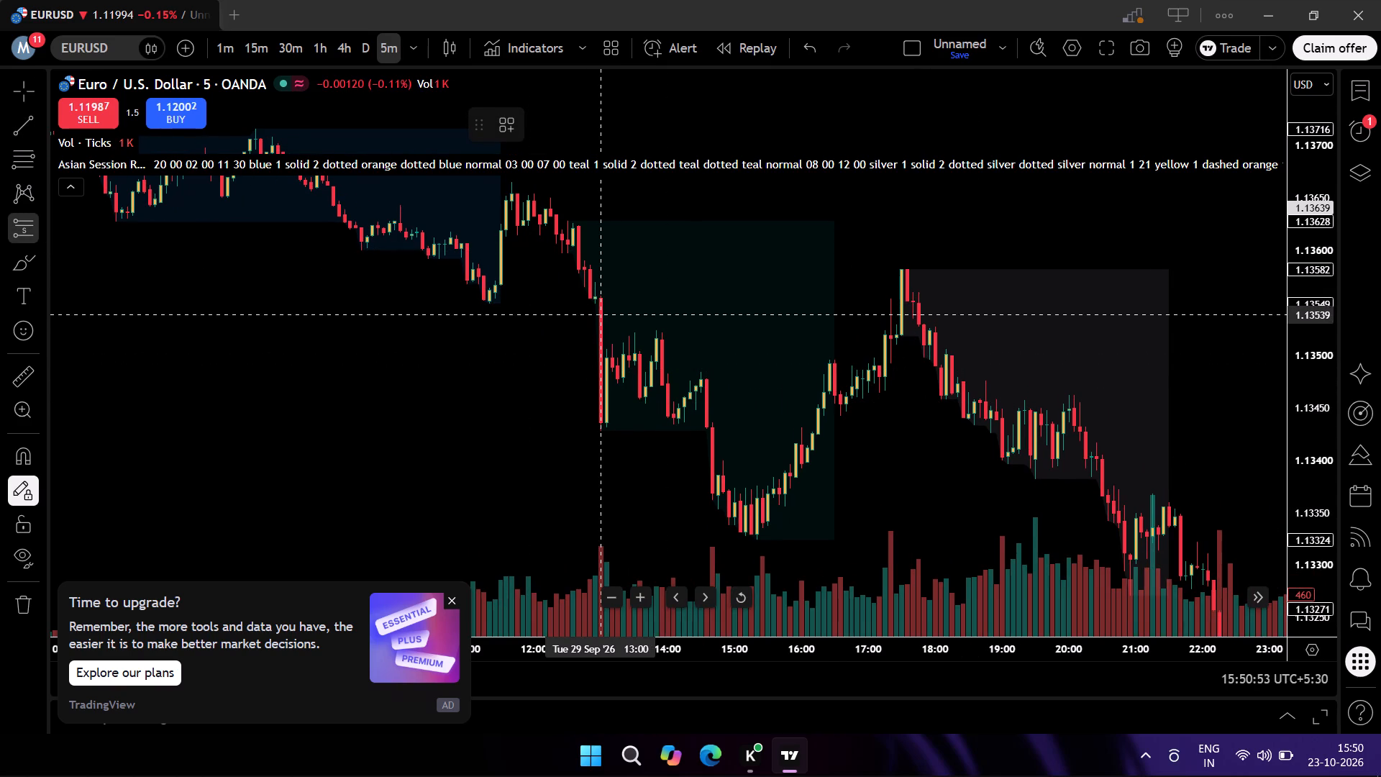
pyautogui.click(601, 306)
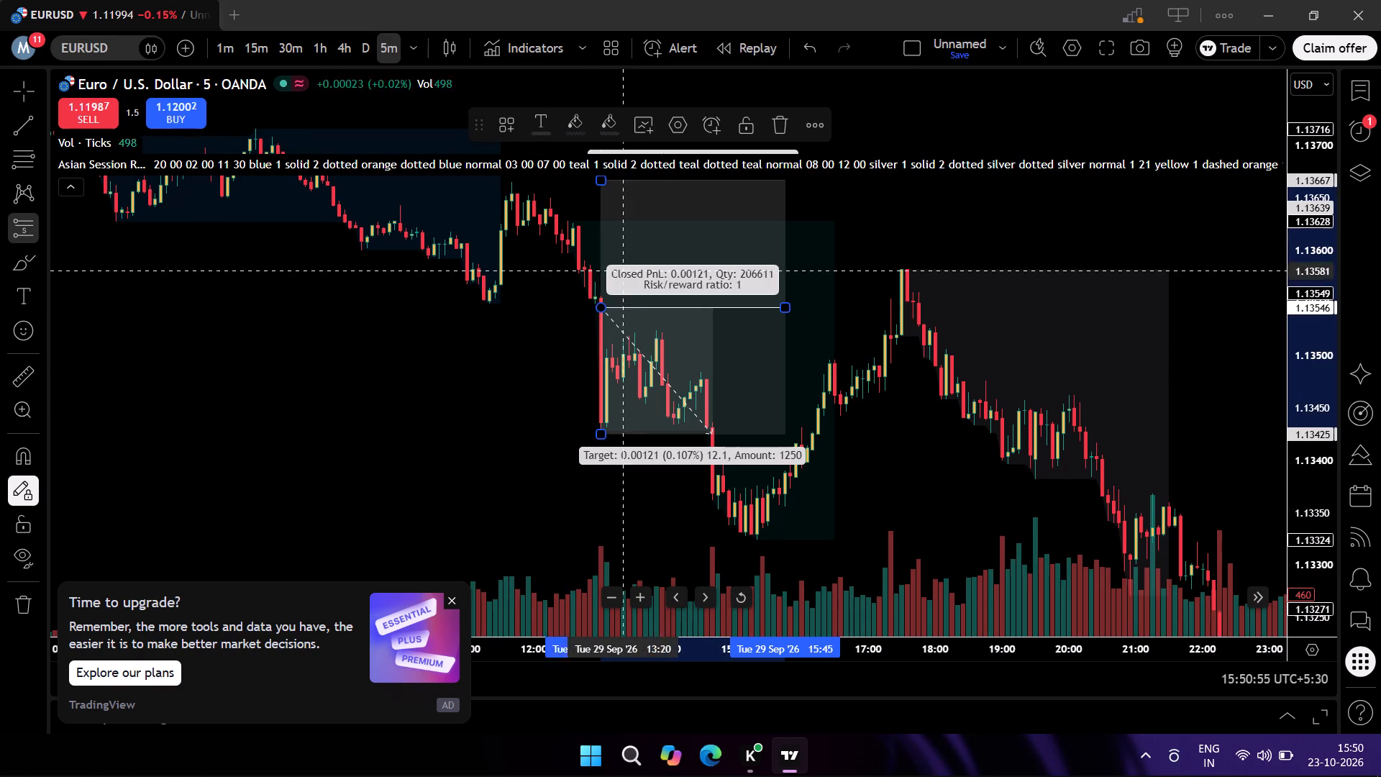
pyautogui.press('Escape')
pyautogui.press('Escape')
pyautogui.press('Escape')
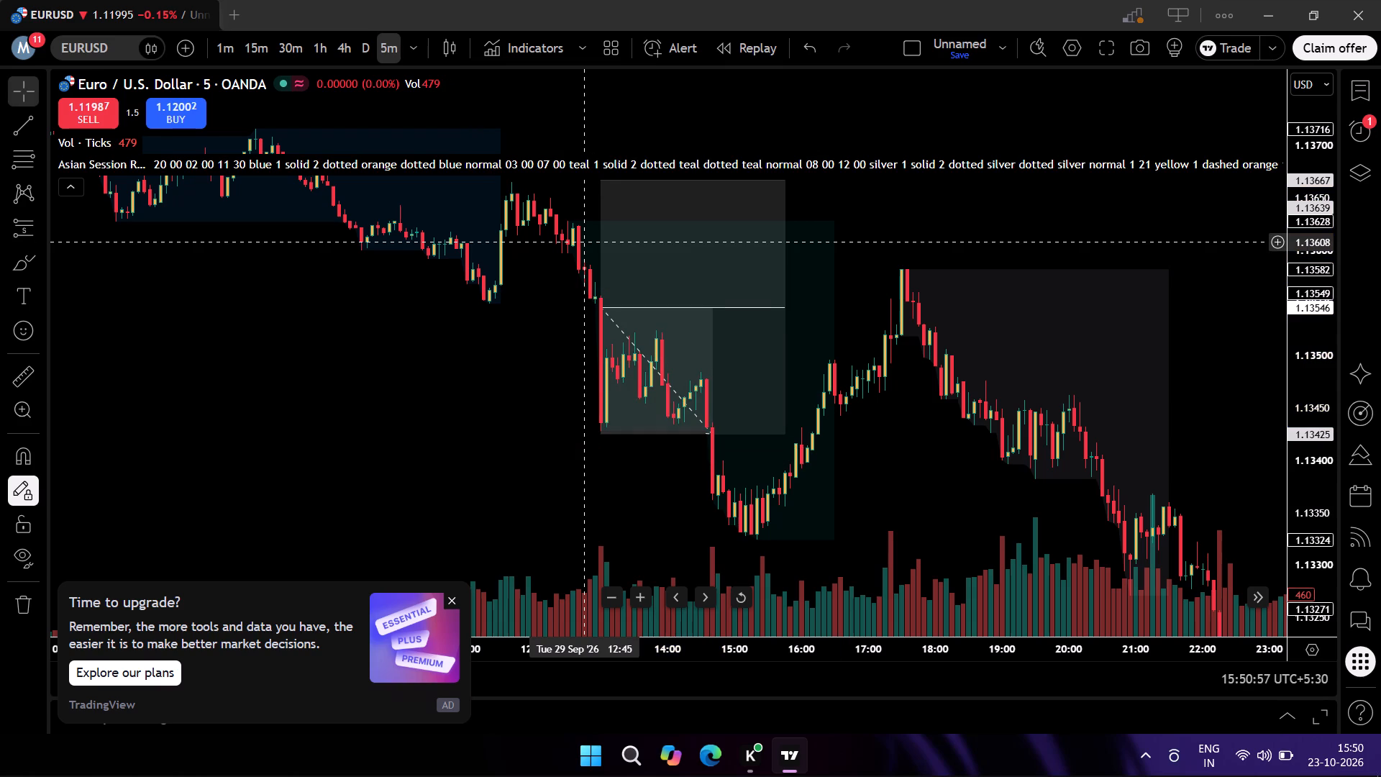
# Tighten the 29 September short position's stop to about 1.13588 and extend its target to about 1.13409.
pyautogui.click(664, 224)
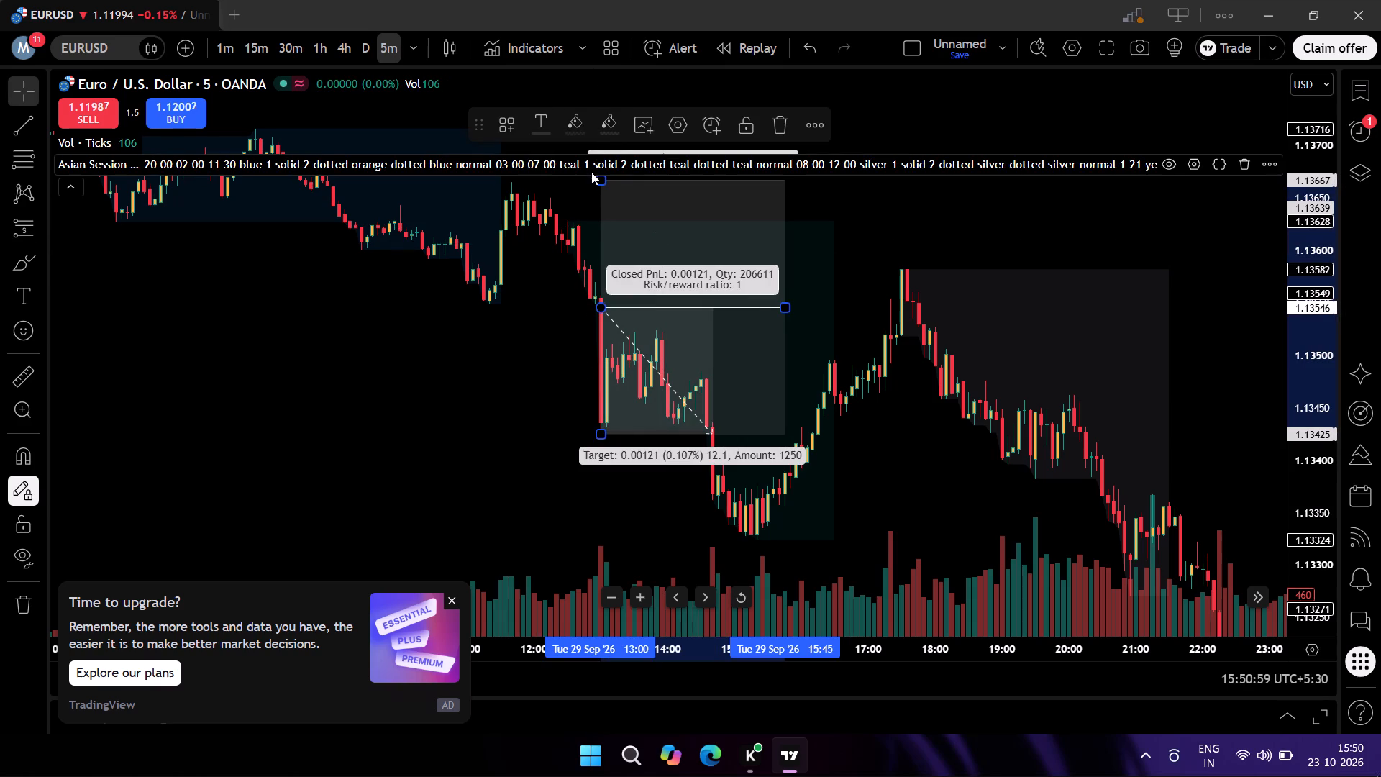
pyautogui.moveTo(604, 178); pyautogui.dragTo(636, 263)
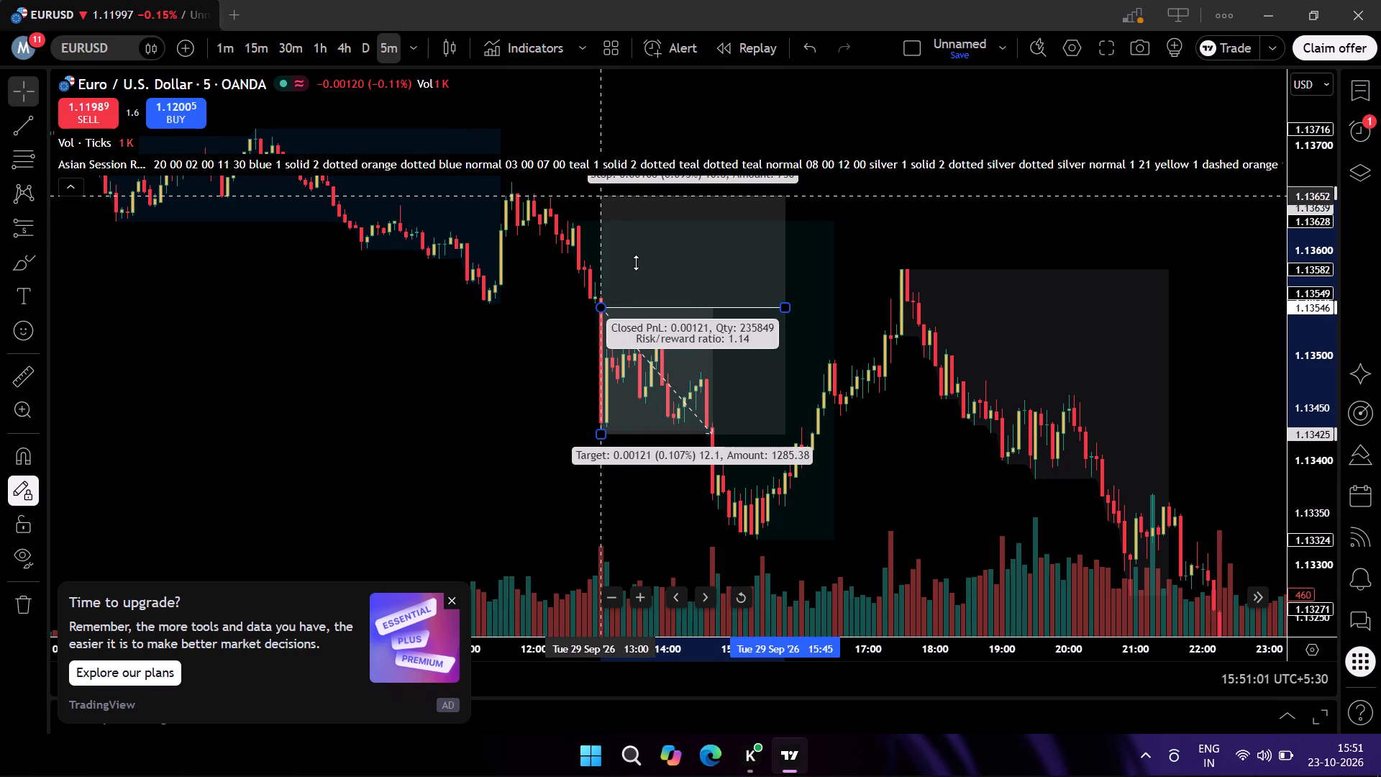
pyautogui.moveTo(636, 263); pyautogui.dragTo(639, 263)
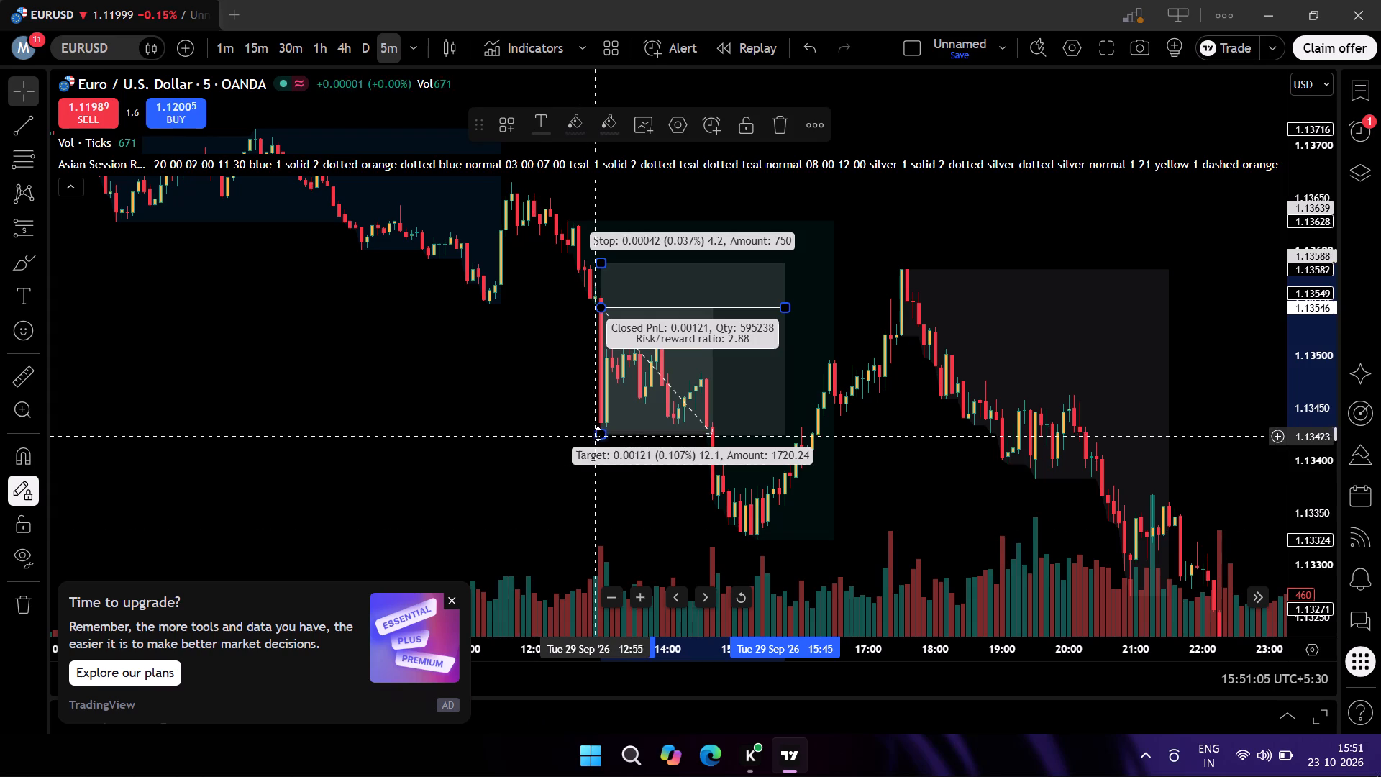
pyautogui.moveTo(598, 434); pyautogui.dragTo(610, 456)
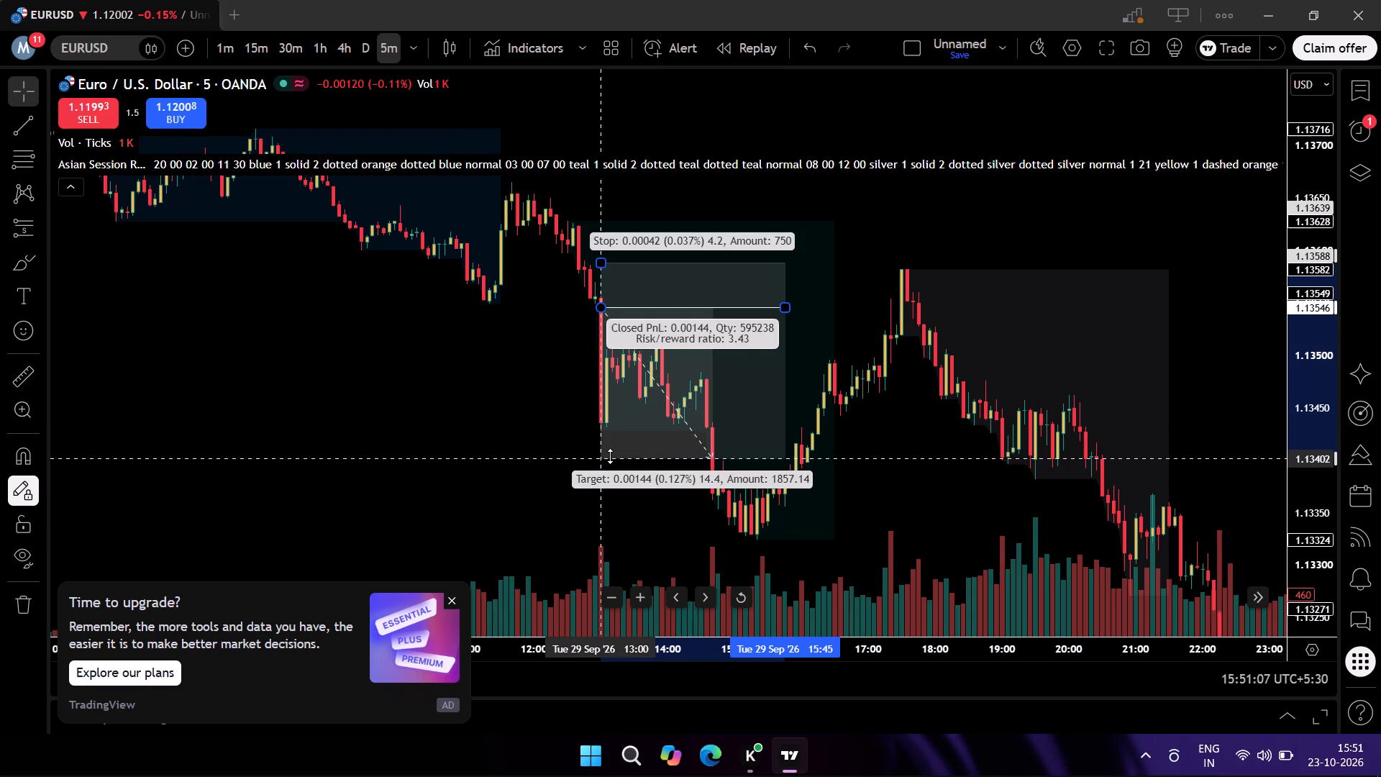
pyautogui.moveTo(610, 456); pyautogui.dragTo(611, 451)
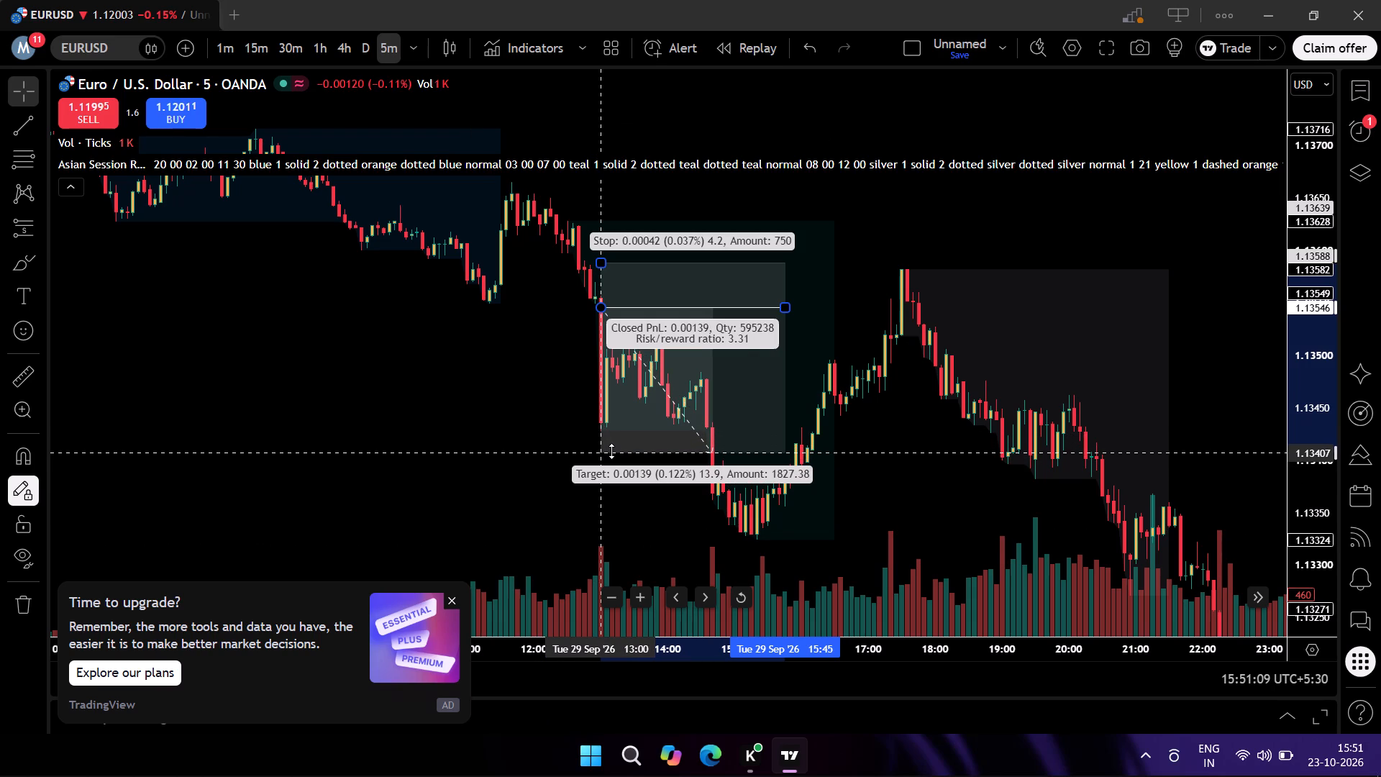
pyautogui.moveTo(611, 451); pyautogui.dragTo(612, 450)
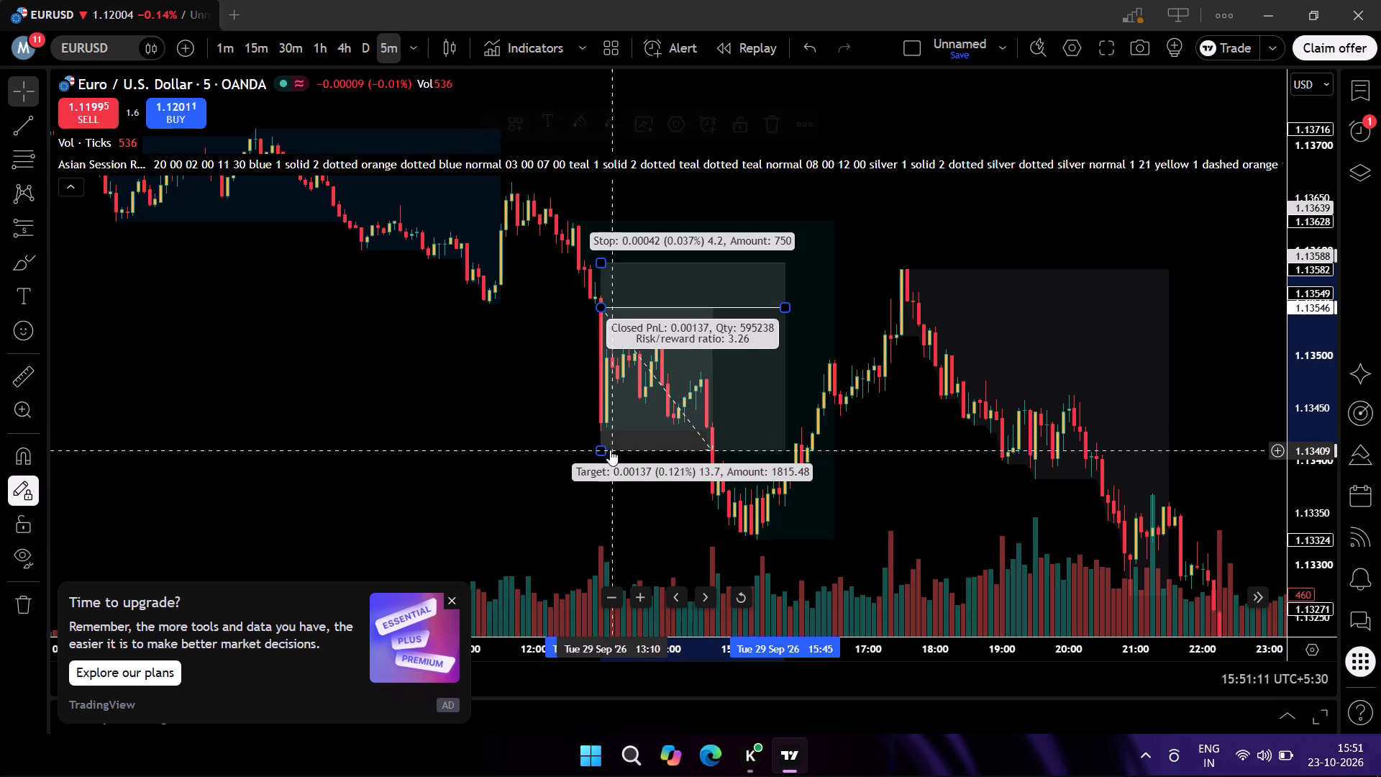
pyautogui.click(857, 240)
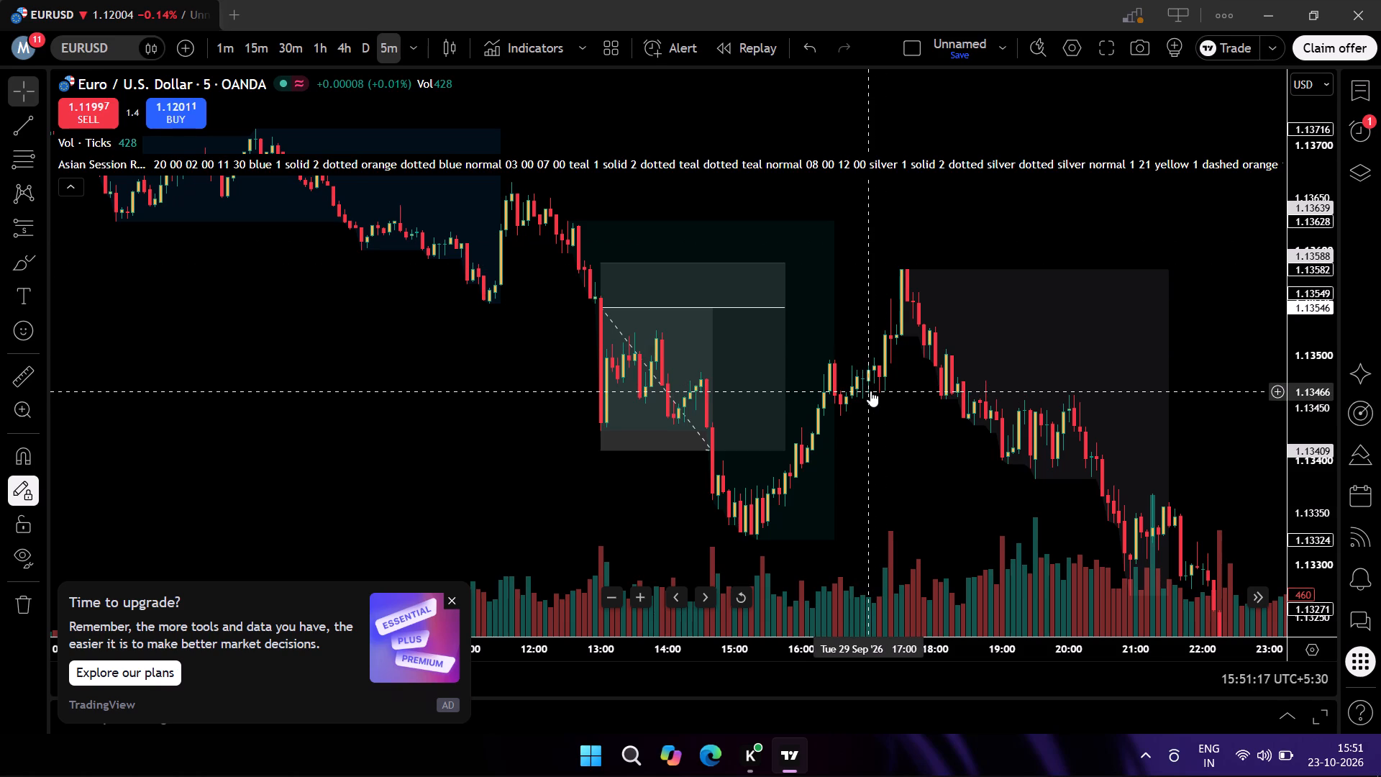
# Examine EURUSD price action from the 29 September New York session through the 30 September Asian, London and New York sessions.
pyautogui.moveTo(1005, 483); pyautogui.dragTo(432, 448)
pyautogui.moveTo(947, 353); pyautogui.dragTo(557, 305)
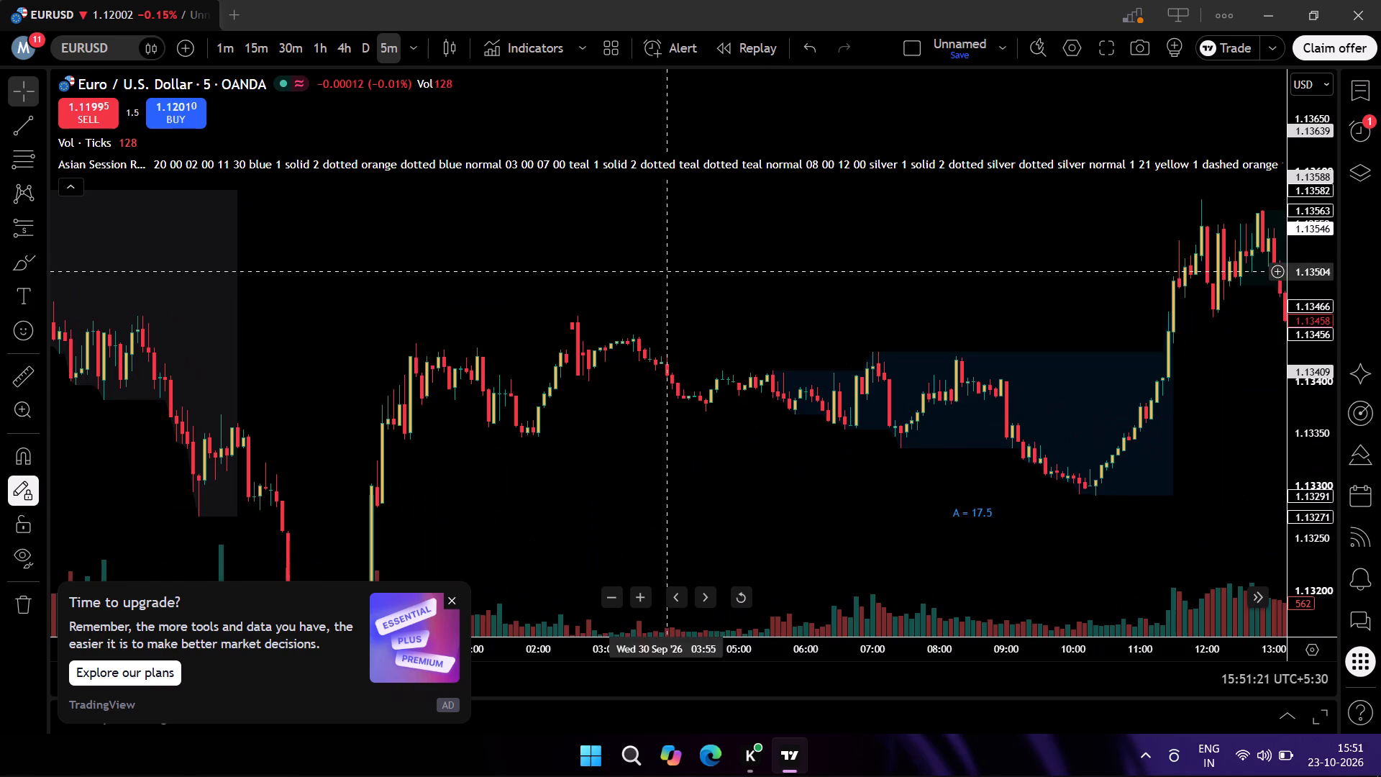
pyautogui.moveTo(909, 291); pyautogui.dragTo(509, 274)
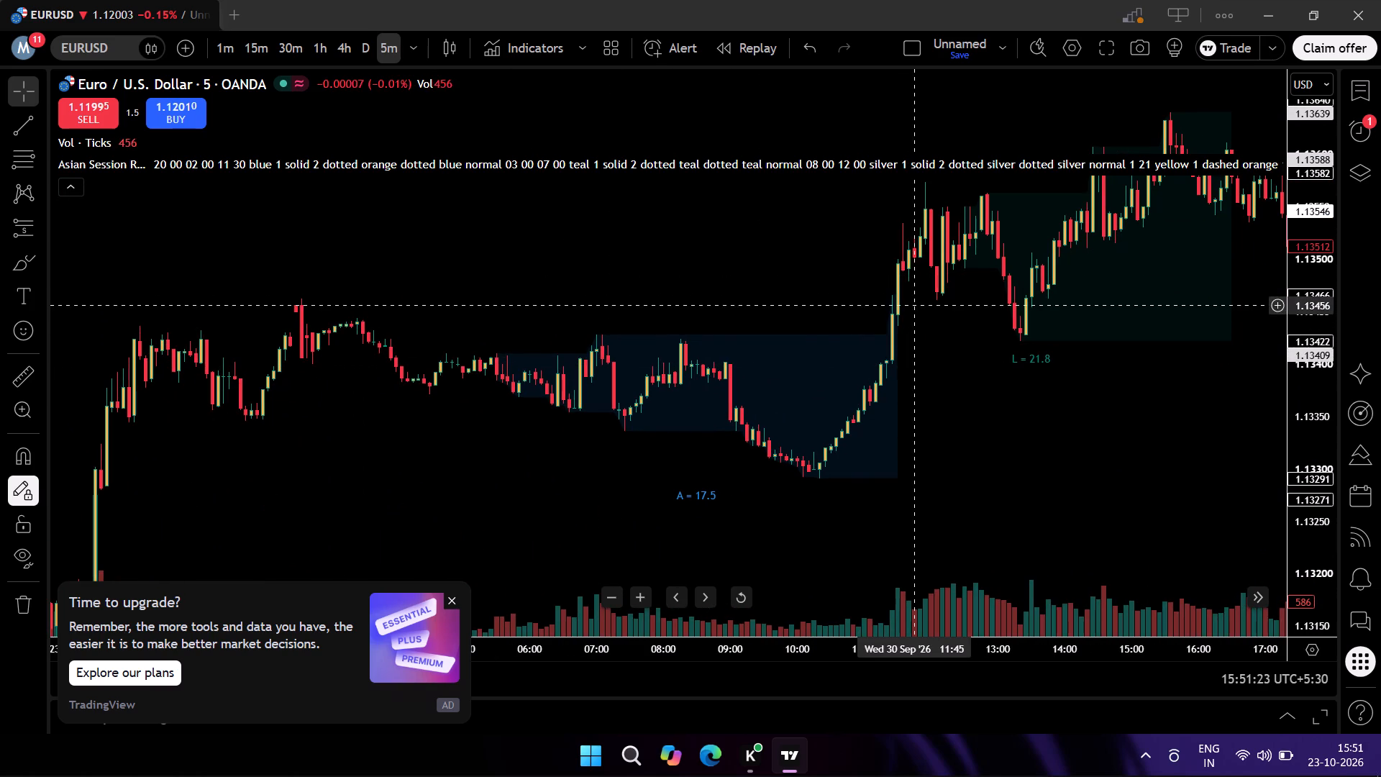
pyautogui.moveTo(922, 350); pyautogui.dragTo(847, 355)
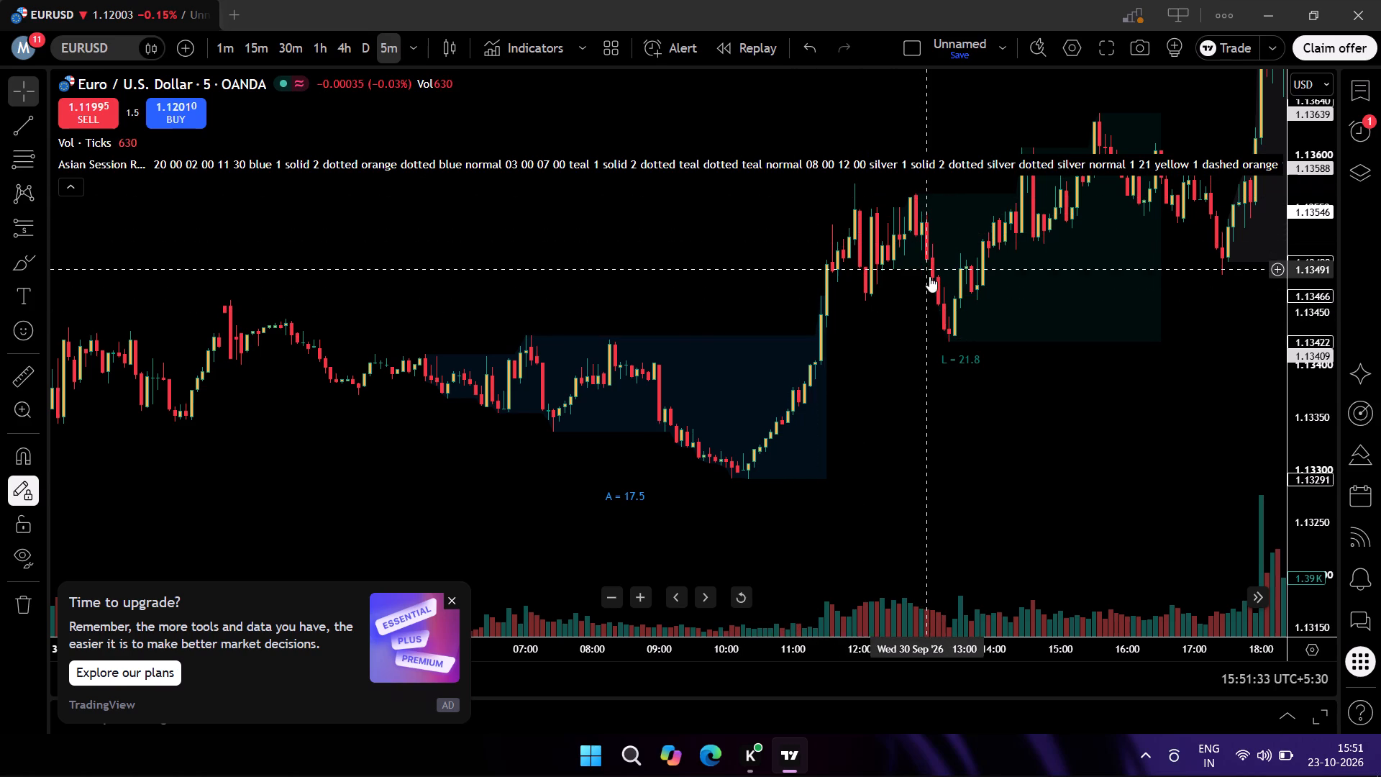
pyautogui.moveTo(966, 376); pyautogui.dragTo(862, 403)
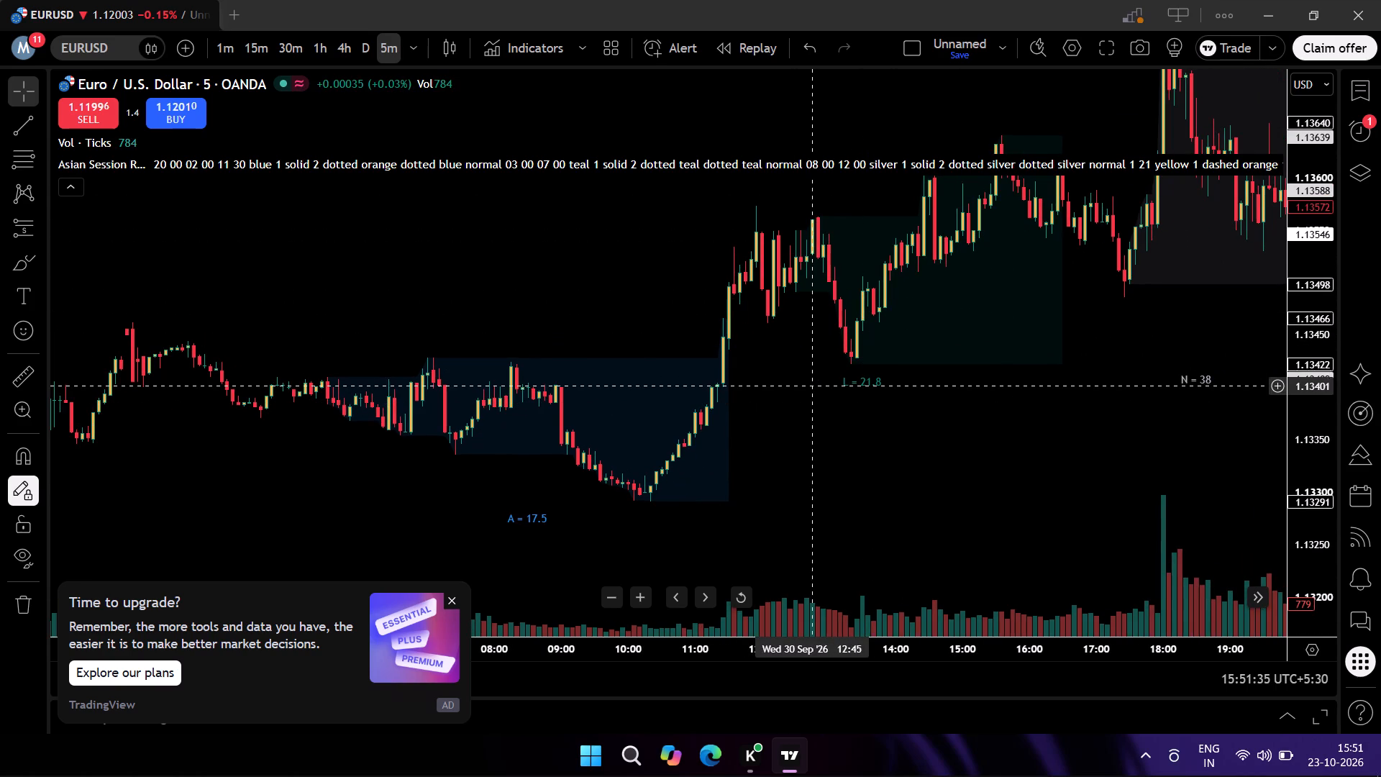
pyautogui.tripleClick(723, 354)
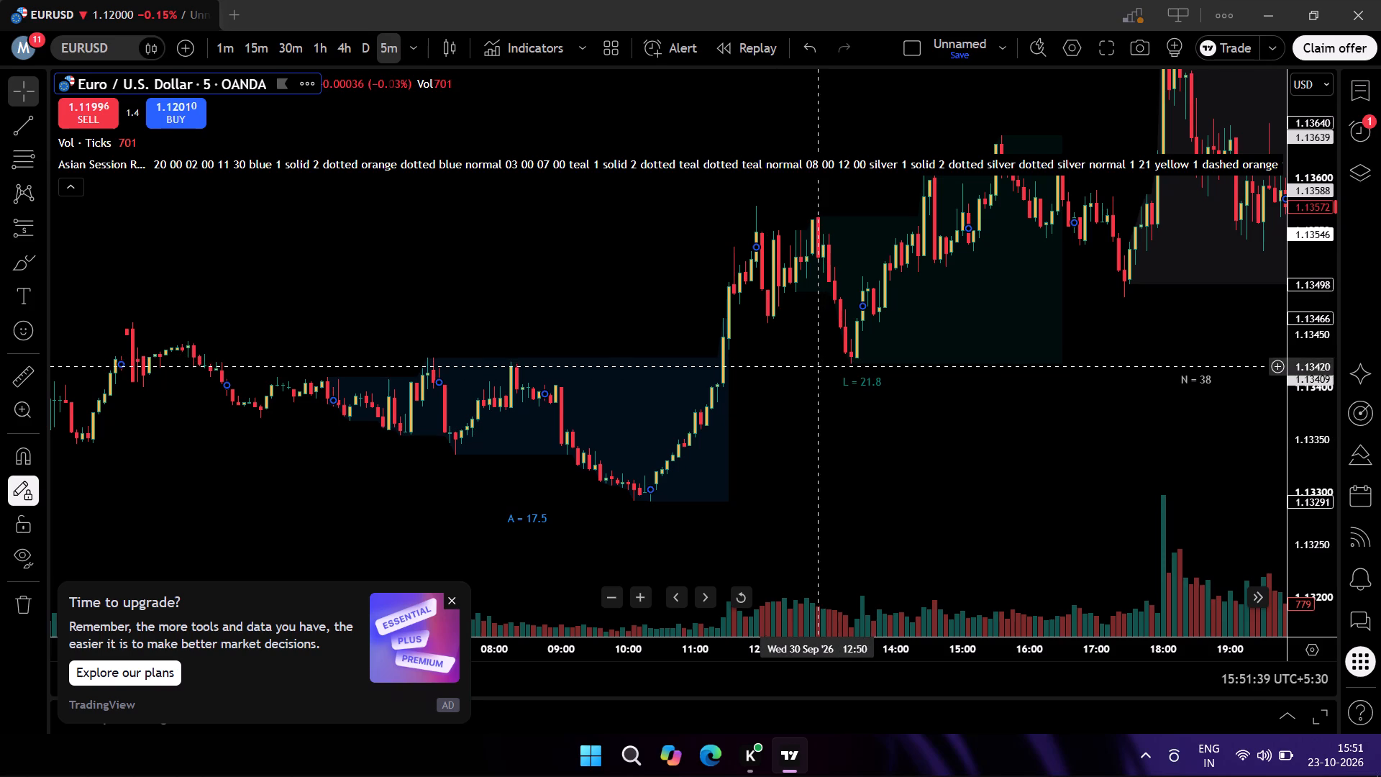
# Move the 29 September short position to the 13:15 candle with entry at about 1.13492, keeping its stop and target distances.
pyautogui.moveTo(766, 435); pyautogui.dragTo(811, 437)
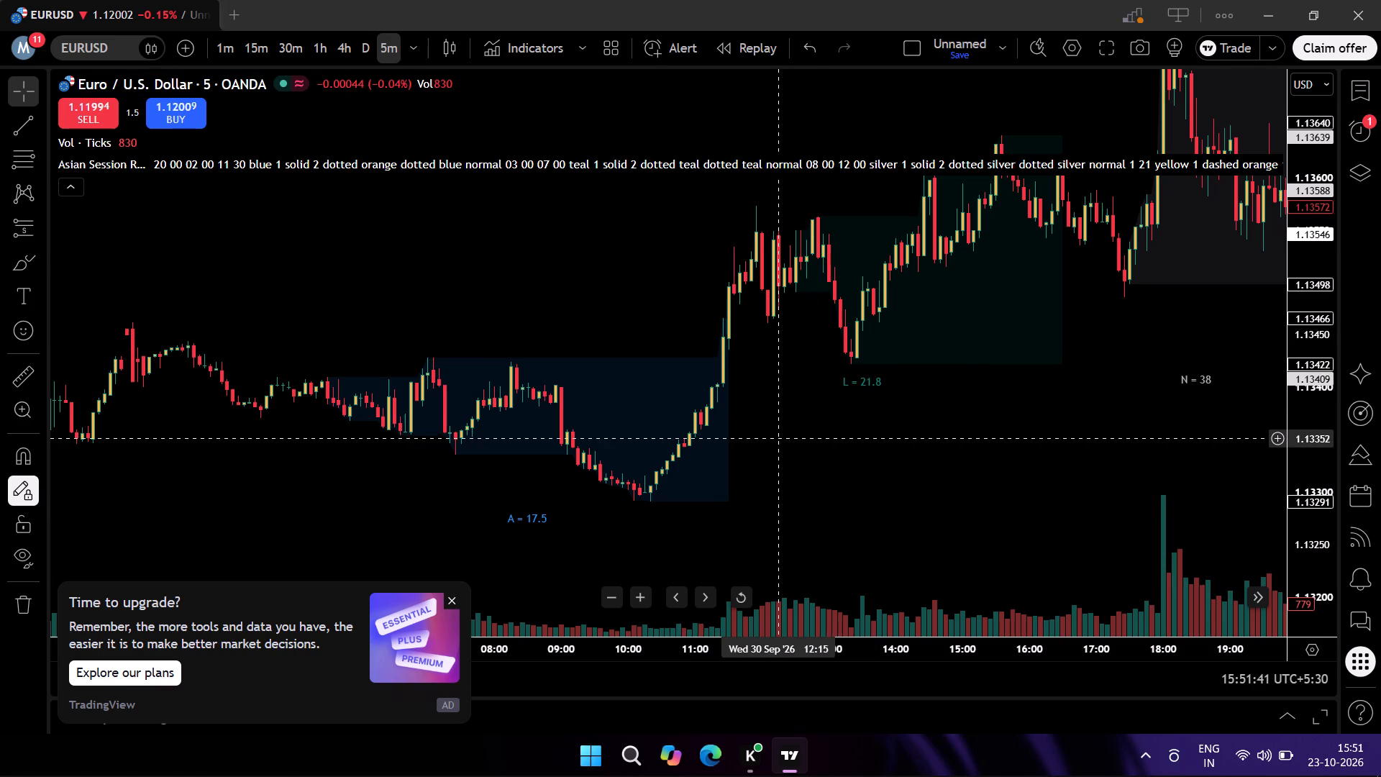
pyautogui.moveTo(811, 437); pyautogui.dragTo(904, 427)
pyautogui.moveTo(296, 451); pyautogui.dragTo(847, 461)
pyautogui.moveTo(437, 457); pyautogui.dragTo(954, 433)
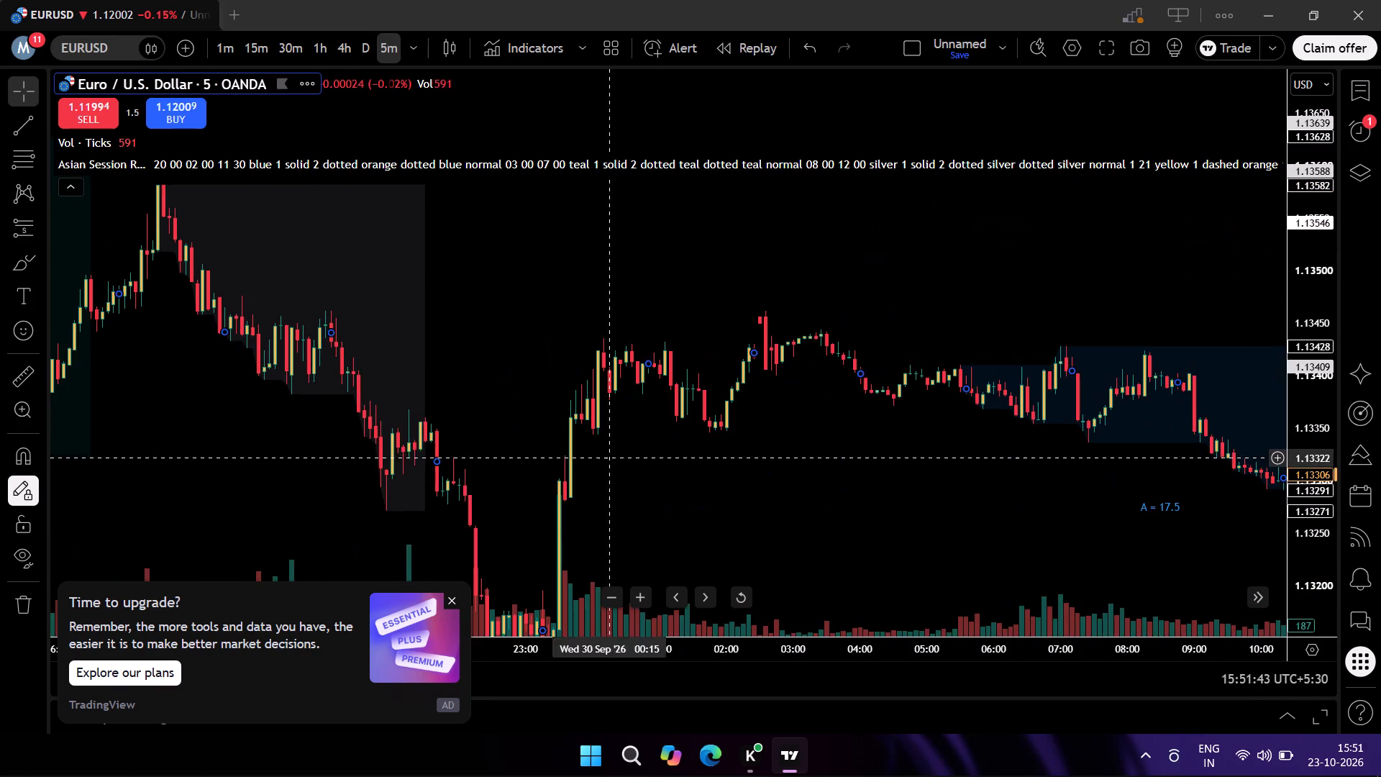
pyautogui.moveTo(747, 414); pyautogui.dragTo(1214, 460)
pyautogui.moveTo(832, 416); pyautogui.dragTo(1077, 530)
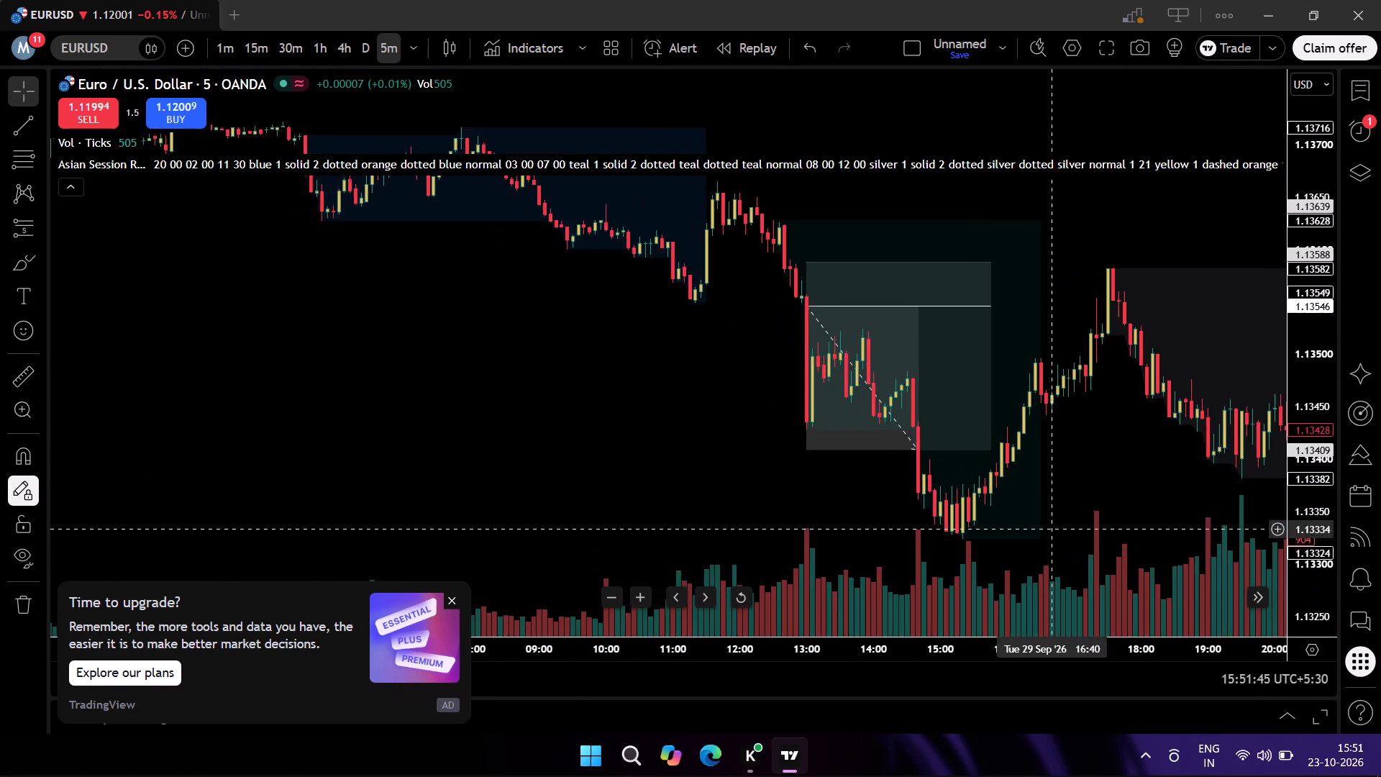
pyautogui.moveTo(1077, 530); pyautogui.dragTo(1078, 530)
pyautogui.moveTo(688, 357); pyautogui.dragTo(680, 430)
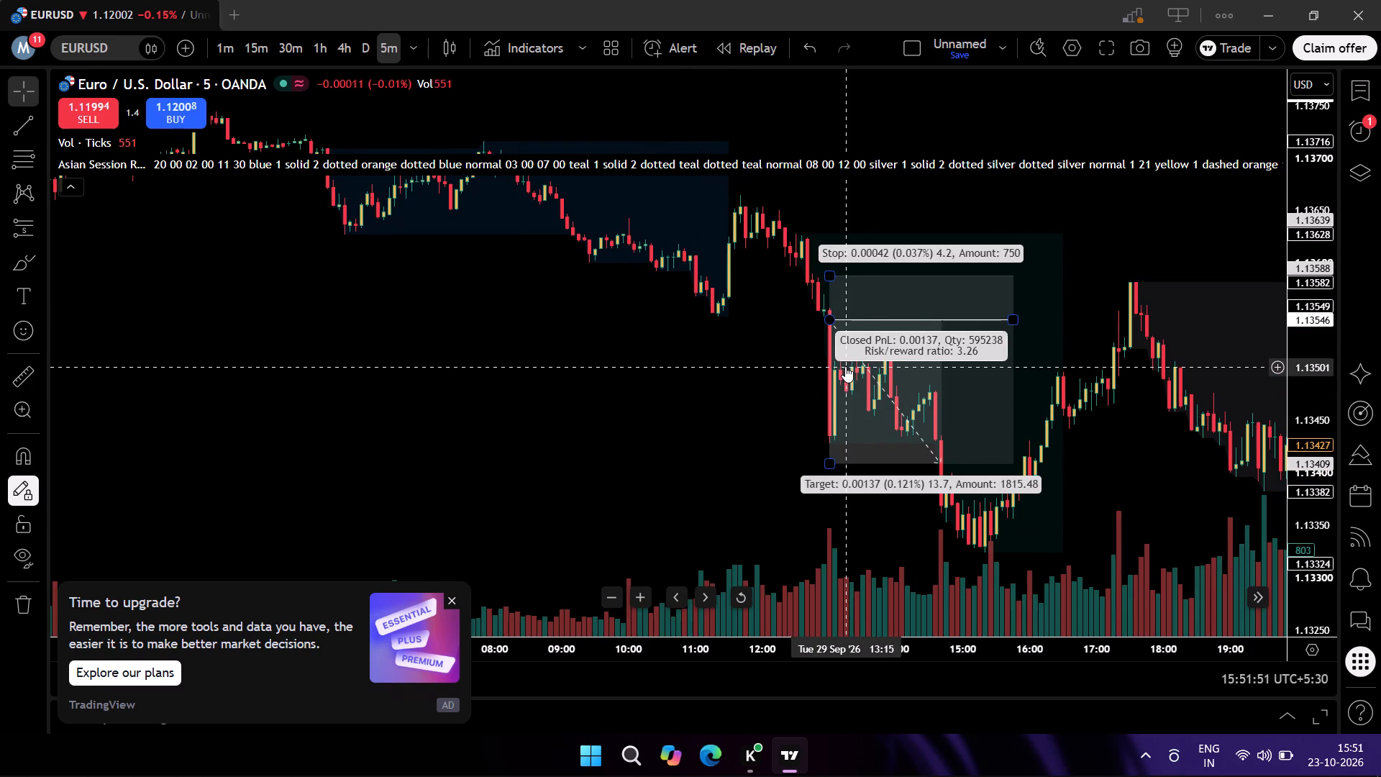
pyautogui.moveTo(883, 377); pyautogui.dragTo(888, 381)
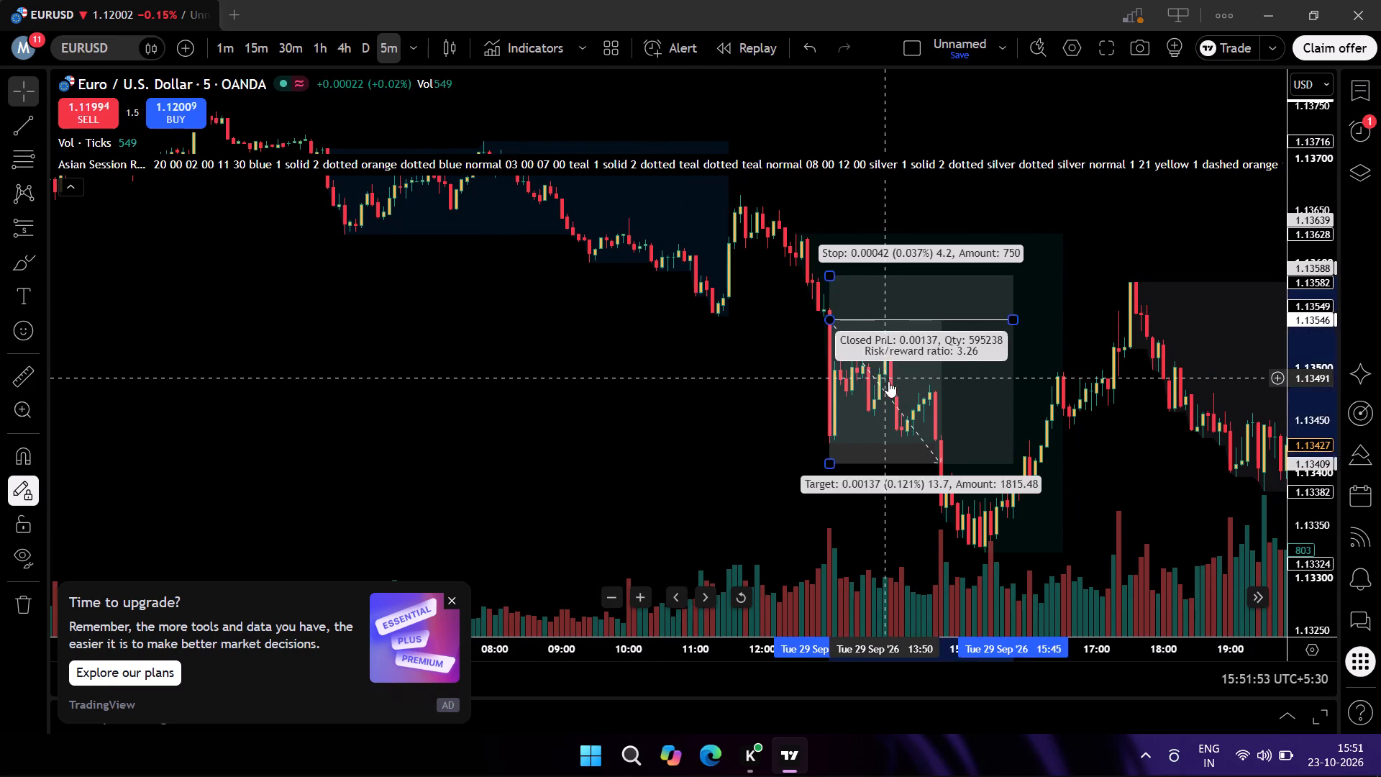
pyautogui.moveTo(888, 381); pyautogui.dragTo(898, 435)
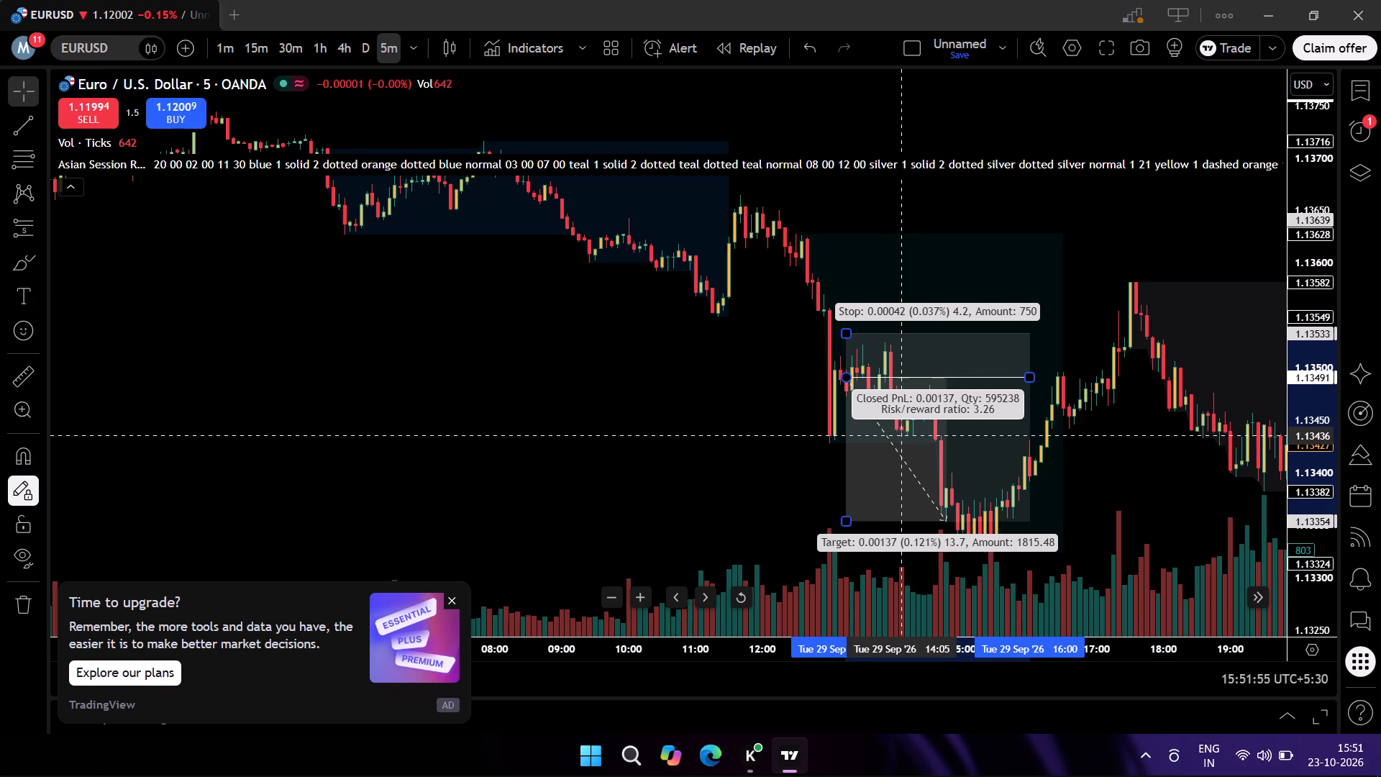
pyautogui.moveTo(898, 435); pyautogui.dragTo(898, 434)
# Review the 28 September short position against that day's Asian and London session price action.
pyautogui.click(733, 413)
pyautogui.moveTo(550, 394); pyautogui.dragTo(1070, 440)
pyautogui.moveTo(684, 350); pyautogui.dragTo(1107, 394)
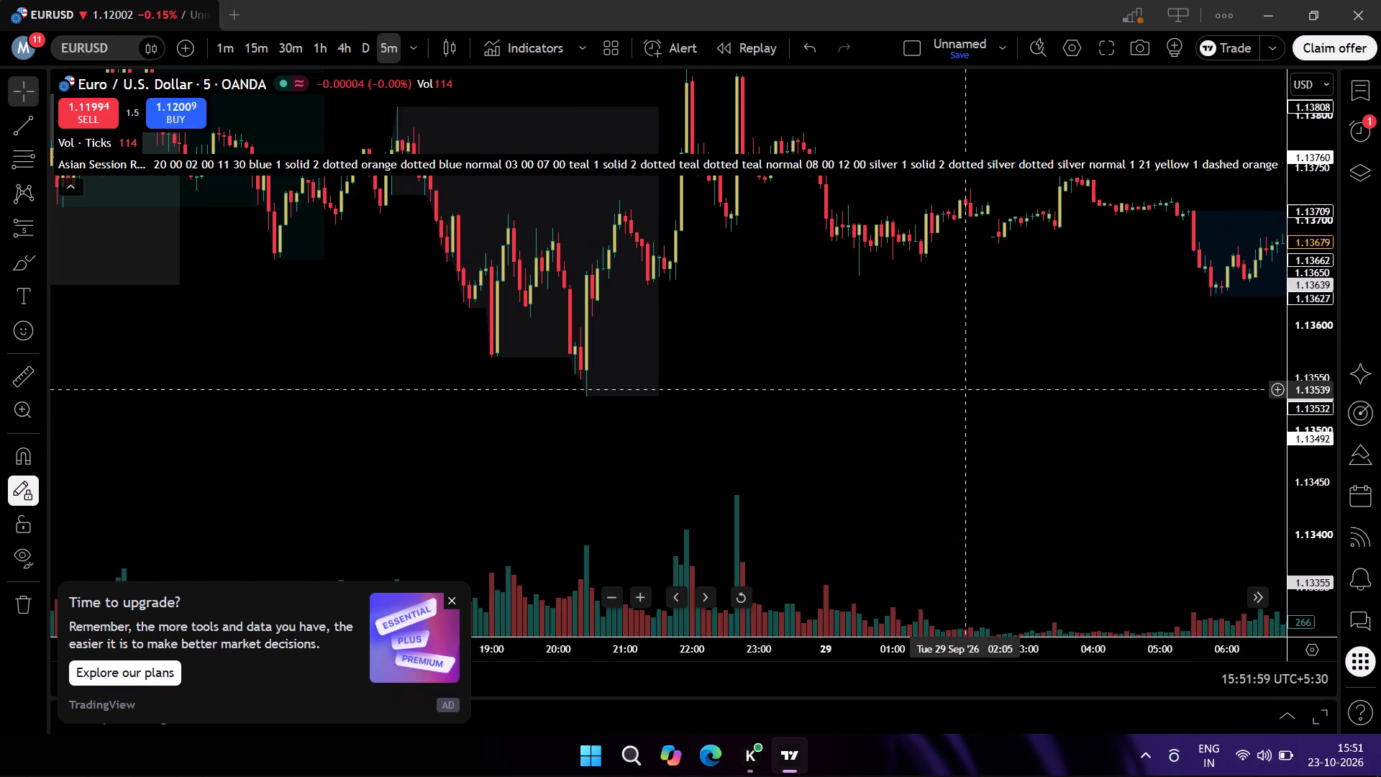
pyautogui.moveTo(401, 381); pyautogui.dragTo(827, 413)
pyautogui.moveTo(393, 358); pyautogui.dragTo(694, 490)
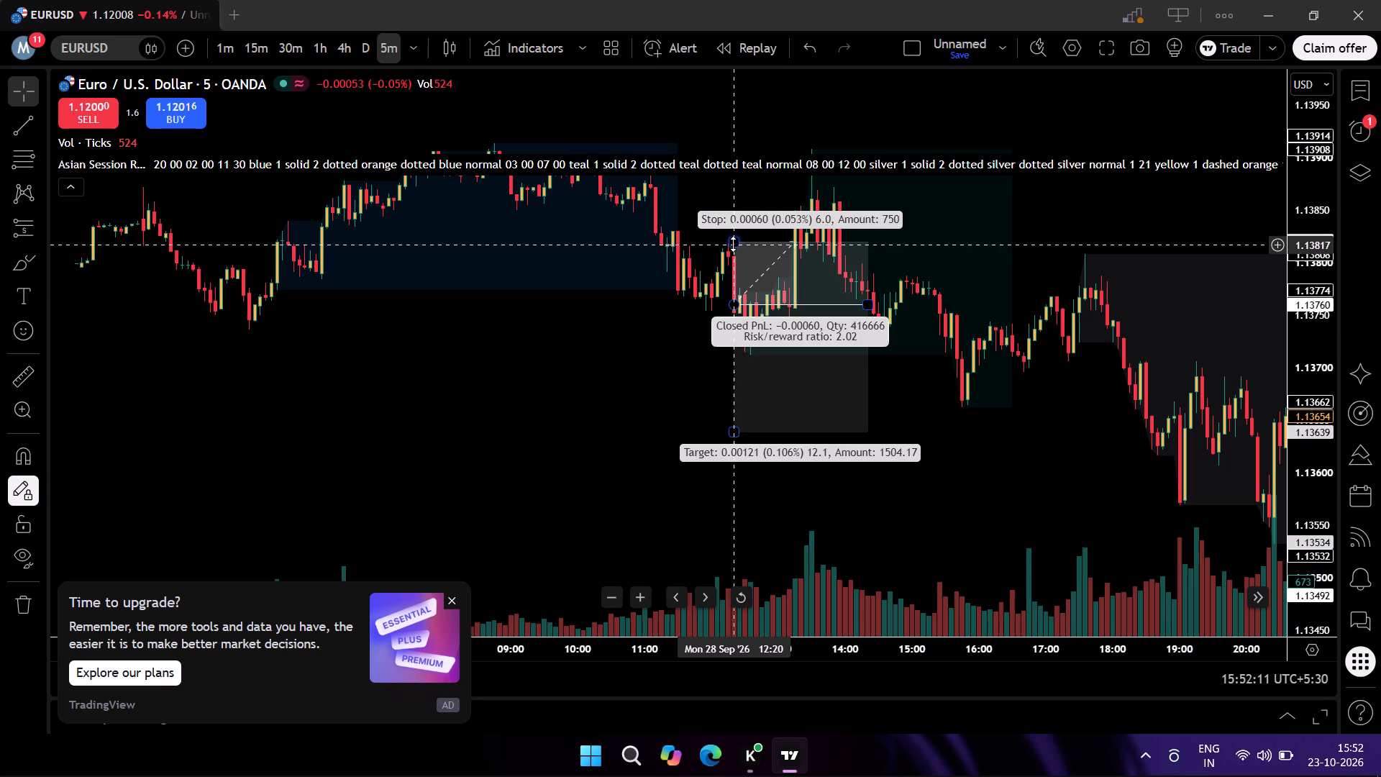
pyautogui.click(953, 436)
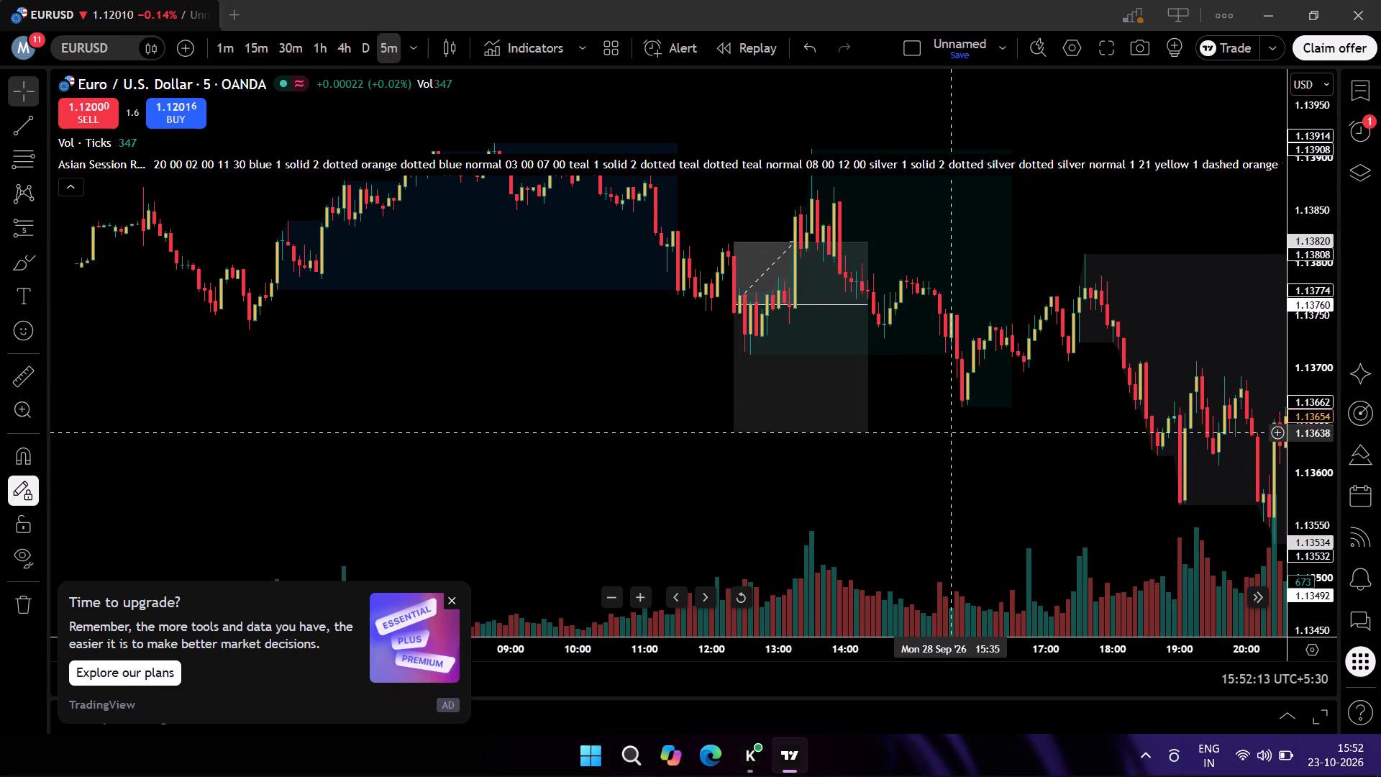
# Review EURUSD price action forward from 28 September, past the 29 September trade, to the 30 September London session.
pyautogui.moveTo(981, 417); pyautogui.dragTo(475, 431)
pyautogui.moveTo(860, 471); pyautogui.dragTo(796, 478)
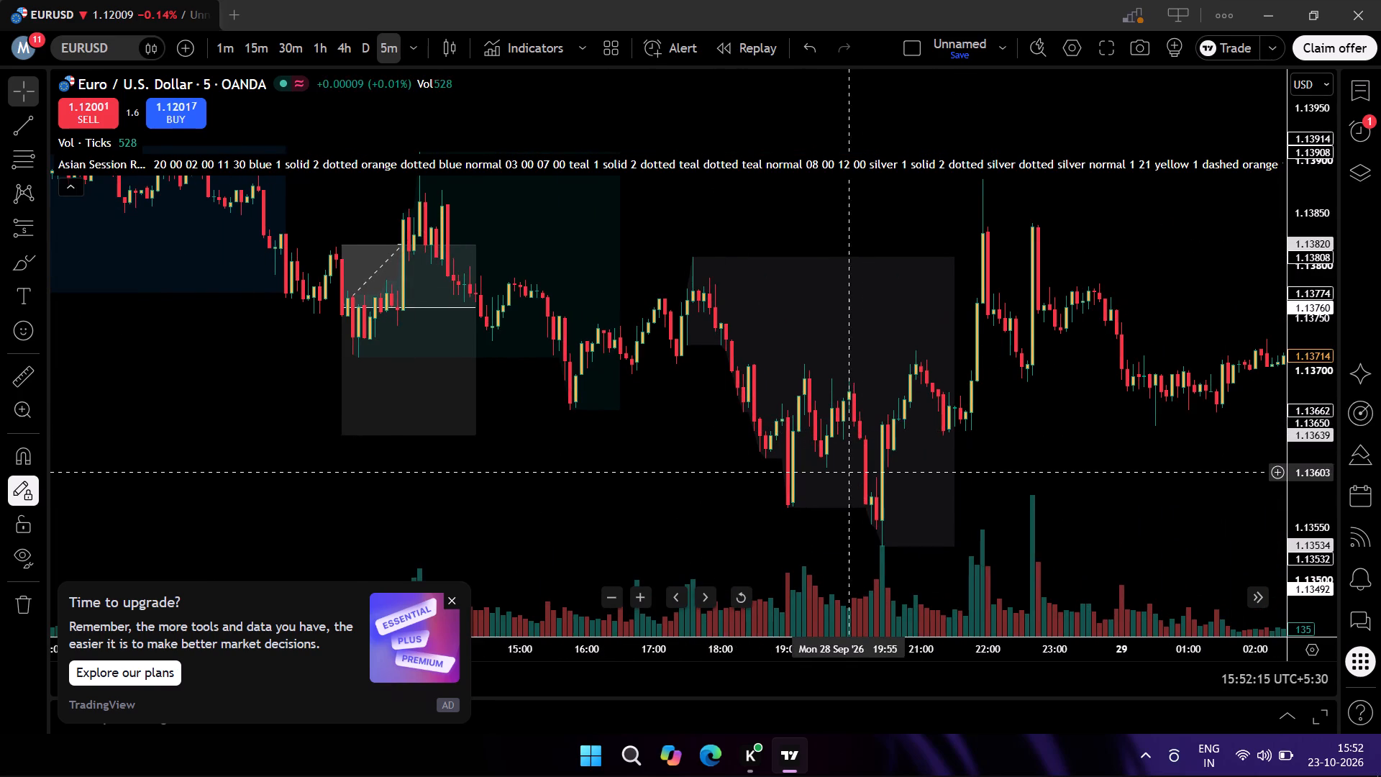
pyautogui.moveTo(796, 478); pyautogui.dragTo(813, 609)
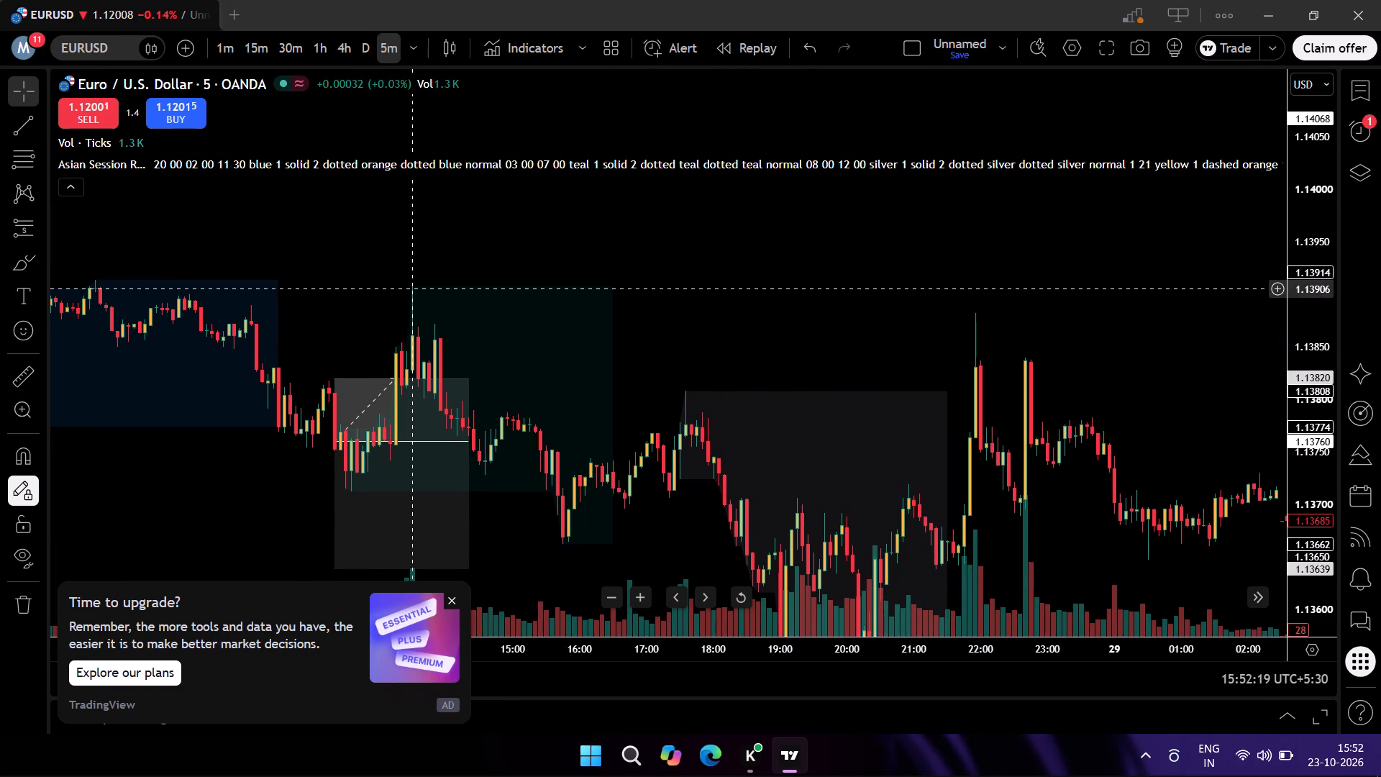
pyautogui.moveTo(760, 292); pyautogui.dragTo(409, 253)
pyautogui.moveTo(921, 397); pyautogui.dragTo(542, 315)
pyautogui.moveTo(1042, 390); pyautogui.dragTo(829, 329)
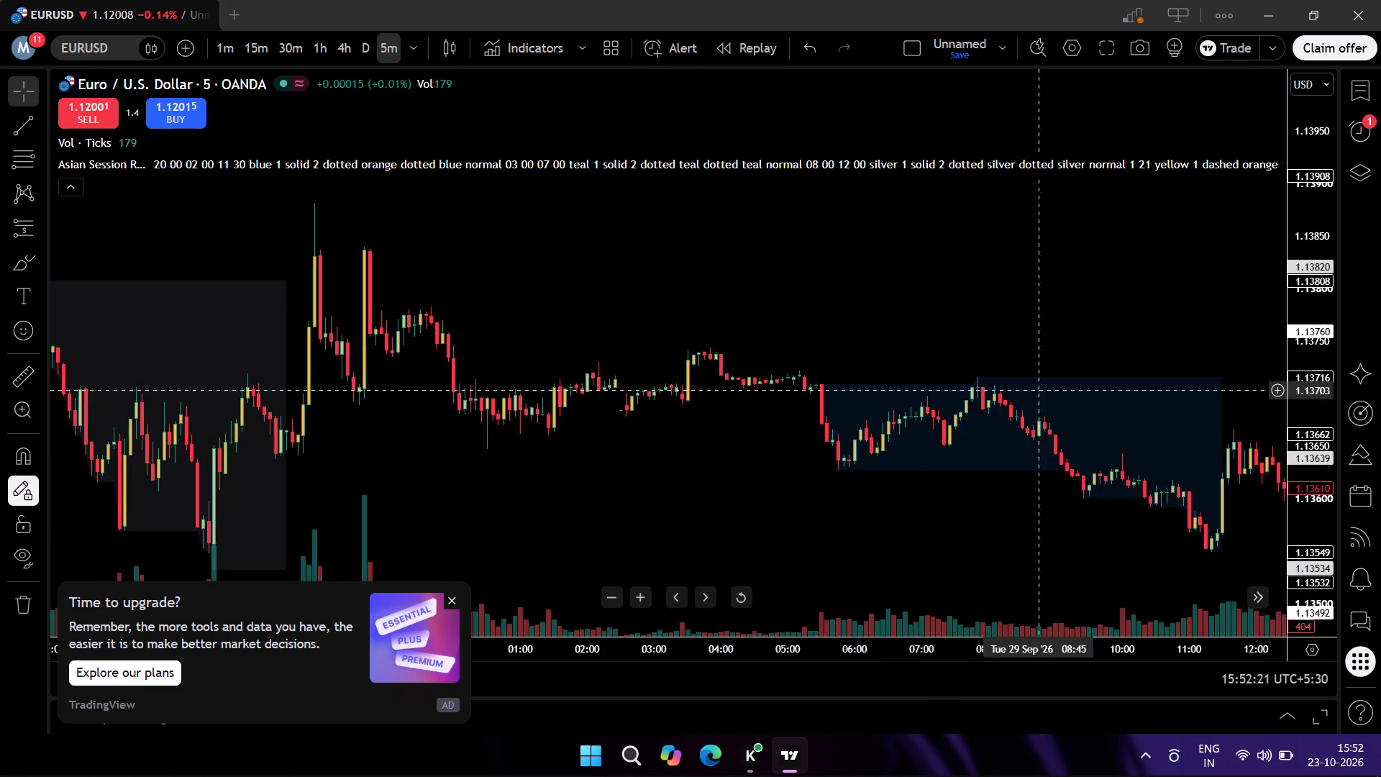
pyautogui.moveTo(829, 329); pyautogui.dragTo(623, 281)
pyautogui.moveTo(923, 385); pyautogui.dragTo(601, 317)
pyautogui.moveTo(1095, 378); pyautogui.dragTo(751, 242)
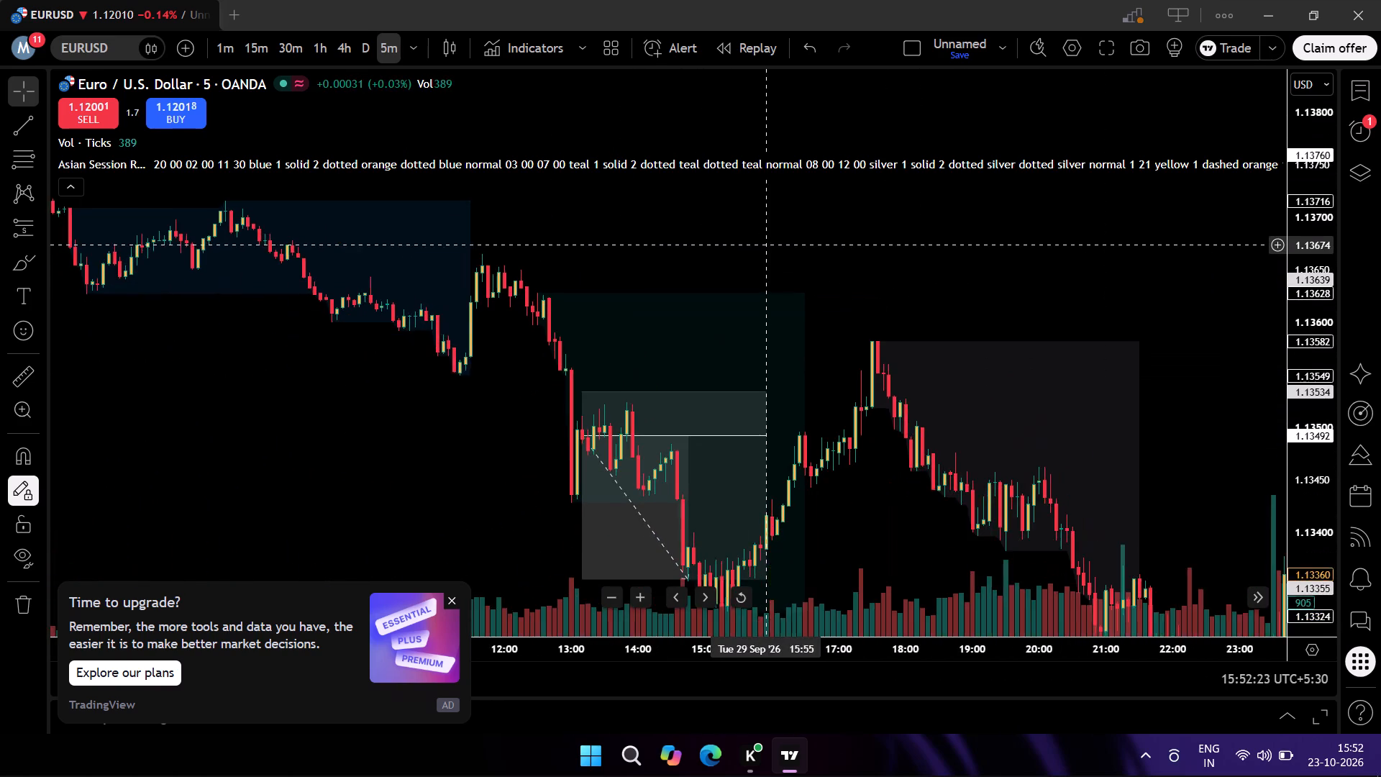
pyautogui.moveTo(1176, 250); pyautogui.dragTo(529, 250)
pyautogui.moveTo(1018, 399); pyautogui.dragTo(429, 239)
pyautogui.moveTo(816, 317); pyautogui.dragTo(750, 304)
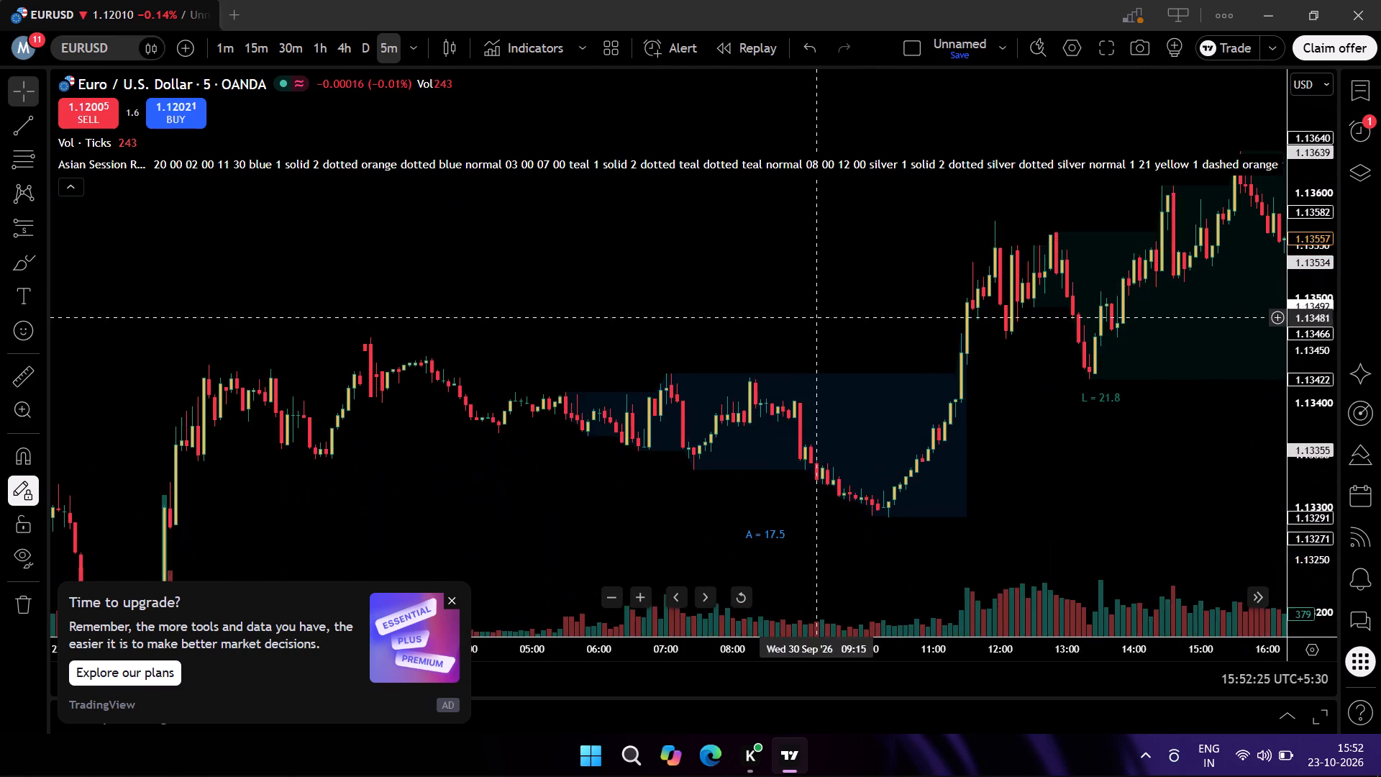
pyautogui.moveTo(750, 304); pyautogui.dragTo(603, 292)
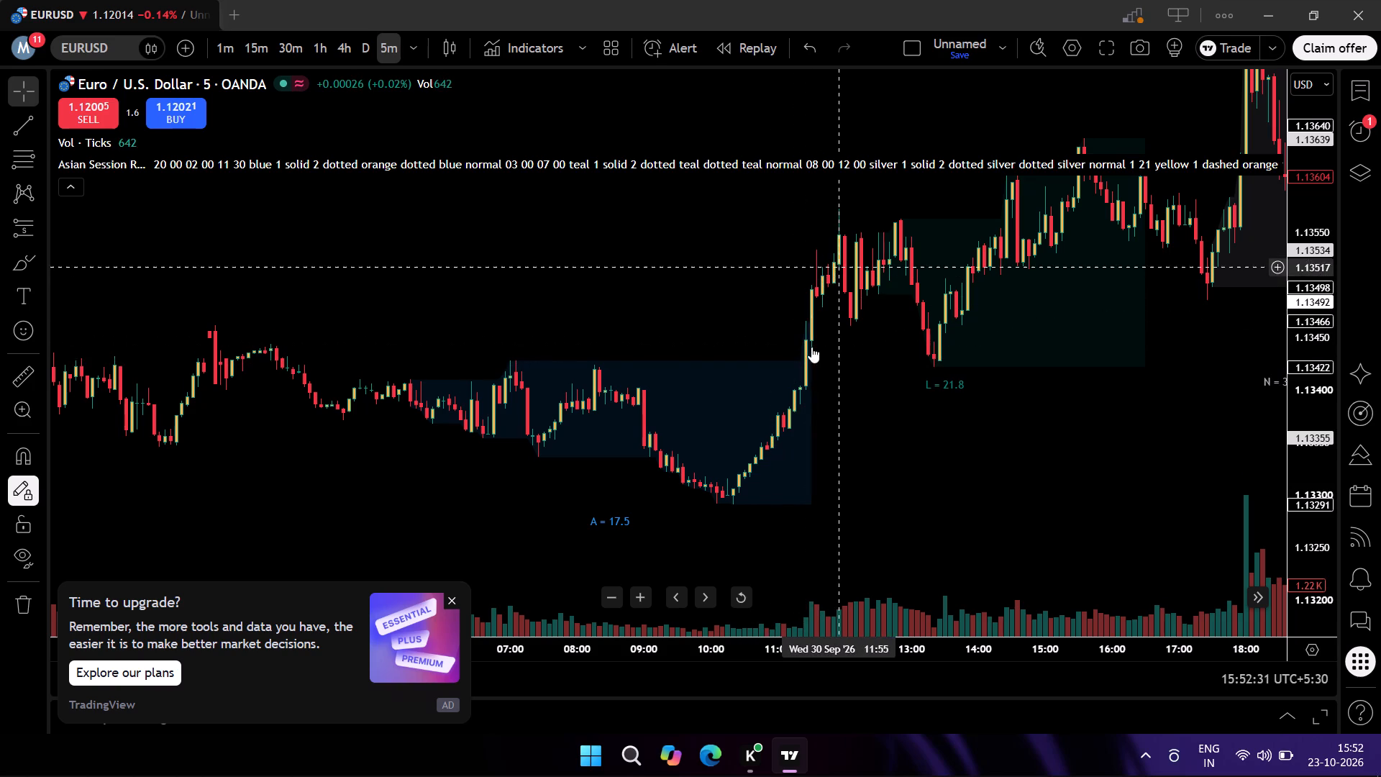
# Place a long position on the 30 September 11:30 EURUSD candle with entry at about 1.13460.
pyautogui.click(42, 228)
pyautogui.click(89, 250)
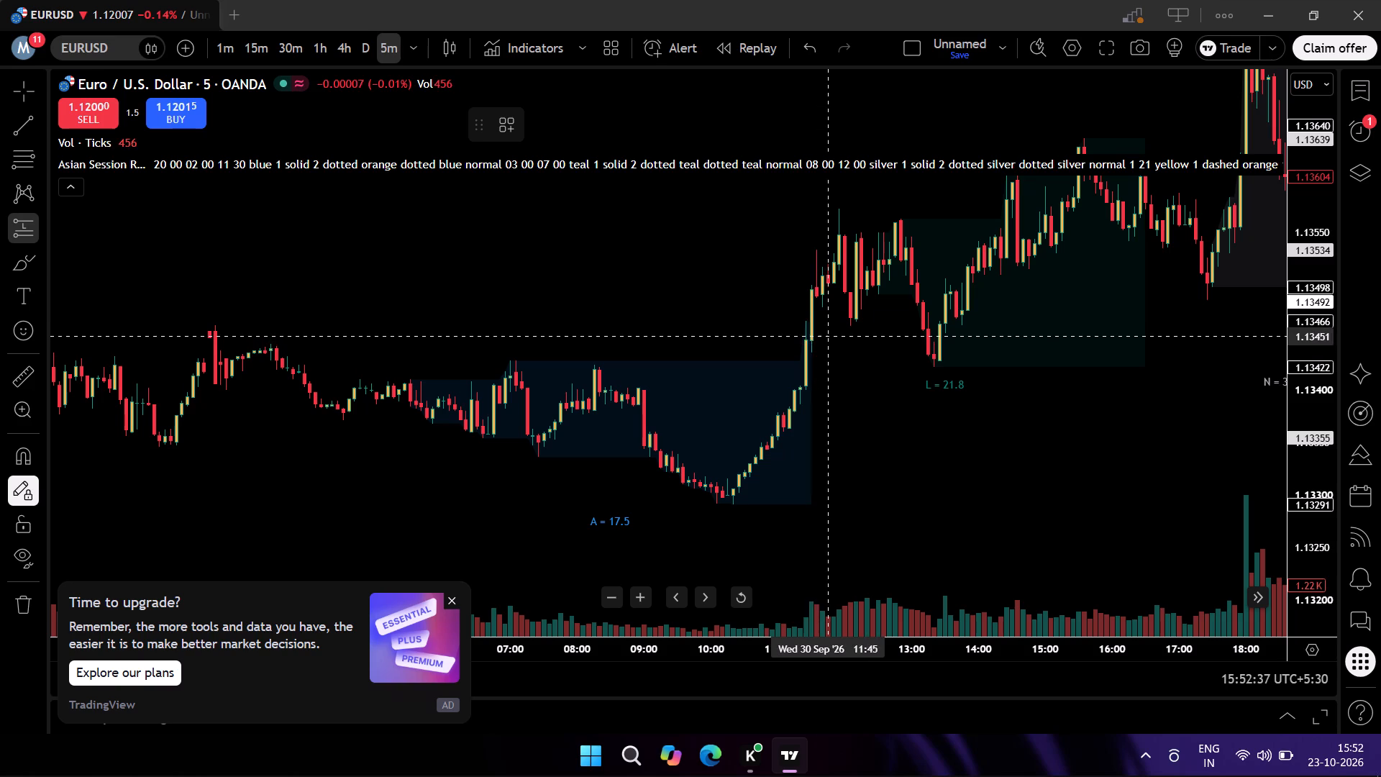
pyautogui.scroll(4, 774, 329)
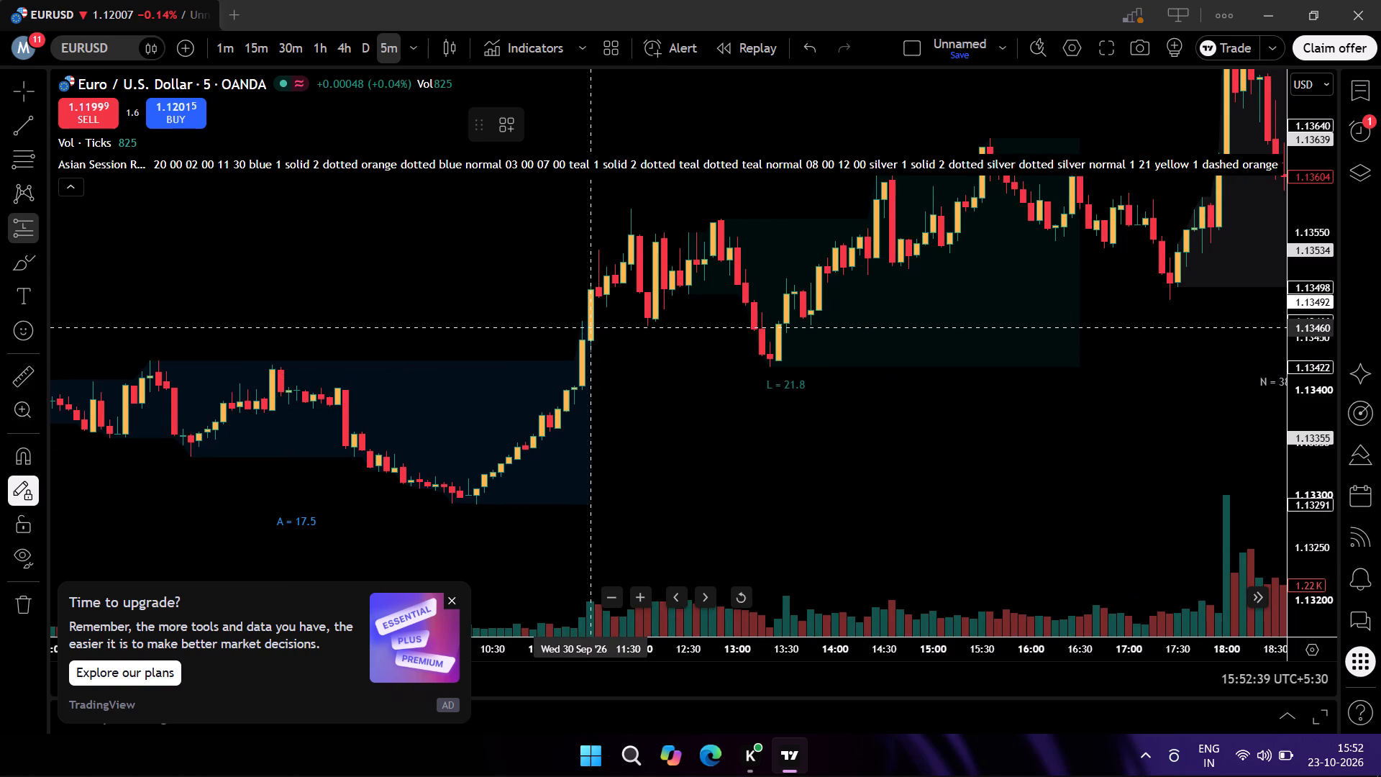
pyautogui.click(593, 327)
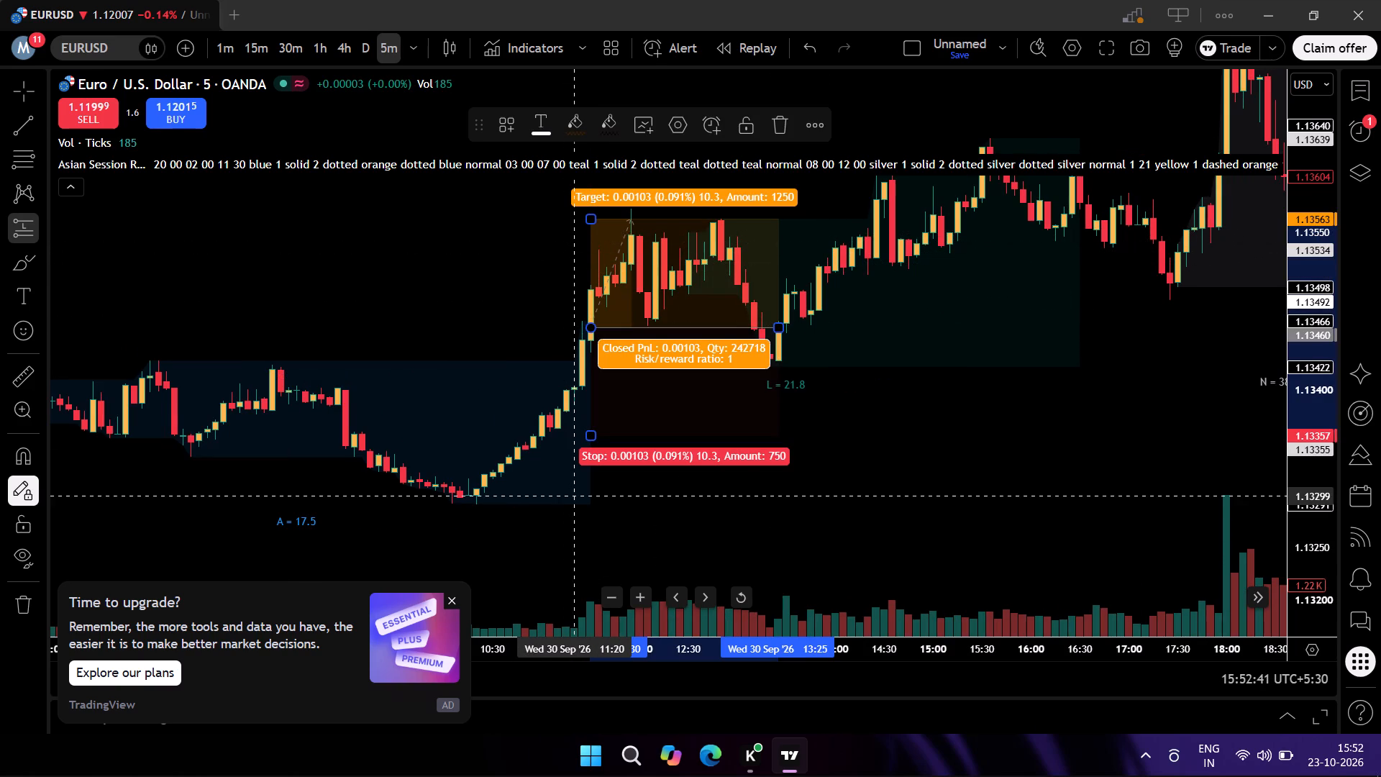
pyautogui.press('Escape')
pyautogui.press('Escape')
pyautogui.press('Escape')
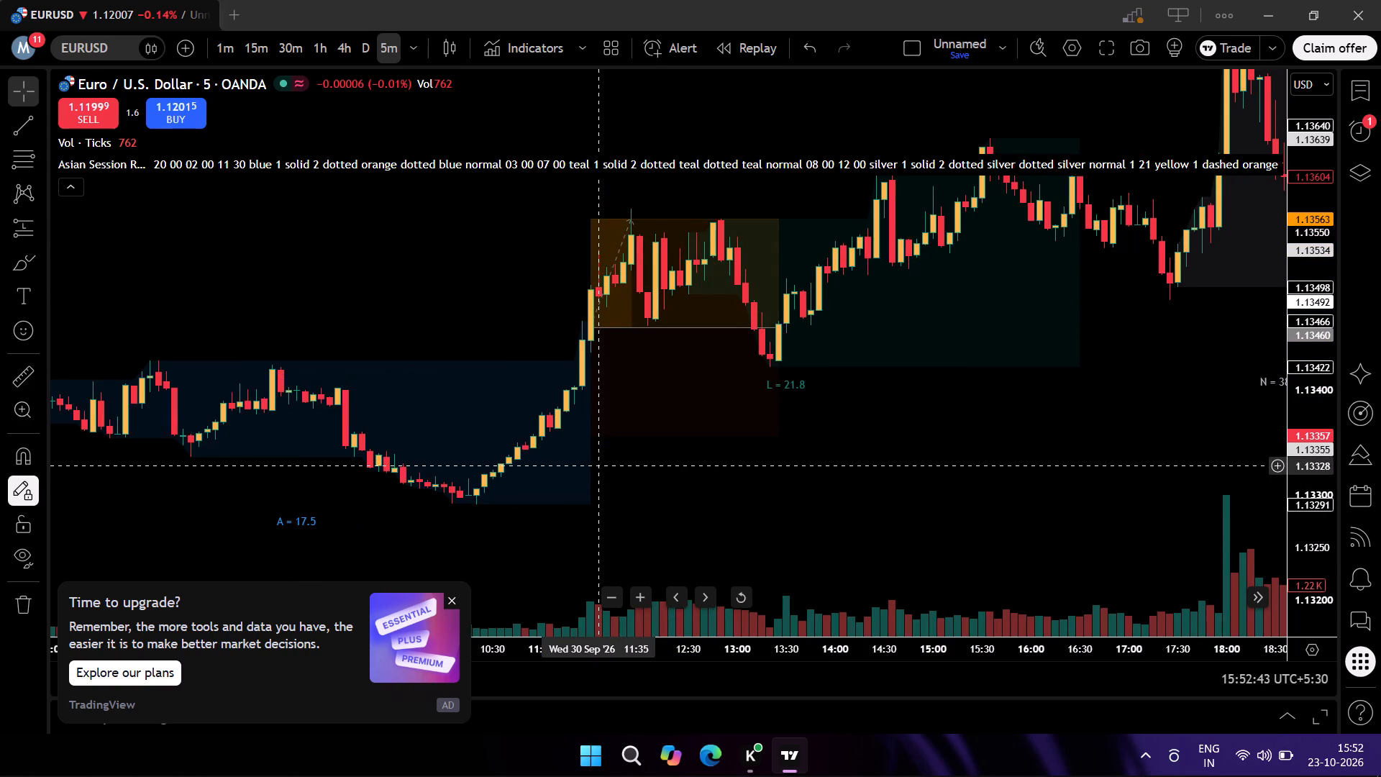
# Tighten the 30 September long position's stop to about 1.13397.
pyautogui.click(624, 442)
pyautogui.click(626, 397)
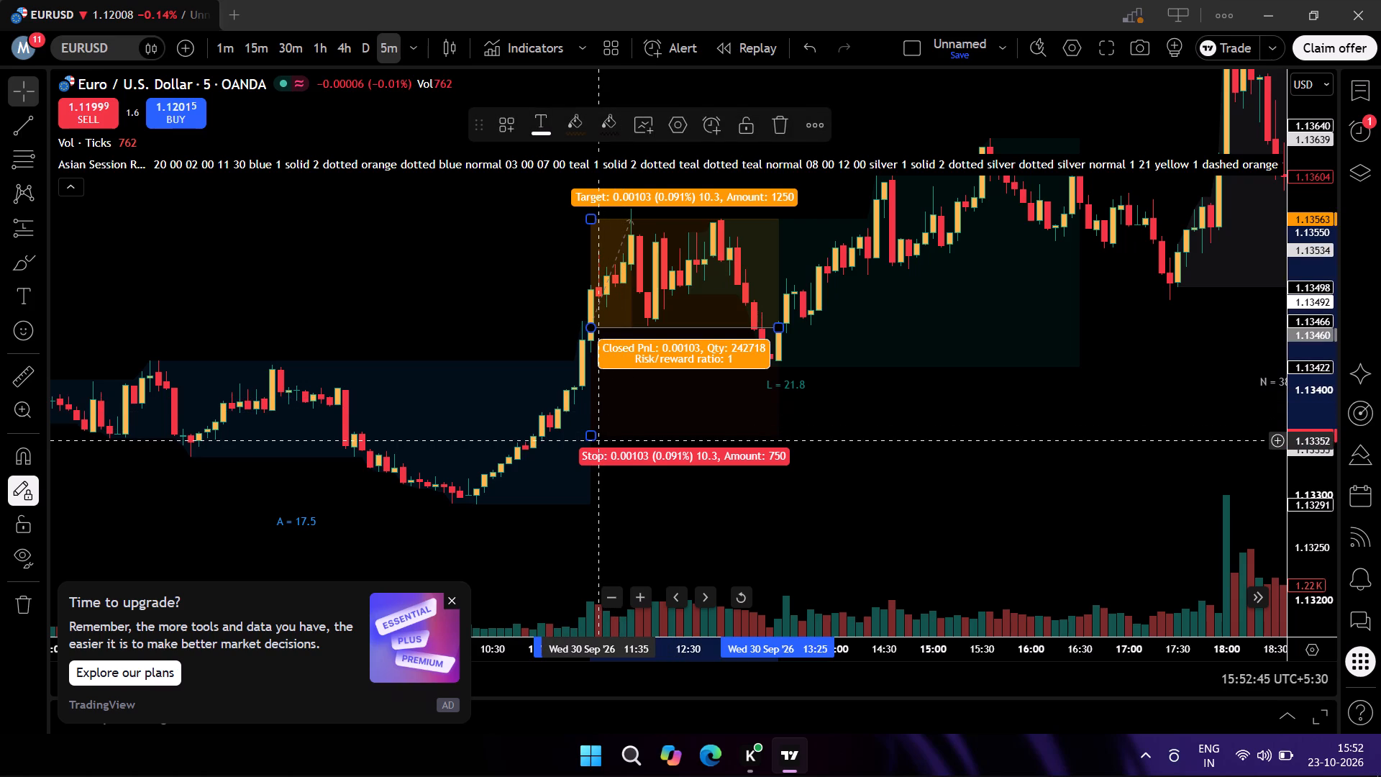
pyautogui.moveTo(593, 438); pyautogui.dragTo(610, 396)
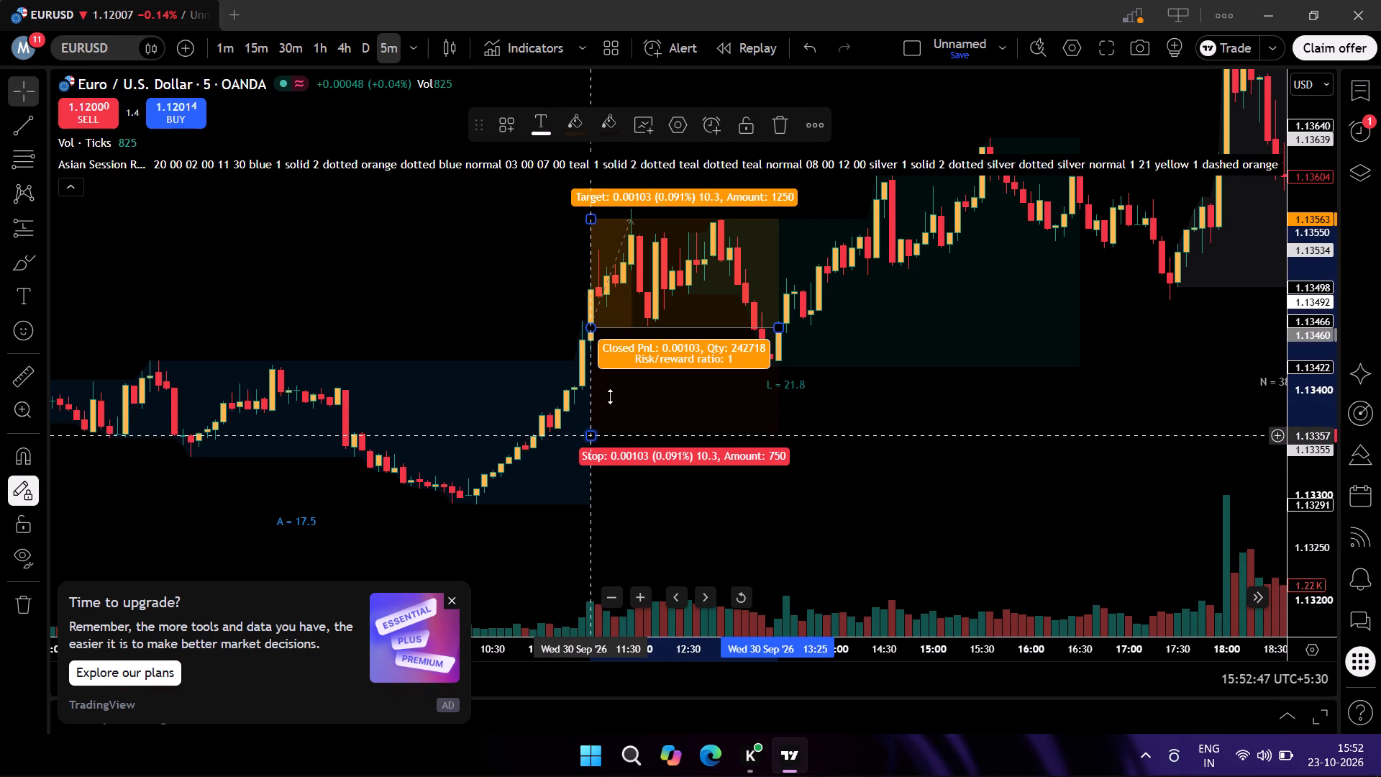
pyautogui.moveTo(610, 396); pyautogui.dragTo(613, 394)
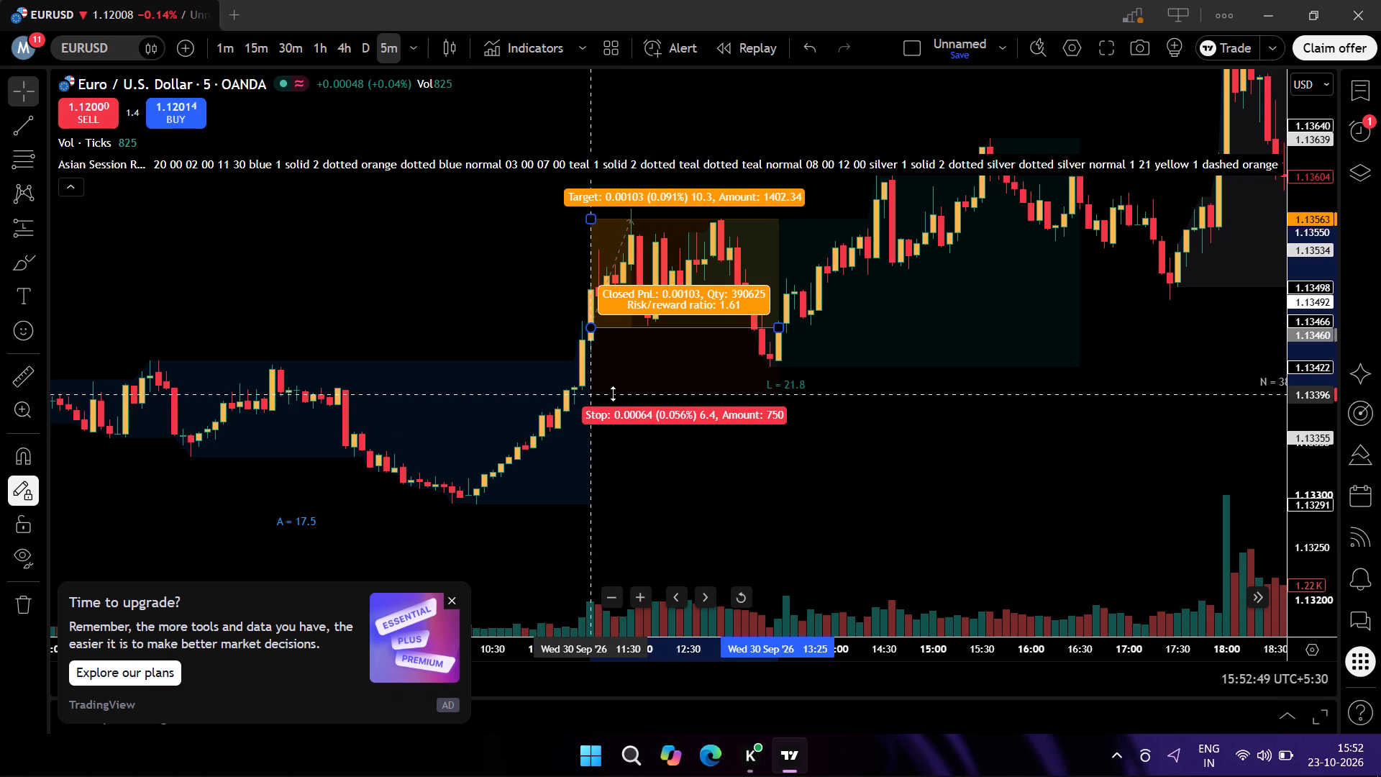
pyautogui.moveTo(613, 394); pyautogui.dragTo(613, 392)
pyautogui.click(755, 456)
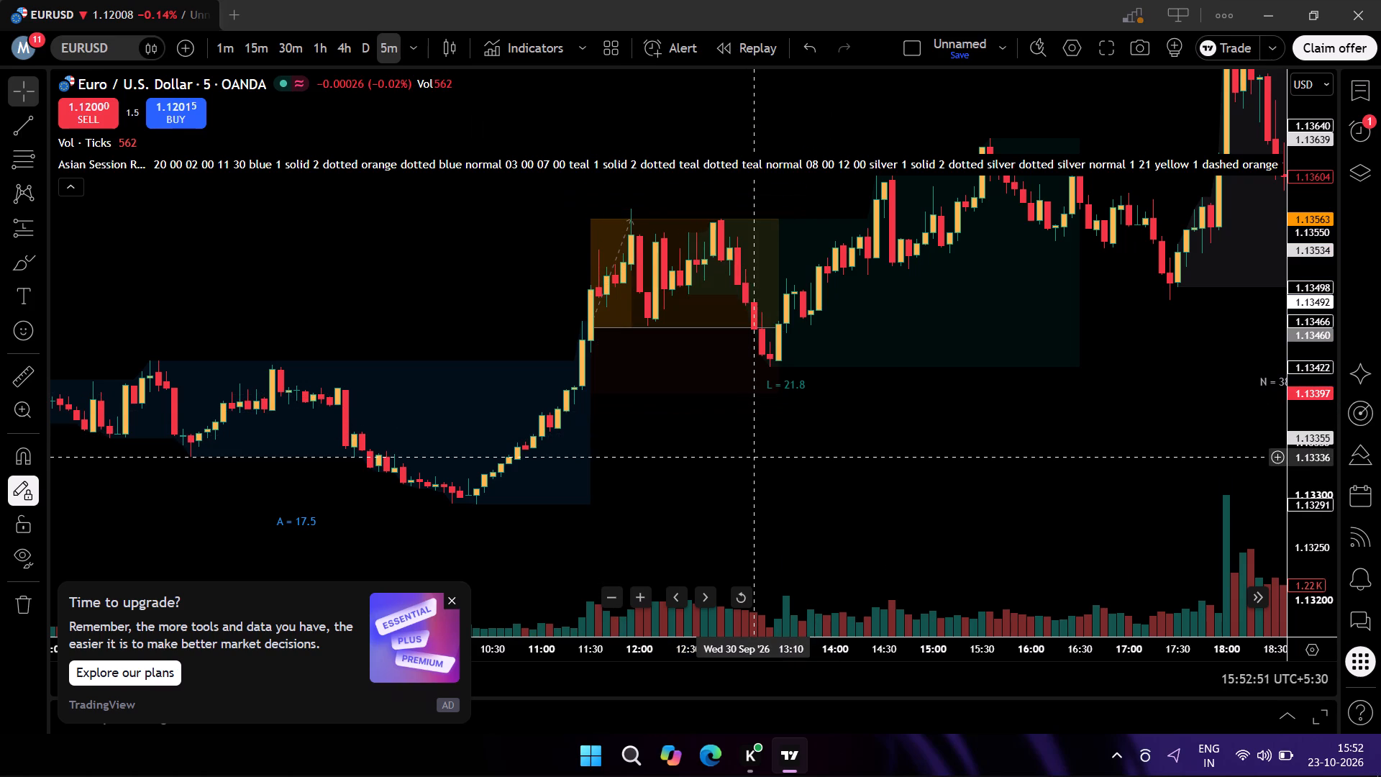
# Extend the 30 September long position's time span to 16:35, just past the end of the London session.
pyautogui.moveTo(916, 423); pyautogui.dragTo(904, 524)
pyautogui.click(767, 375)
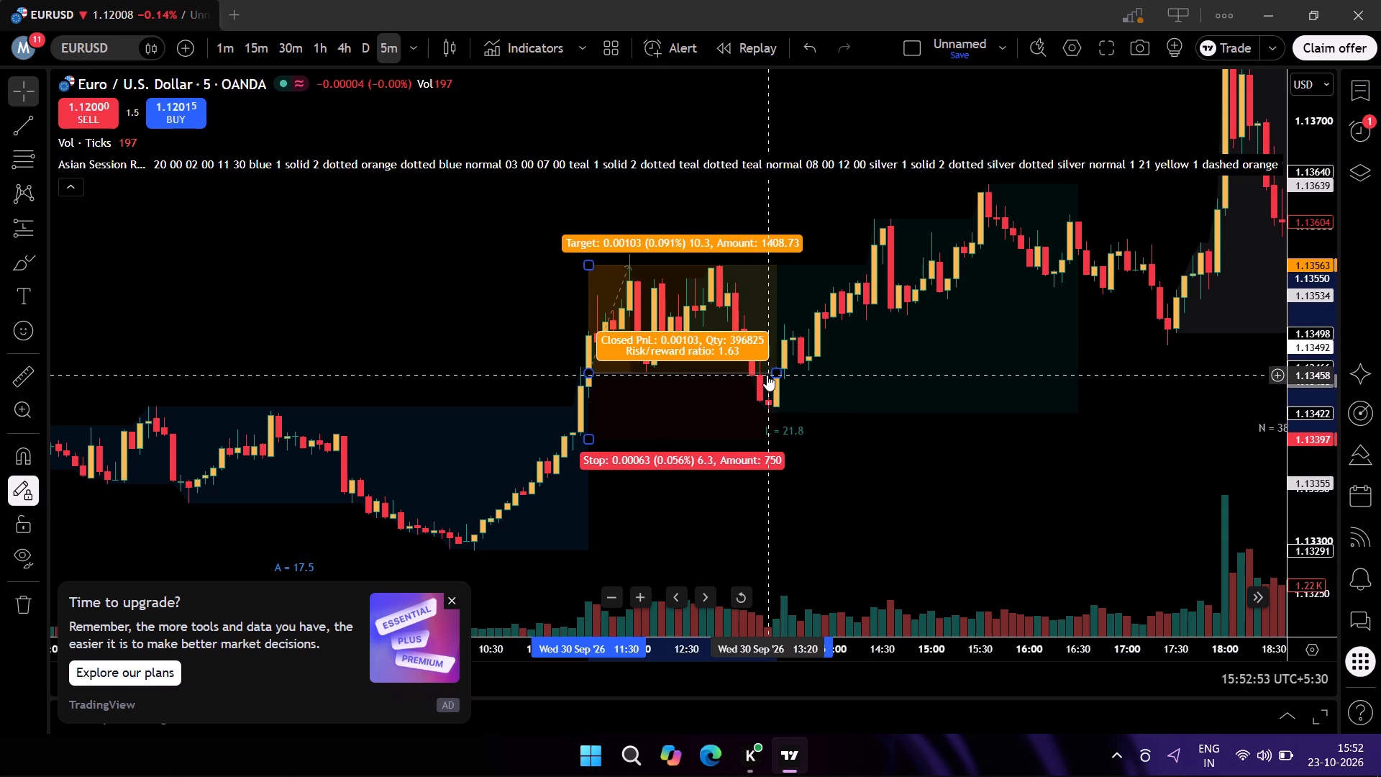
pyautogui.moveTo(776, 371); pyautogui.dragTo(1083, 394)
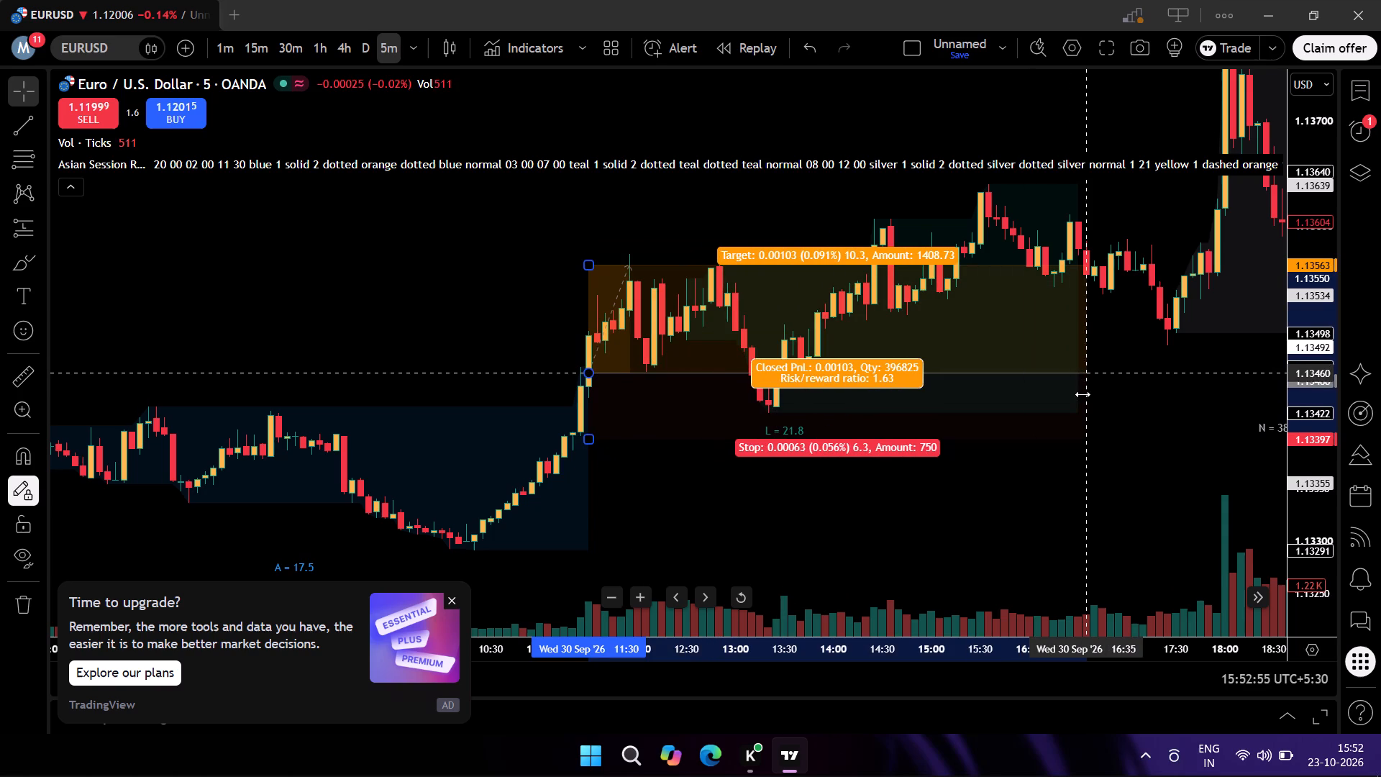
pyautogui.moveTo(1083, 394); pyautogui.dragTo(1083, 393)
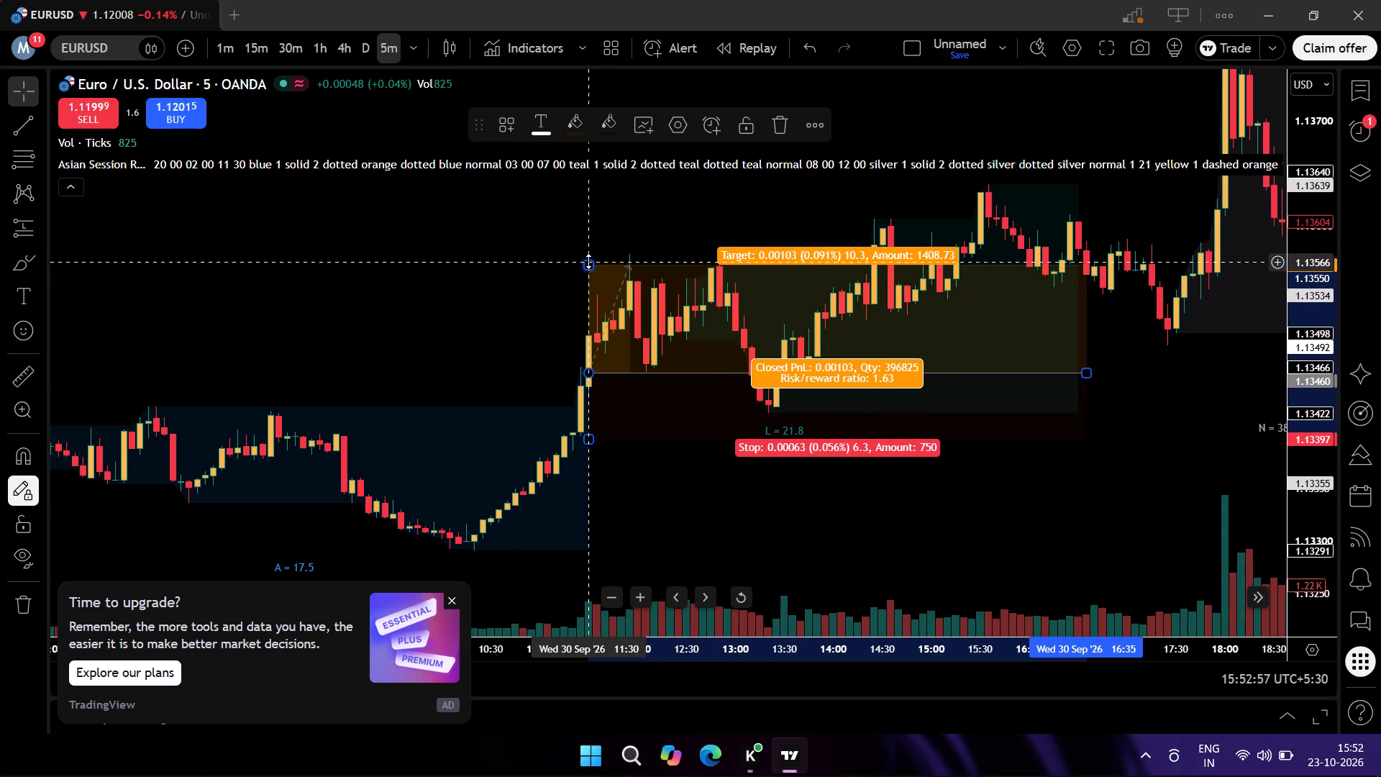
# Raise the 30 September long position's target to about 1.13645.
pyautogui.moveTo(588, 261); pyautogui.dragTo(598, 217)
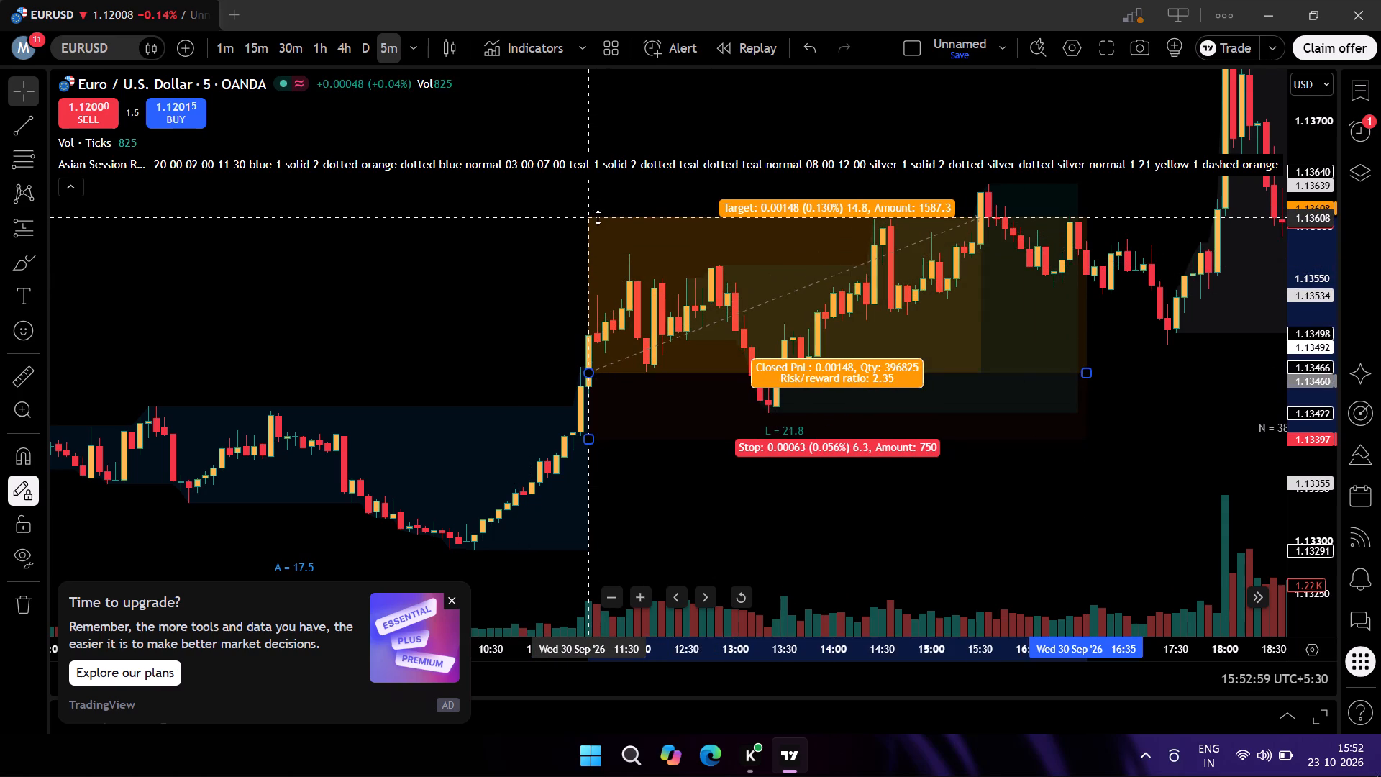
pyautogui.moveTo(598, 217); pyautogui.dragTo(604, 150)
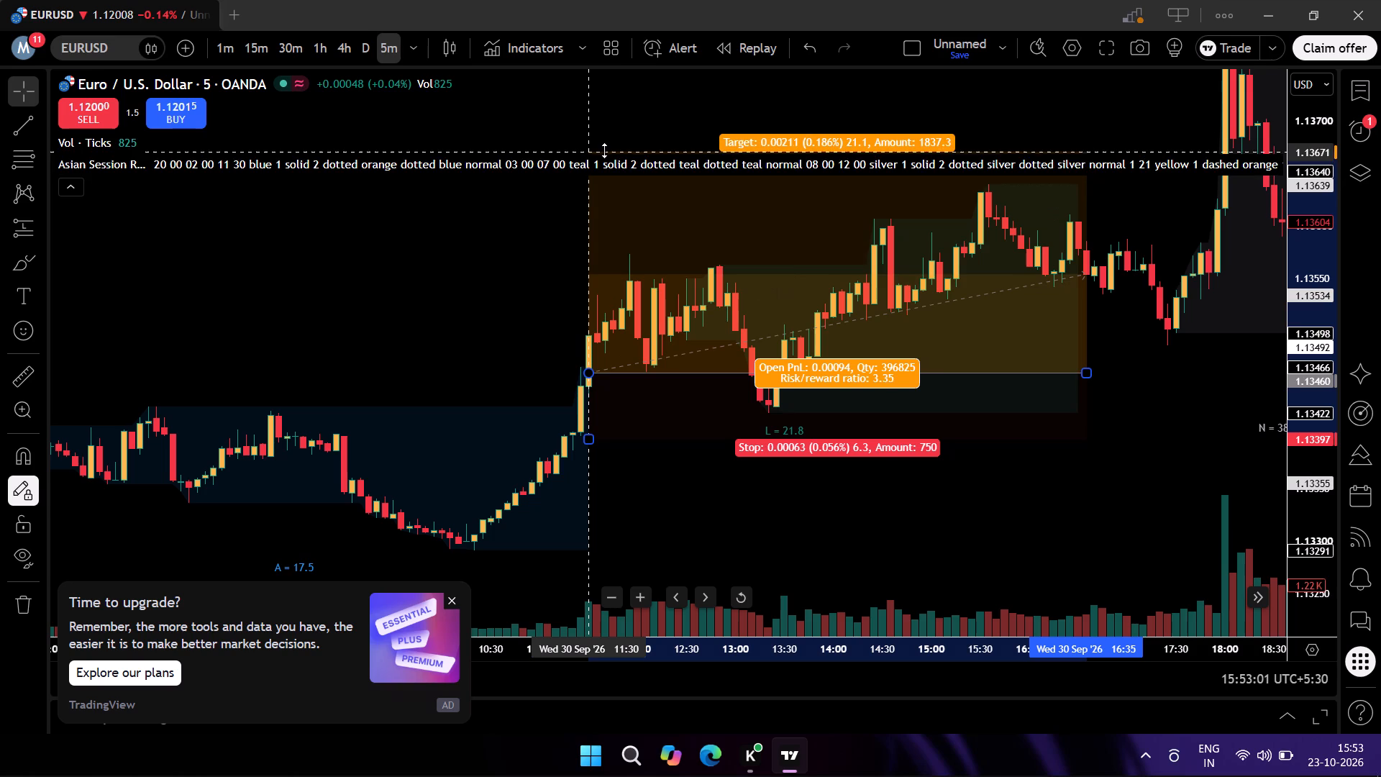
pyautogui.moveTo(604, 150); pyautogui.dragTo(606, 178)
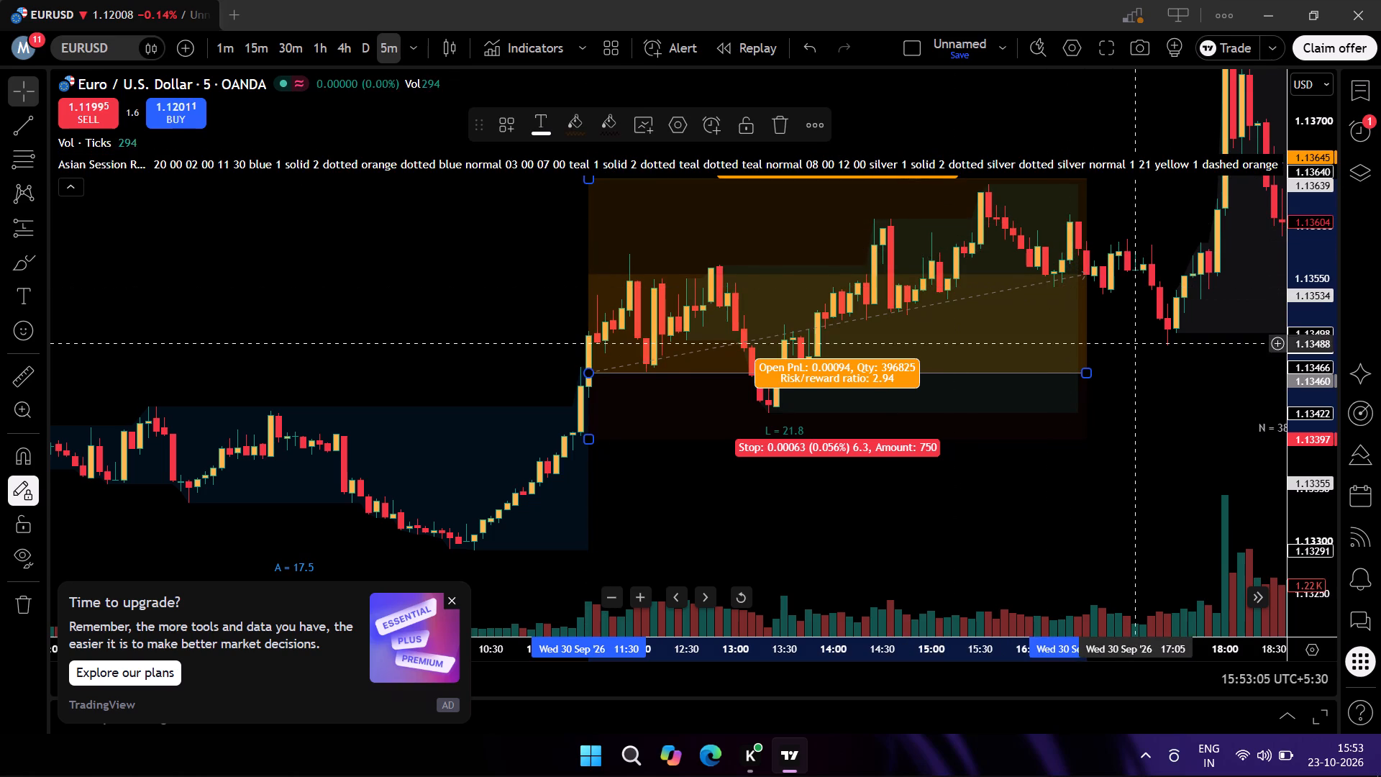
pyautogui.click(1150, 376)
pyautogui.scroll(-3, 1145, 392)
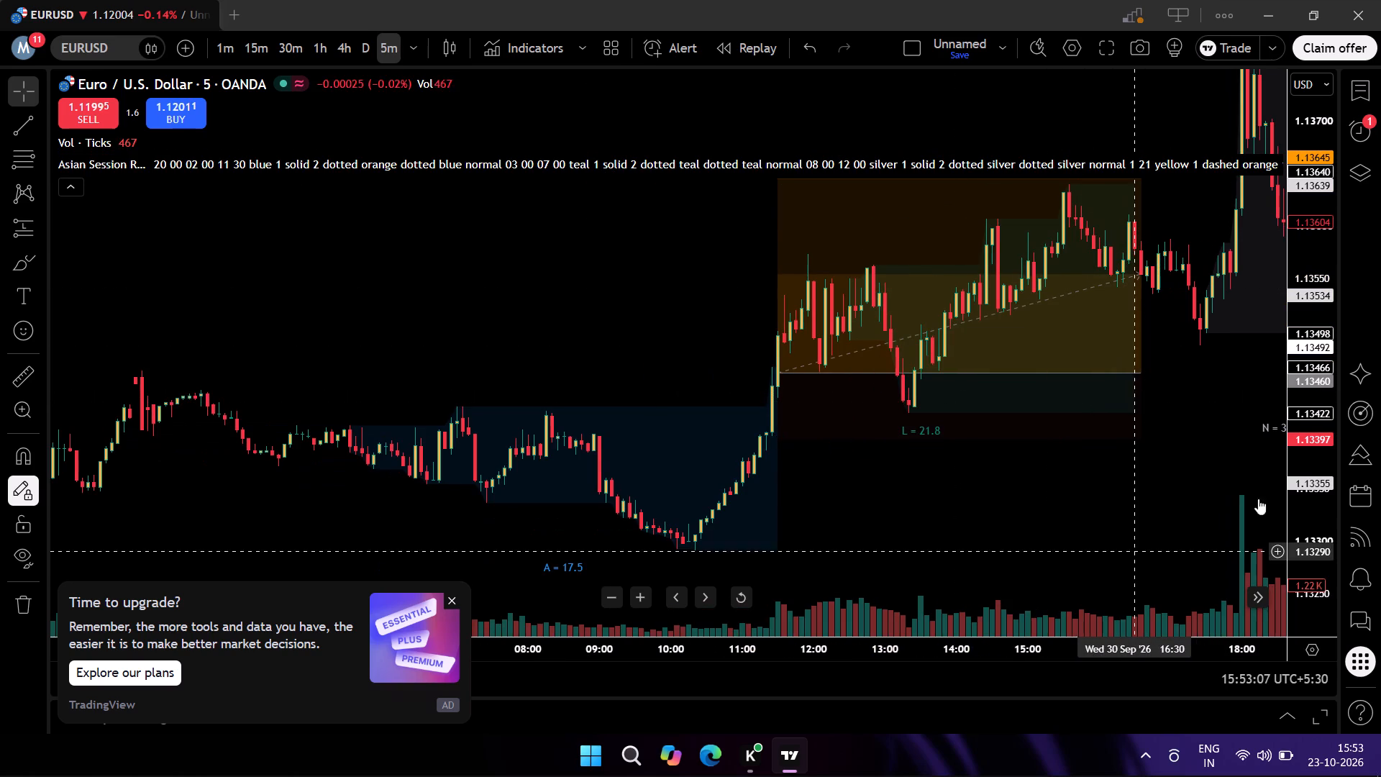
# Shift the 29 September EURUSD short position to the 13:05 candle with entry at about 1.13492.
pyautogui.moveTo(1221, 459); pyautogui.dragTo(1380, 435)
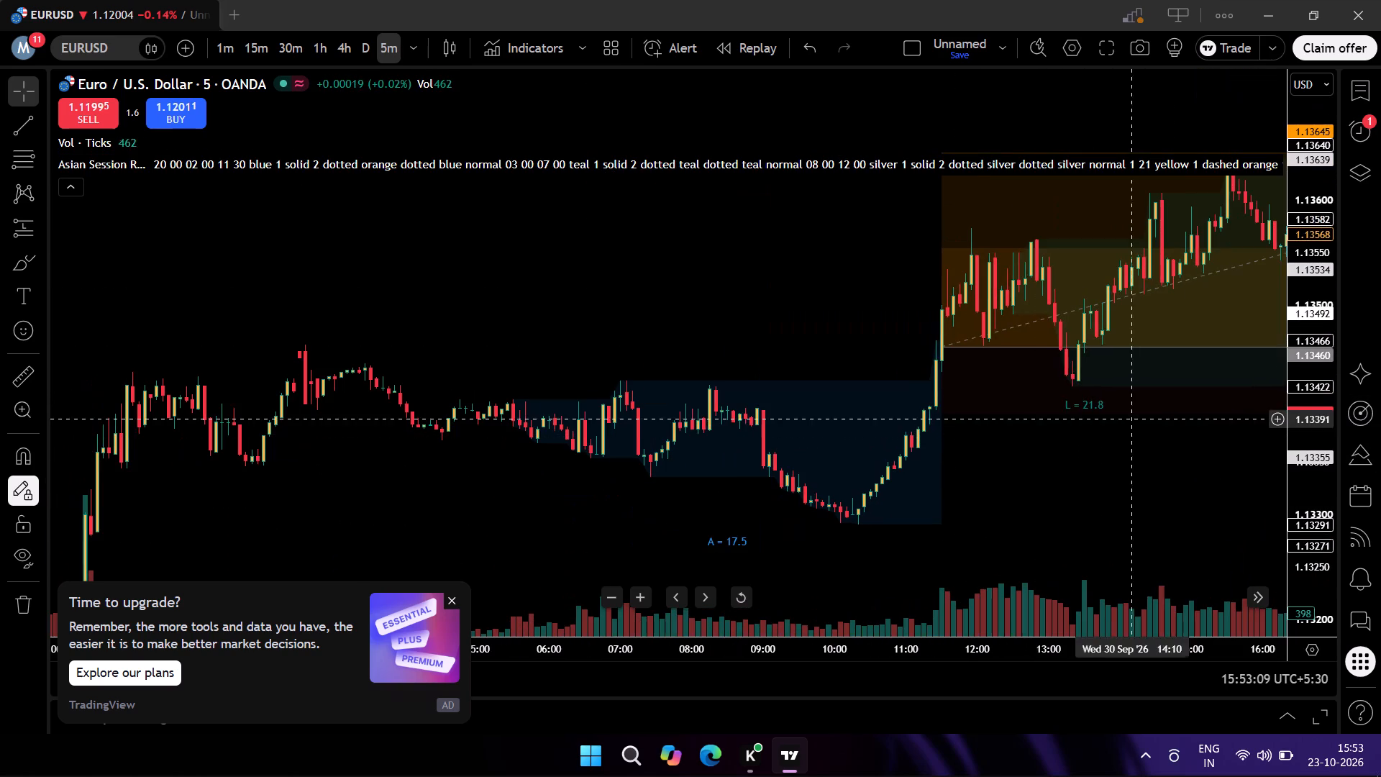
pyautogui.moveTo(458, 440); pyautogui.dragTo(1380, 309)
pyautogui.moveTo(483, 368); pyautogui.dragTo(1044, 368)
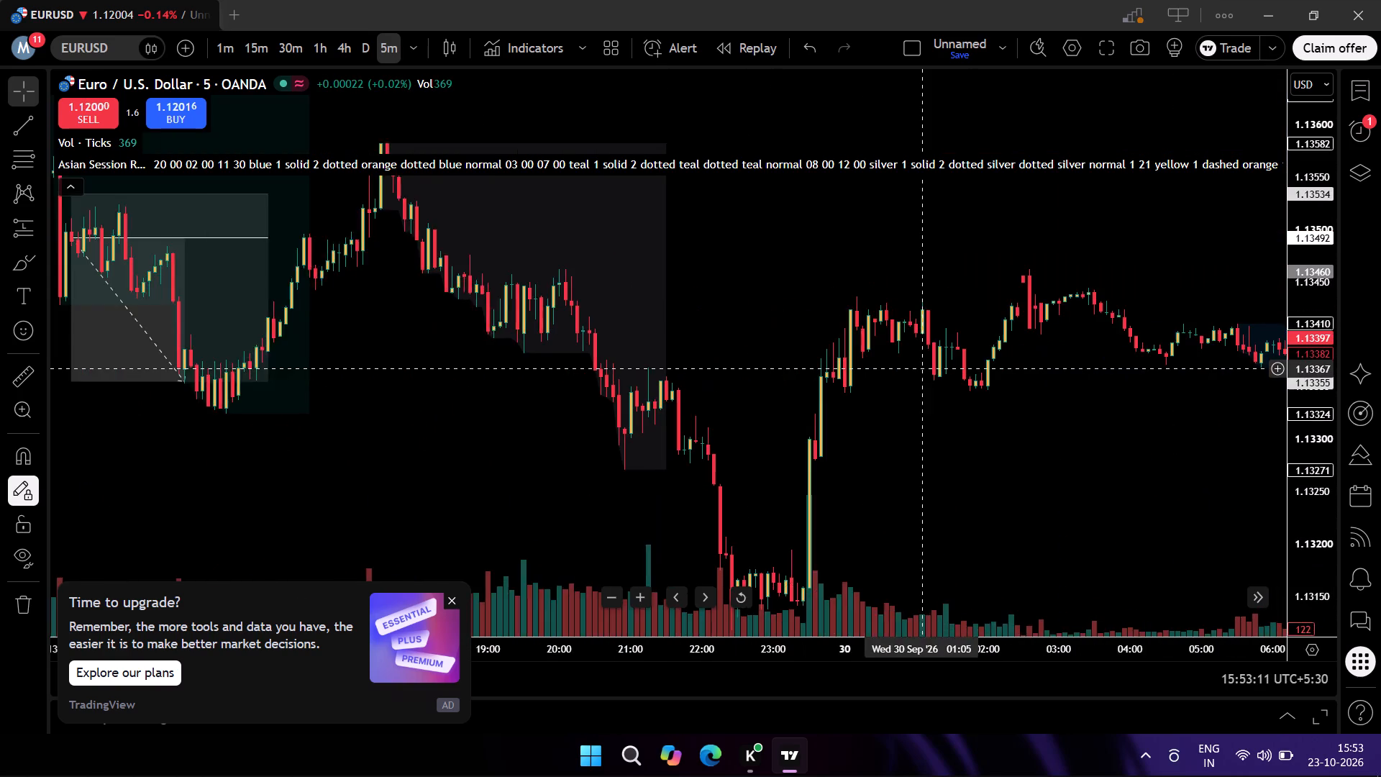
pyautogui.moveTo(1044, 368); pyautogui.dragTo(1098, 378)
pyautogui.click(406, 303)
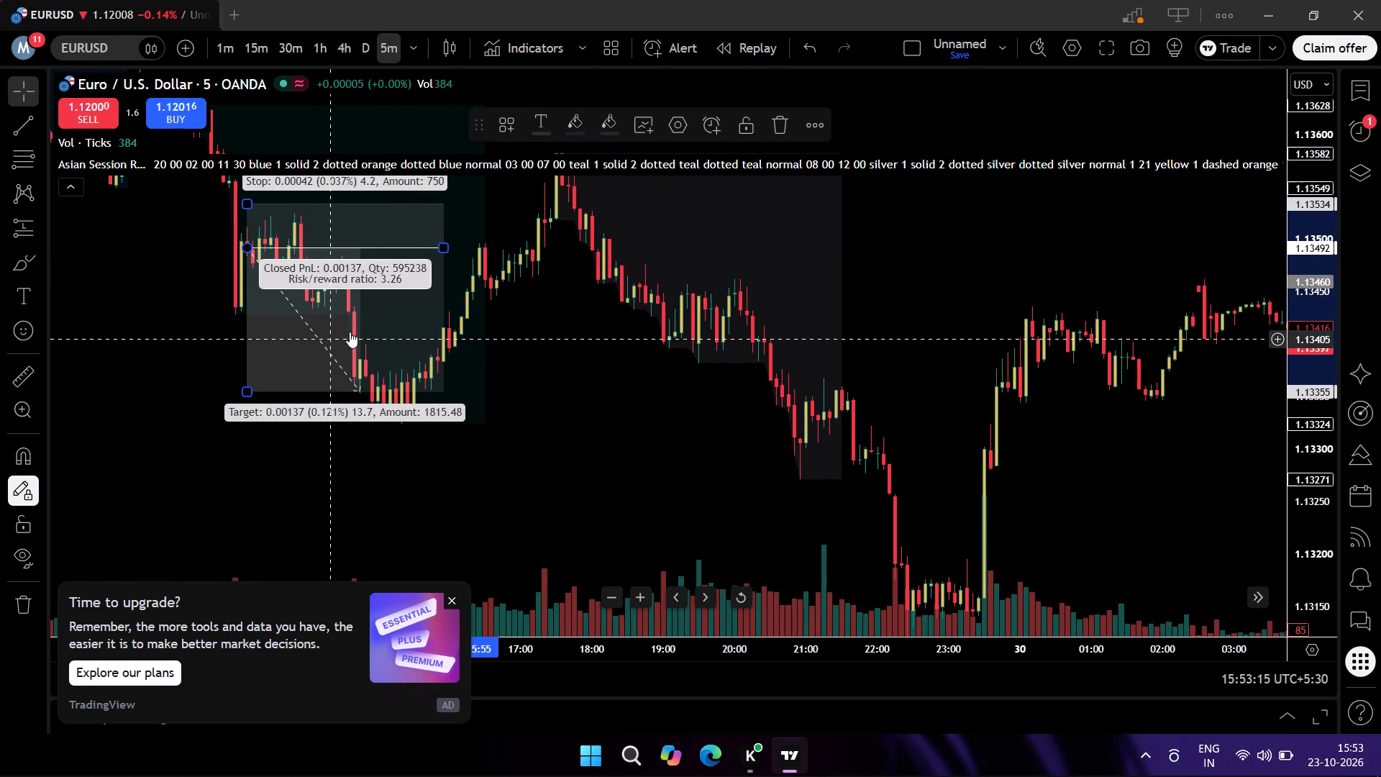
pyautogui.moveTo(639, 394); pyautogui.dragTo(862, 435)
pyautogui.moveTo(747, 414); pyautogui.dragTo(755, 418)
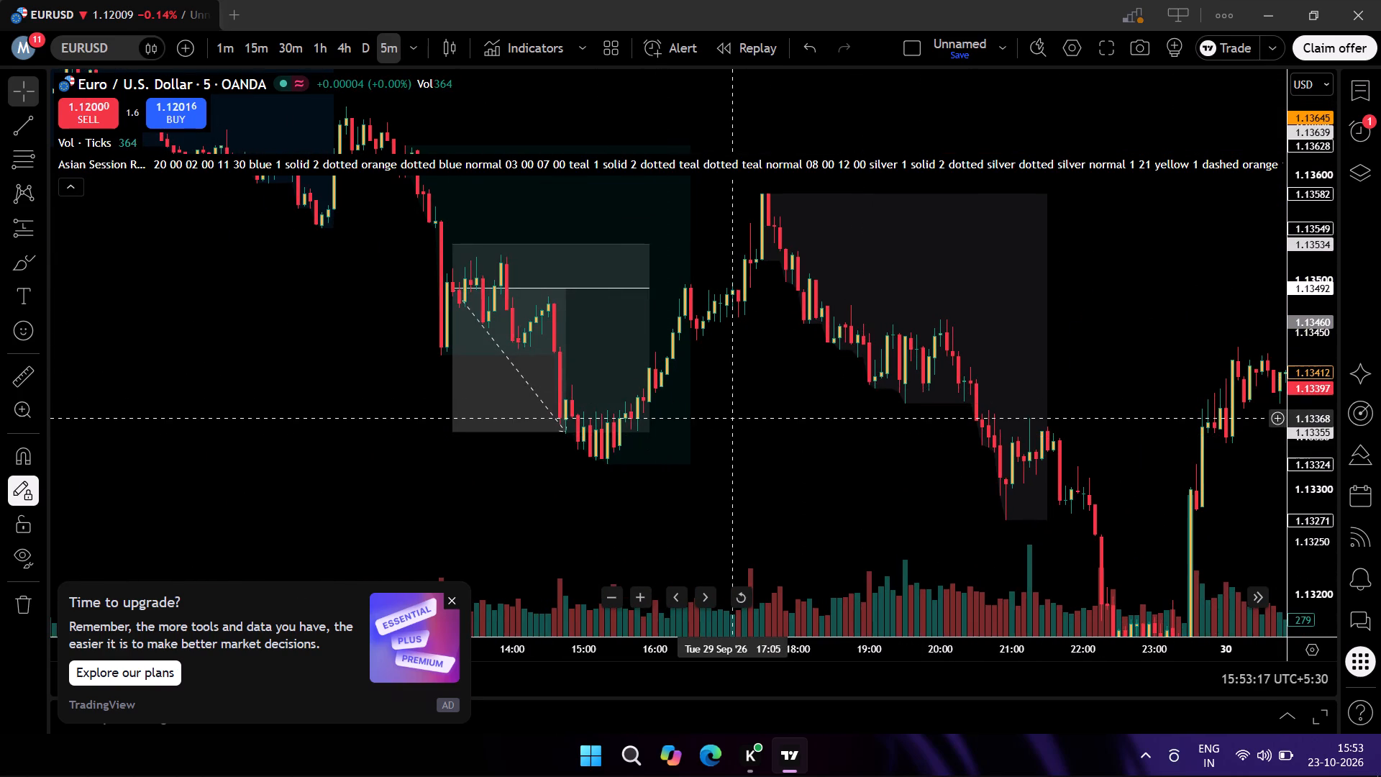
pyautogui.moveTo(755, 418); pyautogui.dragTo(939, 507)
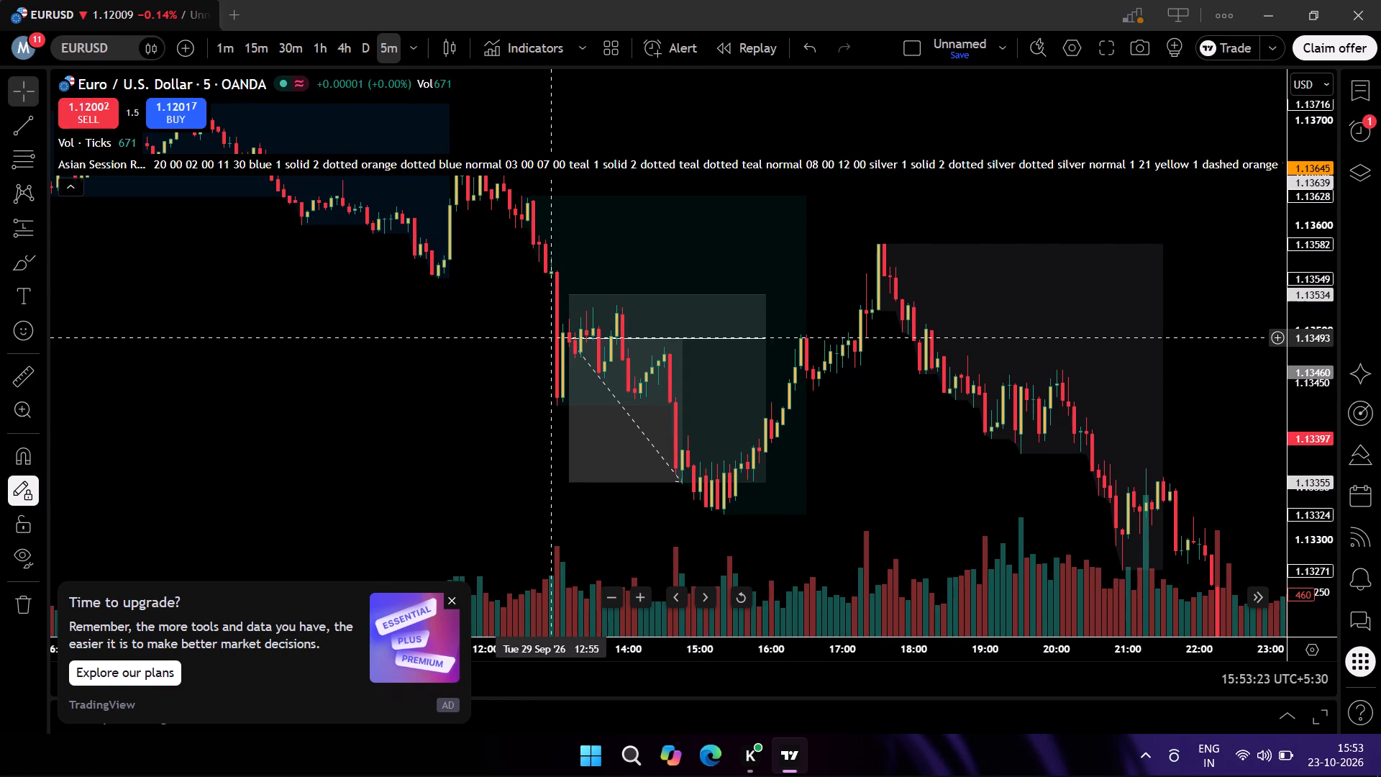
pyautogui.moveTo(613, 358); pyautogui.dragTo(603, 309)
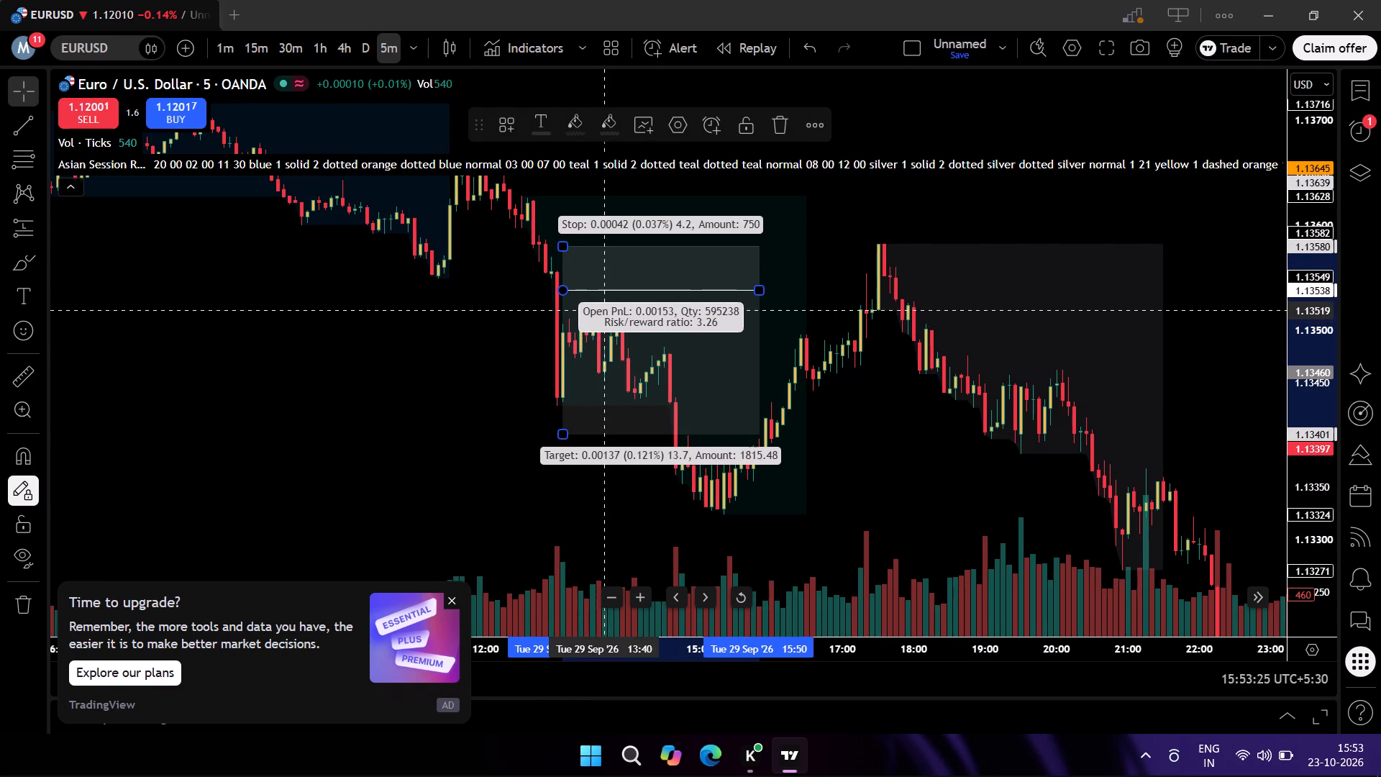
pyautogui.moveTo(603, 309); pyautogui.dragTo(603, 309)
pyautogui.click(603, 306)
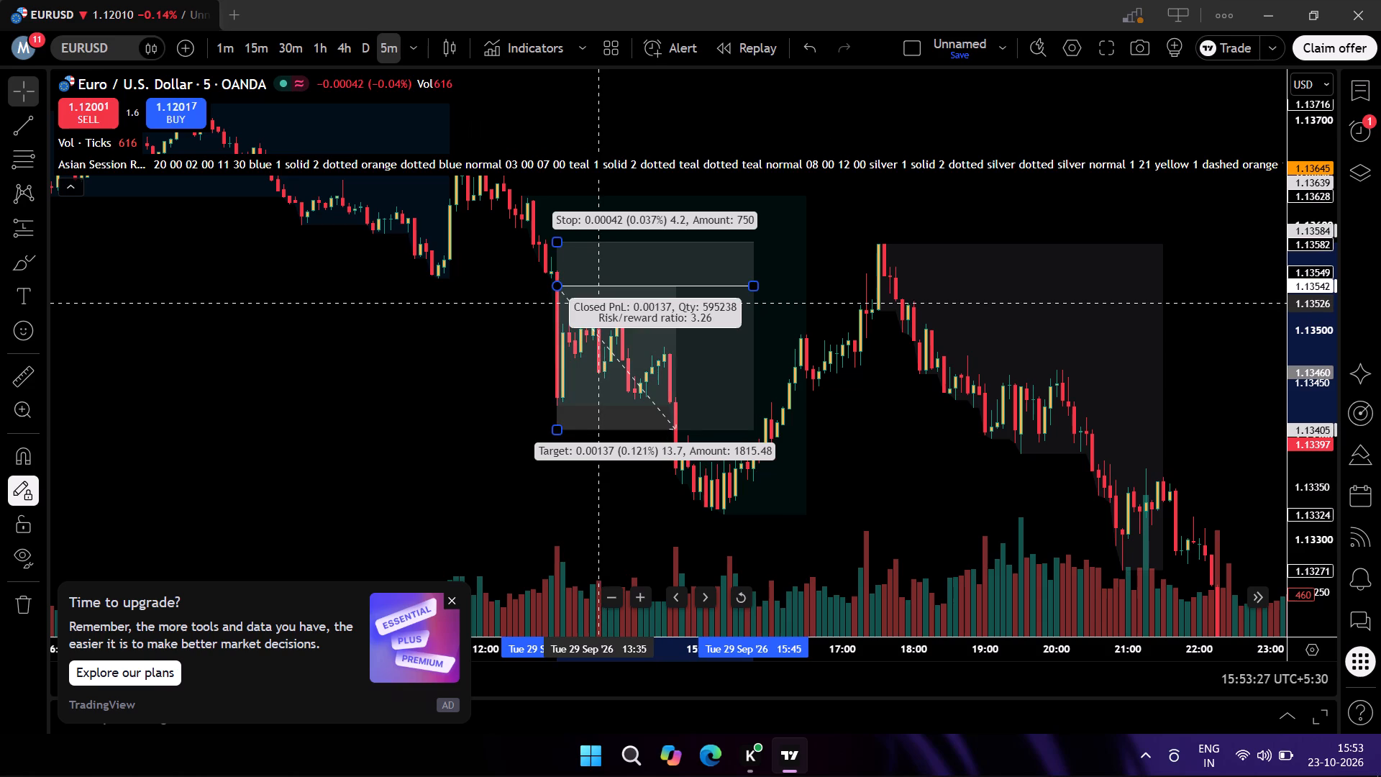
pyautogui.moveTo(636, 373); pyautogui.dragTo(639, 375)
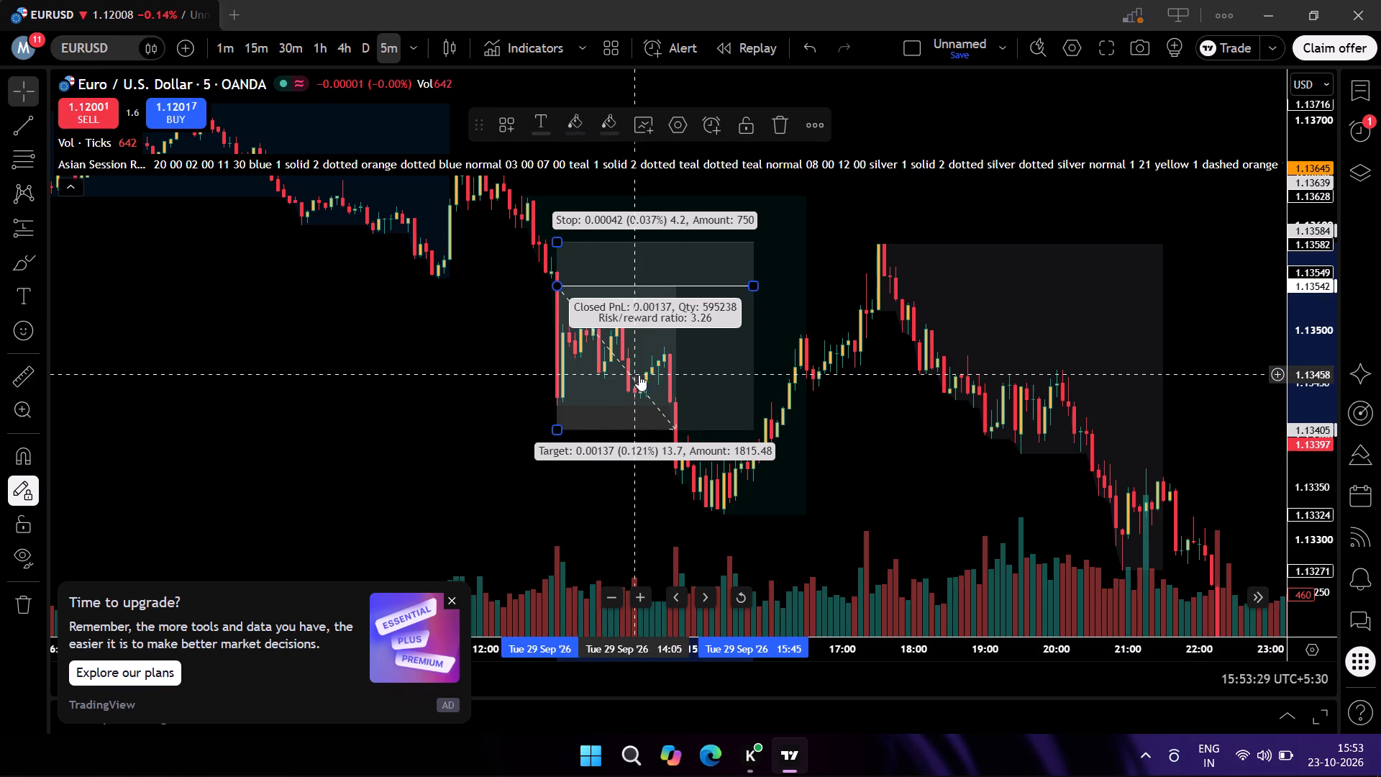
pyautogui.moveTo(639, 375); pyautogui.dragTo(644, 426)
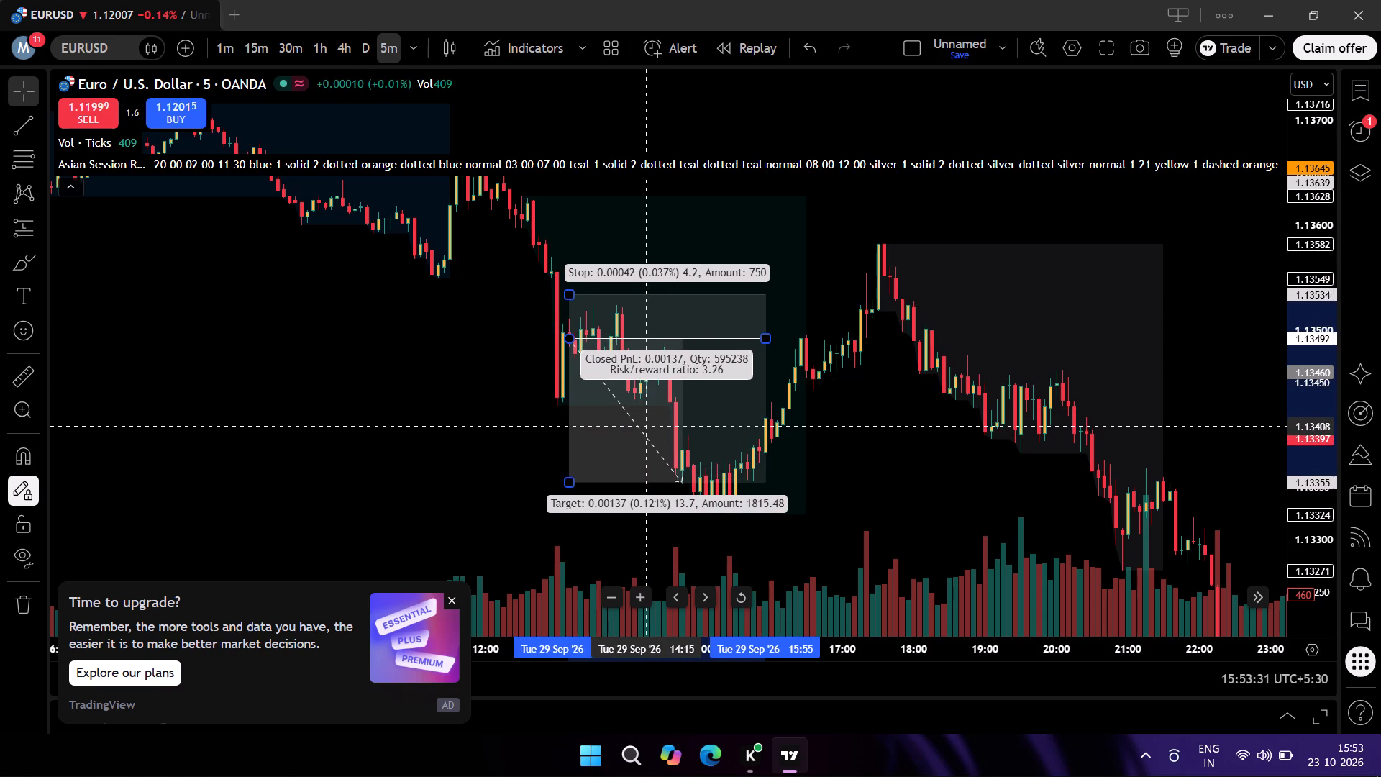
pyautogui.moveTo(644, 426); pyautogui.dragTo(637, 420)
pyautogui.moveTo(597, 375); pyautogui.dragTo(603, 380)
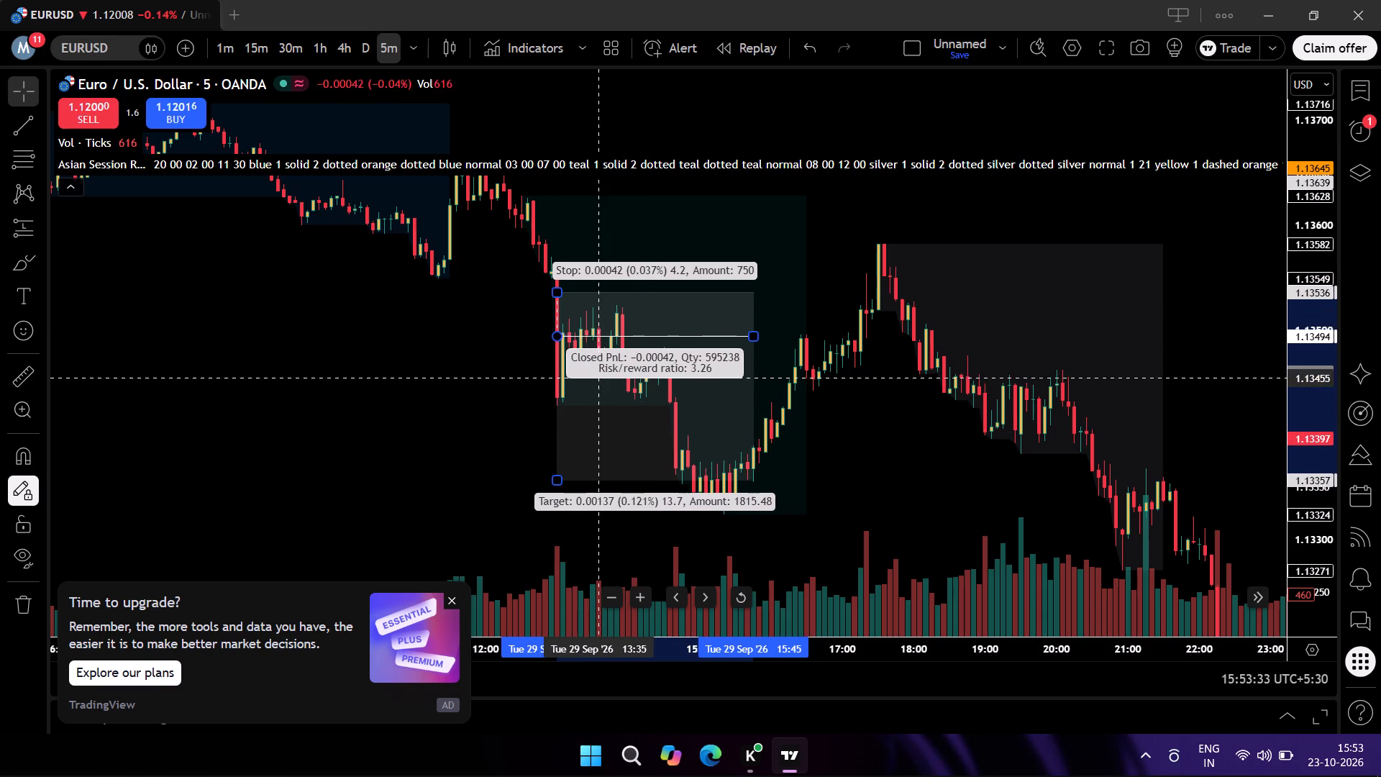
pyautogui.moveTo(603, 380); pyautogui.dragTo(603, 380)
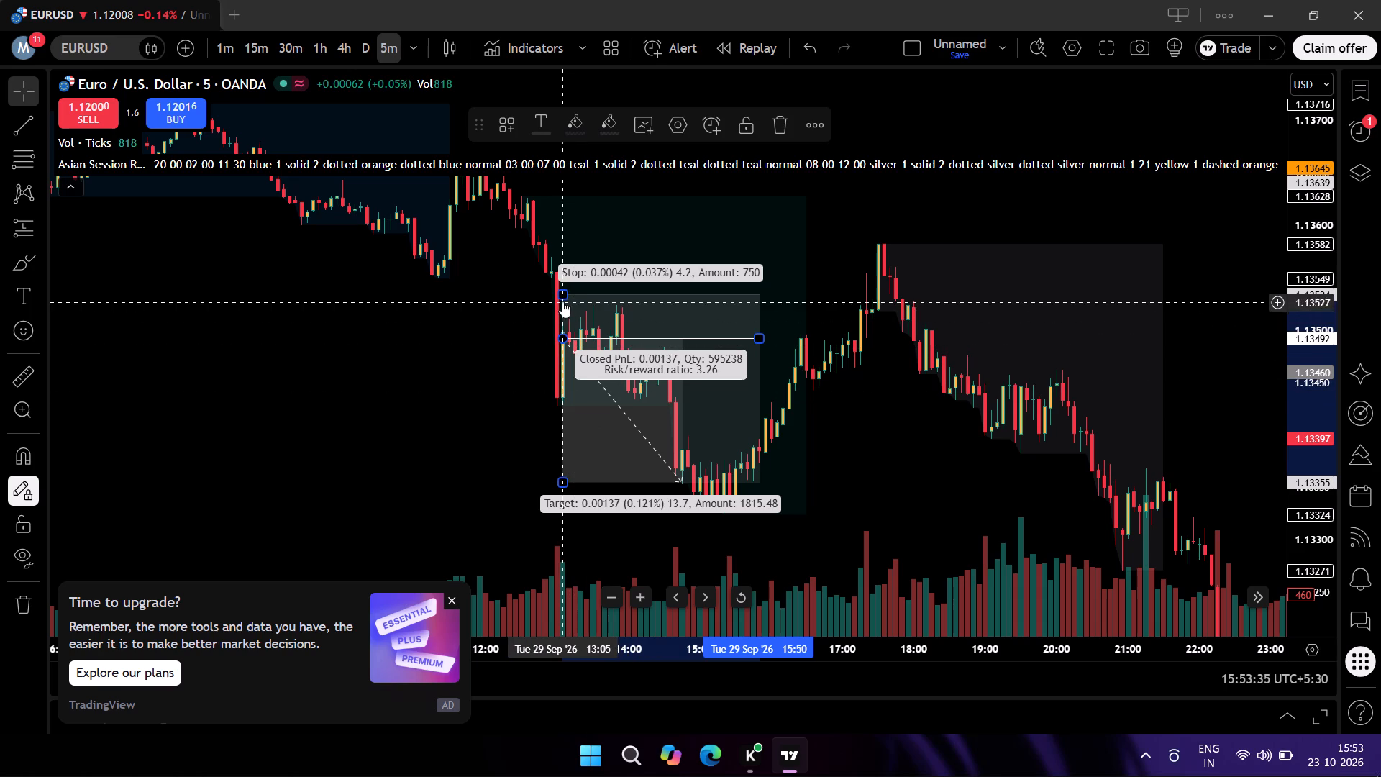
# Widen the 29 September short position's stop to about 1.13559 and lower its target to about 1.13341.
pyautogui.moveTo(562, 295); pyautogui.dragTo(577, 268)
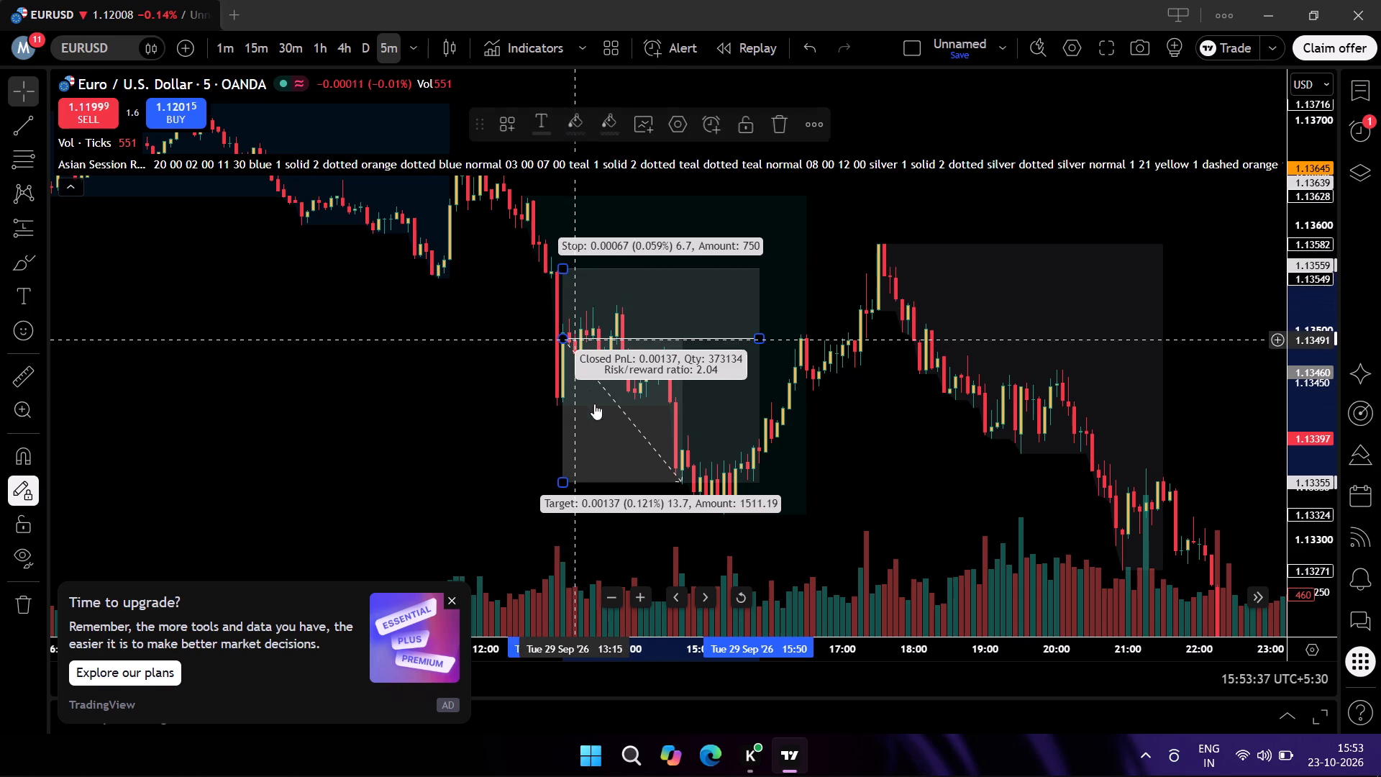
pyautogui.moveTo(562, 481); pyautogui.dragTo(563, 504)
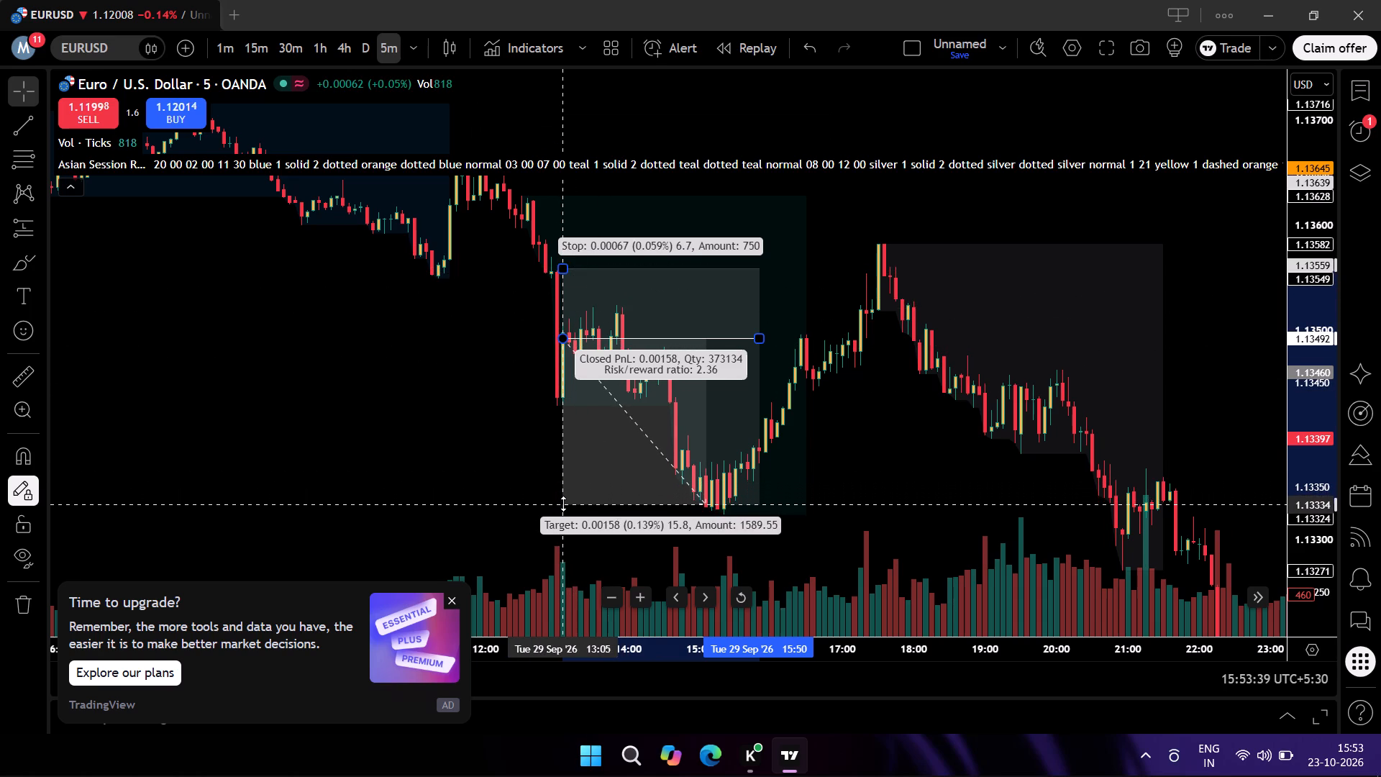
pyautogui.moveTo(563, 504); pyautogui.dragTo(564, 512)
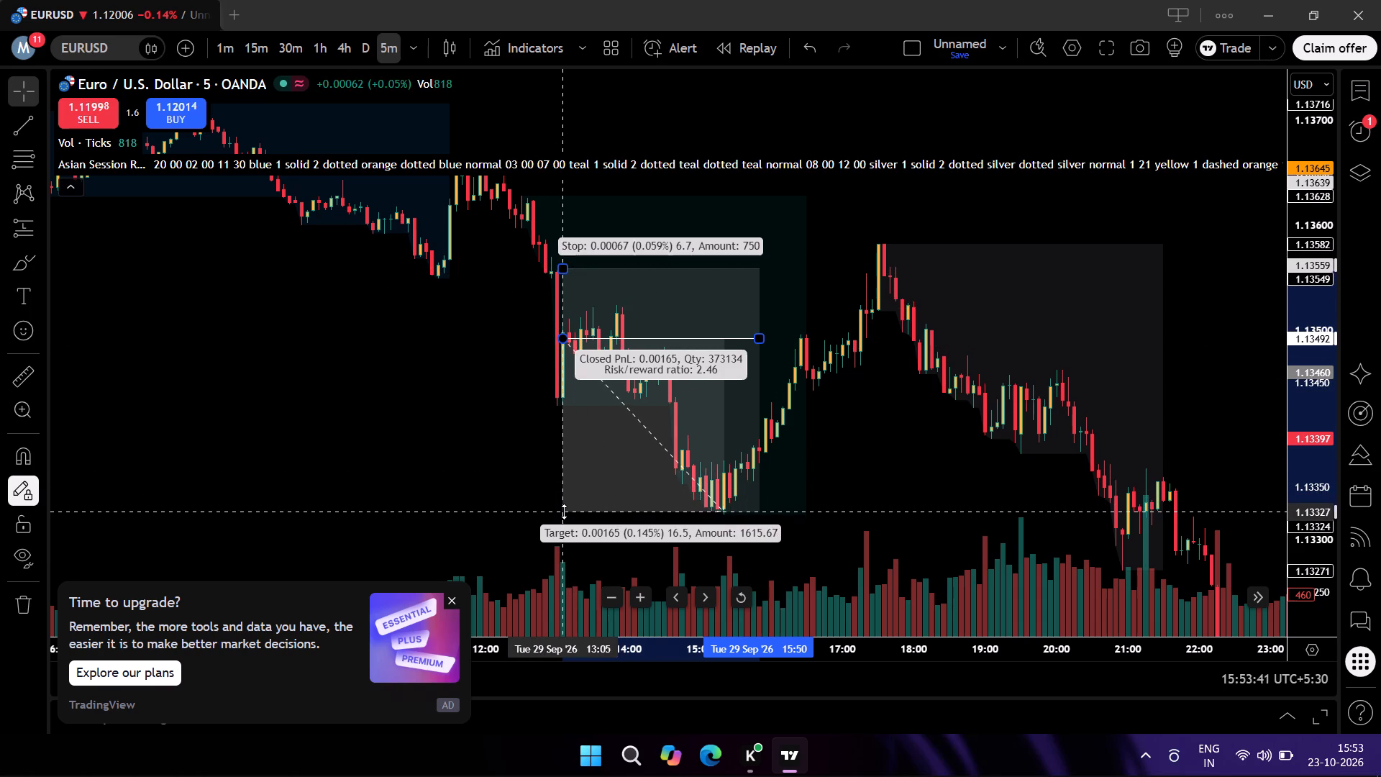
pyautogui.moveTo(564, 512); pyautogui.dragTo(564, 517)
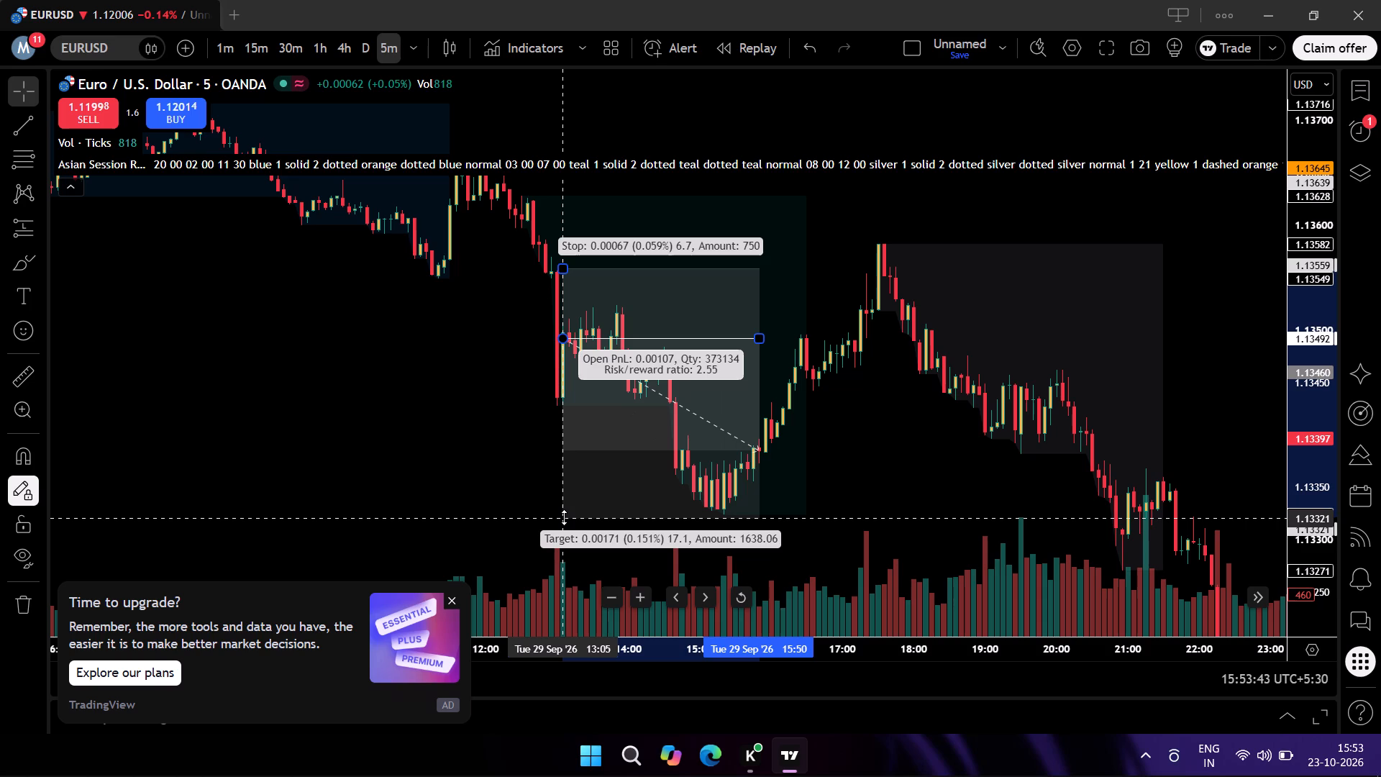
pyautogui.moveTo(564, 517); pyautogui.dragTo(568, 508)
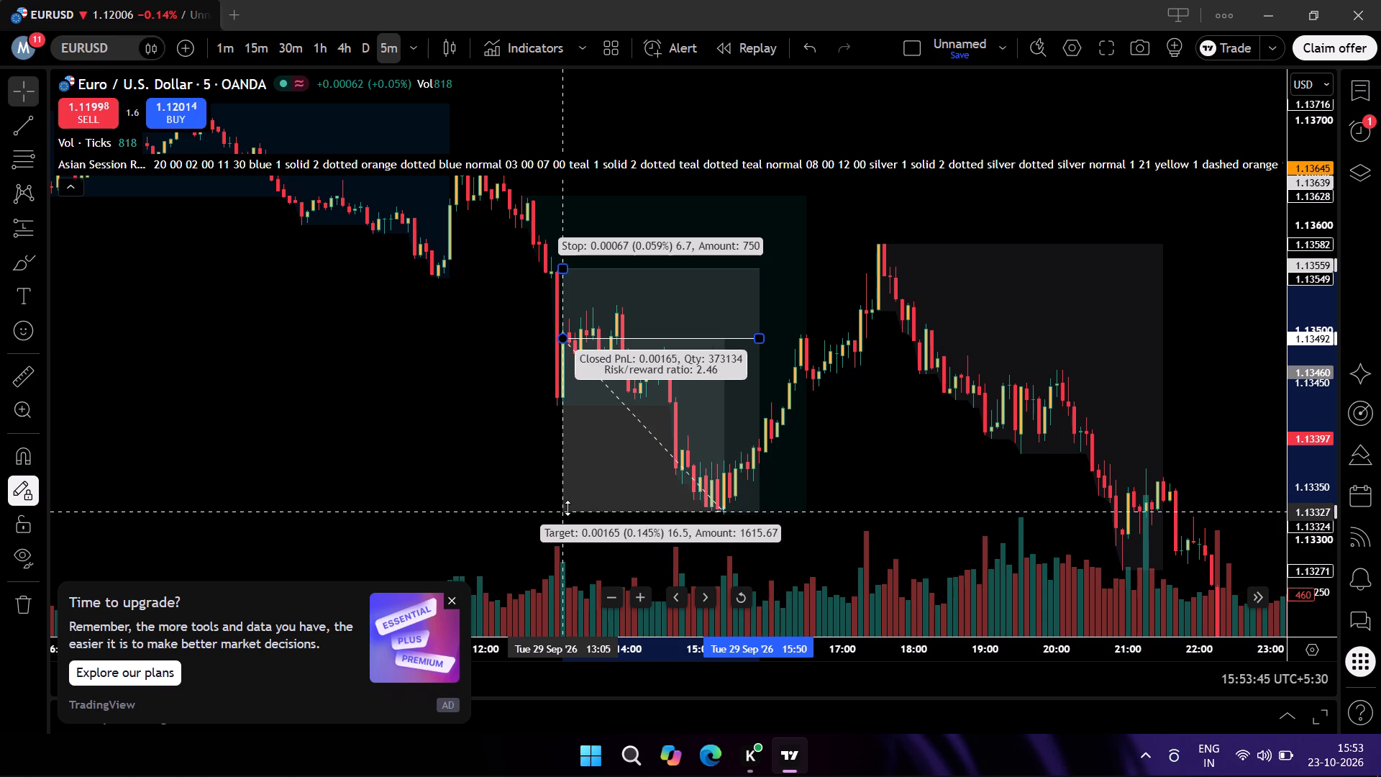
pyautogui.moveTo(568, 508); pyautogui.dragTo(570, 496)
# Move the 29 September short position to the 13:00 candle with entry at about 1.13546.
pyautogui.moveTo(619, 324); pyautogui.dragTo(603, 282)
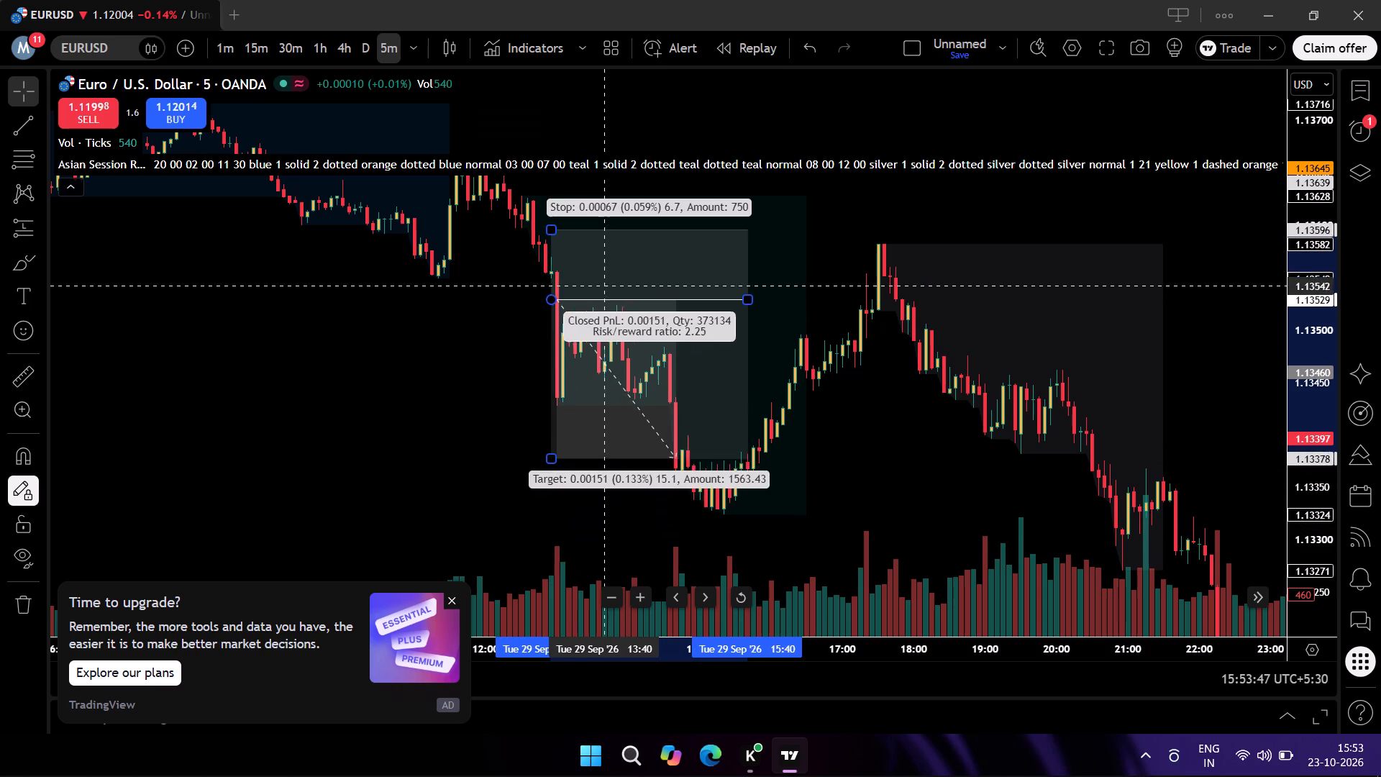
pyautogui.moveTo(603, 282); pyautogui.dragTo(612, 268)
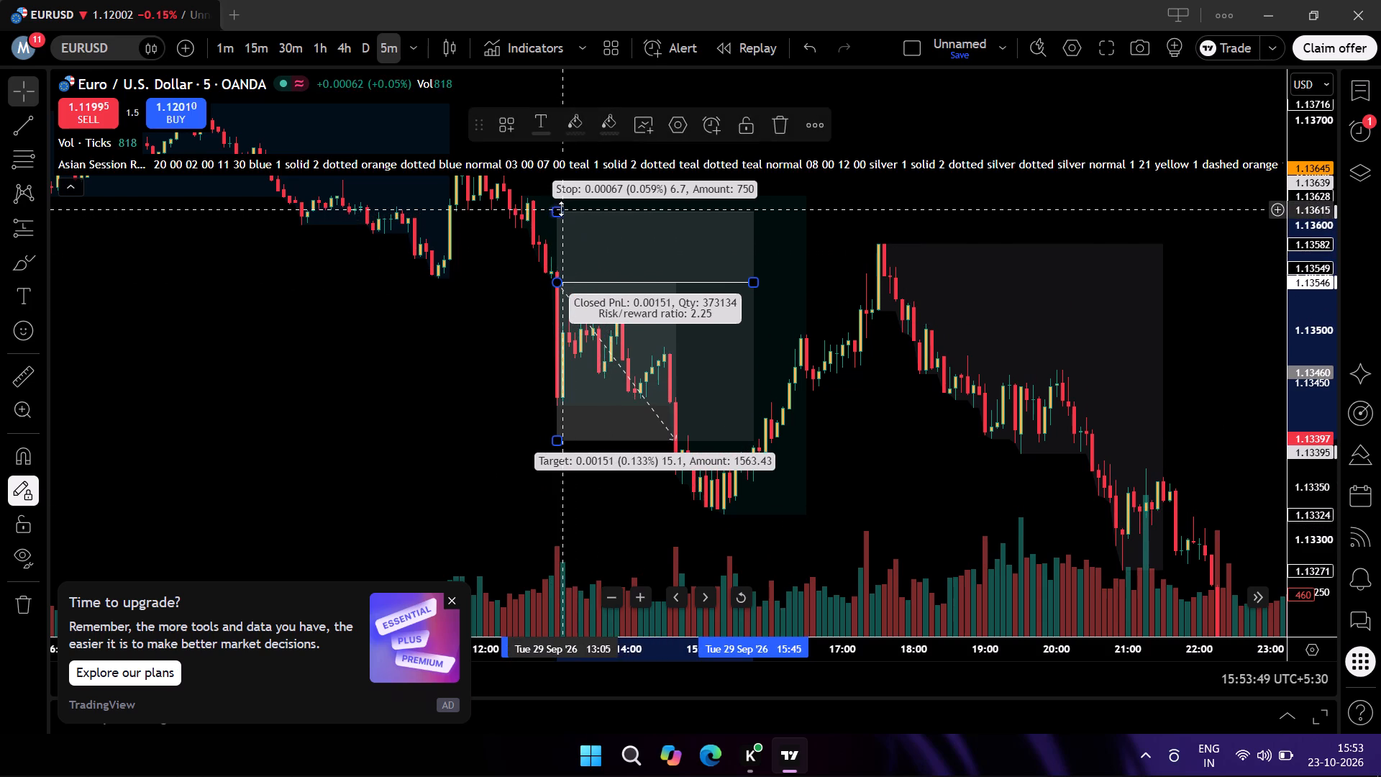
# Tighten the 29 September short position's stop to about 1.13587 and raise its target to about 1.13422.
pyautogui.moveTo(557, 209); pyautogui.dragTo(568, 239)
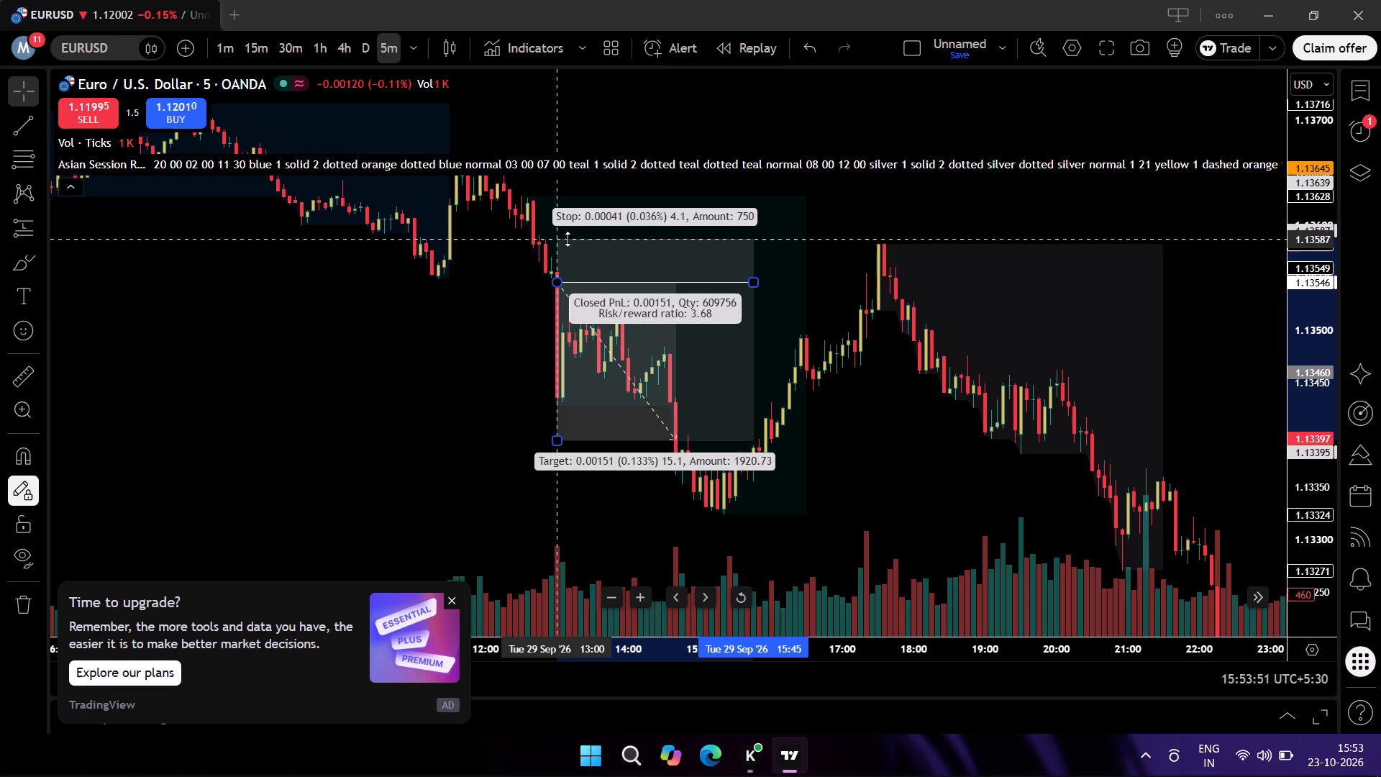
pyautogui.moveTo(568, 239); pyautogui.dragTo(570, 239)
pyautogui.moveTo(560, 441); pyautogui.dragTo(560, 442)
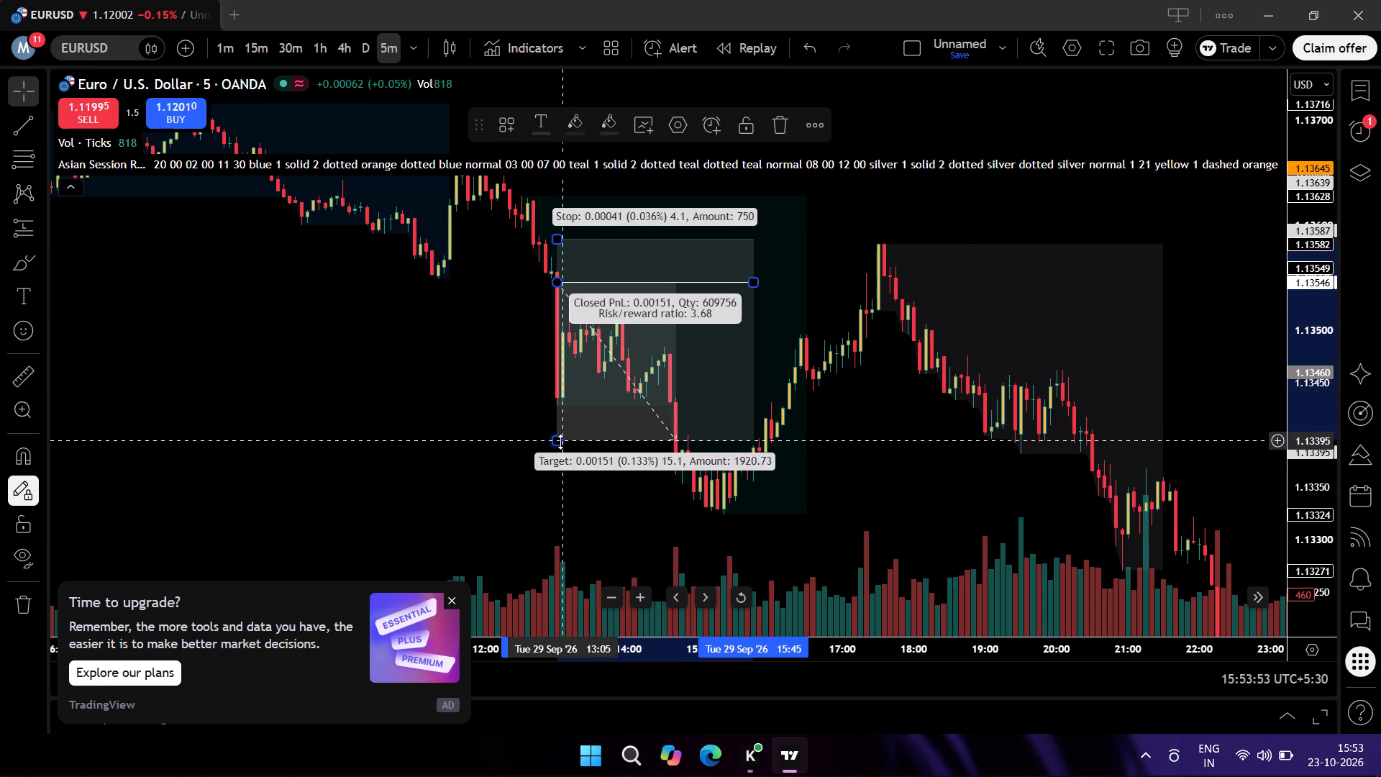
pyautogui.moveTo(560, 442); pyautogui.dragTo(573, 412)
# Extend the 30 September long position's time span to about 18:50, into the New York session.
pyautogui.moveTo(1011, 514); pyautogui.dragTo(994, 509)
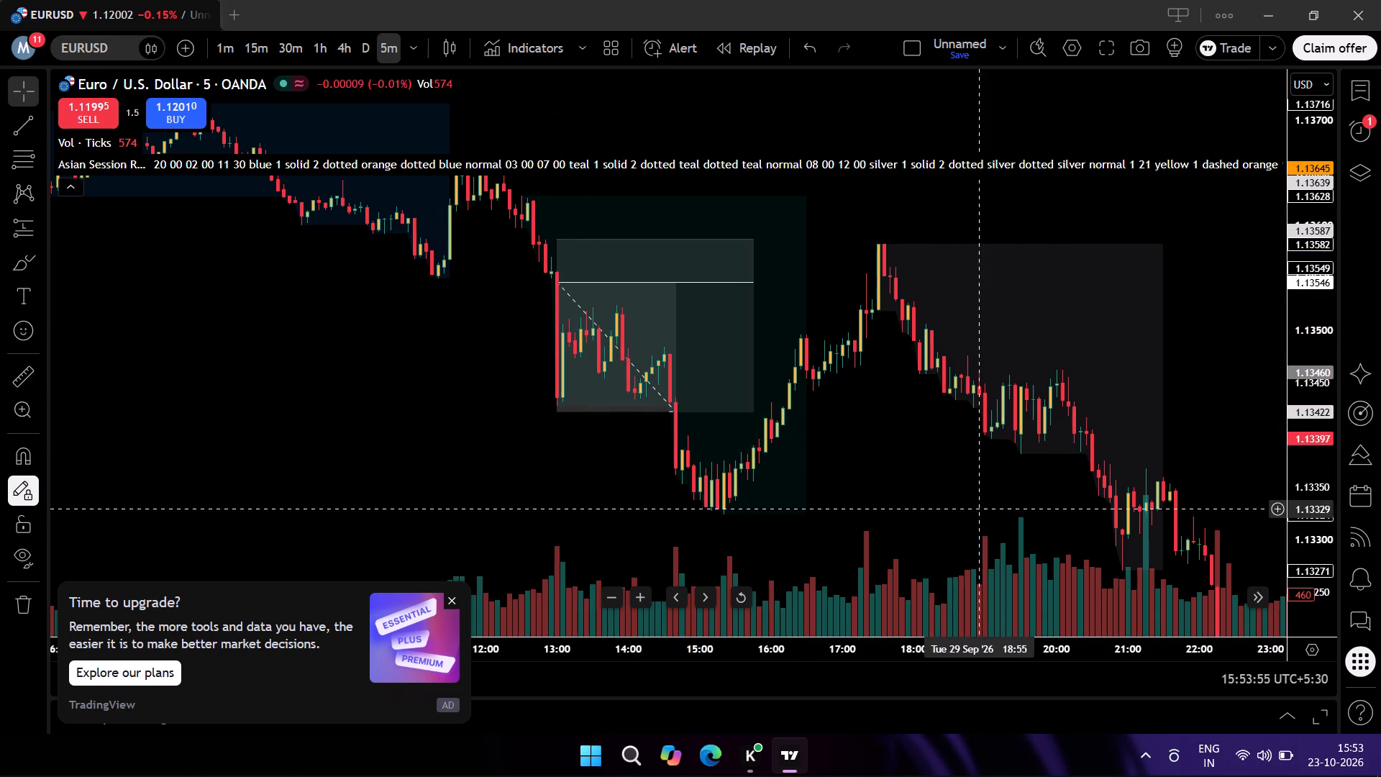
pyautogui.moveTo(1044, 445); pyautogui.dragTo(657, 363)
pyautogui.moveTo(923, 365); pyautogui.dragTo(897, 359)
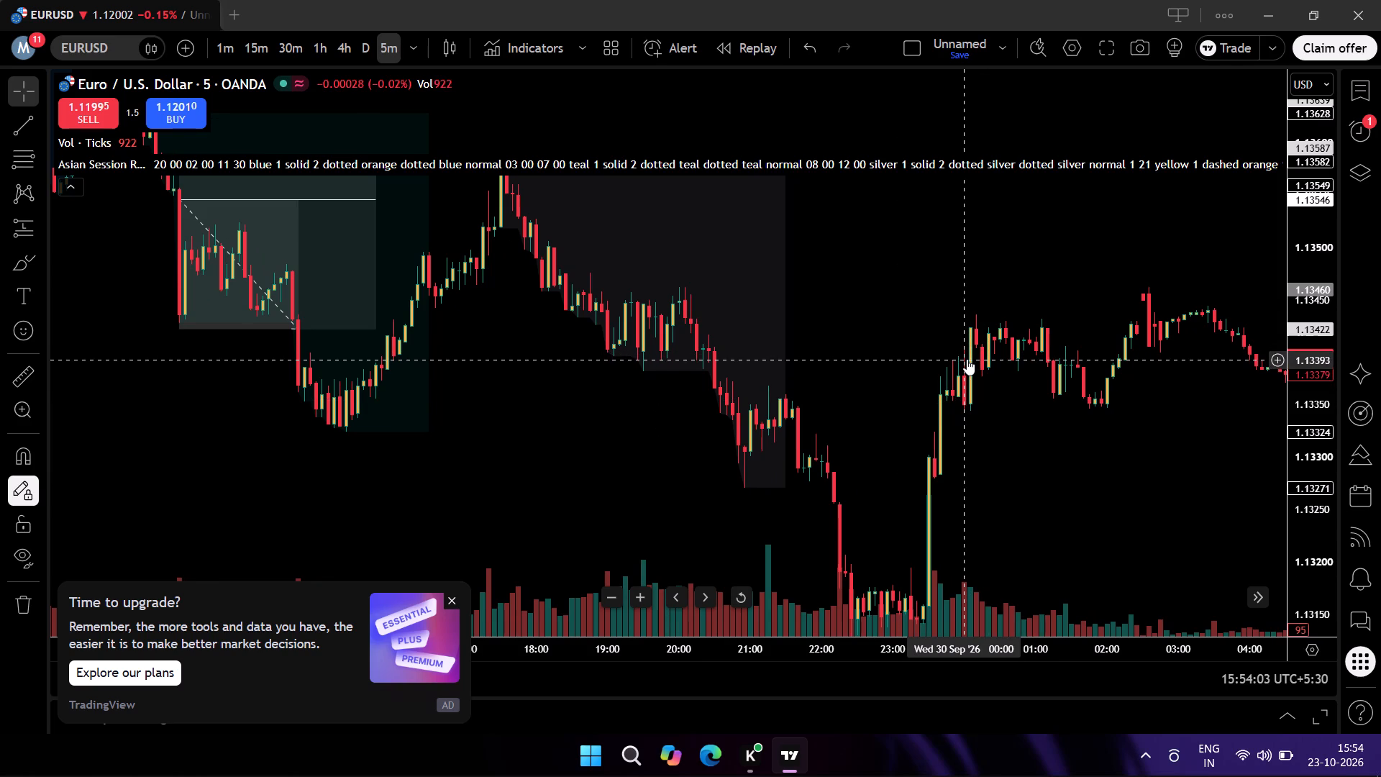
pyautogui.moveTo(1018, 427); pyautogui.dragTo(360, 404)
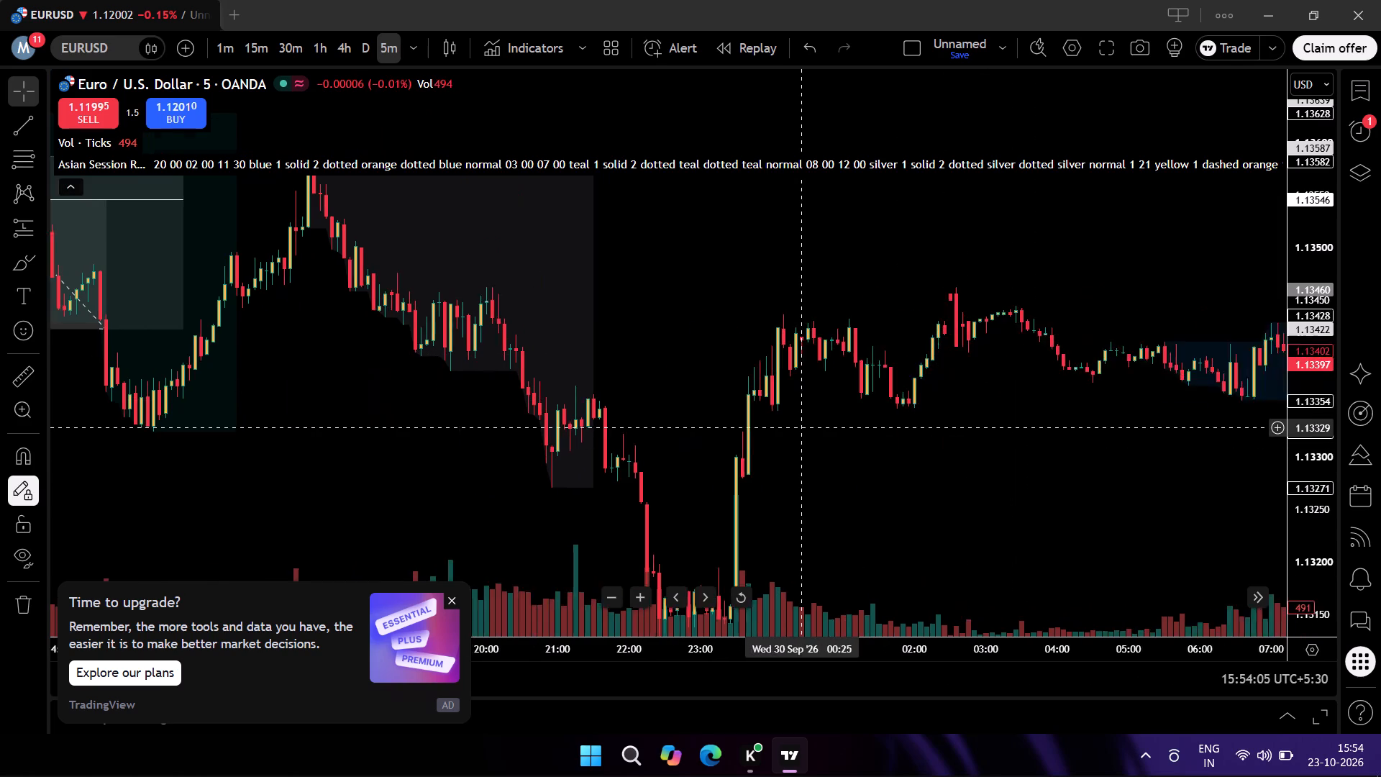
pyautogui.moveTo(666, 476); pyautogui.dragTo(260, 408)
pyautogui.moveTo(808, 375); pyautogui.dragTo(628, 594)
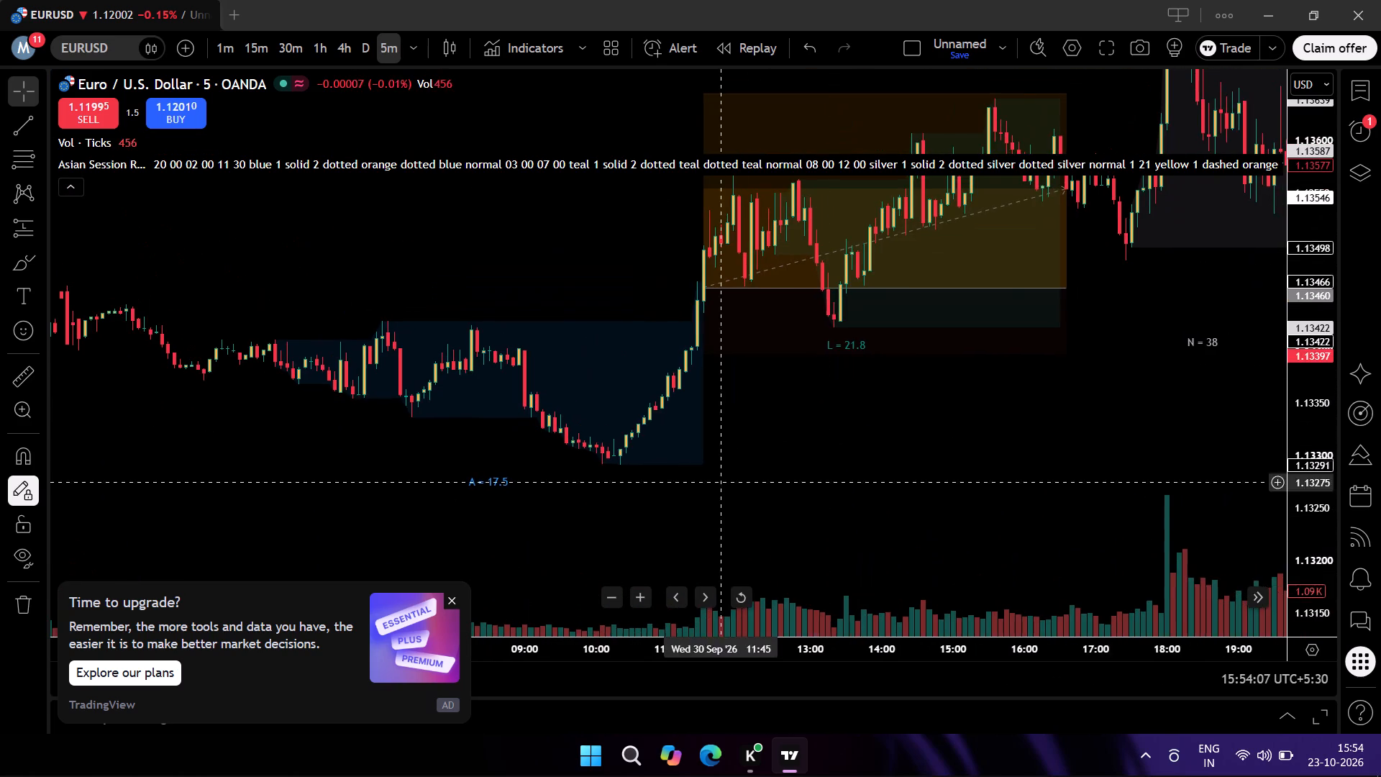
pyautogui.moveTo(829, 456); pyautogui.dragTo(599, 566)
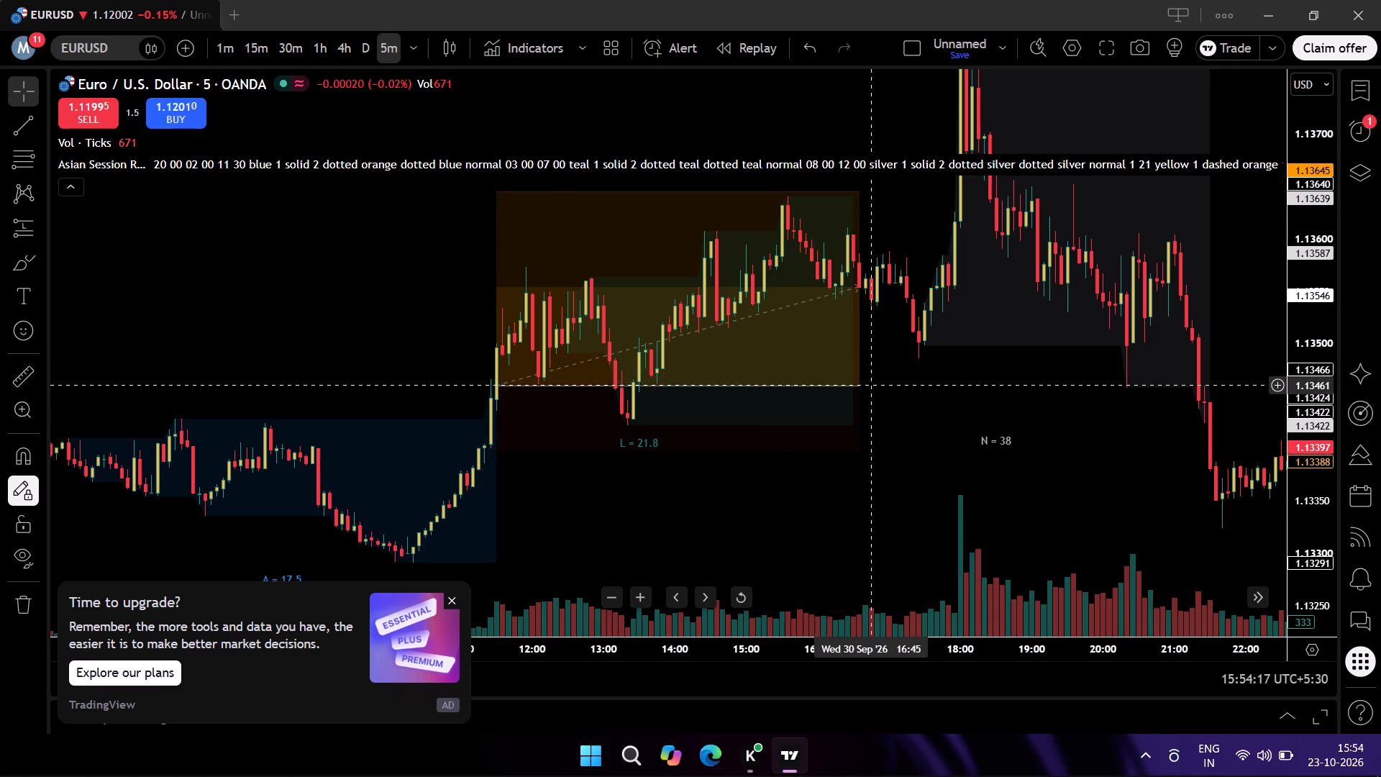
pyautogui.moveTo(858, 384); pyautogui.dragTo(1020, 365)
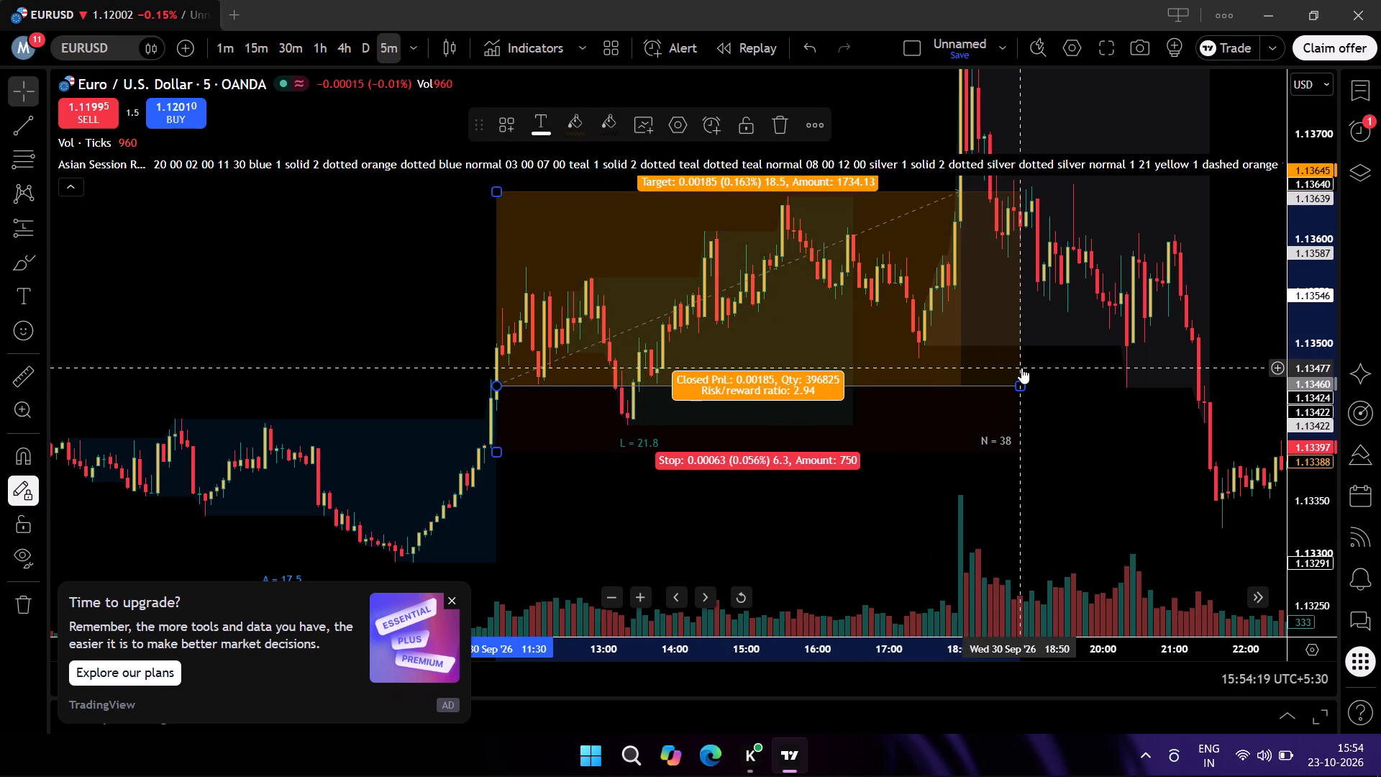
pyautogui.click(1100, 425)
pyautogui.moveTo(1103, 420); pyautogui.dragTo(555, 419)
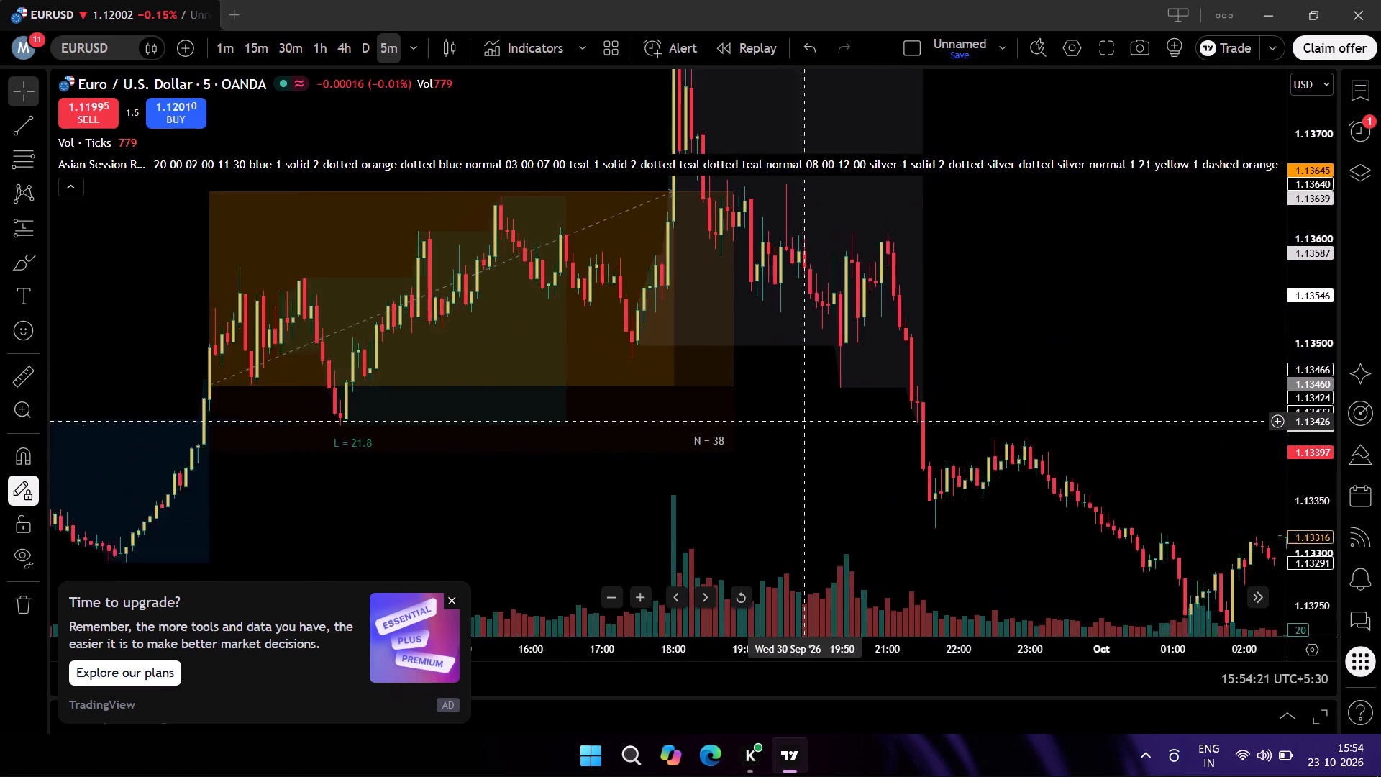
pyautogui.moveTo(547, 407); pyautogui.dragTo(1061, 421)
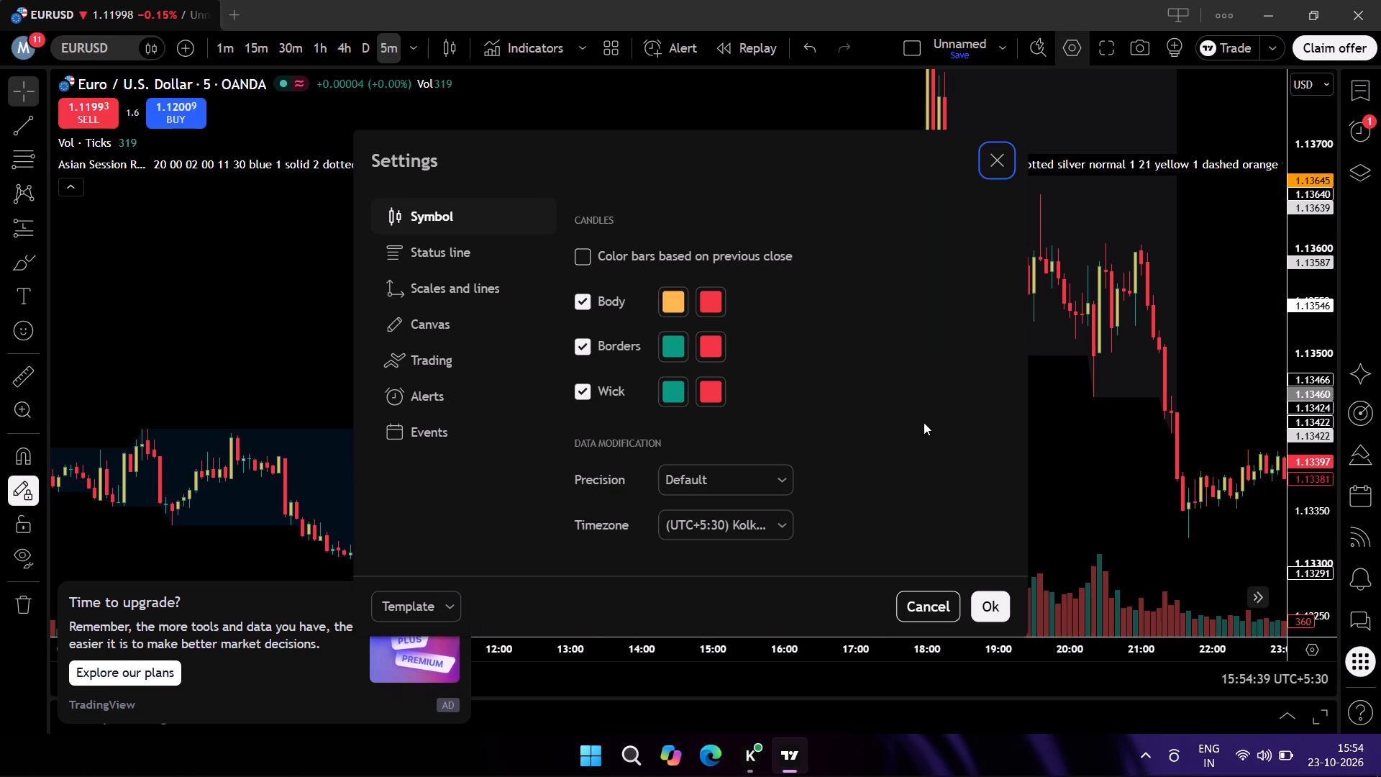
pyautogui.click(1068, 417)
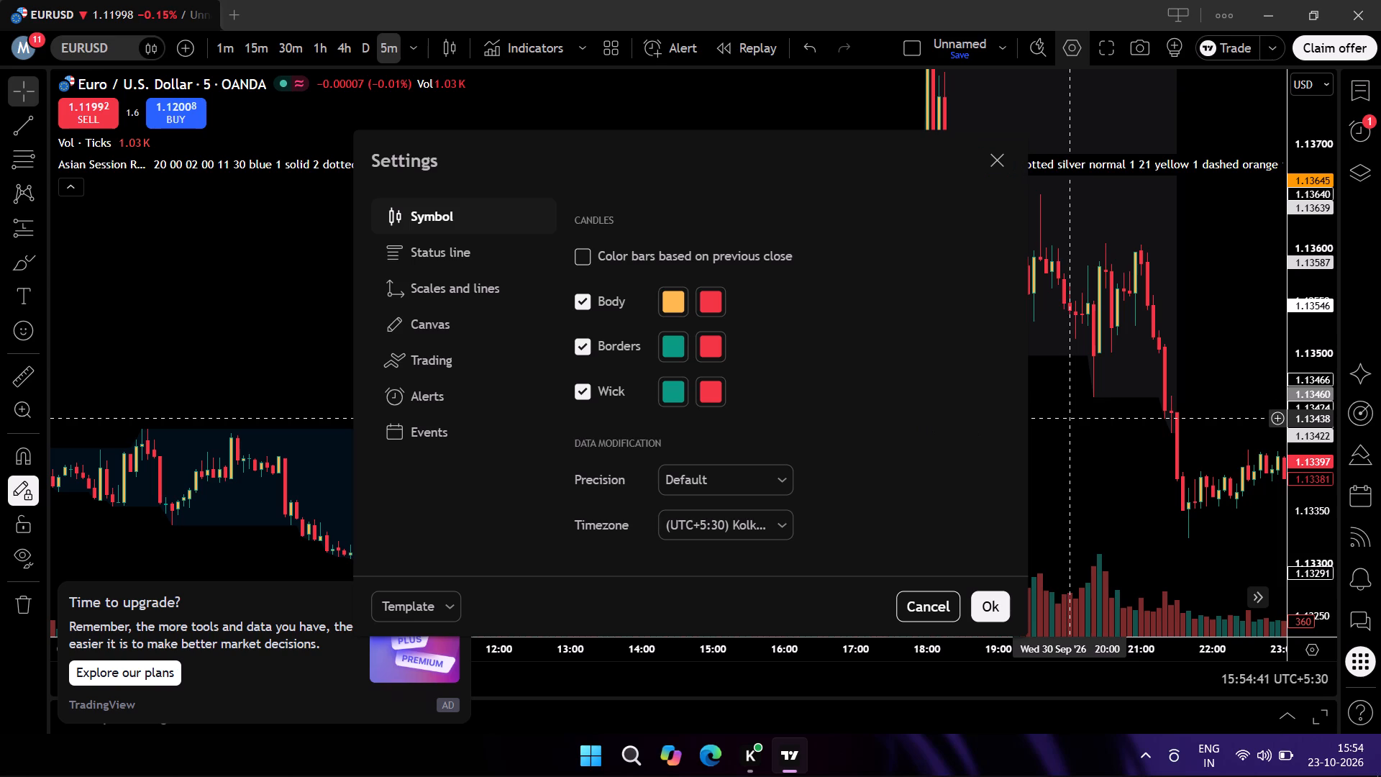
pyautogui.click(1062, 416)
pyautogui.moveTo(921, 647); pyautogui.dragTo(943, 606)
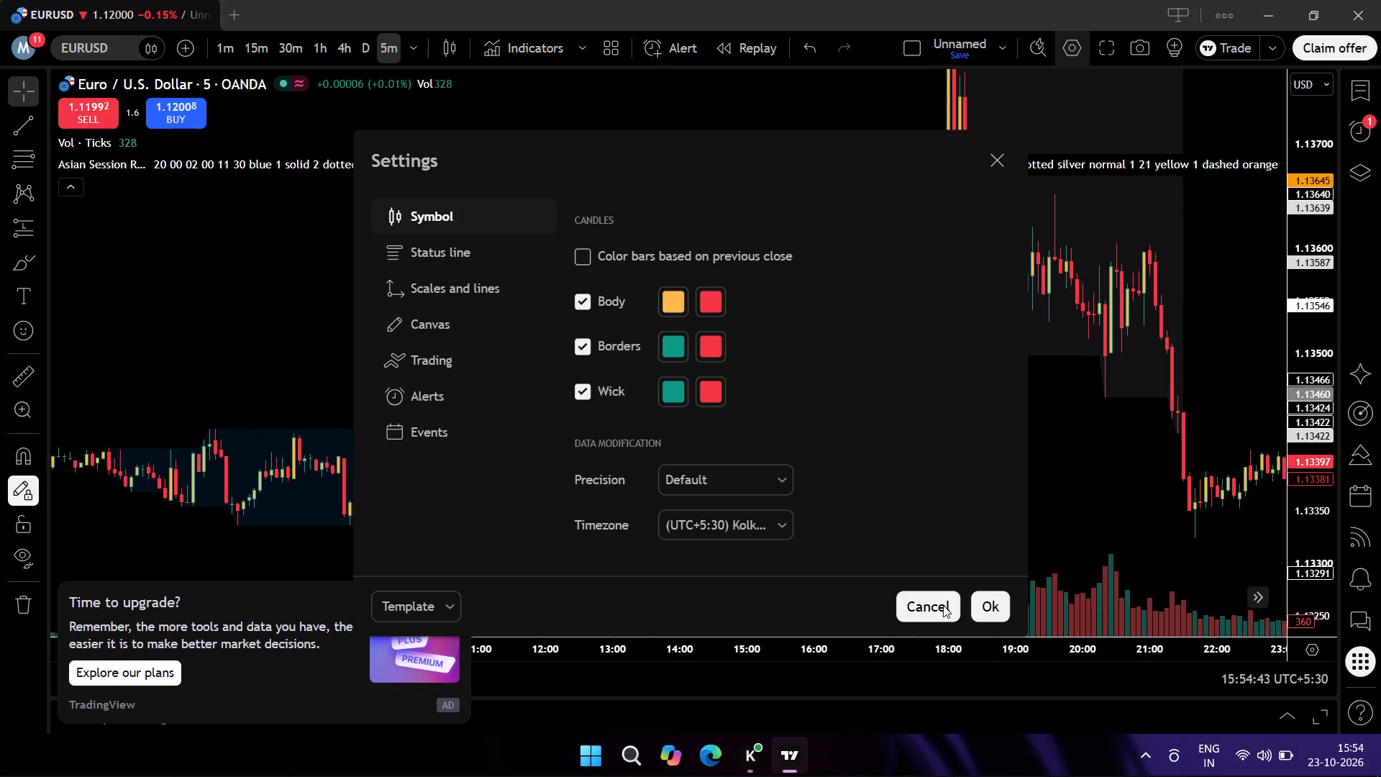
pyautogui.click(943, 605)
# Place a short position on the 1 October 12:10 candle with entry at about 1.13144.
pyautogui.moveTo(1052, 457); pyautogui.dragTo(832, 447)
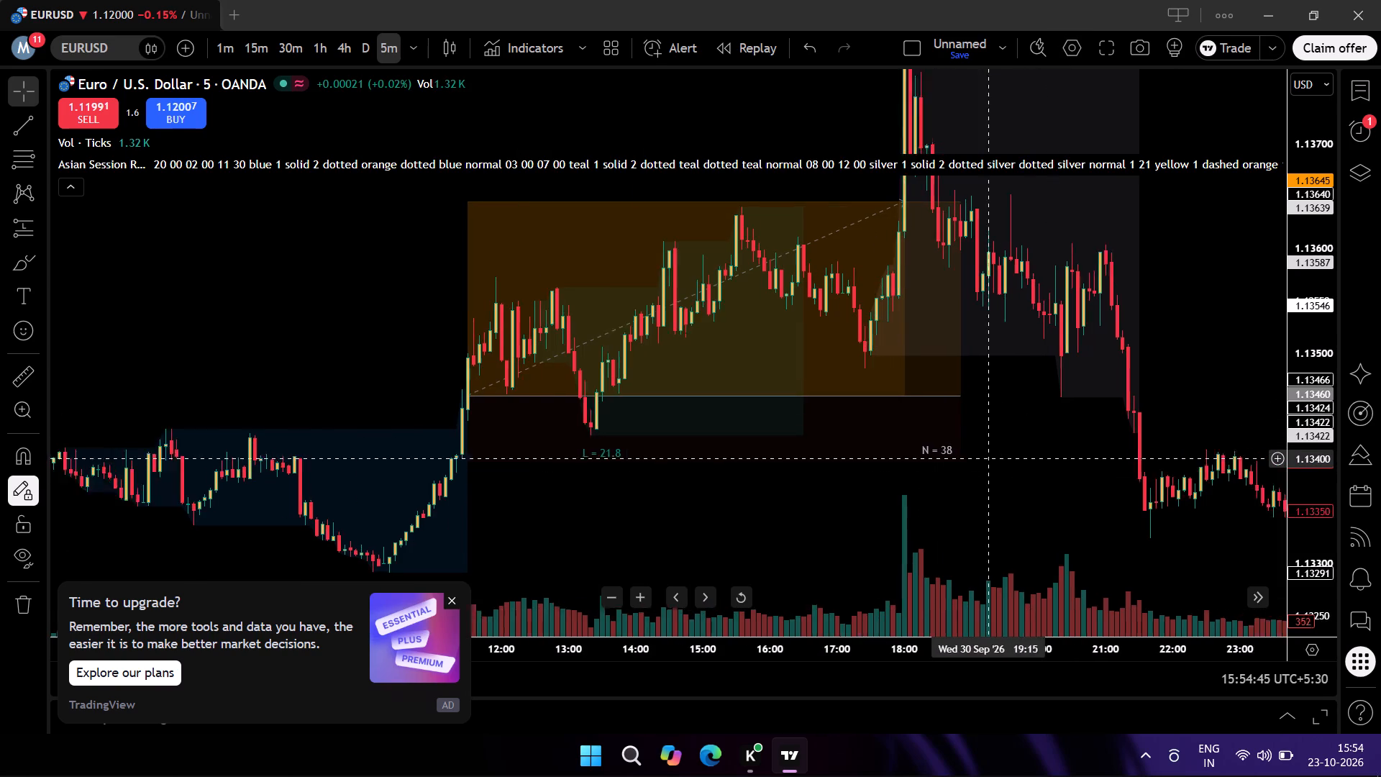
pyautogui.moveTo(832, 447); pyautogui.dragTo(742, 516)
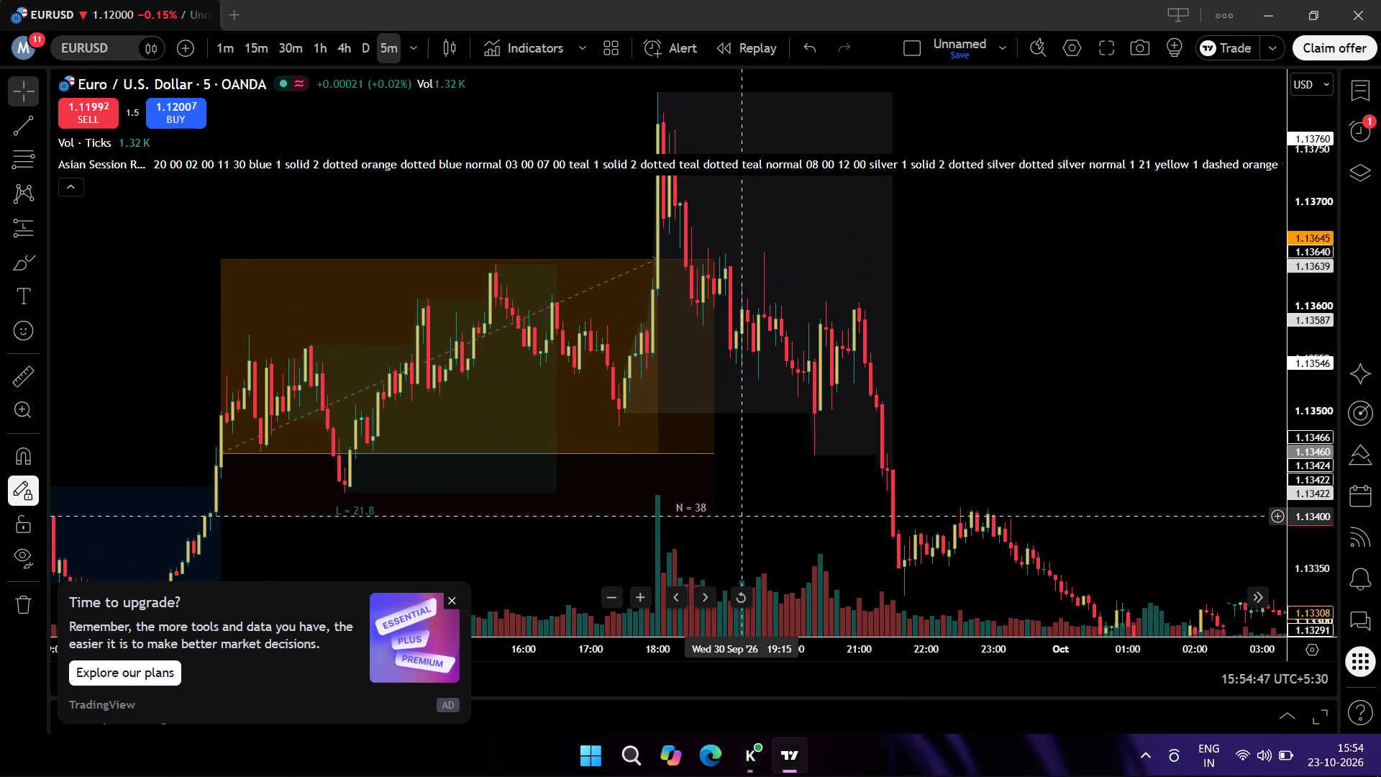
pyautogui.moveTo(742, 516); pyautogui.dragTo(744, 513)
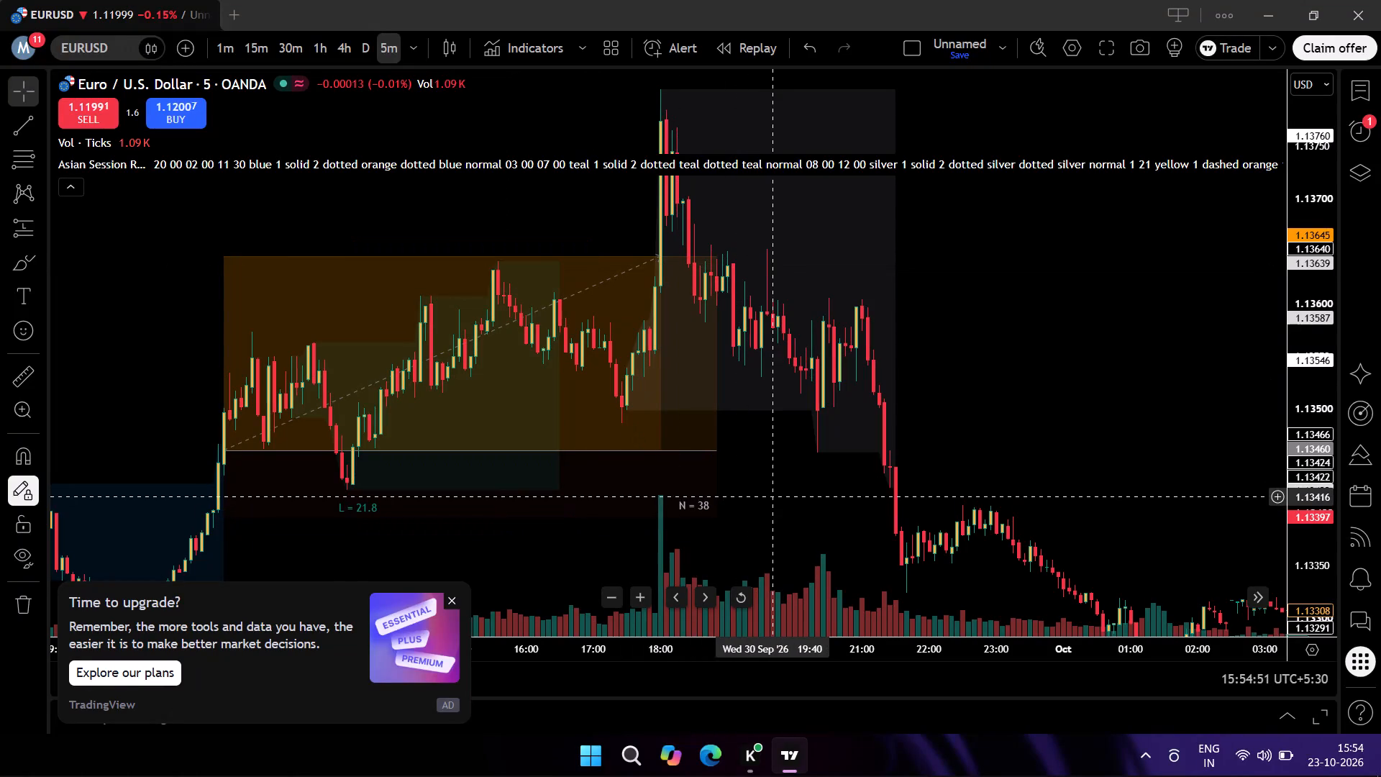
pyautogui.moveTo(783, 496); pyautogui.dragTo(378, 404)
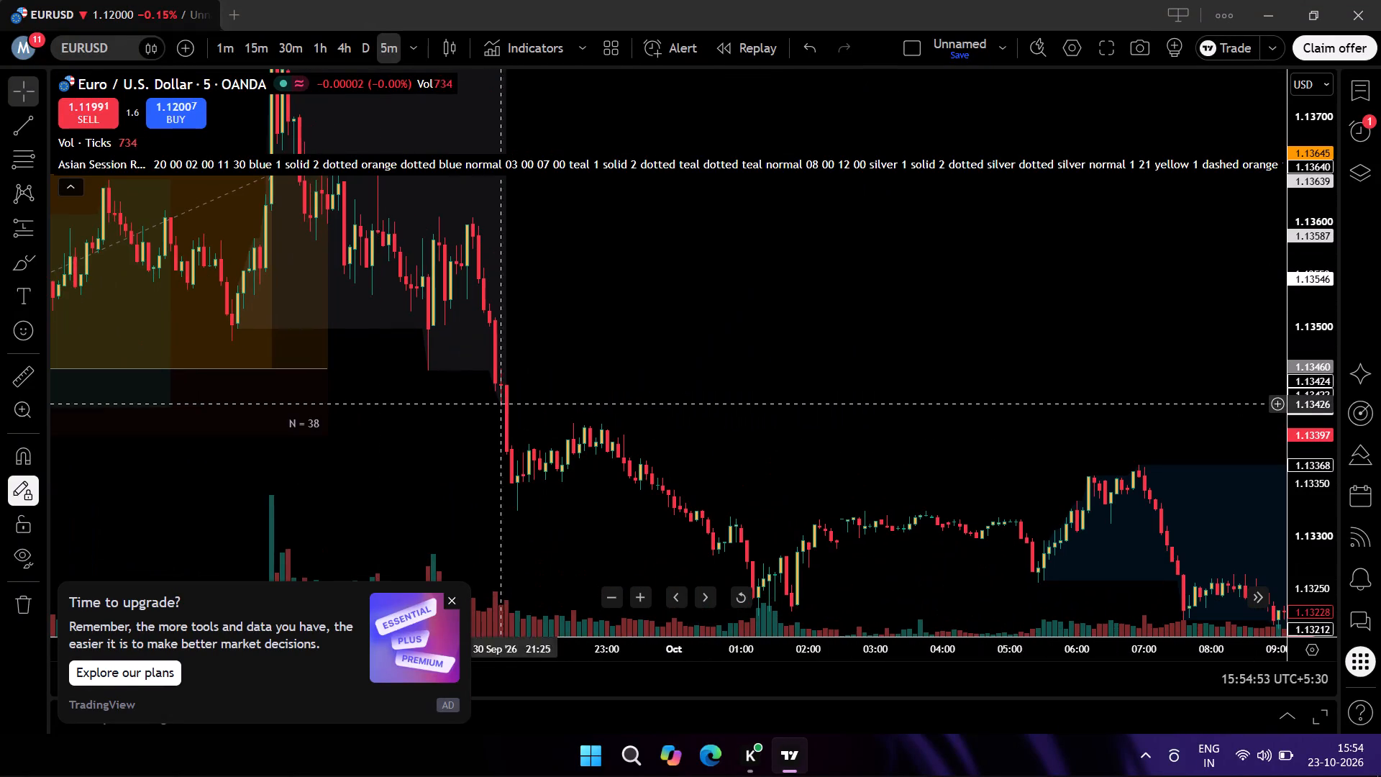
pyautogui.moveTo(624, 415); pyautogui.dragTo(272, 283)
pyautogui.moveTo(778, 358); pyautogui.dragTo(386, 291)
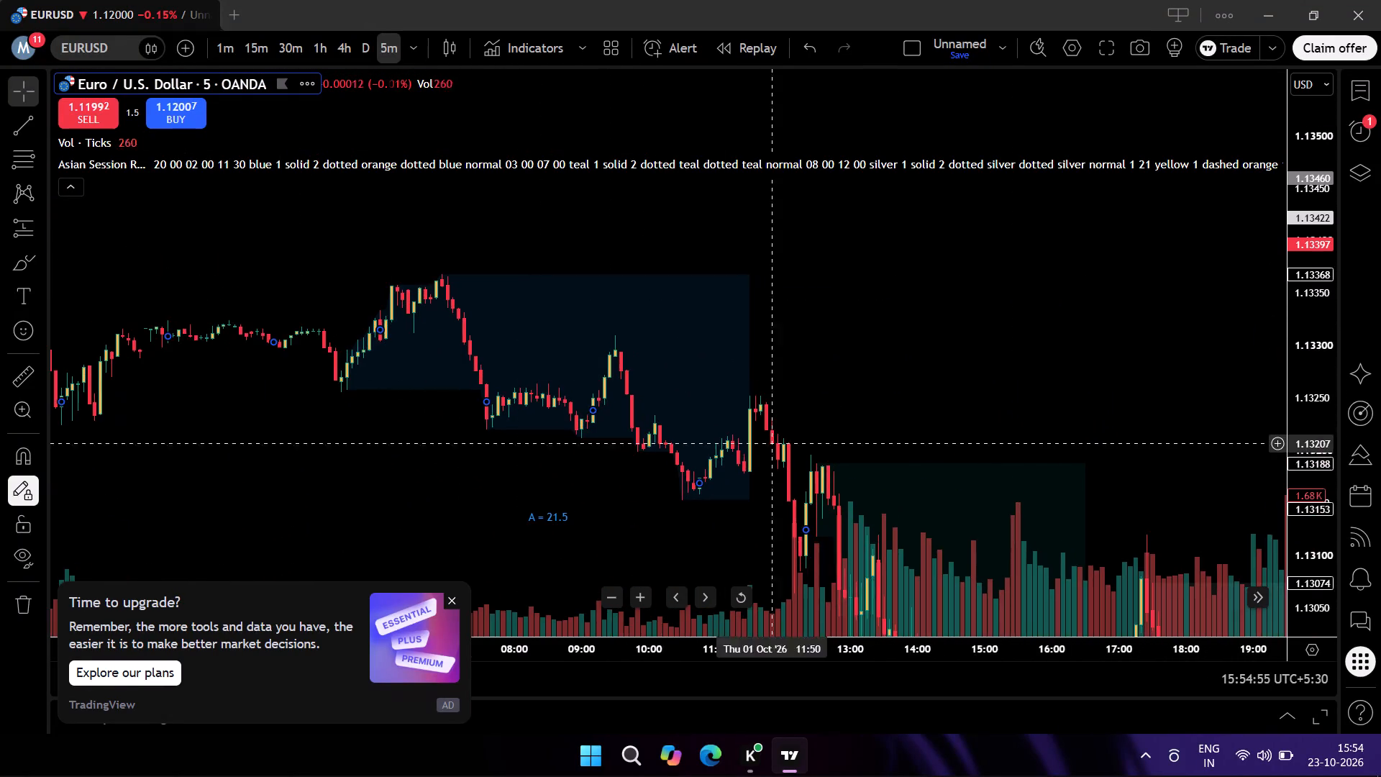
pyautogui.moveTo(1008, 417); pyautogui.dragTo(936, 329)
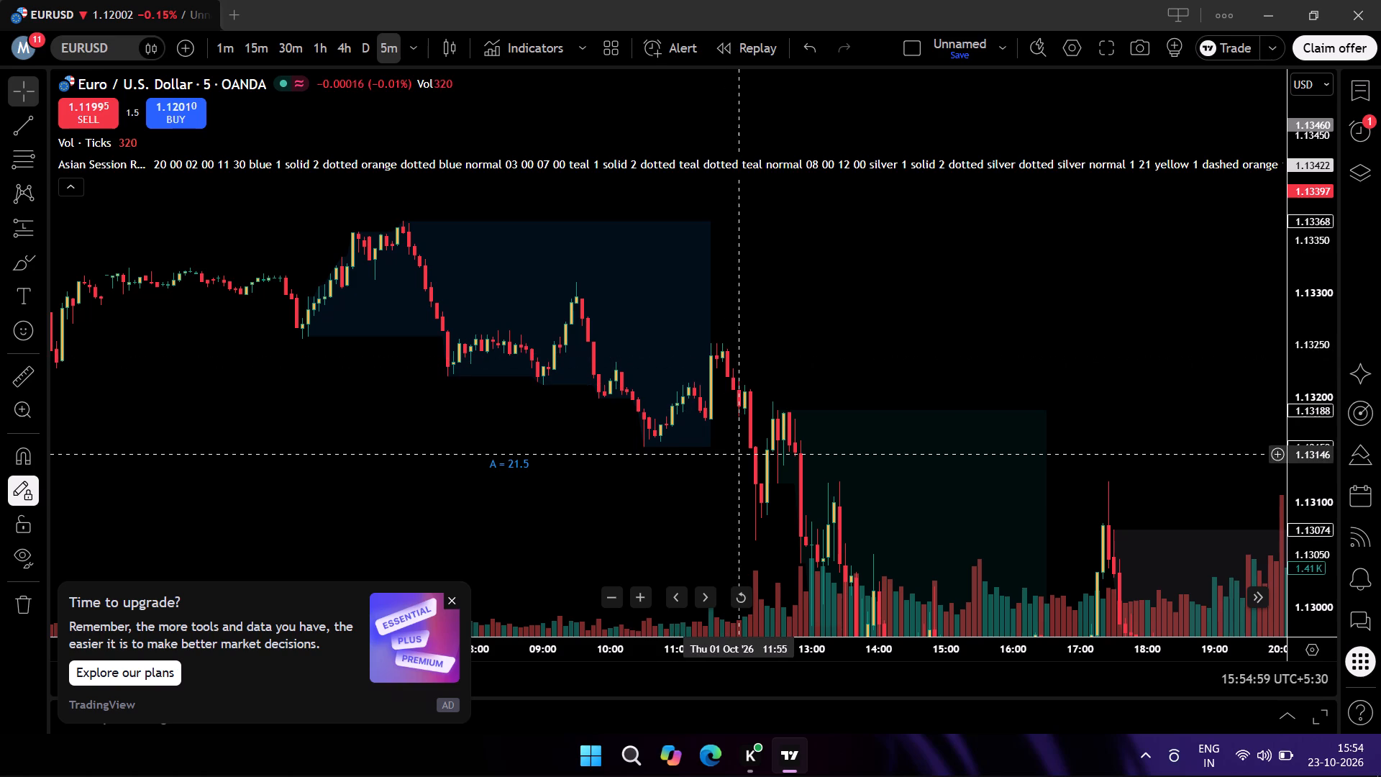
pyautogui.moveTo(848, 367); pyautogui.dragTo(857, 273)
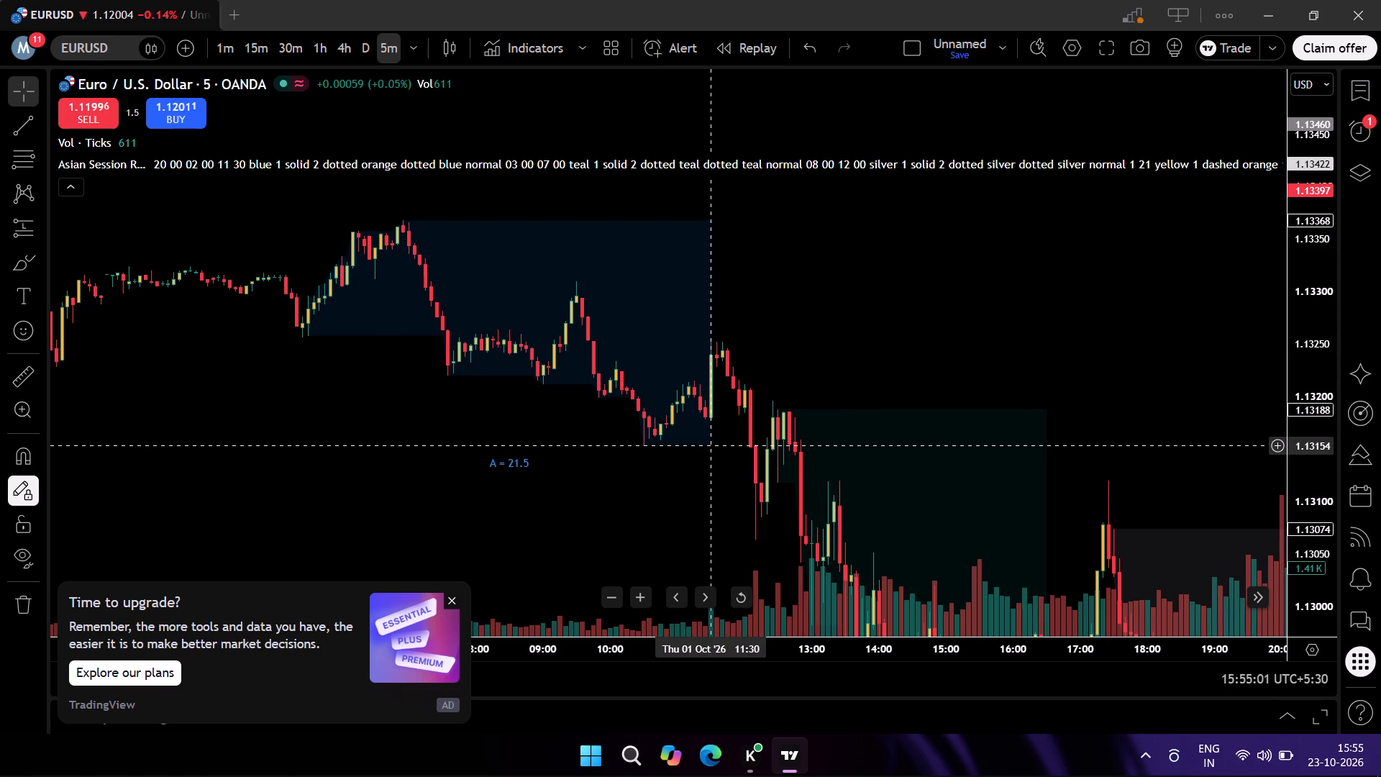
pyautogui.click(45, 231)
pyautogui.click(69, 274)
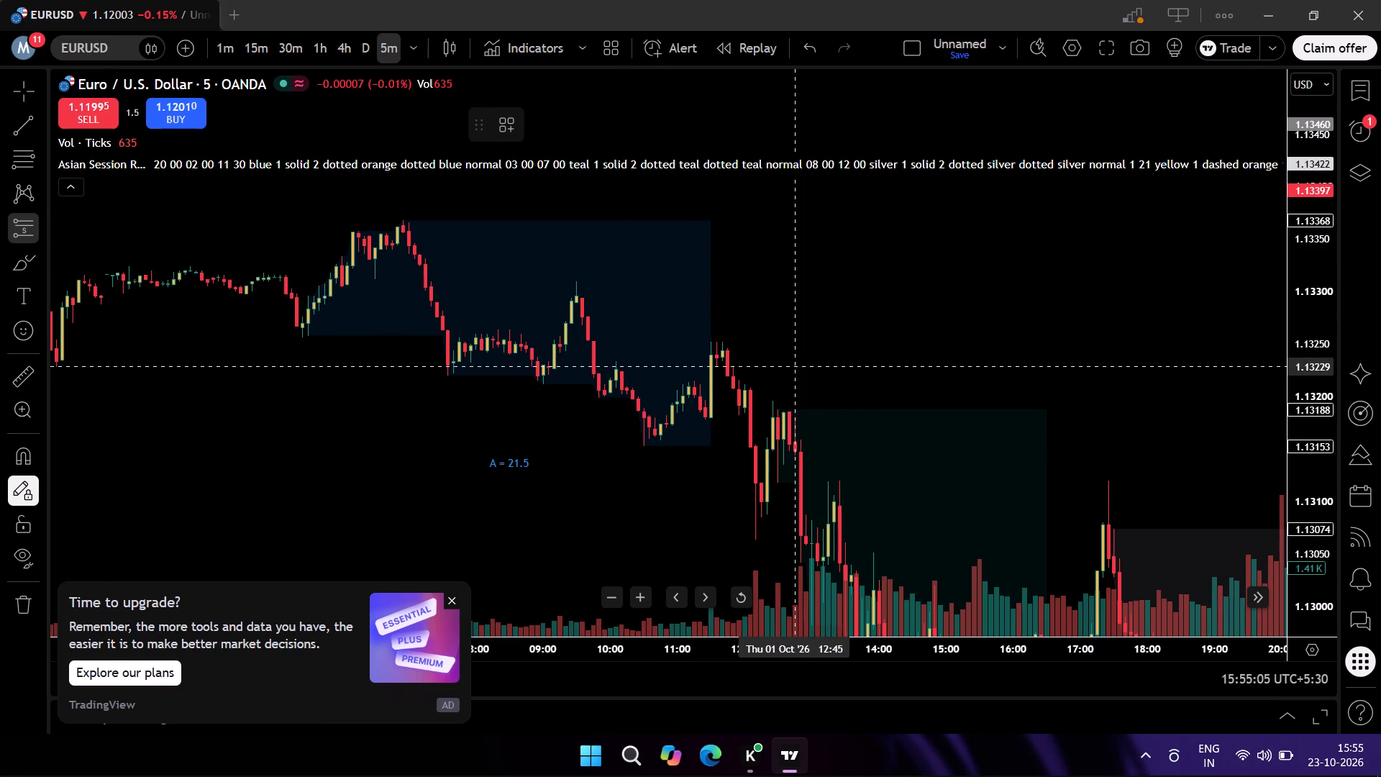
pyautogui.click(756, 455)
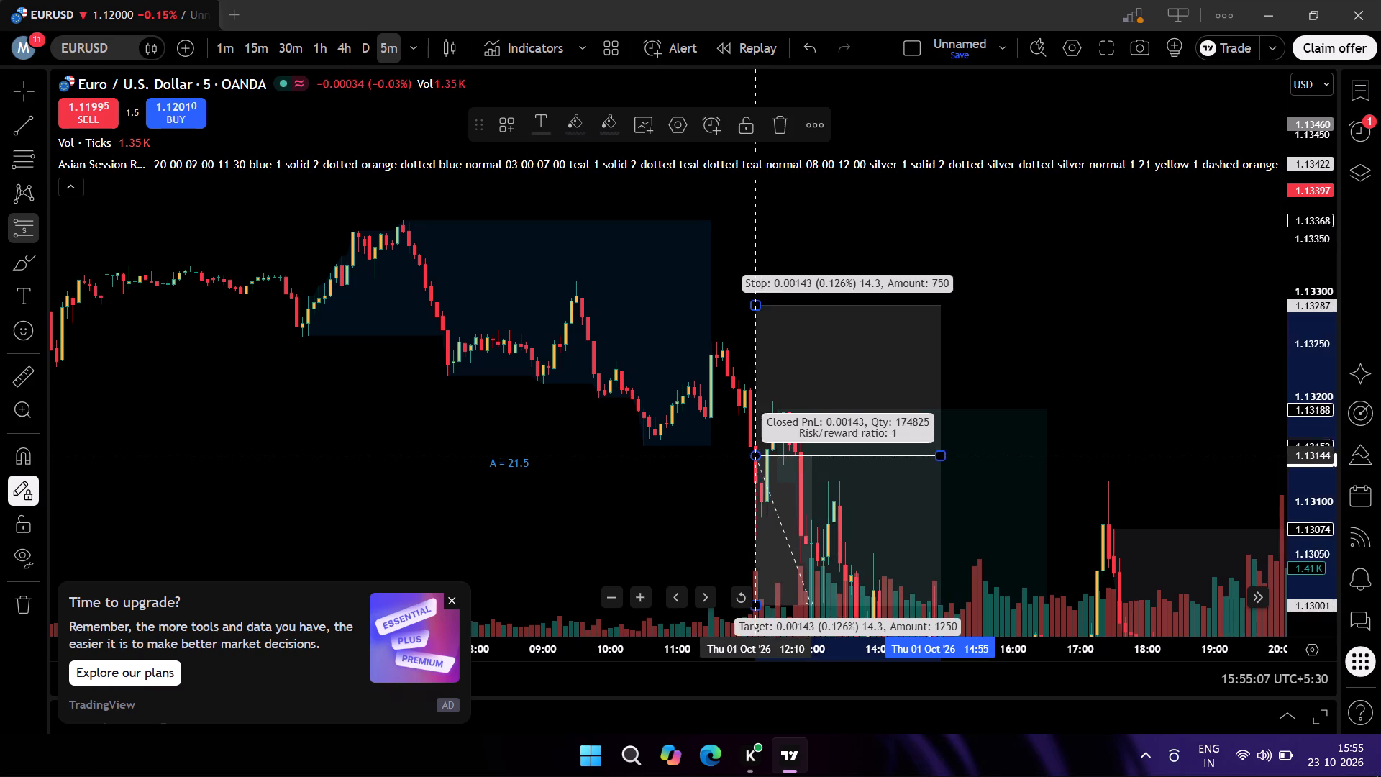
pyautogui.press('Escape')
pyautogui.press('Escape')
pyautogui.press('Escape')
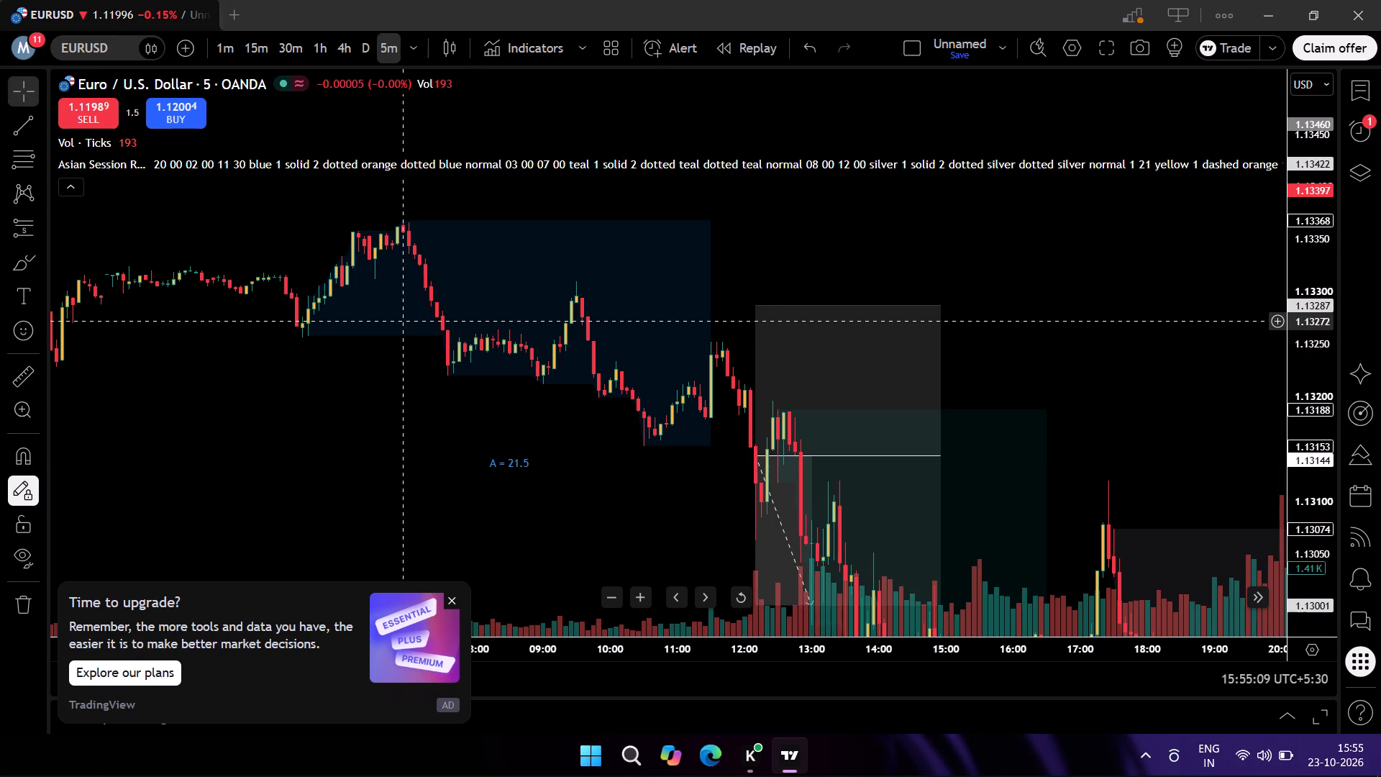
# Tighten the 1 October short position's stop to about 1.13210 and lower its target to about 1.12948.
pyautogui.click(786, 336)
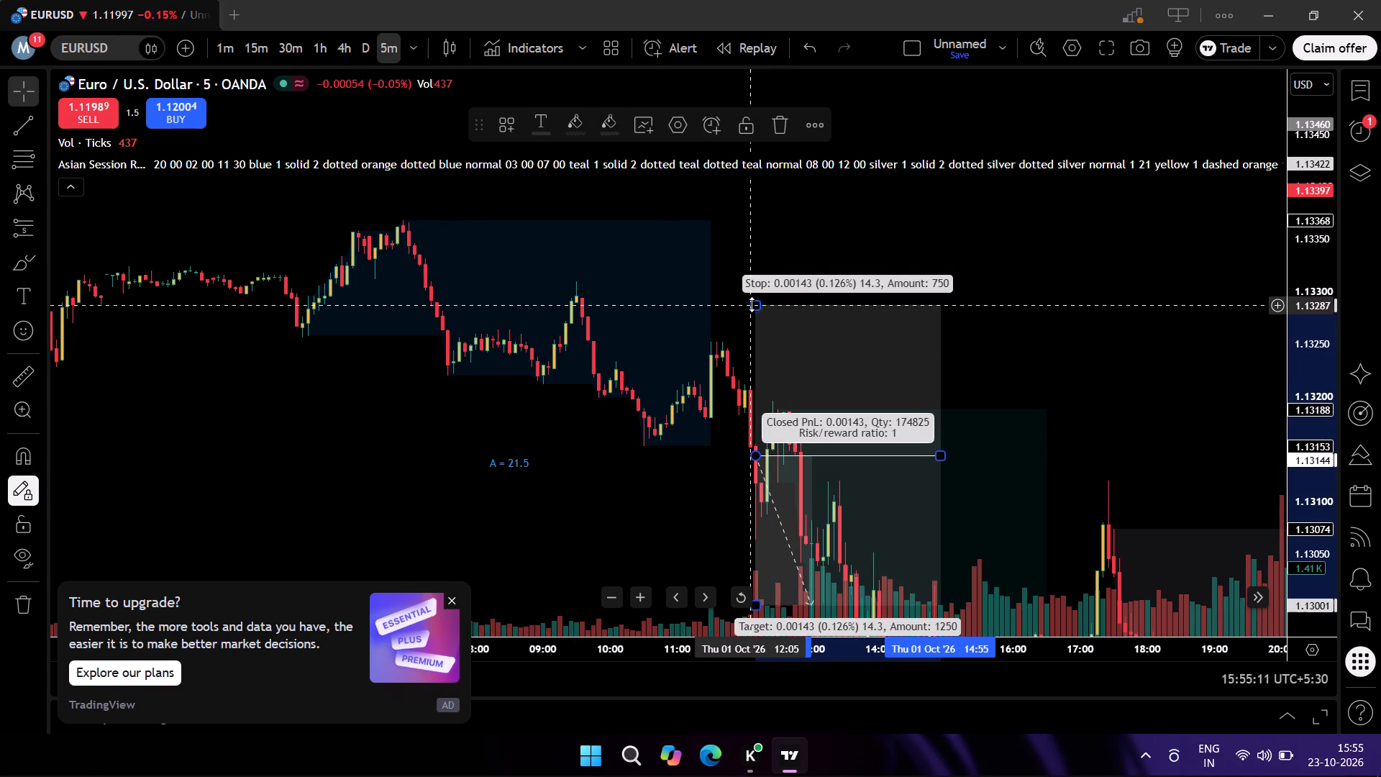
pyautogui.moveTo(754, 303); pyautogui.dragTo(778, 386)
pyautogui.moveTo(1058, 425); pyautogui.dragTo(1046, 218)
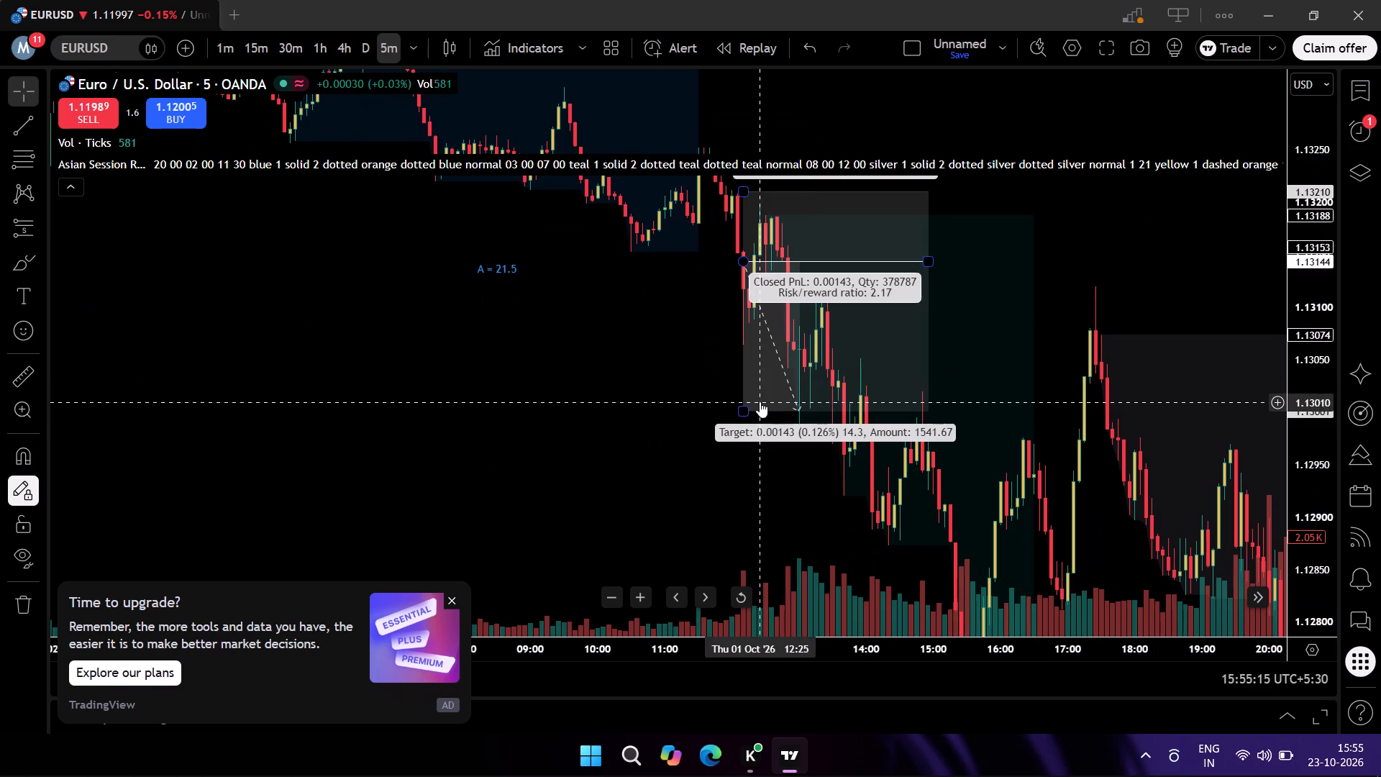
pyautogui.moveTo(743, 410); pyautogui.dragTo(744, 417)
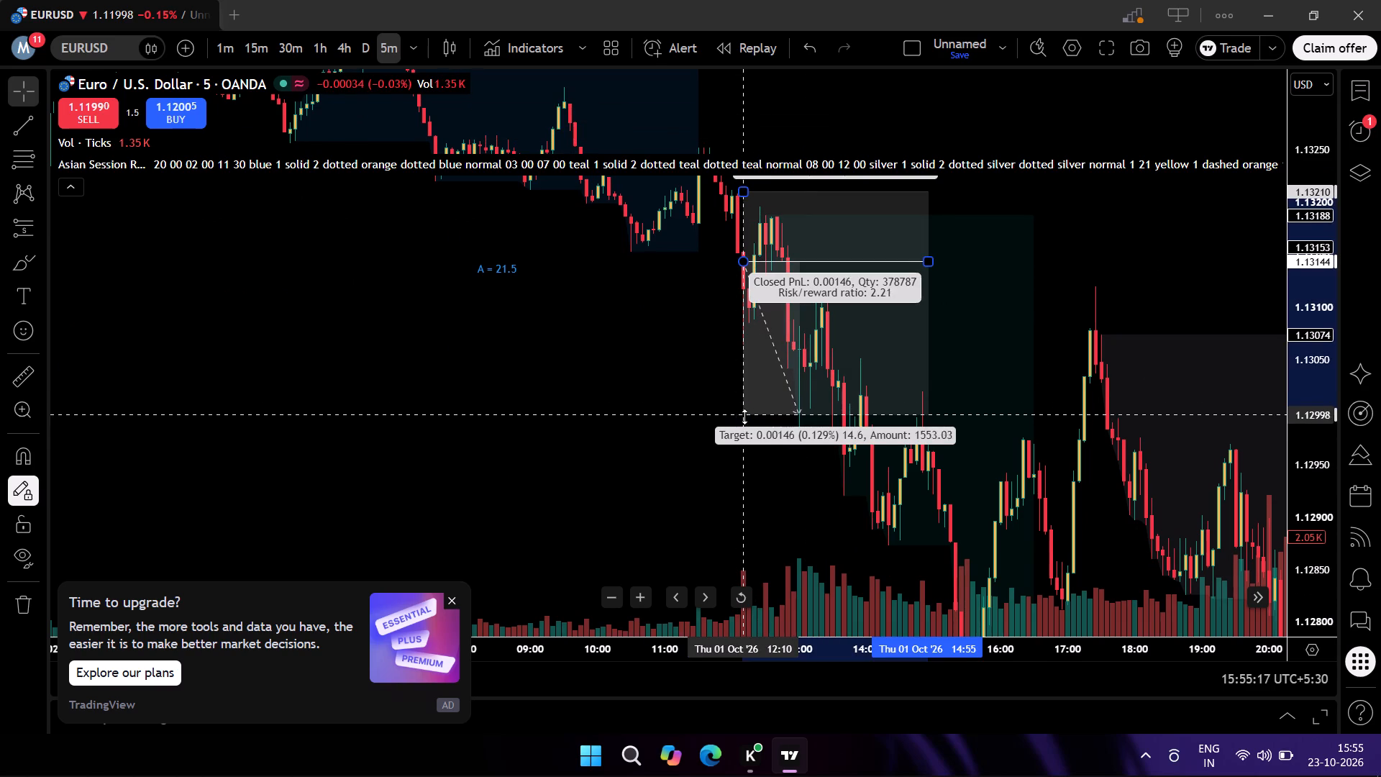
pyautogui.moveTo(744, 417); pyautogui.dragTo(798, 489)
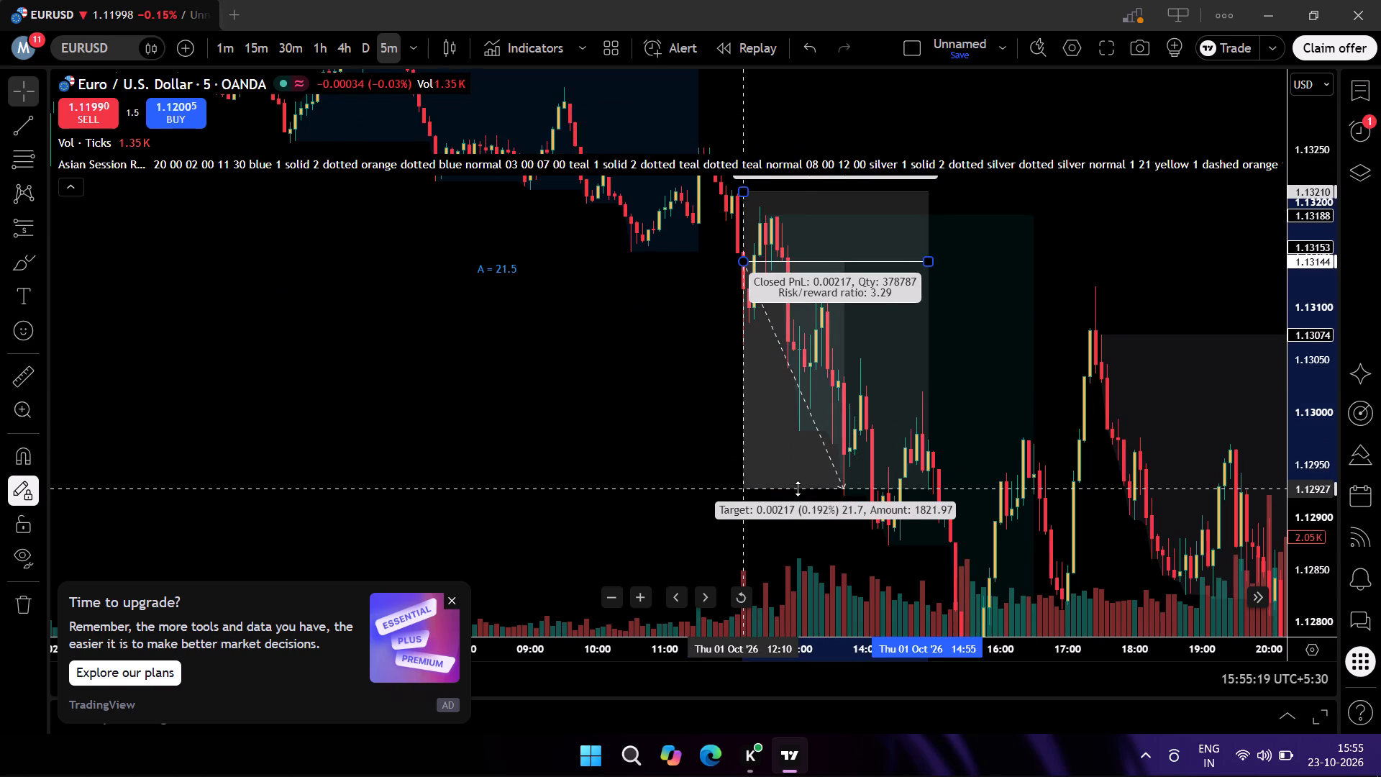
pyautogui.moveTo(798, 489); pyautogui.dragTo(819, 465)
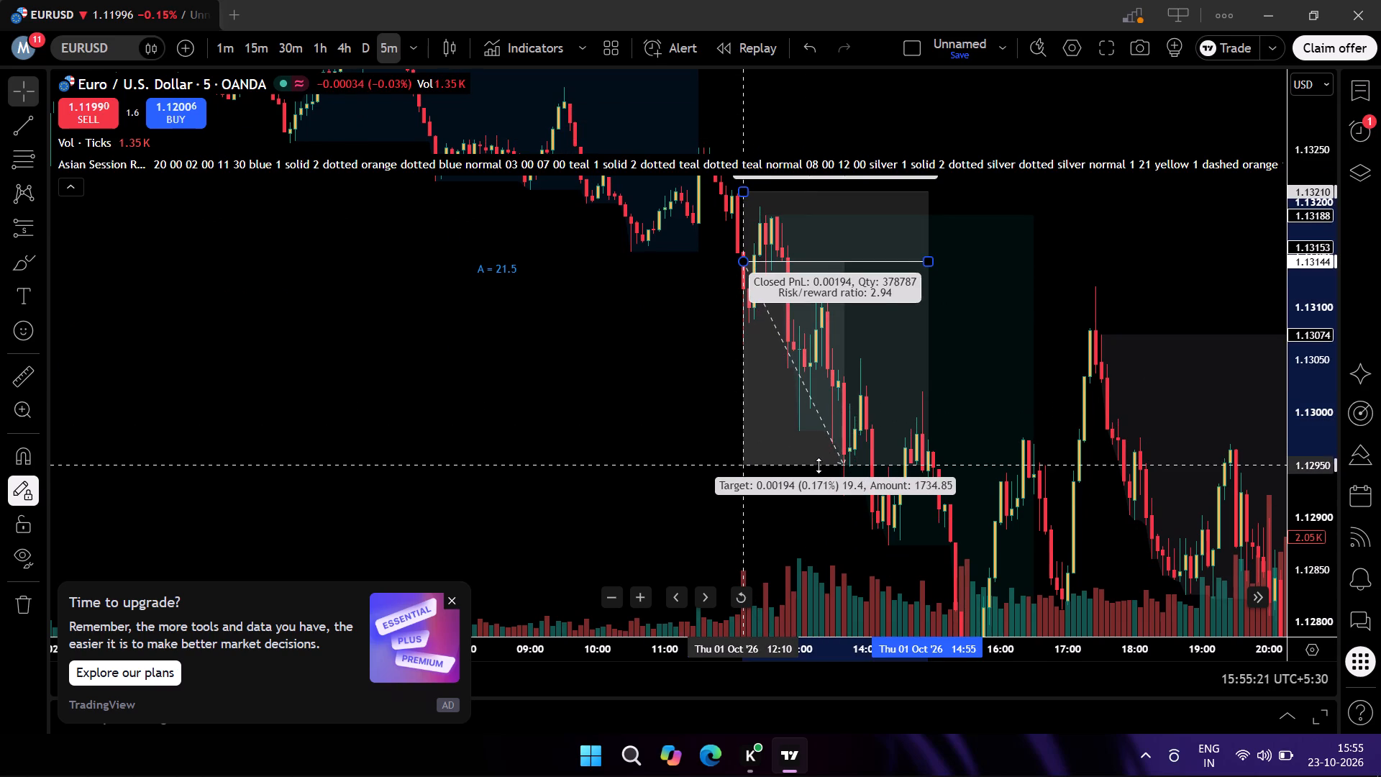
pyautogui.moveTo(819, 465); pyautogui.dragTo(819, 466)
pyautogui.click(1129, 247)
# Place a long position on the 2 October 11:55 candle with entry at about 1.12583.
pyautogui.scroll(-3, 1151, 316)
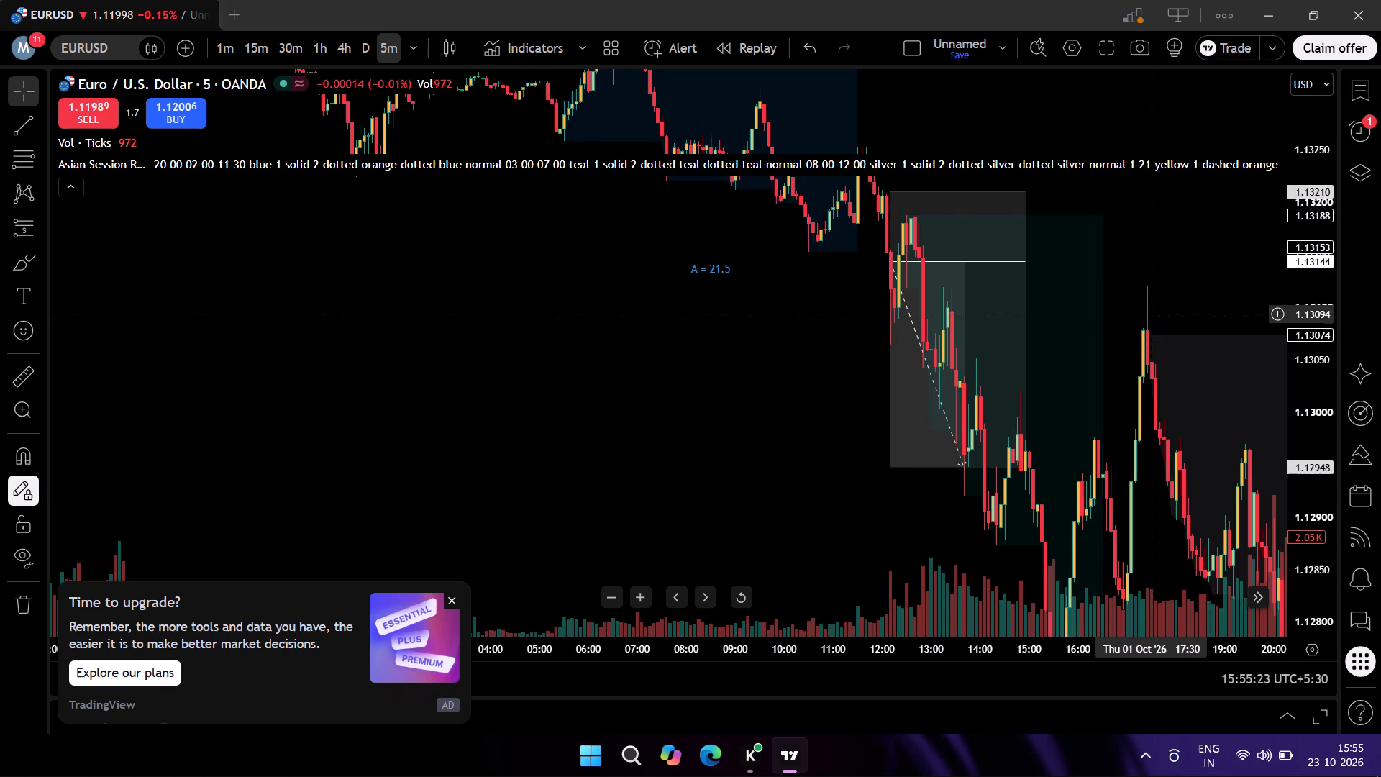
pyautogui.scroll(3, 1179, 276)
pyautogui.moveTo(1183, 271); pyautogui.dragTo(603, 272)
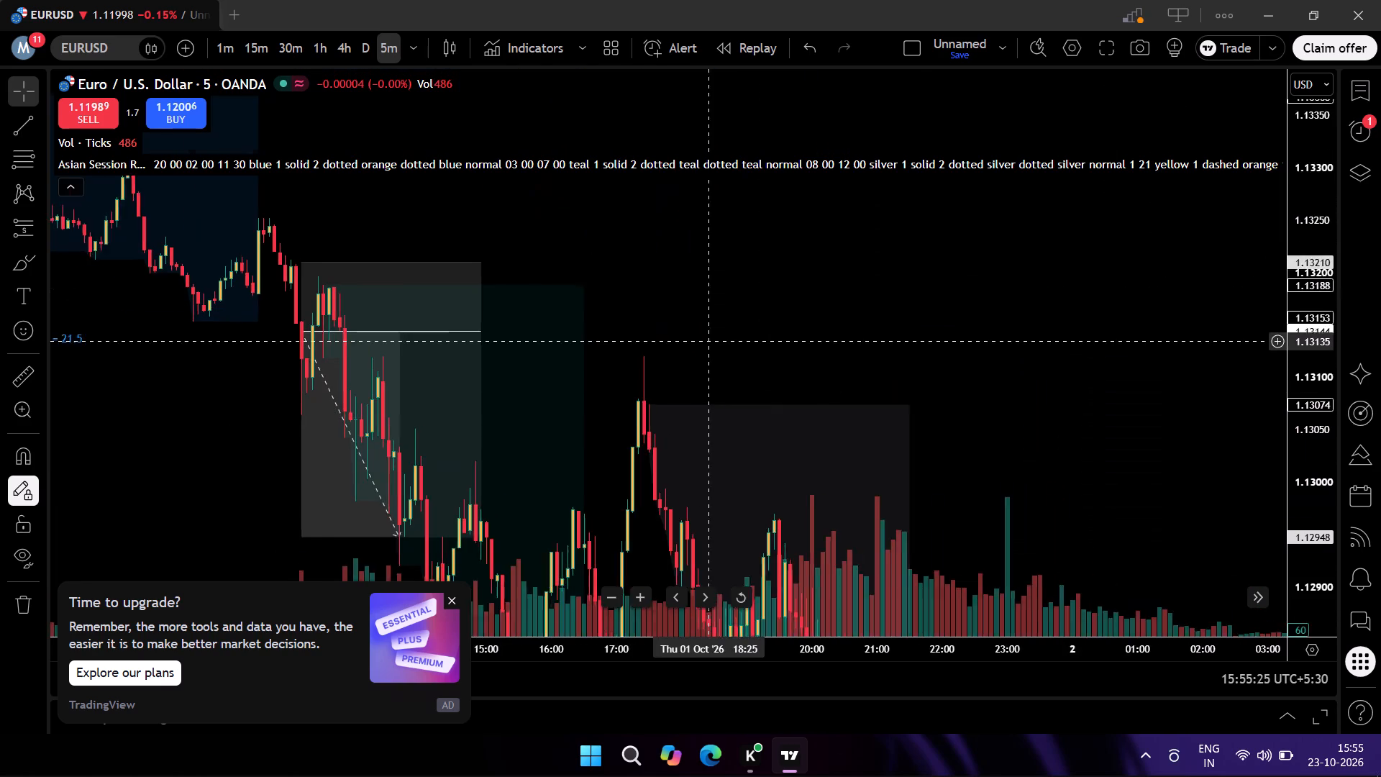
pyautogui.moveTo(603, 272); pyautogui.dragTo(604, 280)
pyautogui.moveTo(923, 388); pyautogui.dragTo(586, 94)
pyautogui.moveTo(885, 425); pyautogui.dragTo(778, 121)
pyautogui.moveTo(877, 415); pyautogui.dragTo(727, 124)
pyautogui.moveTo(782, 340); pyautogui.dragTo(909, 98)
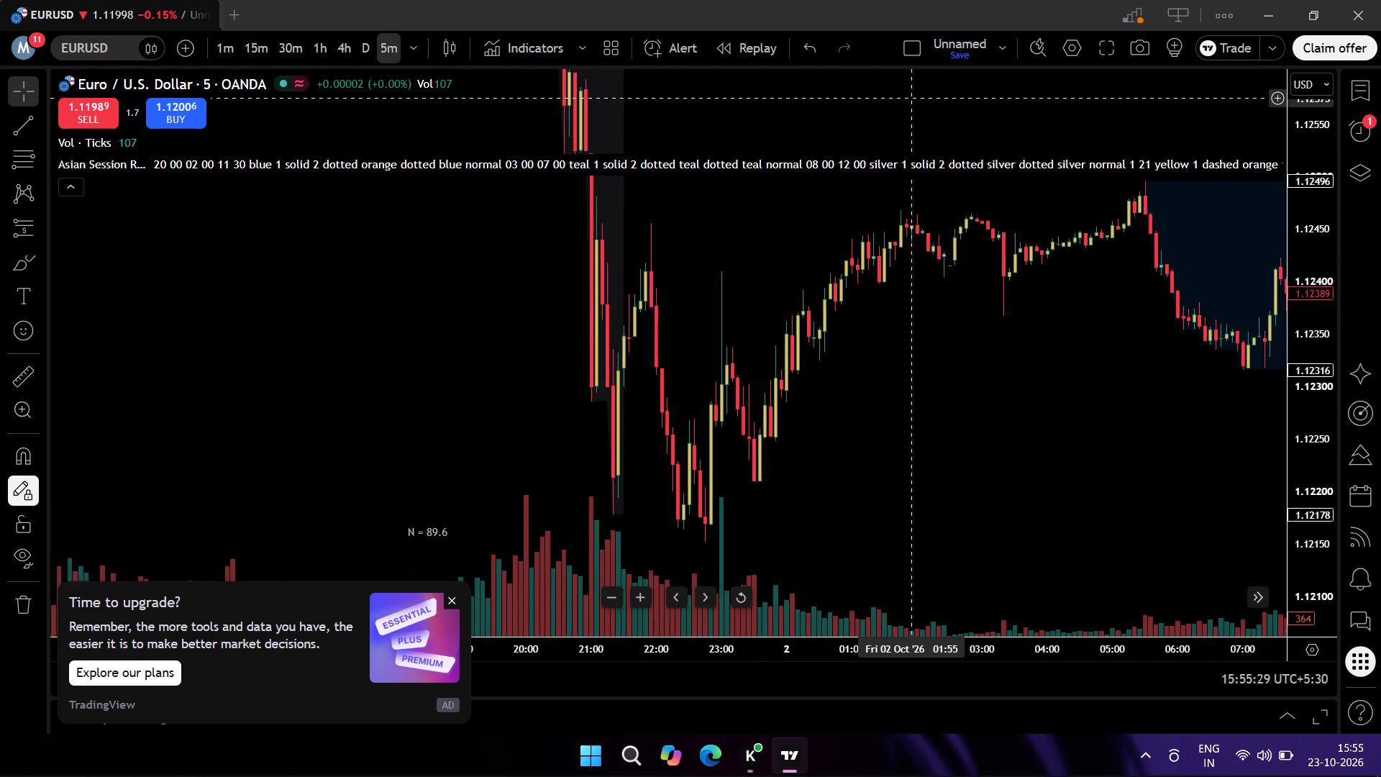
pyautogui.moveTo(909, 98); pyautogui.dragTo(1043, 420)
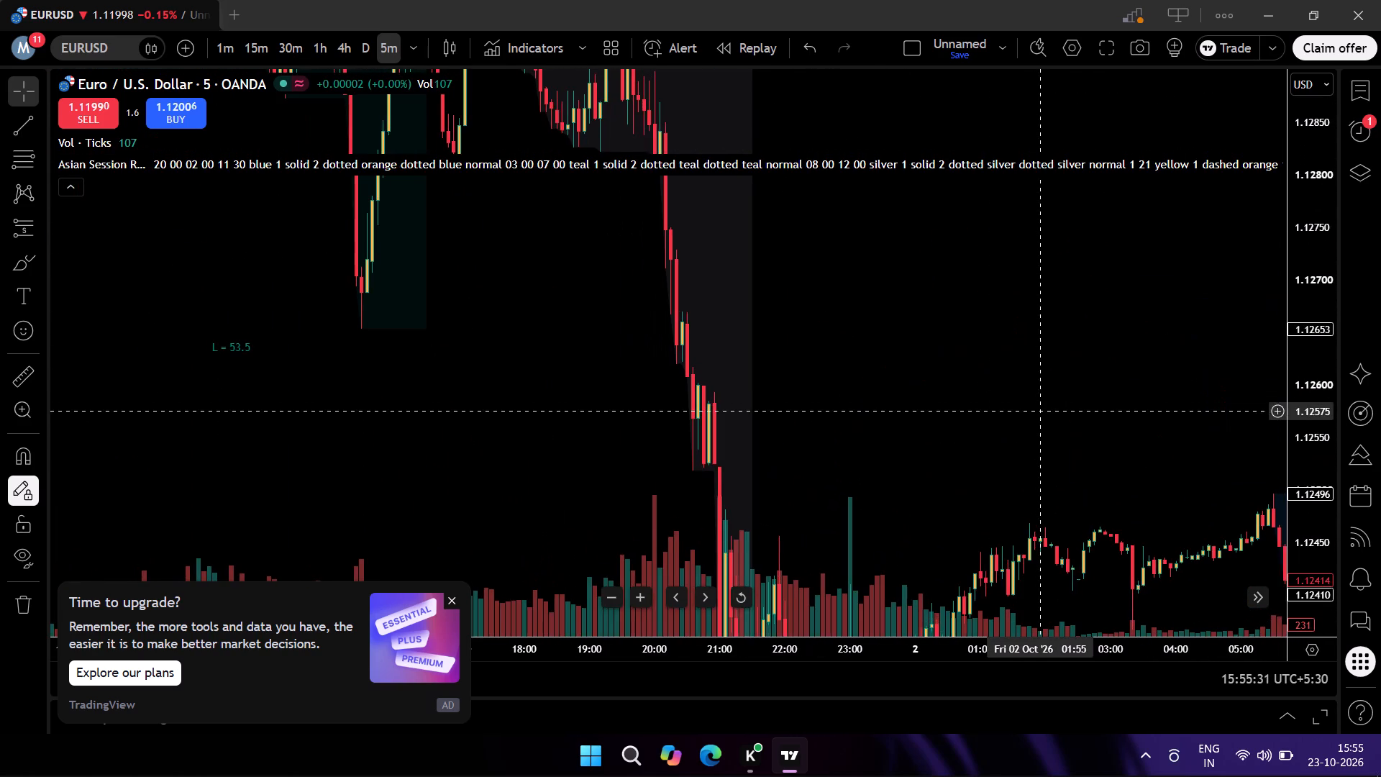
pyautogui.moveTo(1043, 420); pyautogui.dragTo(488, 109)
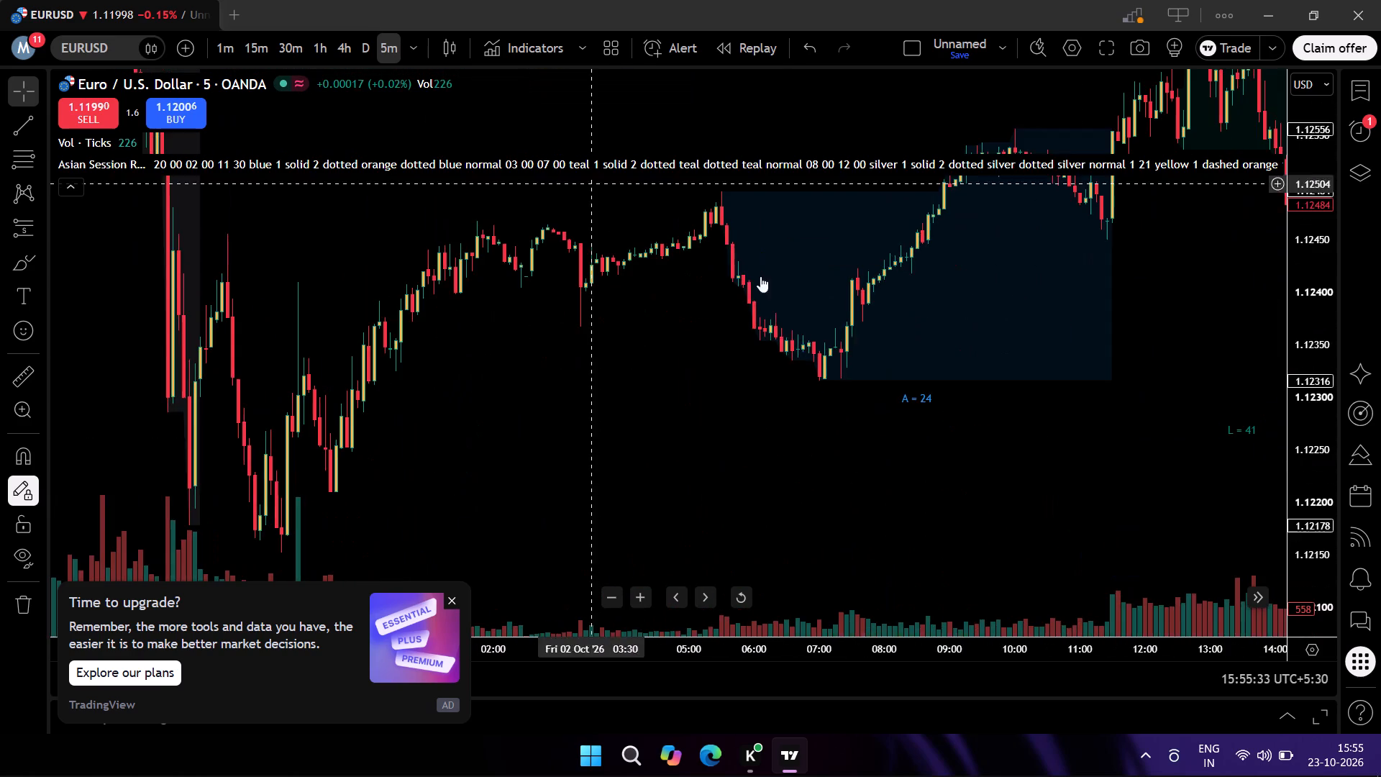
pyautogui.moveTo(911, 346); pyautogui.dragTo(483, 531)
pyautogui.moveTo(809, 468); pyautogui.dragTo(749, 534)
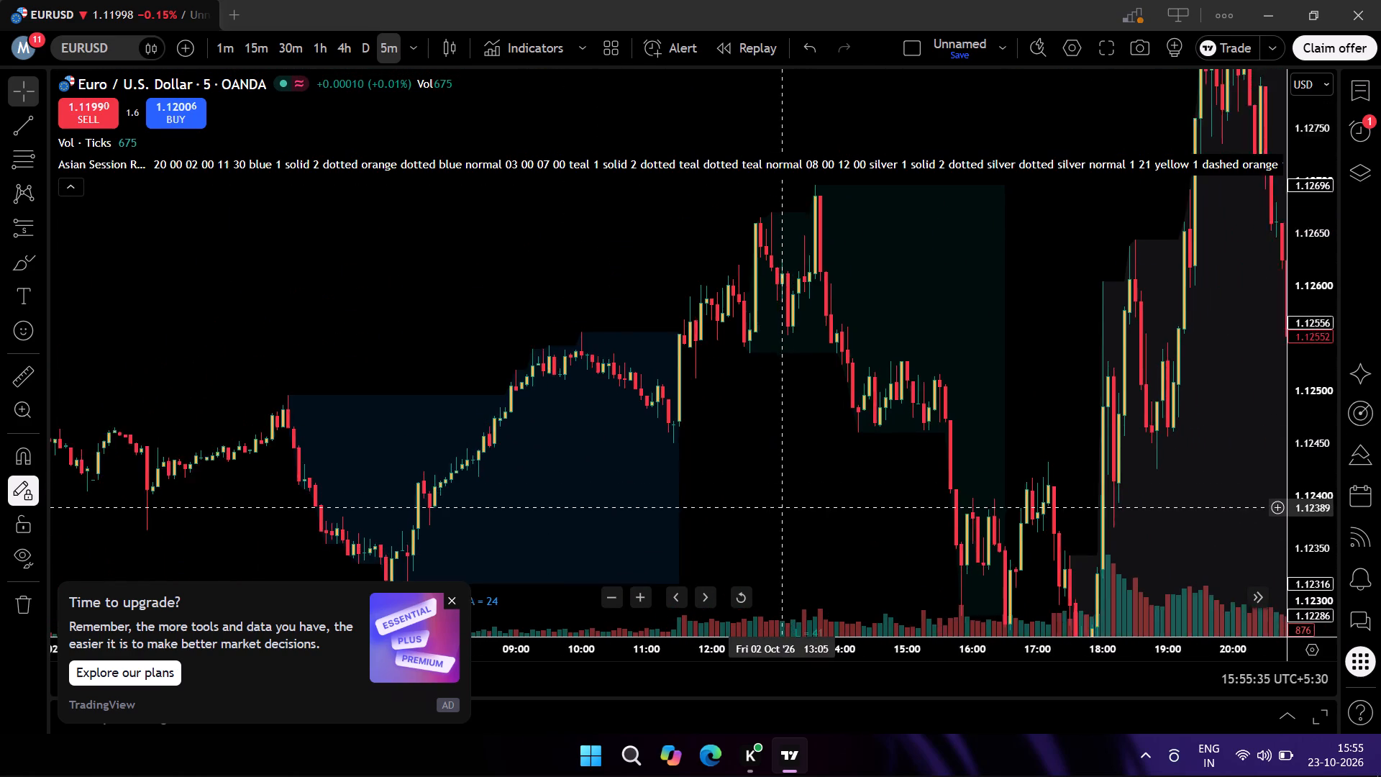
pyautogui.moveTo(749, 534); pyautogui.dragTo(747, 535)
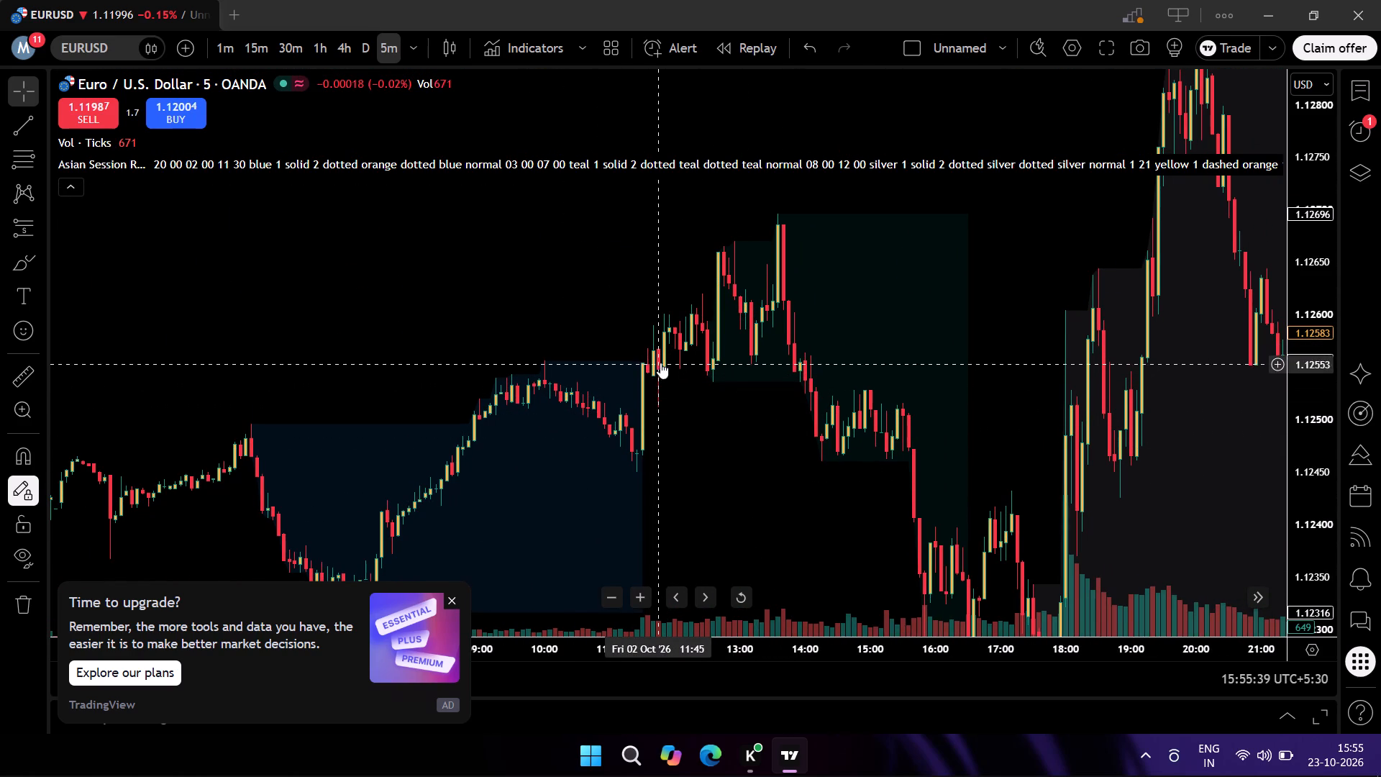
pyautogui.click(45, 223)
pyautogui.click(75, 251)
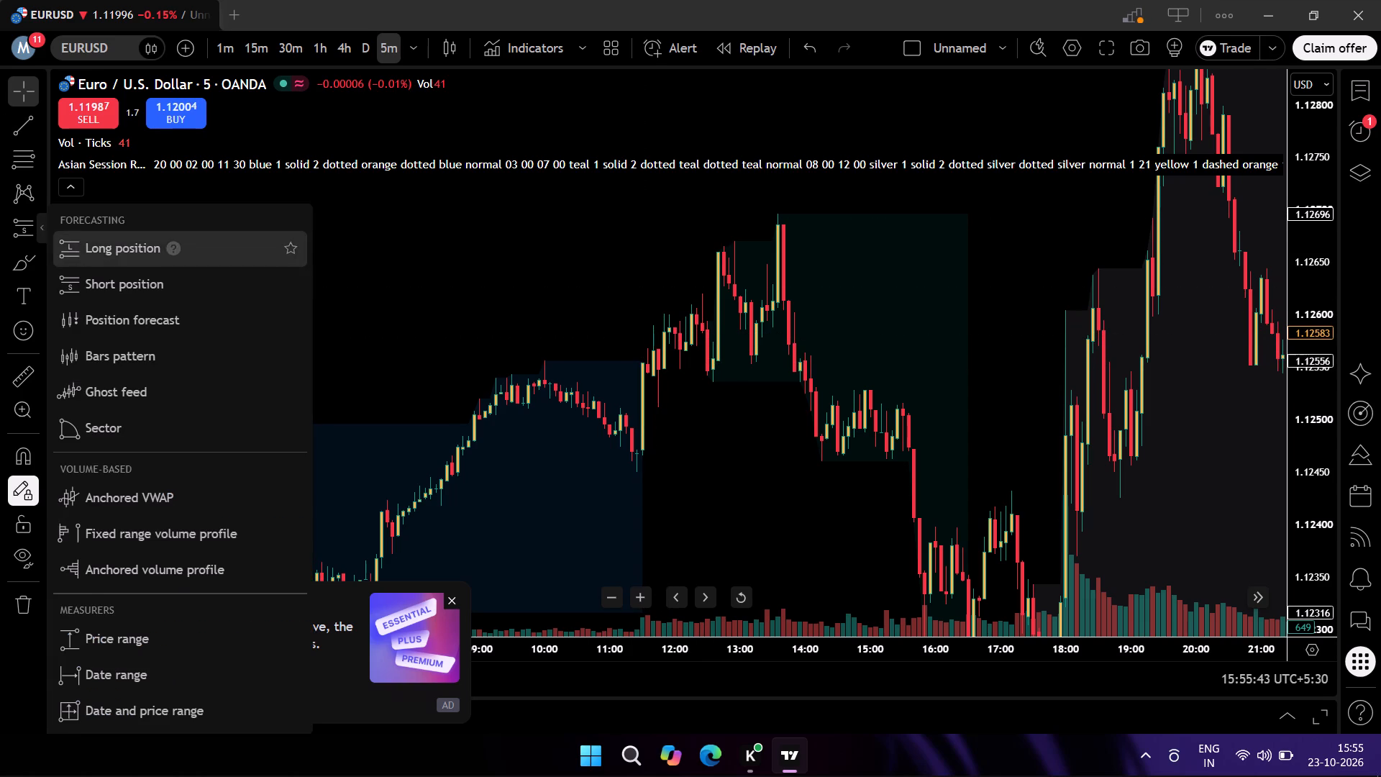
pyautogui.click(671, 332)
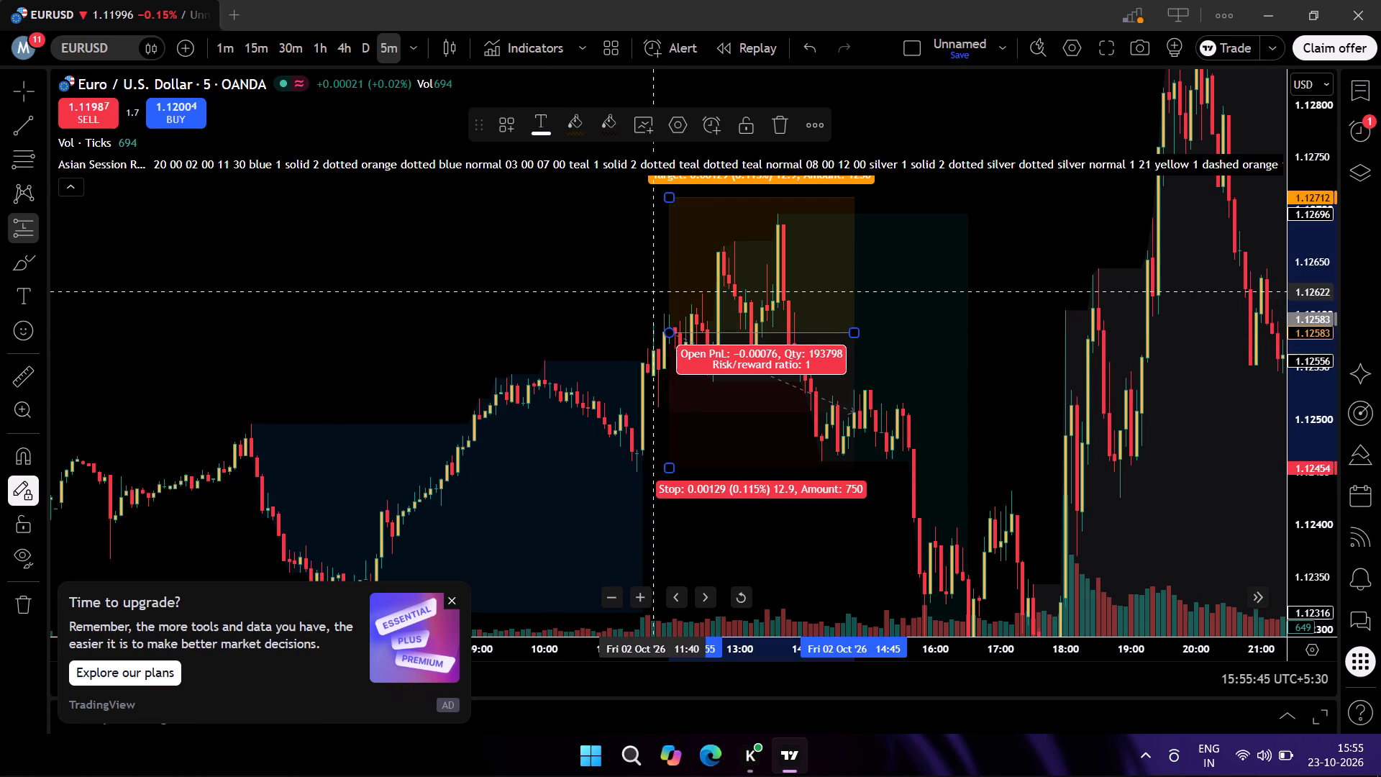
pyautogui.press('Escape')
pyautogui.press('Escape')
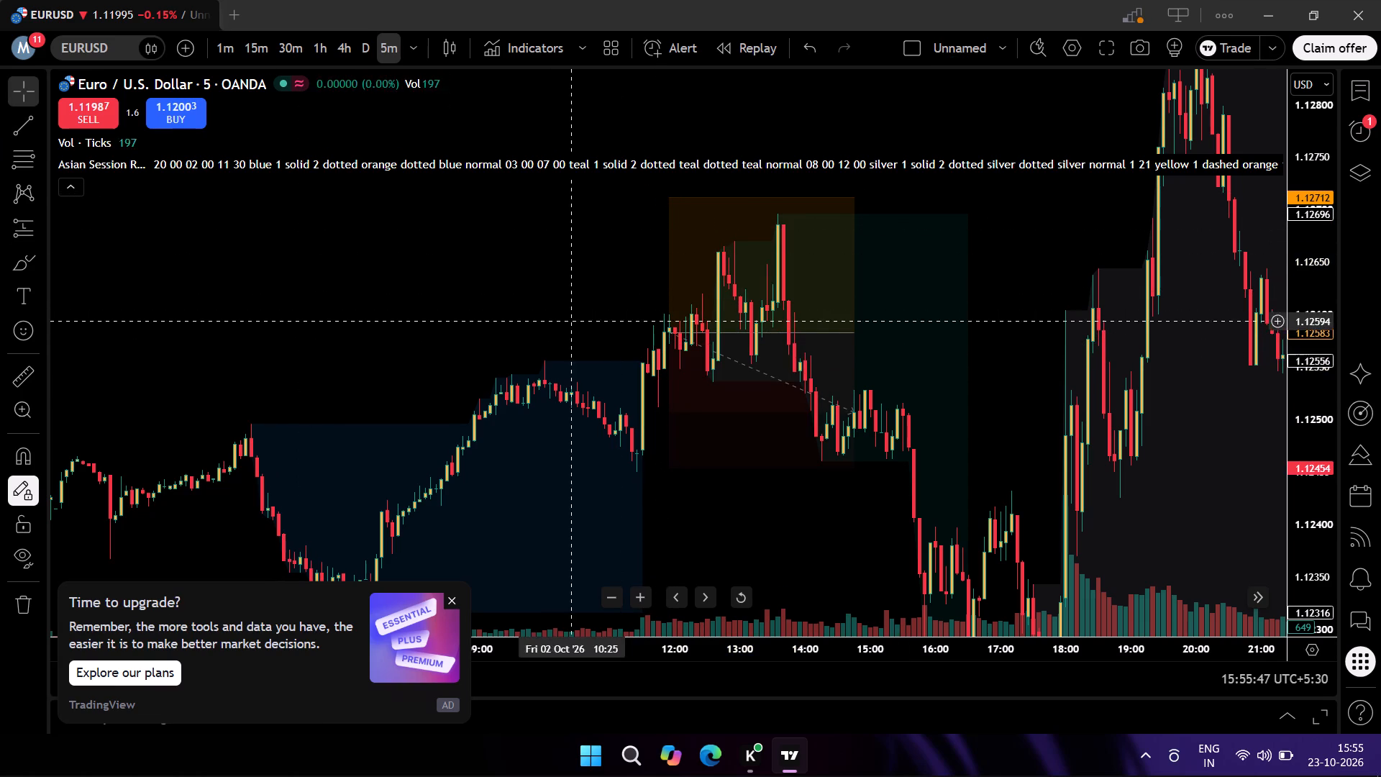
# Tighten the 2 October long position's stop to about 1.12548 and lower its target to about 1.12688.
pyautogui.click(697, 421)
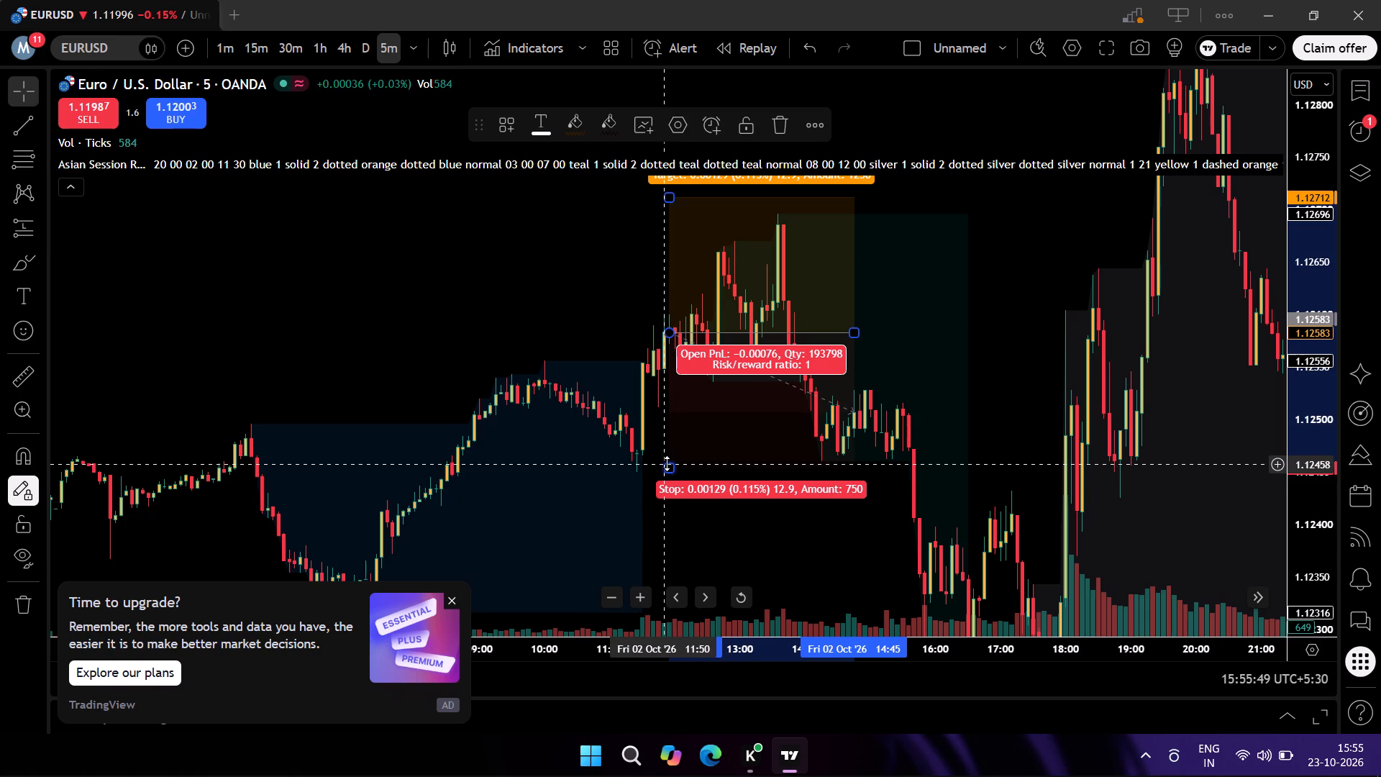
pyautogui.moveTo(667, 463); pyautogui.dragTo(691, 404)
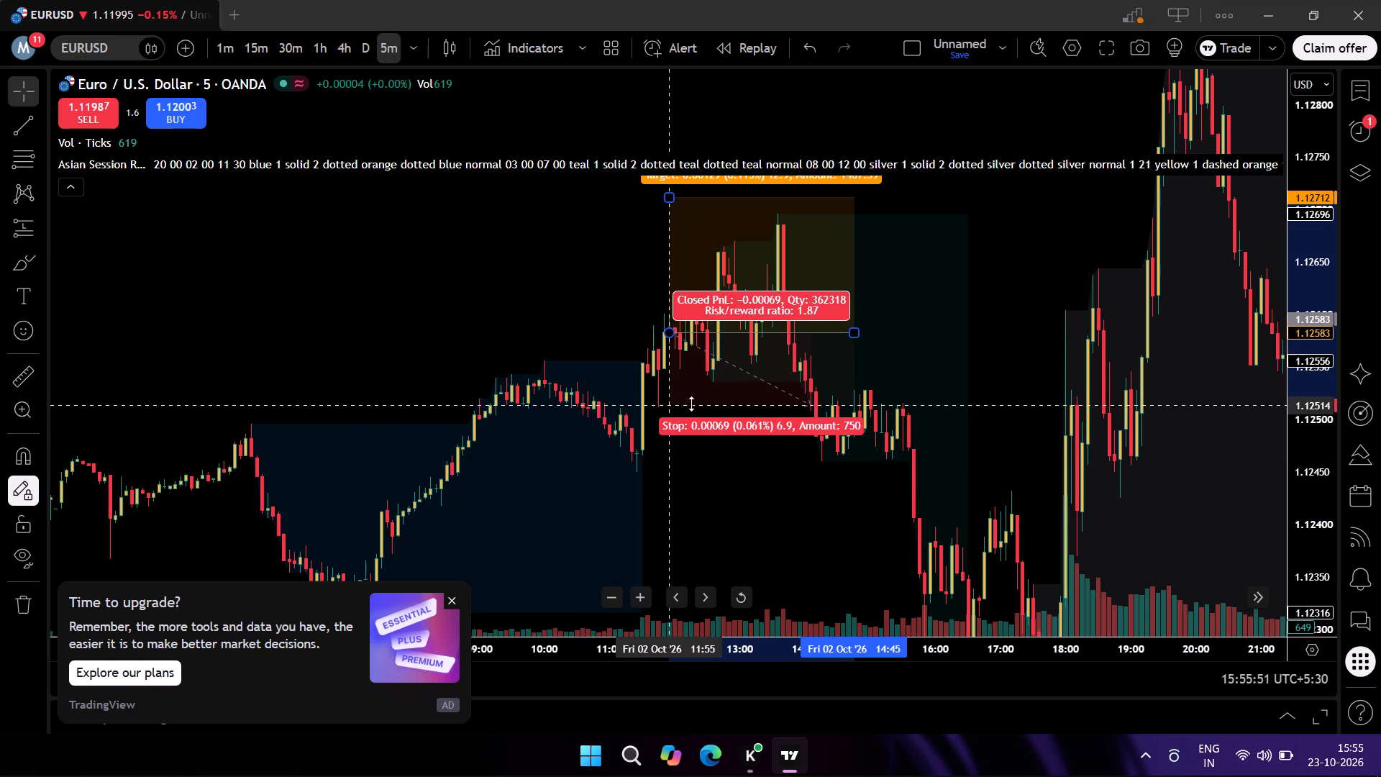
pyautogui.moveTo(691, 404); pyautogui.dragTo(694, 408)
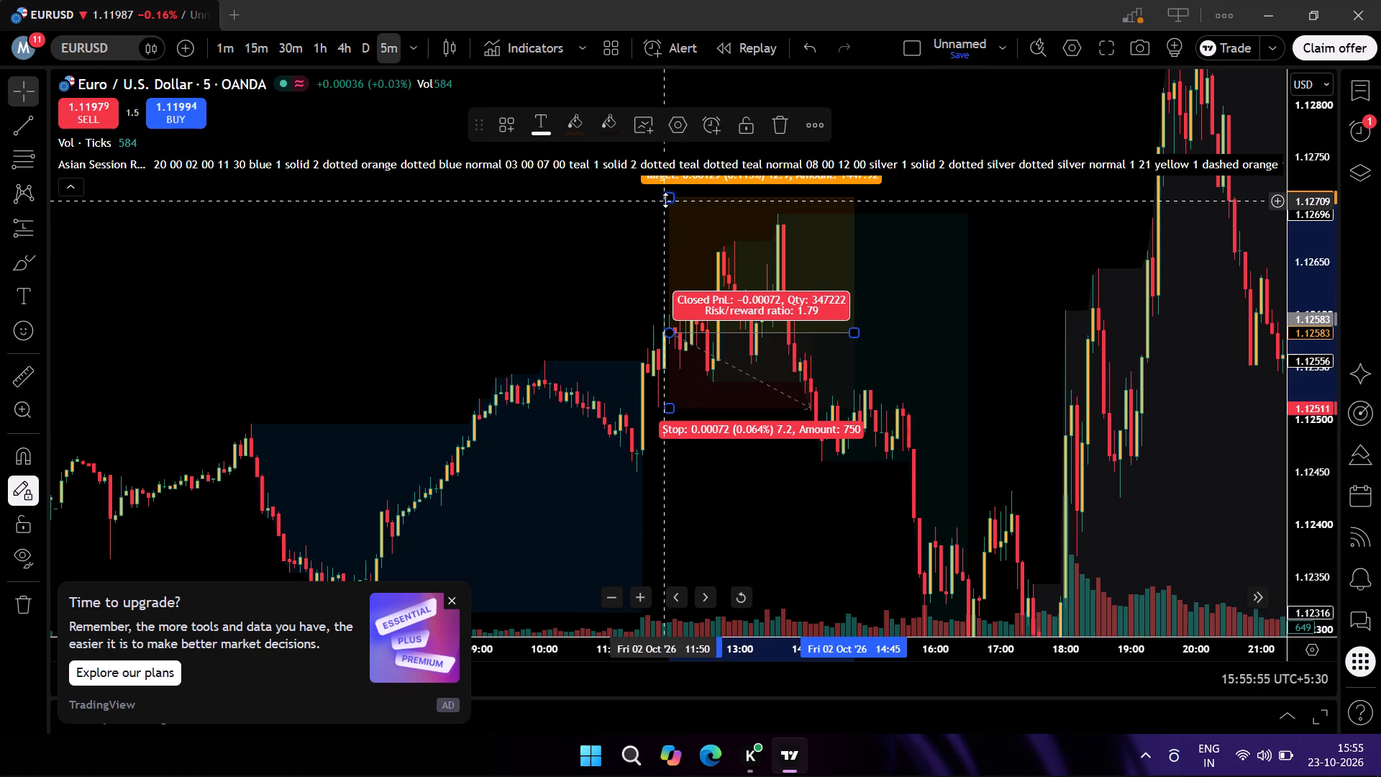
pyautogui.moveTo(668, 404); pyautogui.dragTo(674, 381)
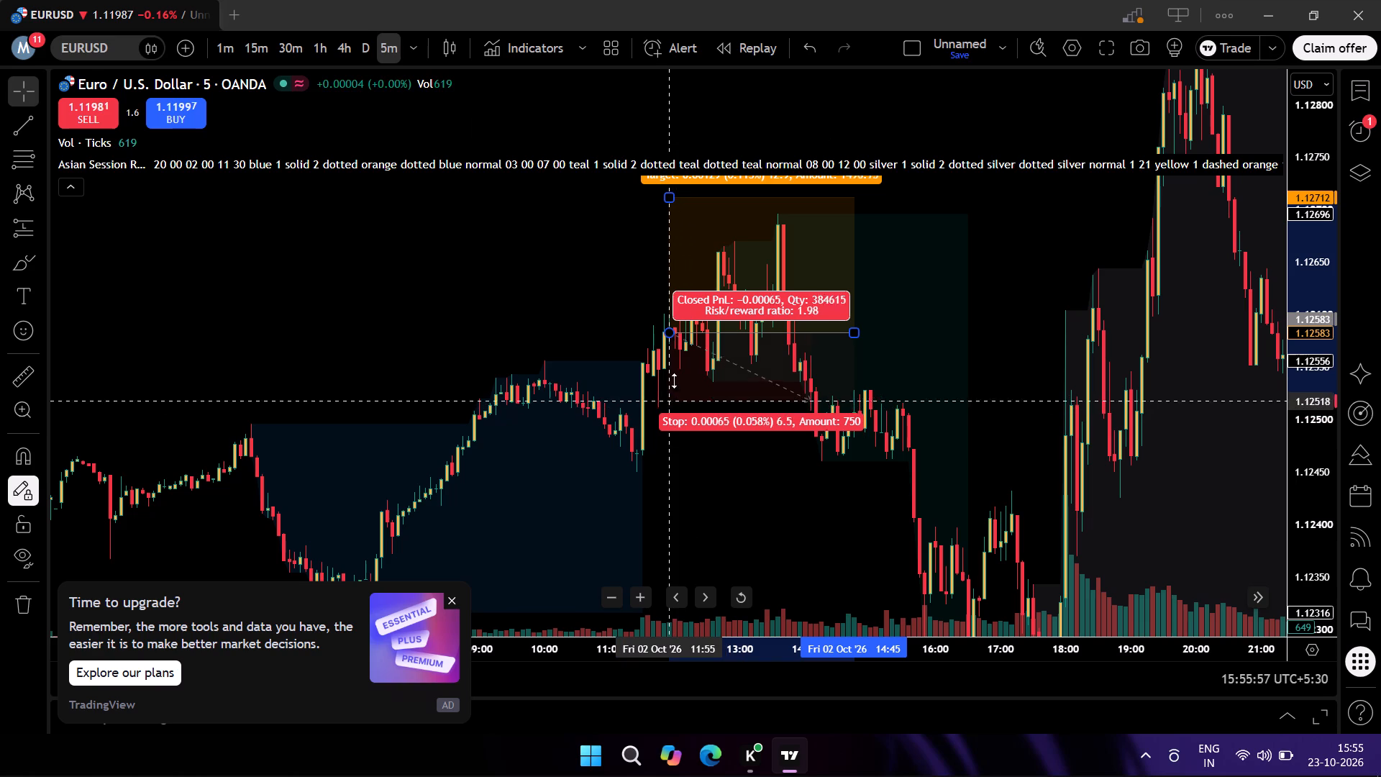
pyautogui.moveTo(674, 381); pyautogui.dragTo(679, 373)
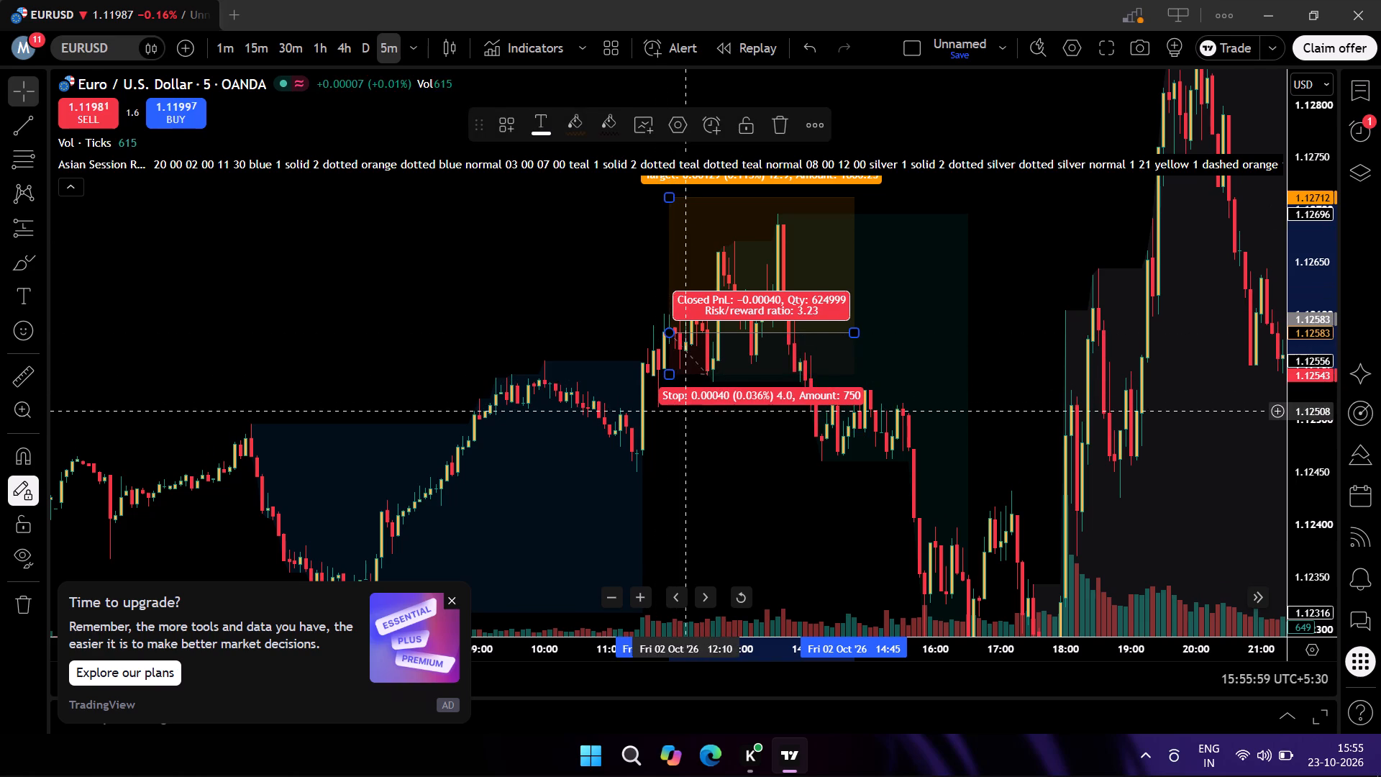
pyautogui.click(672, 374)
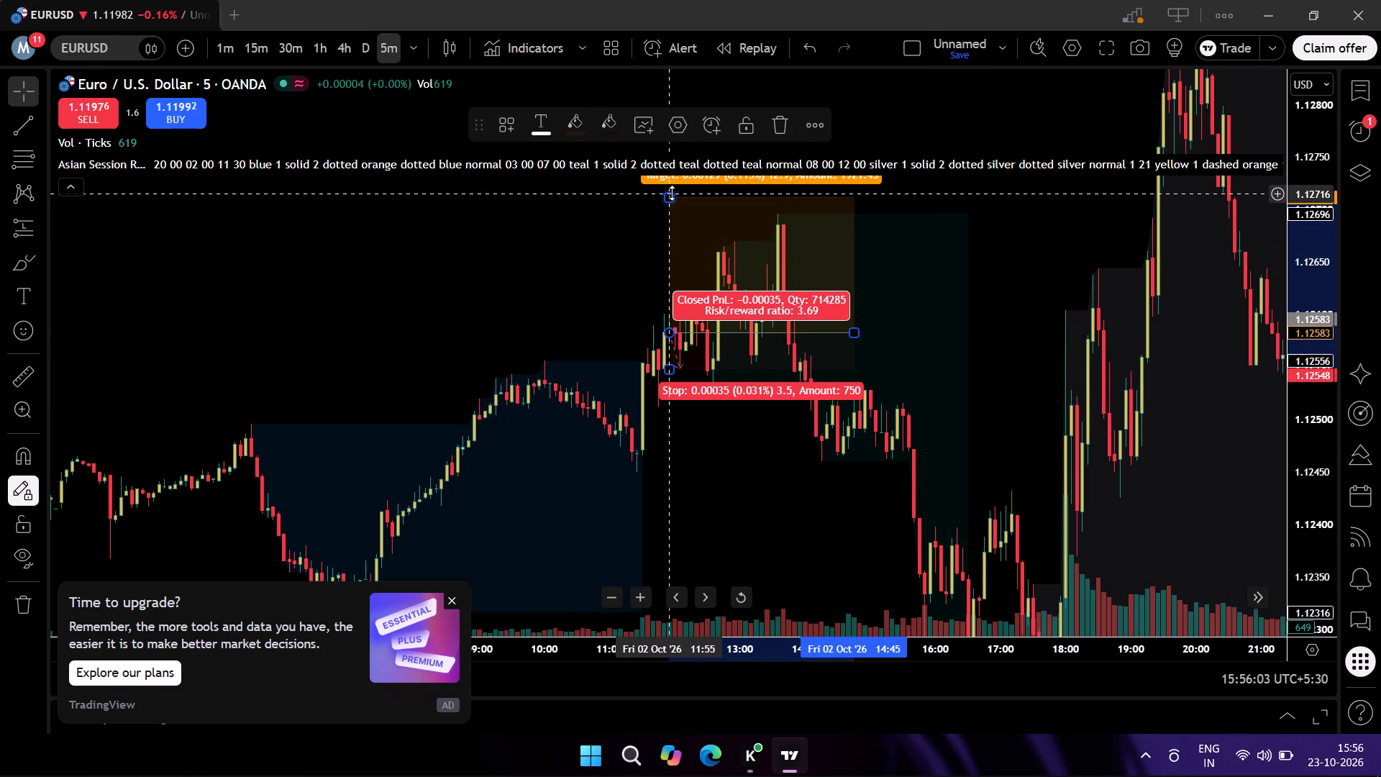
pyautogui.moveTo(671, 193); pyautogui.dragTo(701, 242)
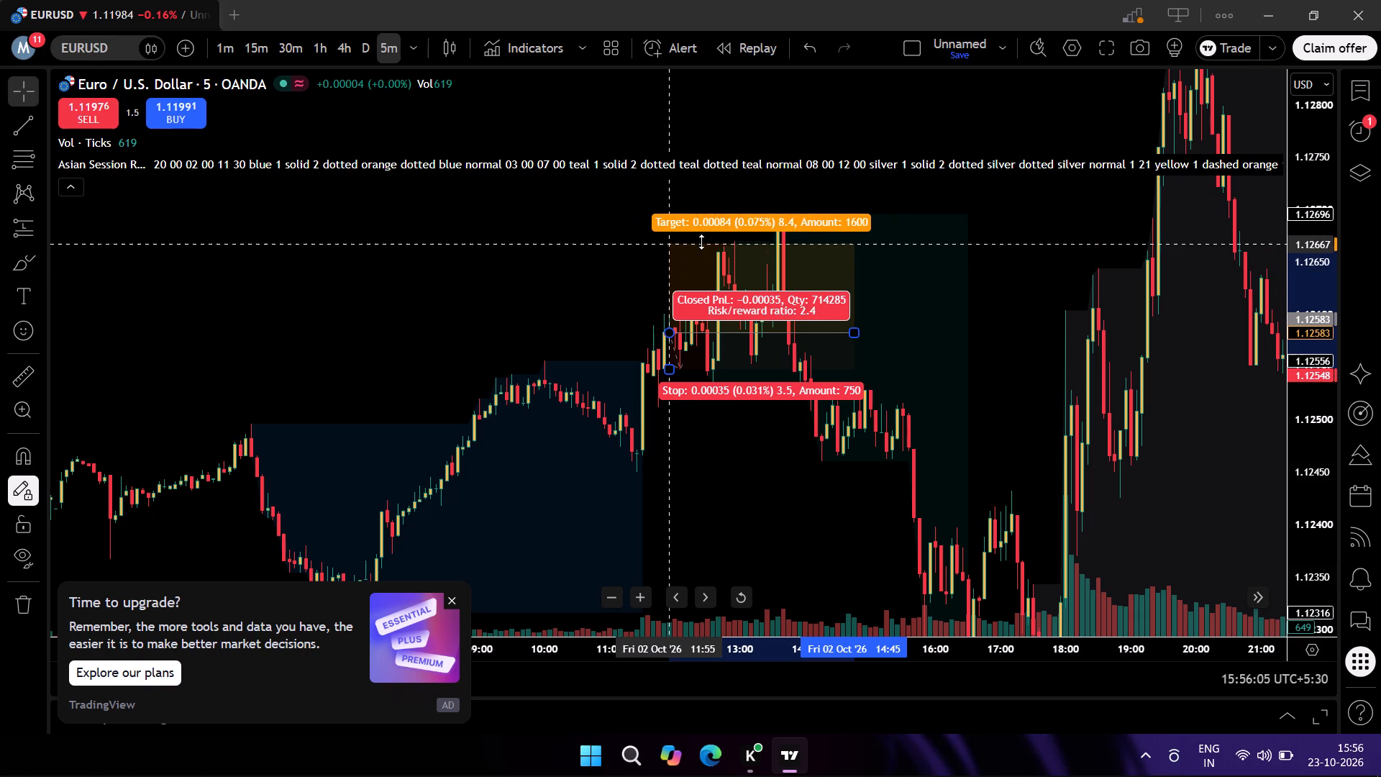
pyautogui.moveTo(701, 242); pyautogui.dragTo(704, 224)
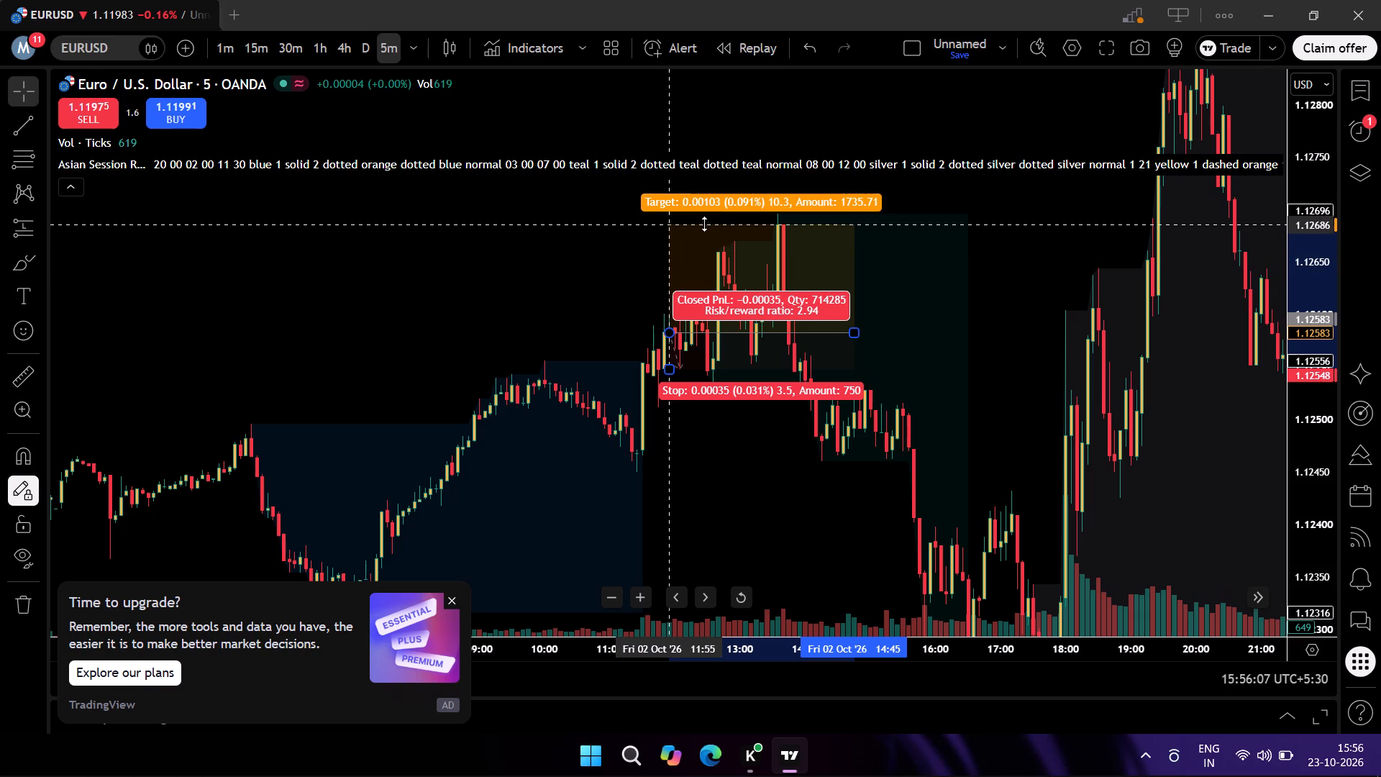
pyautogui.moveTo(704, 224); pyautogui.dragTo(704, 222)
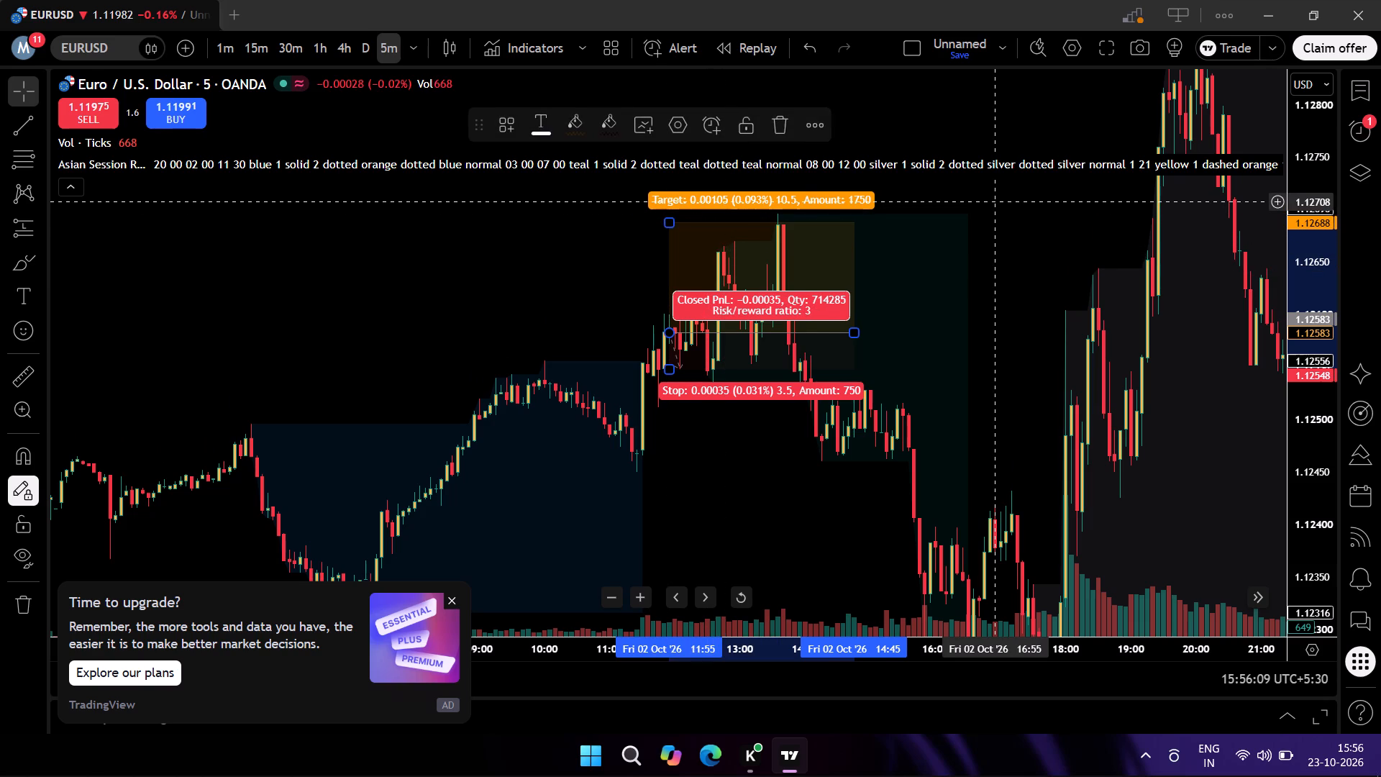
pyautogui.click(995, 201)
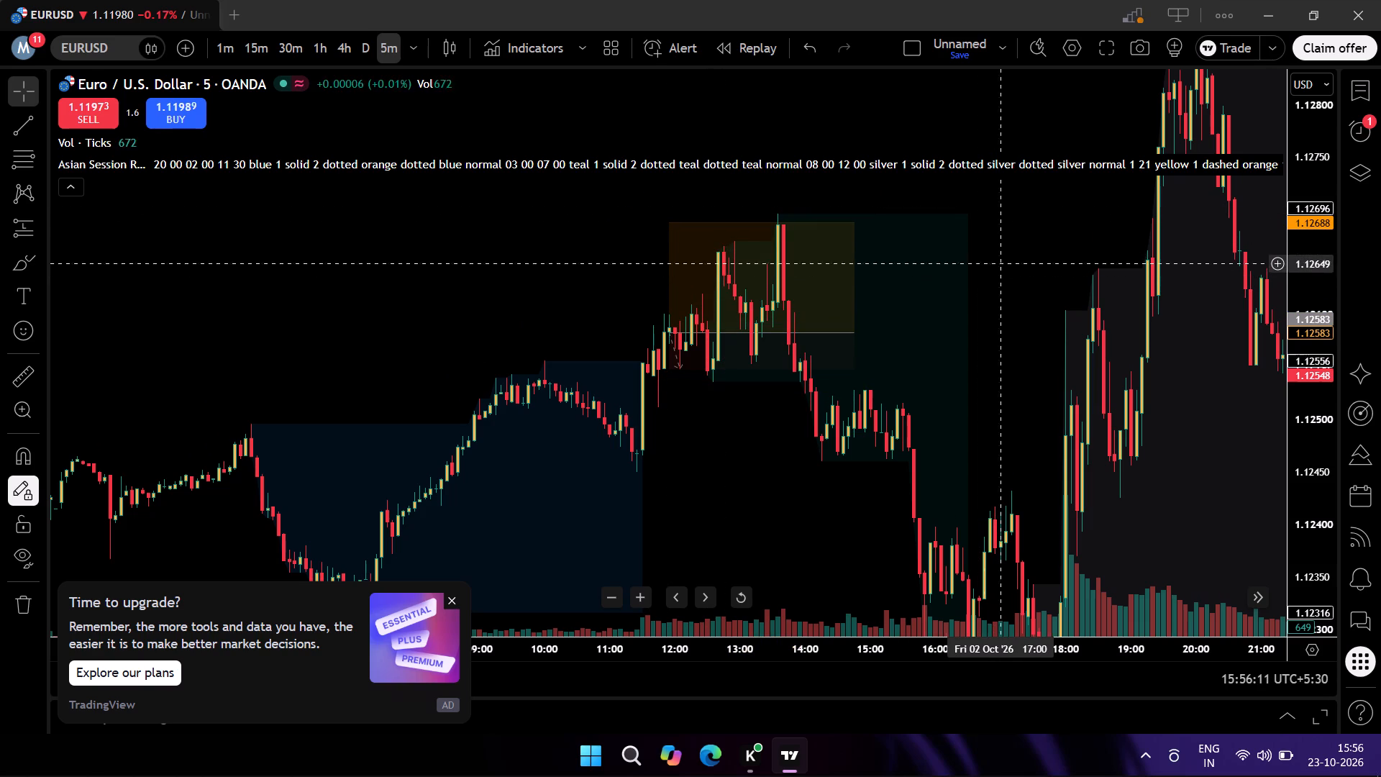
# Examine the 5 and 6 October price action around the Asian and London session ranges for a trade setup.
pyautogui.moveTo(1062, 240); pyautogui.dragTo(631, 89)
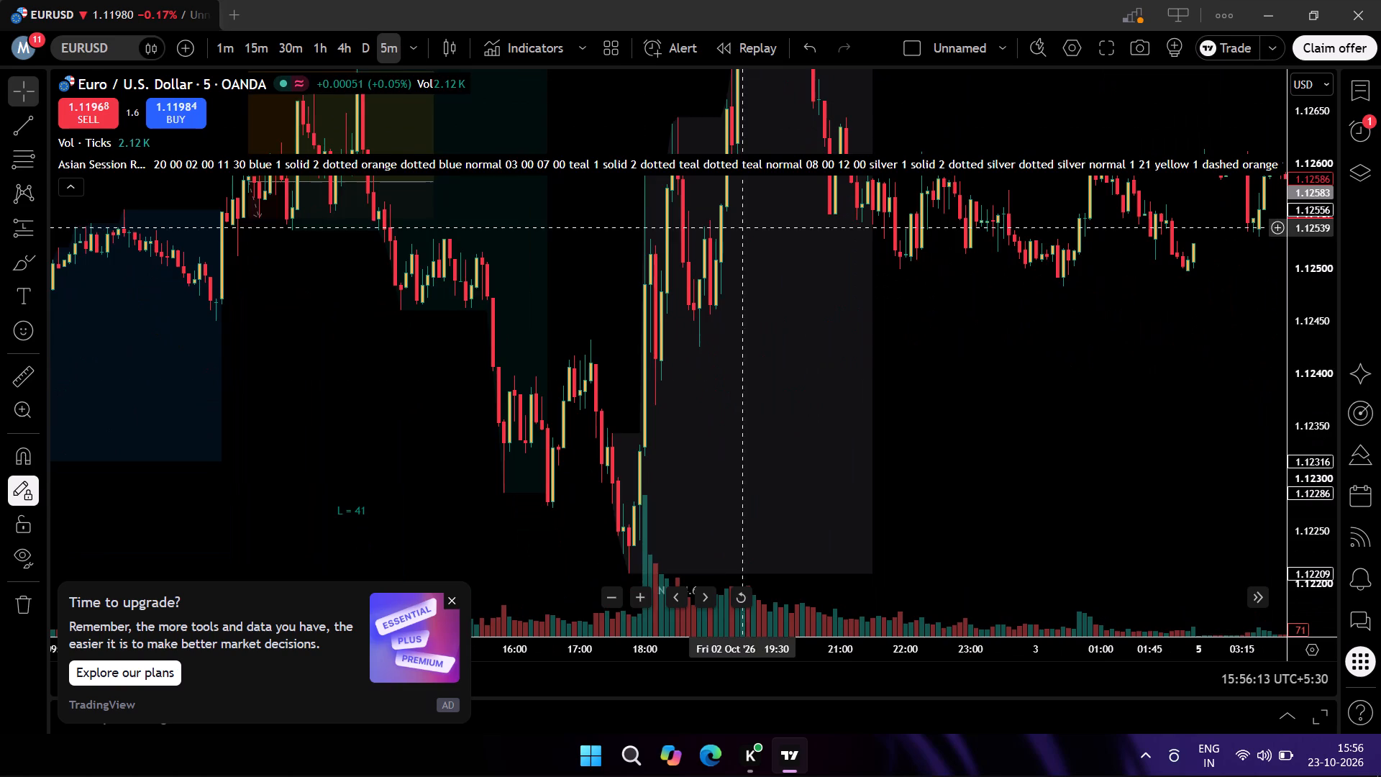
pyautogui.scroll(-4, 951, 379)
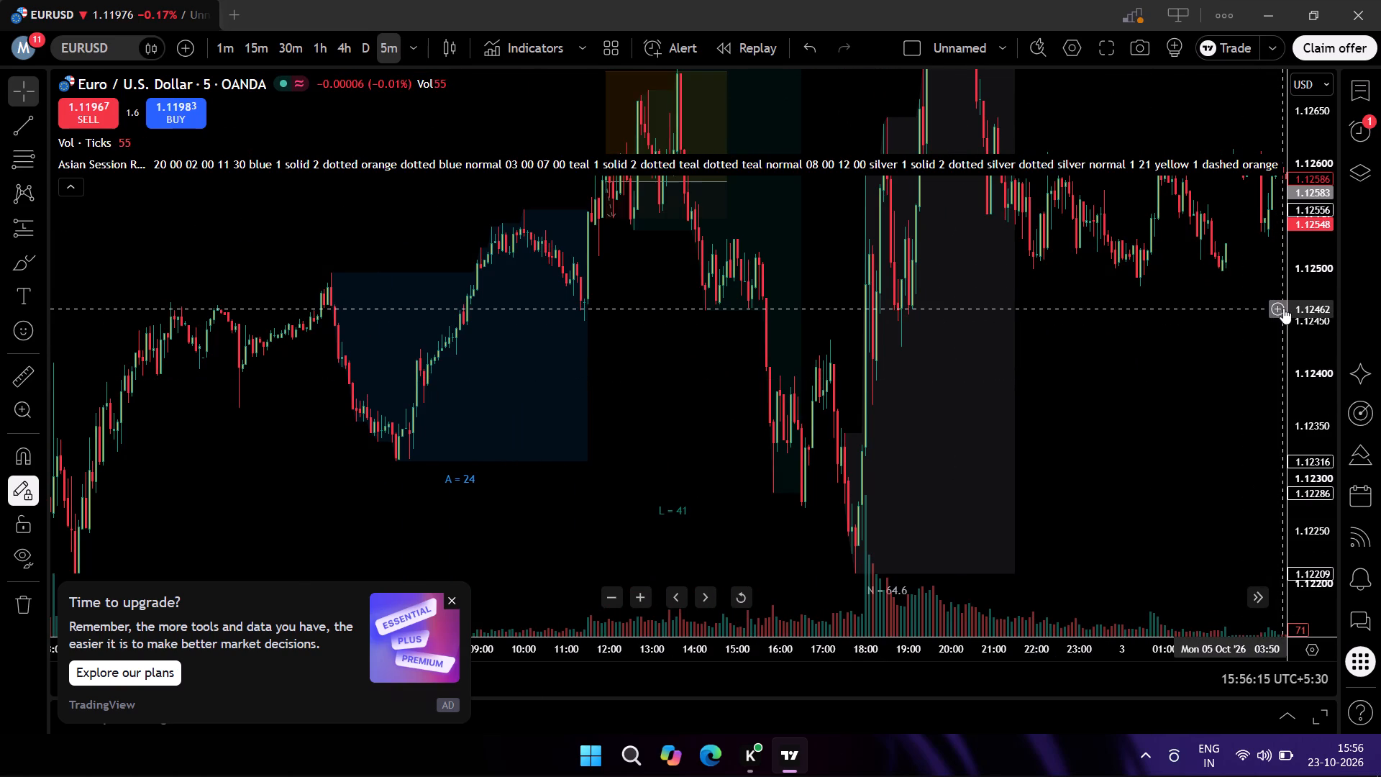
pyautogui.scroll(-4, 1298, 305)
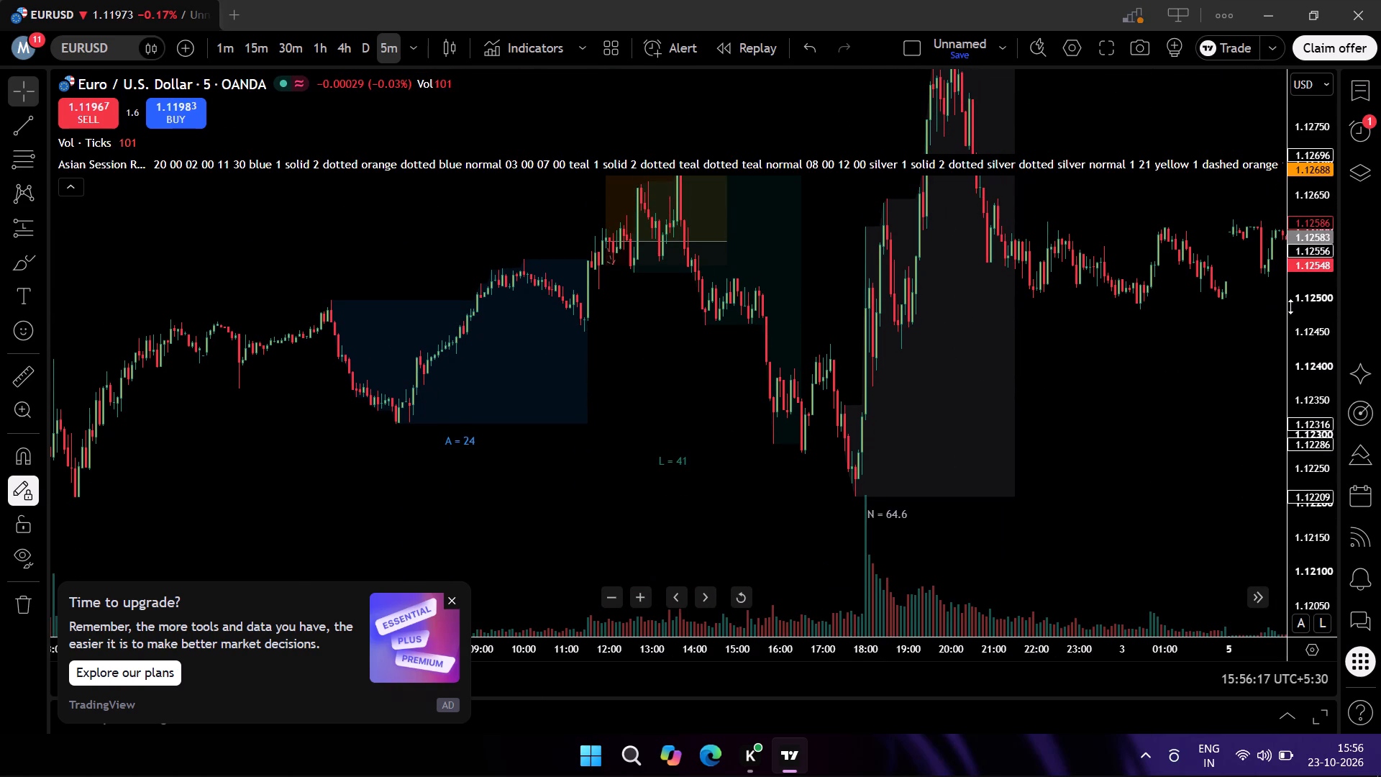
pyautogui.moveTo(1113, 363); pyautogui.dragTo(682, 373)
pyautogui.moveTo(933, 378); pyautogui.dragTo(588, 182)
pyautogui.moveTo(913, 296); pyautogui.dragTo(683, 34)
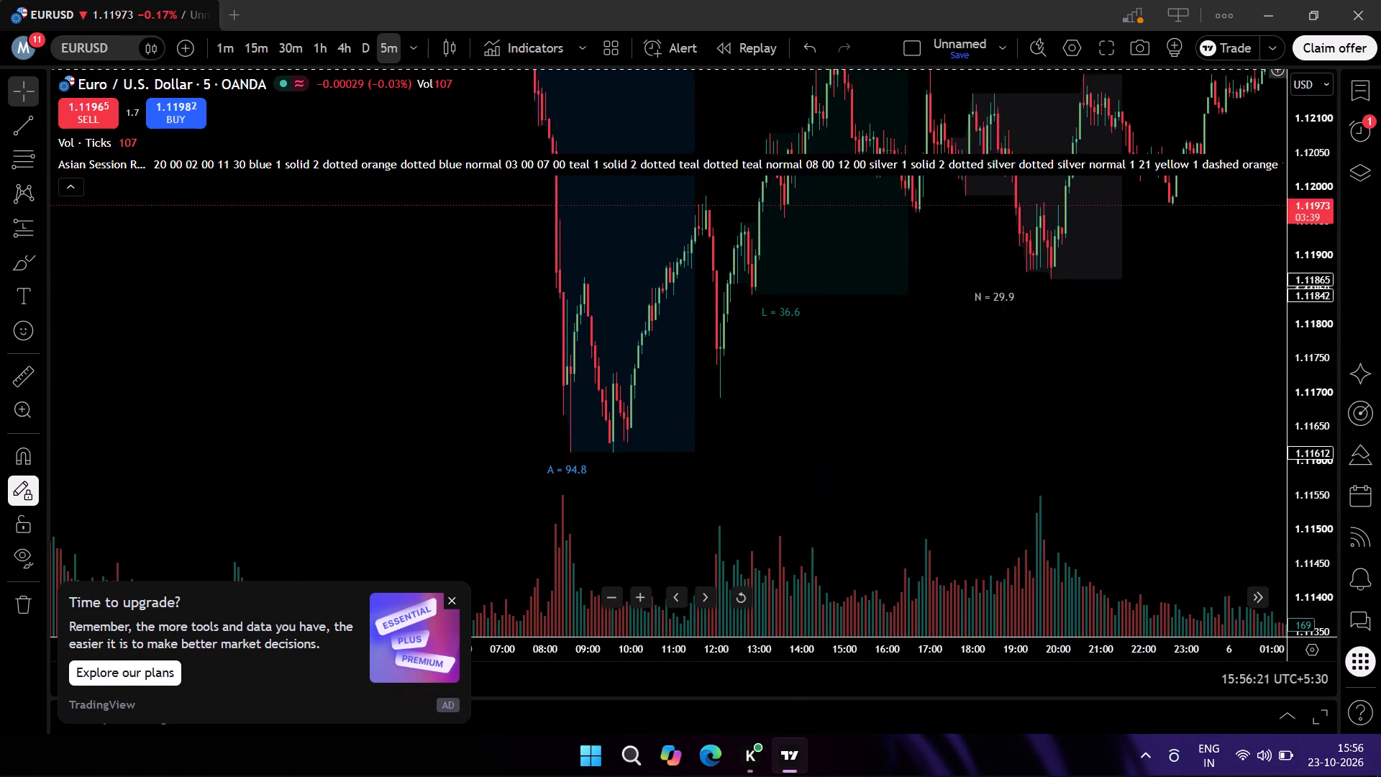
pyautogui.moveTo(683, 34); pyautogui.dragTo(500, 268)
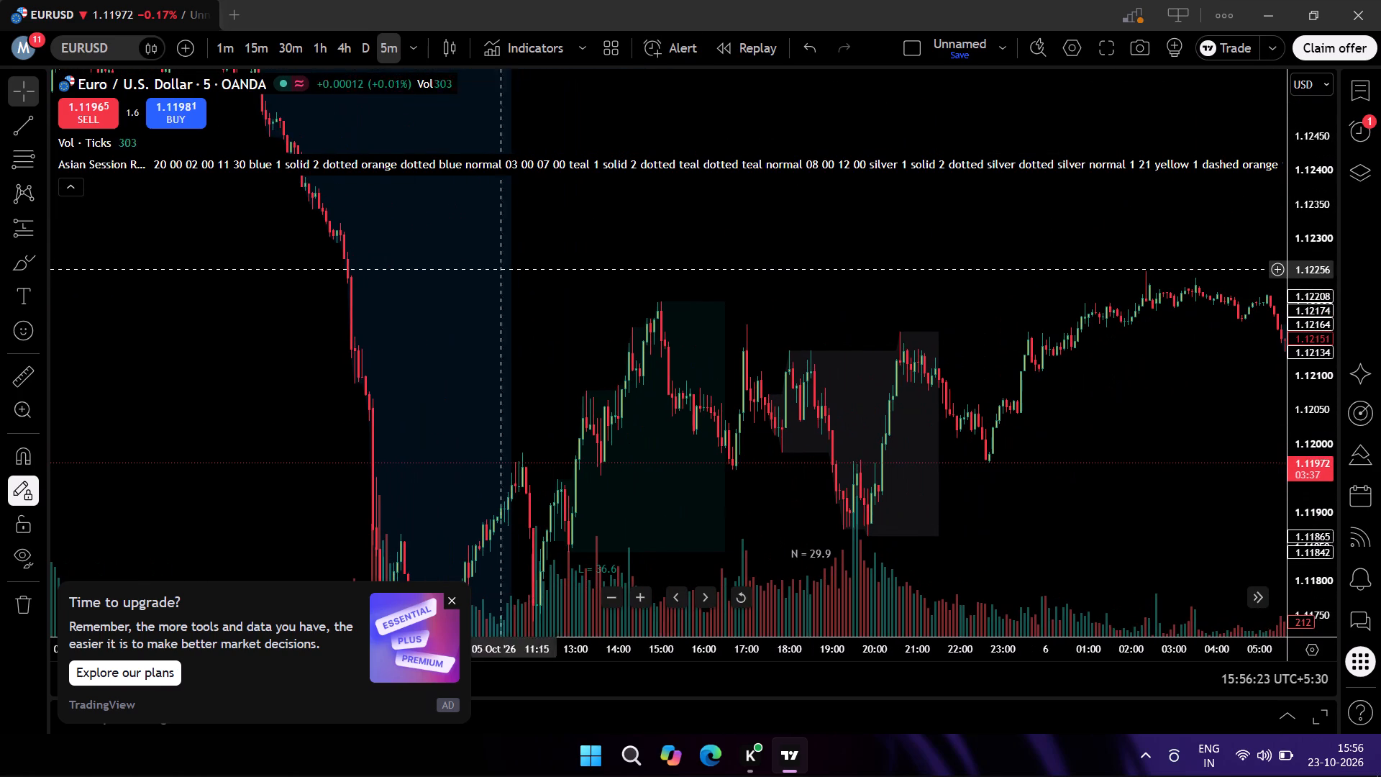
pyautogui.moveTo(814, 204); pyautogui.dragTo(311, 125)
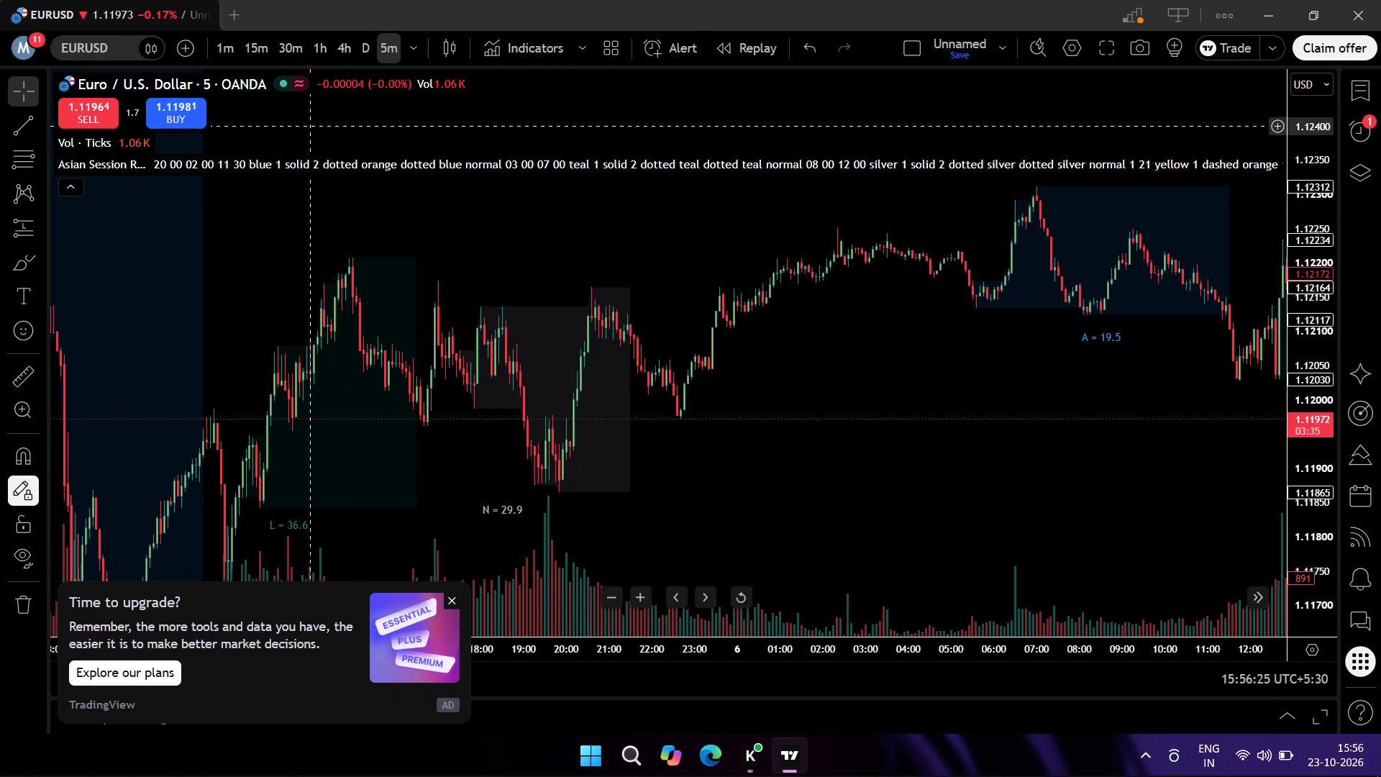
pyautogui.moveTo(657, 222); pyautogui.dragTo(314, 199)
pyautogui.moveTo(764, 247); pyautogui.dragTo(434, 205)
pyautogui.moveTo(904, 364); pyautogui.dragTo(910, 363)
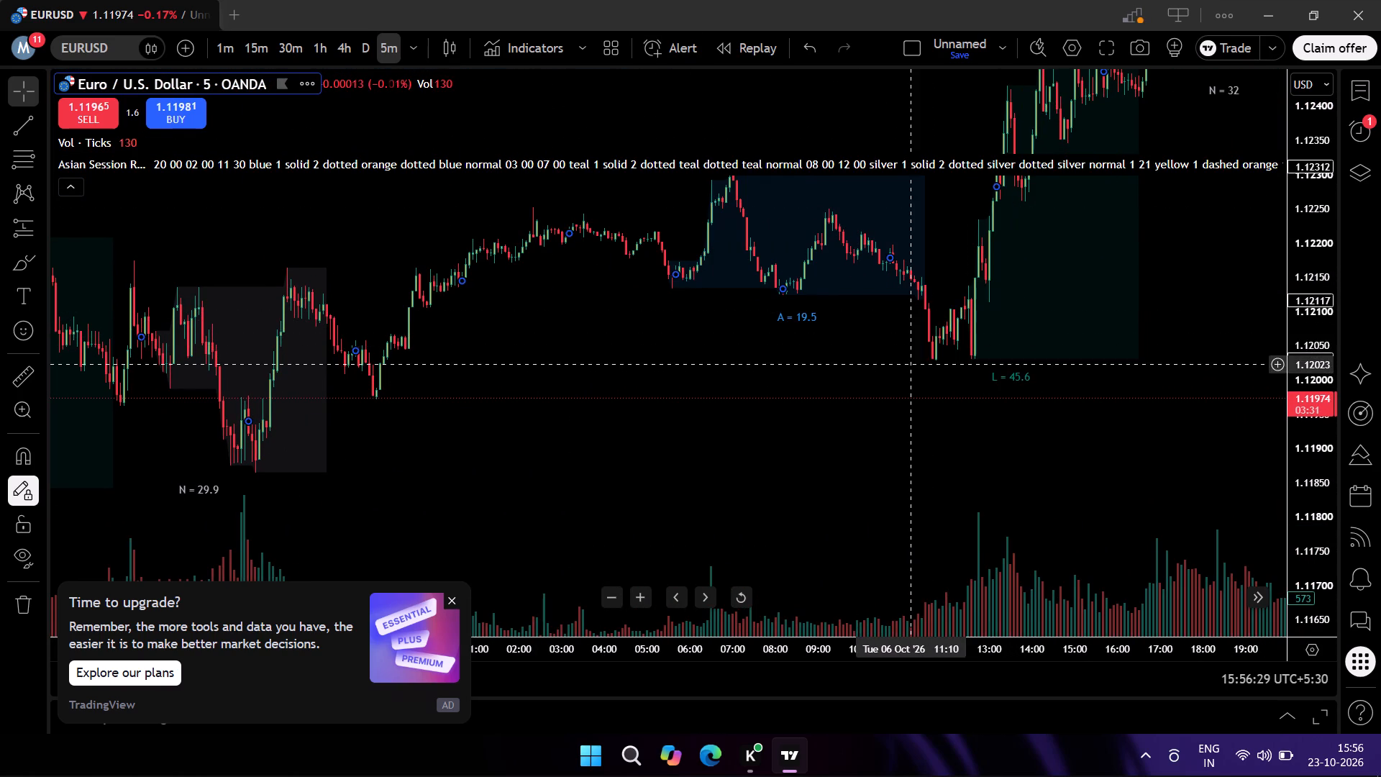
pyautogui.moveTo(910, 363); pyautogui.dragTo(645, 399)
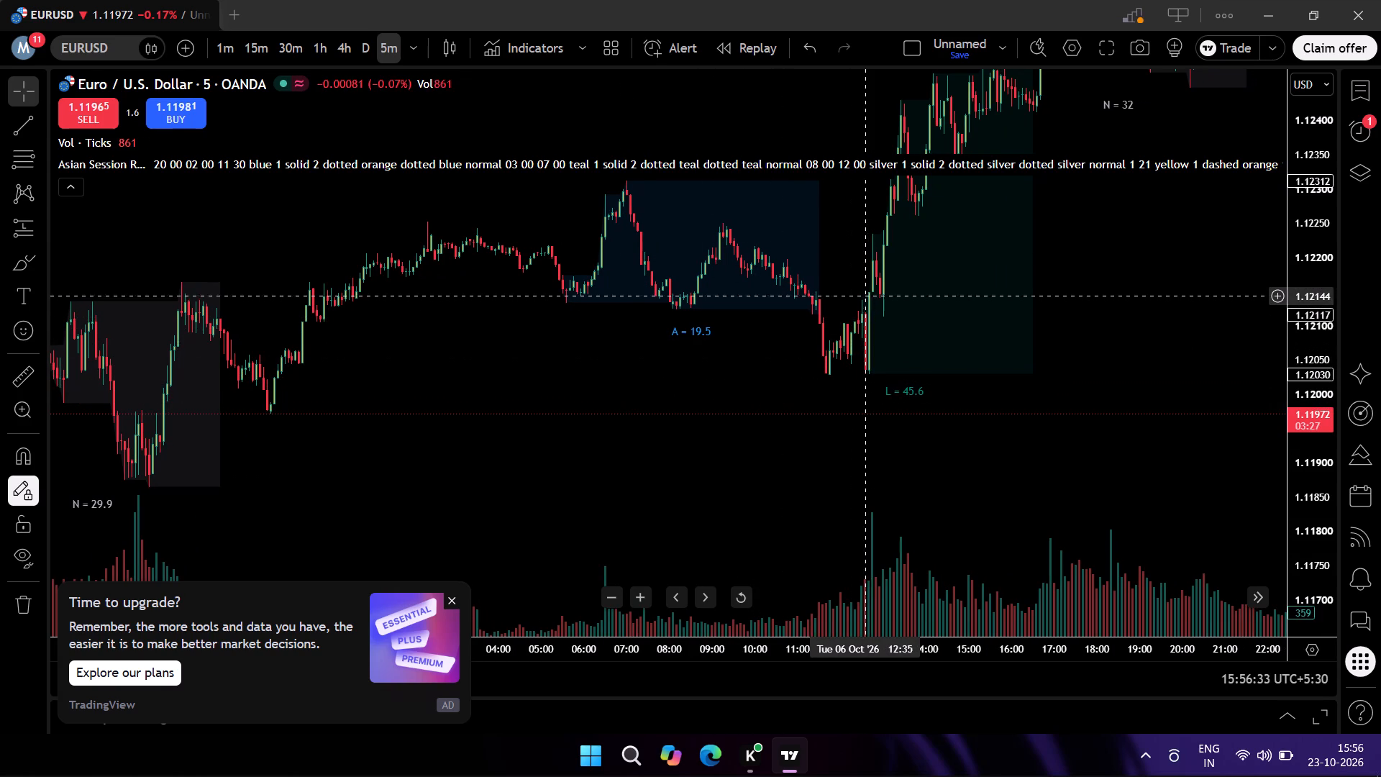
pyautogui.moveTo(955, 437); pyautogui.dragTo(833, 463)
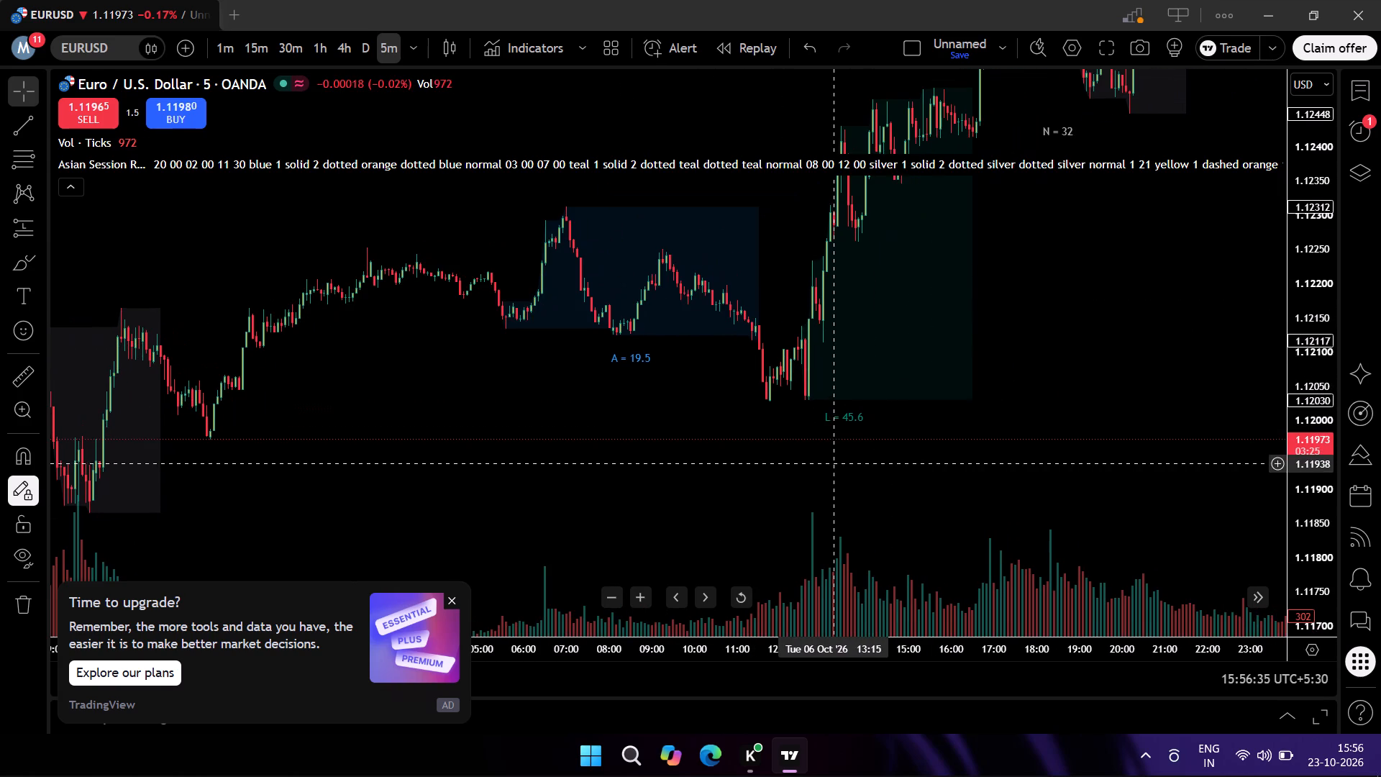
pyautogui.moveTo(833, 463); pyautogui.dragTo(833, 459)
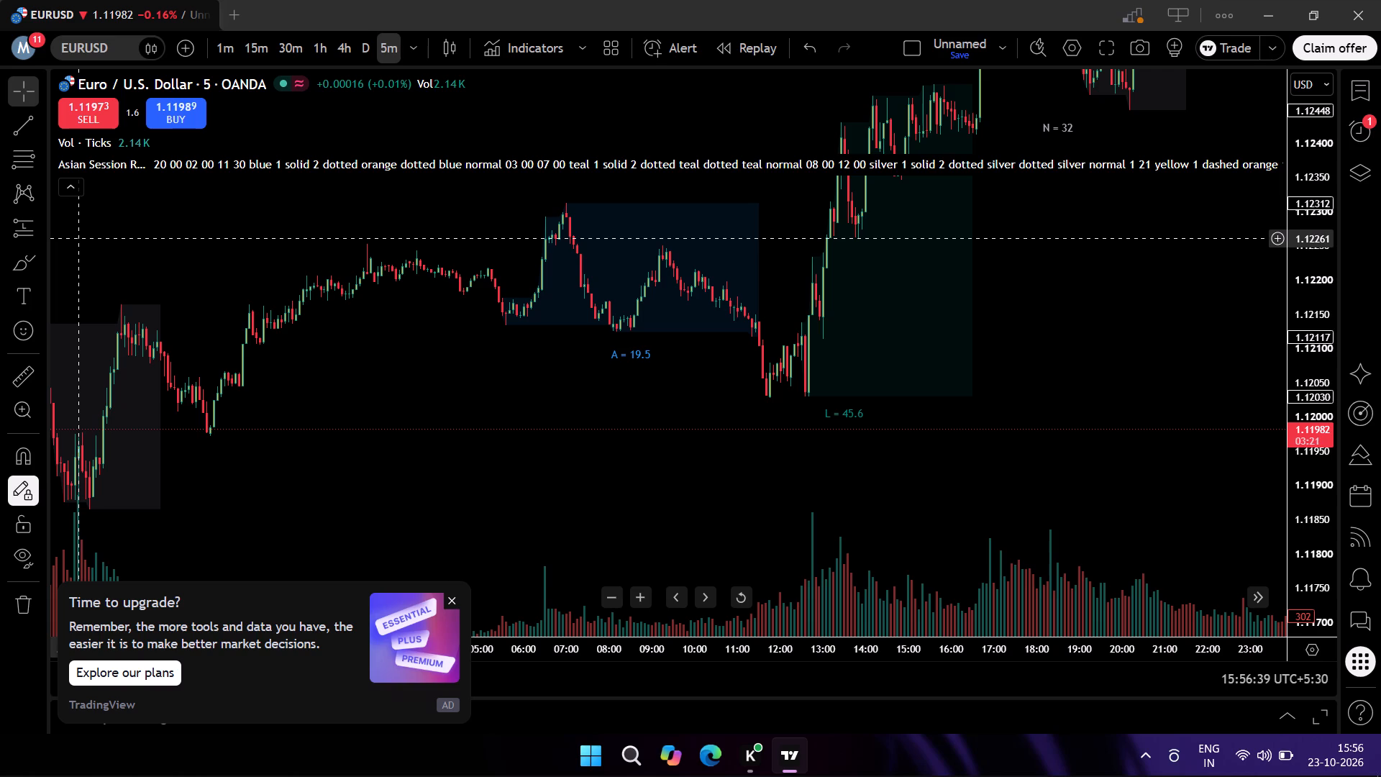
# Place a short position on the 7 October 12:10 candle with entry at about 1.12253.
pyautogui.moveTo(1082, 450); pyautogui.dragTo(624, 596)
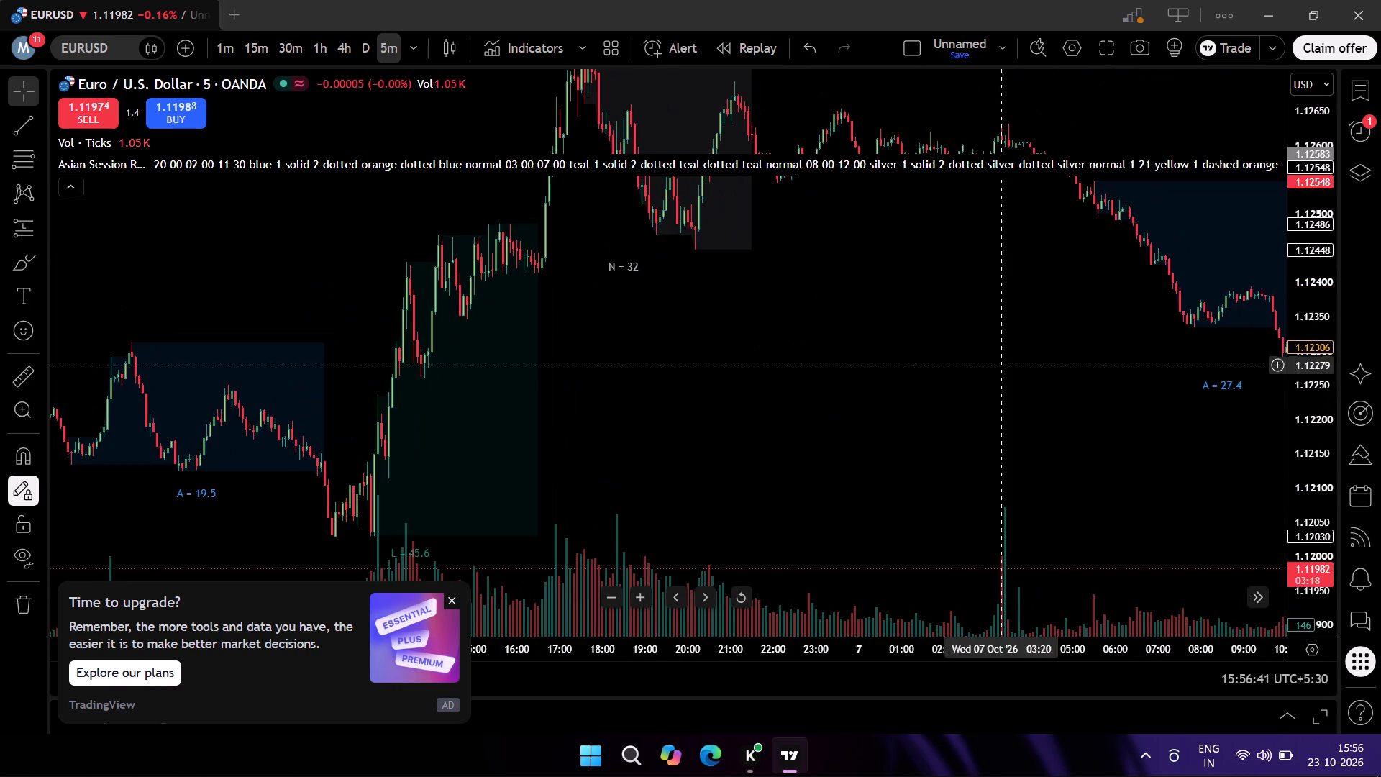
pyautogui.moveTo(969, 369); pyautogui.dragTo(737, 491)
pyautogui.moveTo(879, 446); pyautogui.dragTo(614, 312)
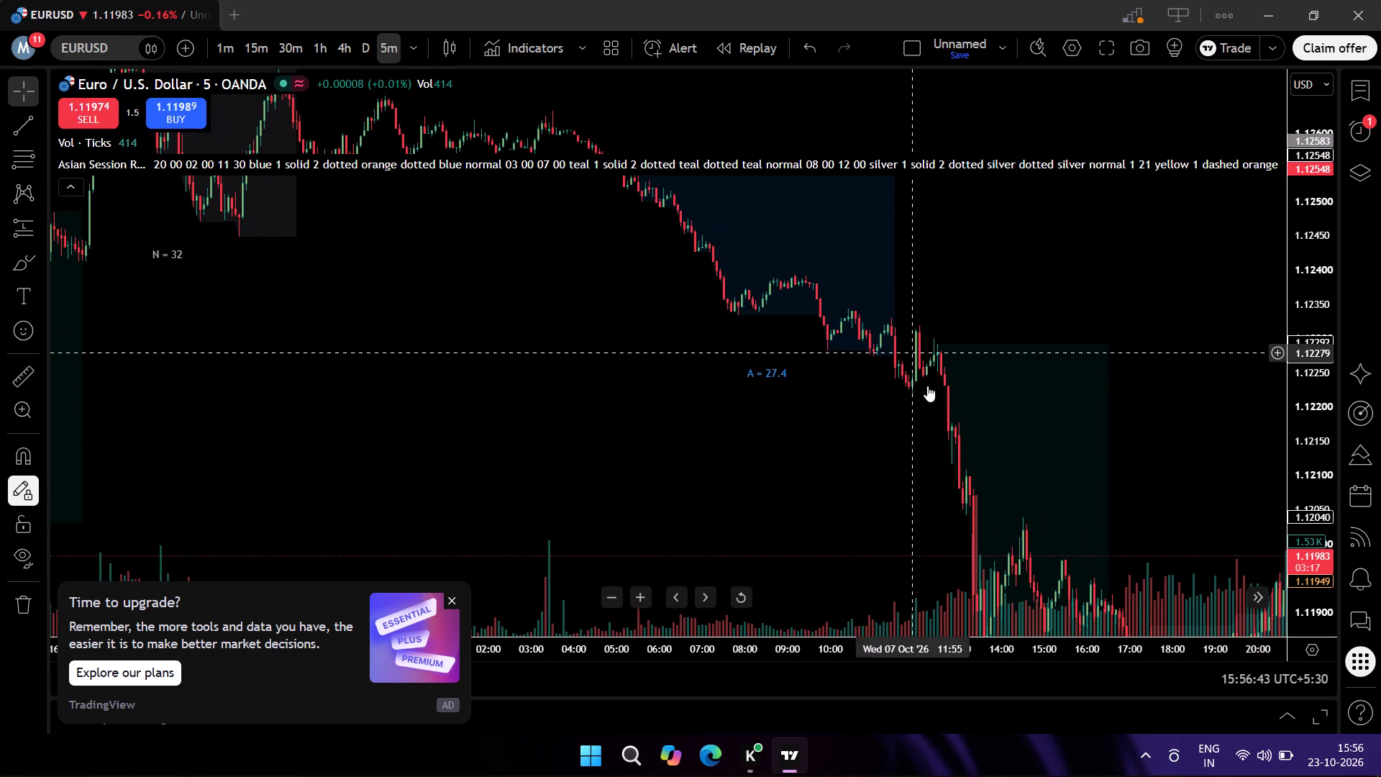
pyautogui.moveTo(775, 408); pyautogui.dragTo(513, 360)
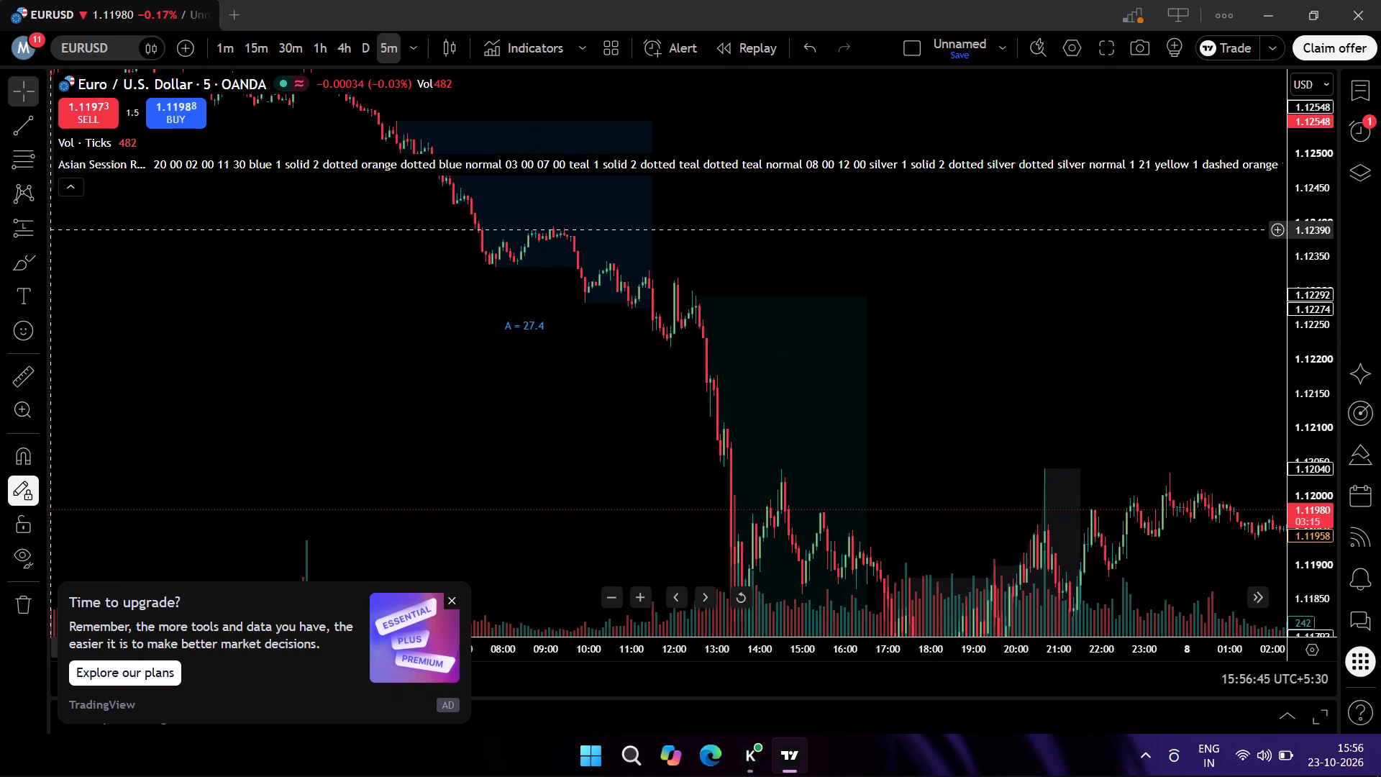
pyautogui.click(45, 228)
pyautogui.click(90, 281)
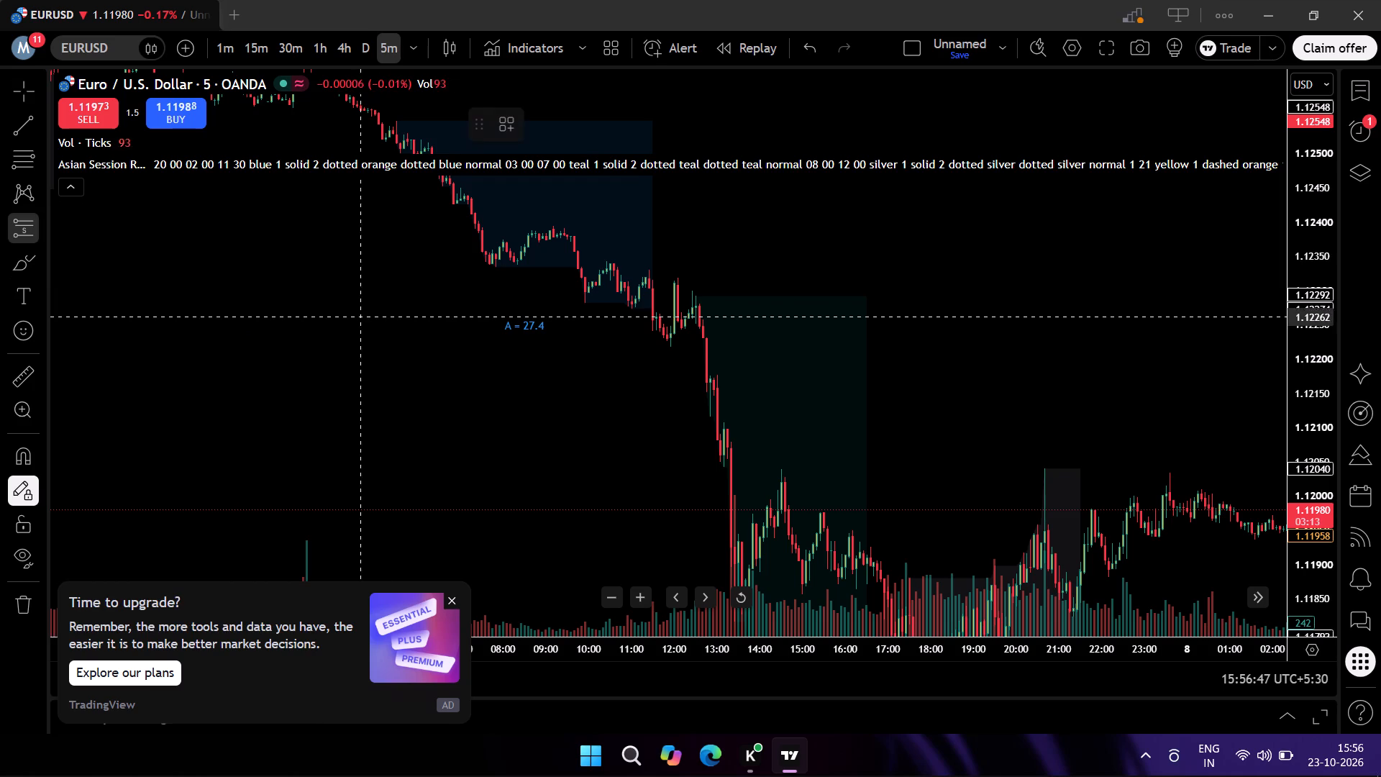
pyautogui.scroll(3, 510, 312)
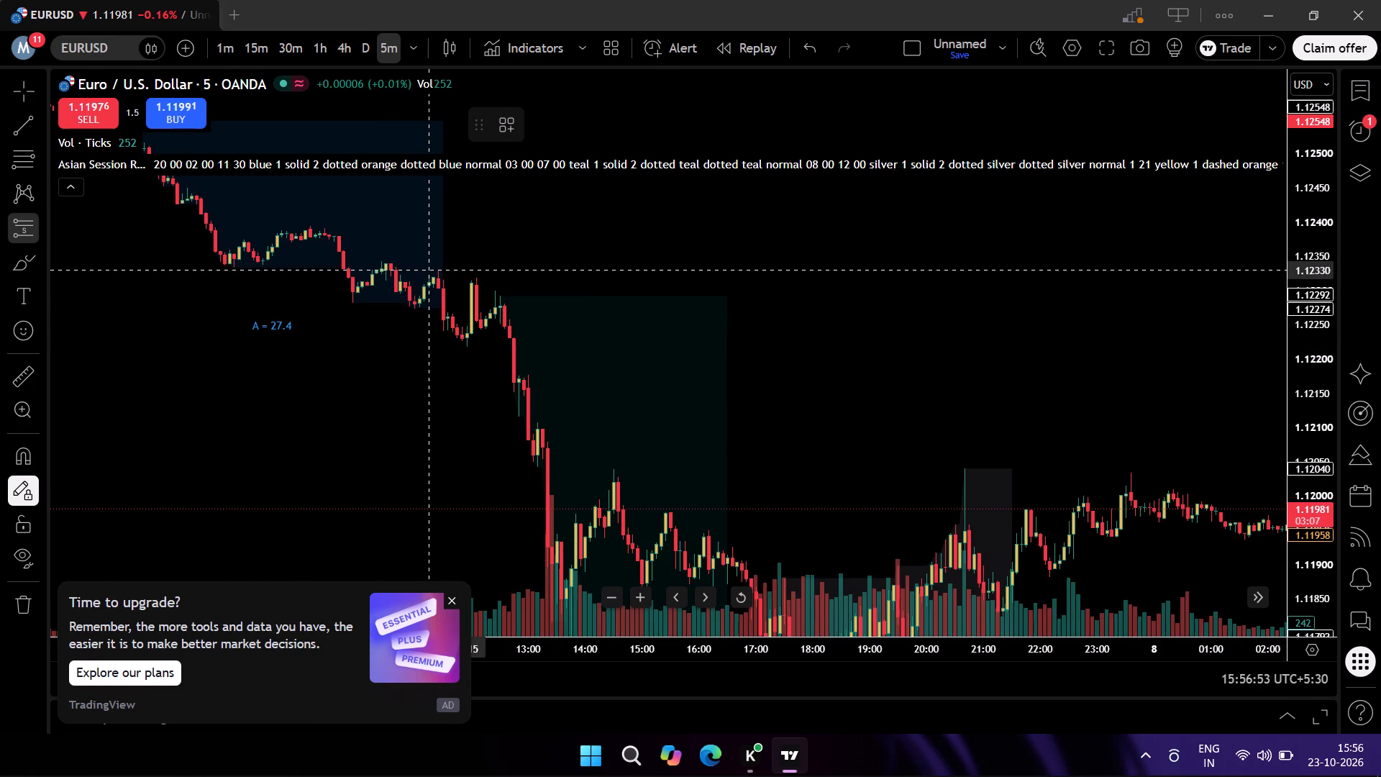
pyautogui.click(481, 322)
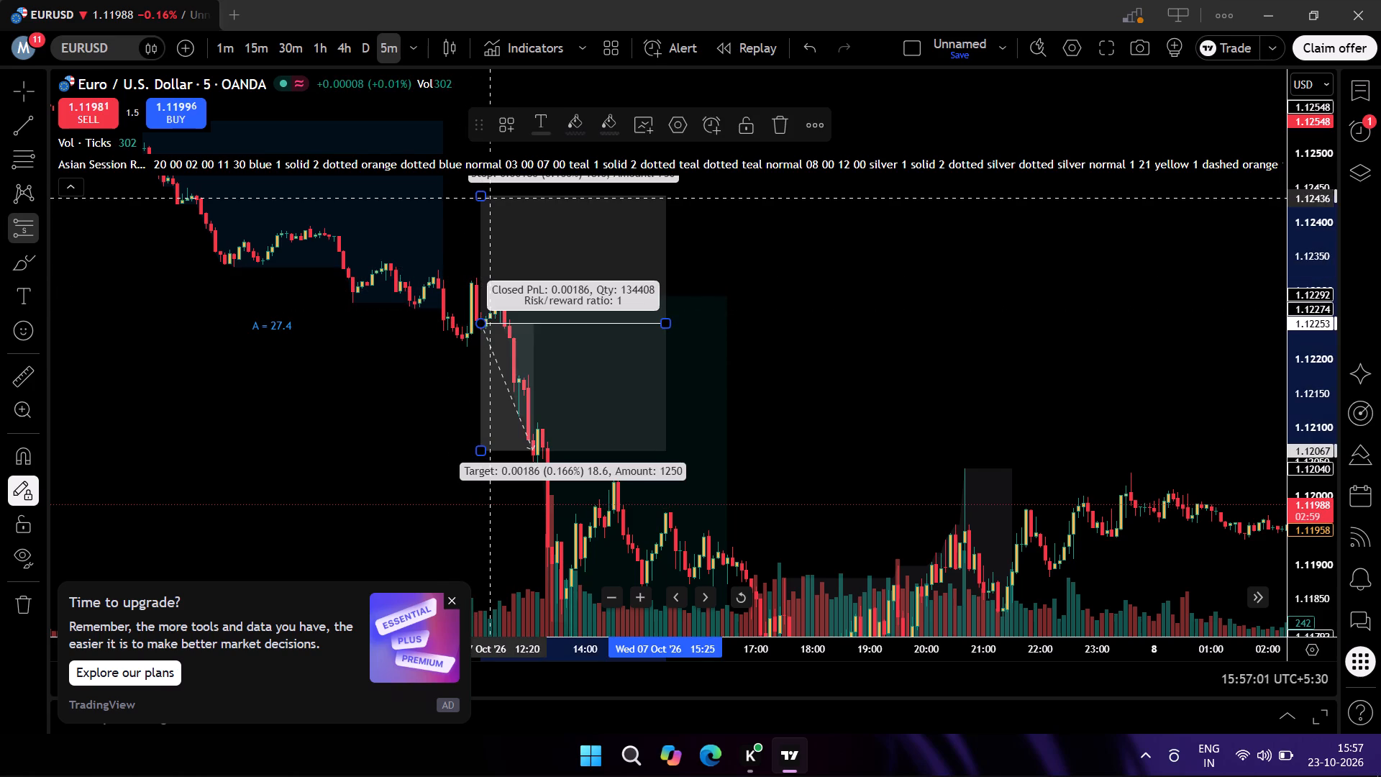
pyautogui.press('Escape')
pyautogui.press('Escape')
# Tighten the 7 October short position's stop to about 1.12321 and lower its target to about 1.12048.
pyautogui.moveTo(476, 195); pyautogui.dragTo(488, 232)
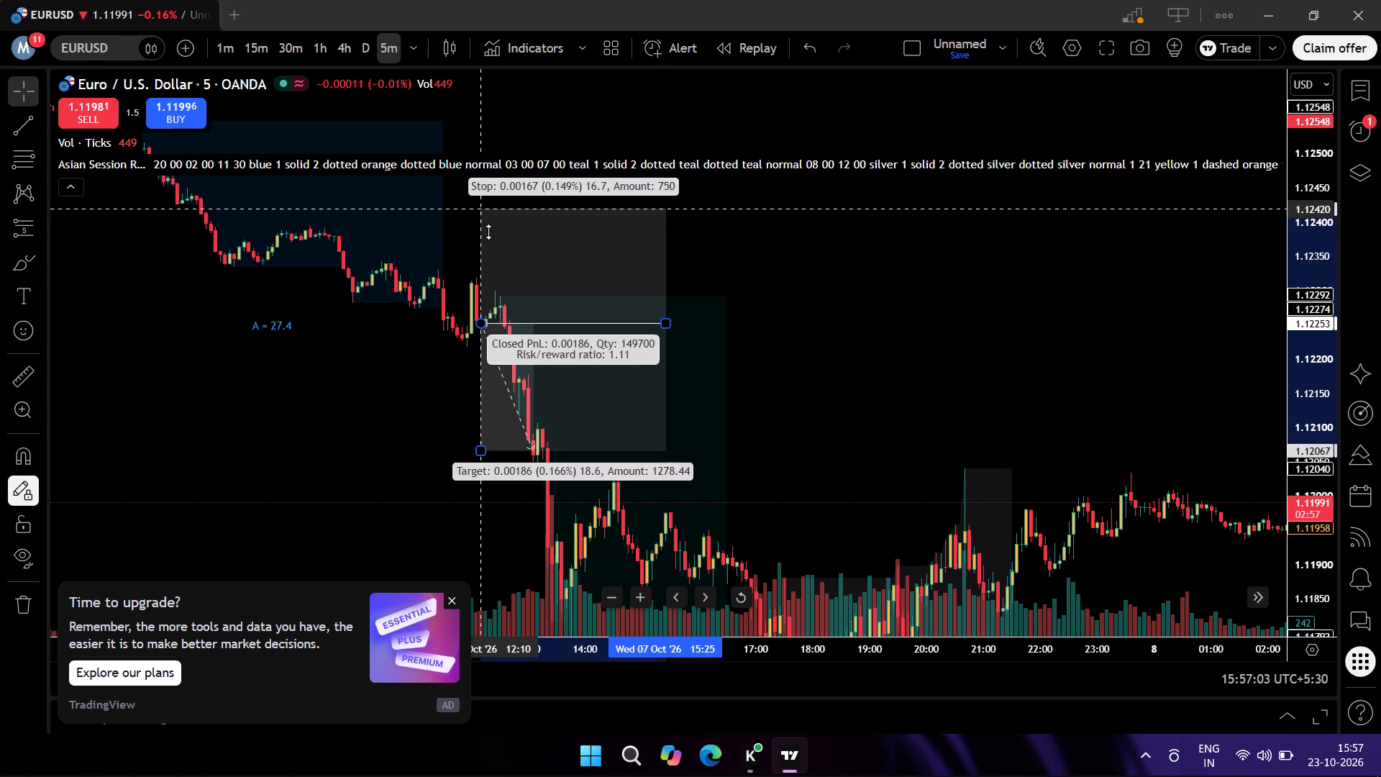
pyautogui.moveTo(488, 232); pyautogui.dragTo(500, 276)
pyautogui.moveTo(749, 371); pyautogui.dragTo(768, 309)
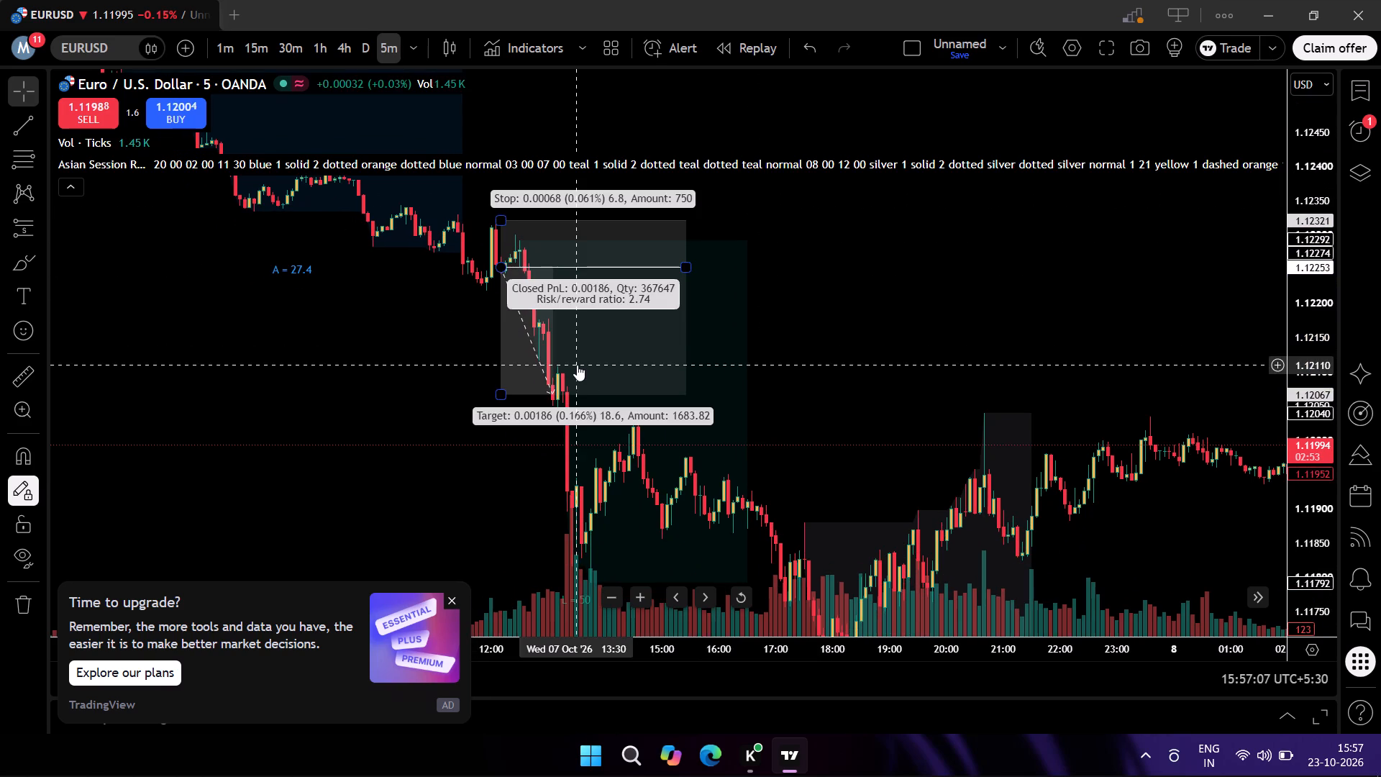
pyautogui.click(577, 365)
pyautogui.moveTo(503, 394); pyautogui.dragTo(509, 422)
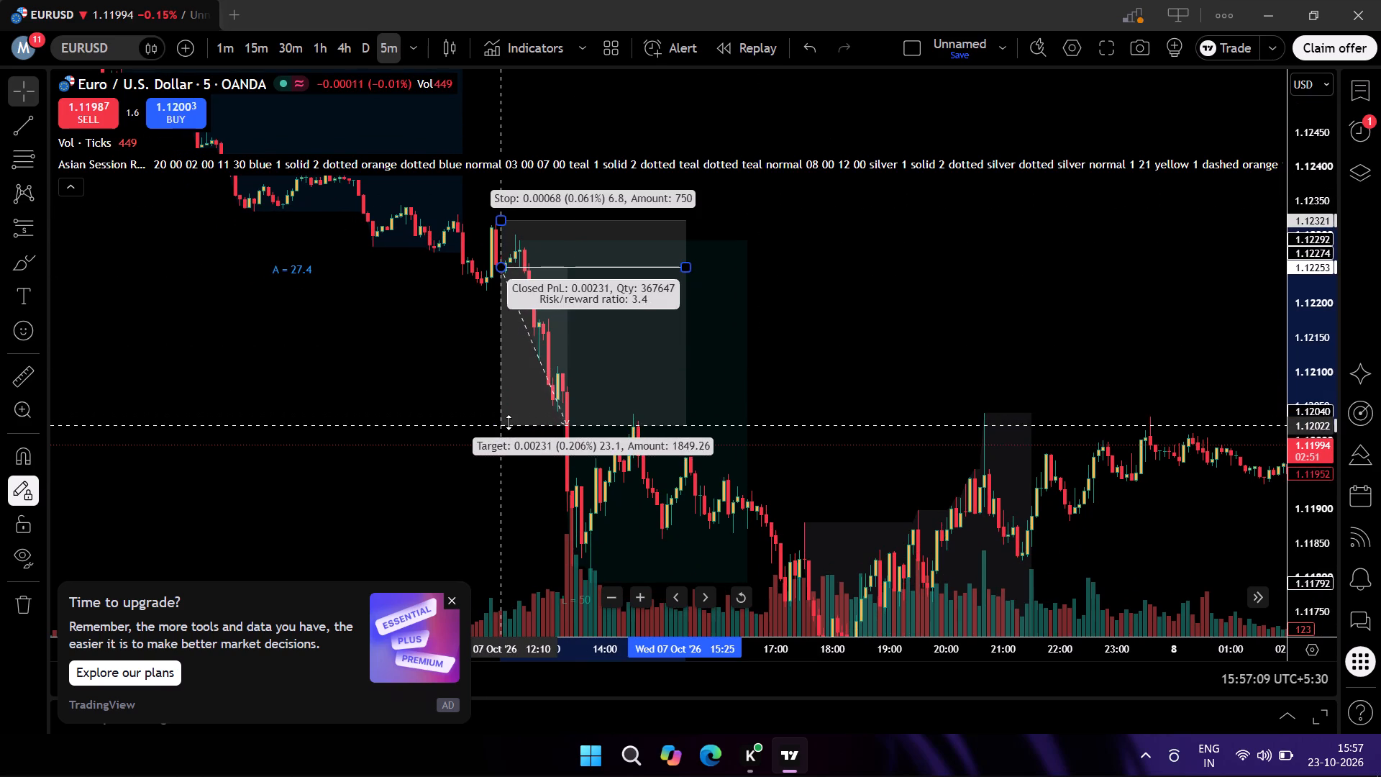
pyautogui.moveTo(509, 422); pyautogui.dragTo(514, 408)
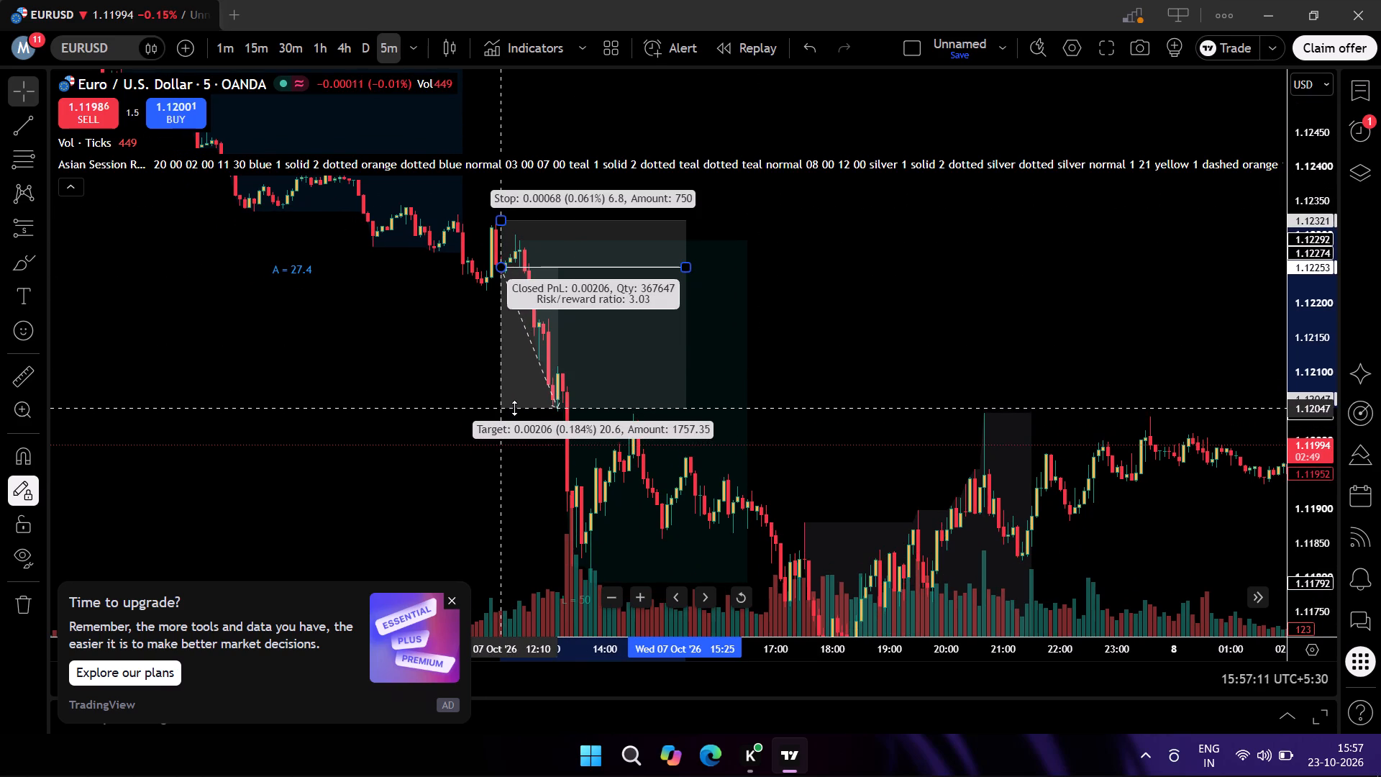
pyautogui.moveTo(514, 408); pyautogui.dragTo(514, 406)
pyautogui.click(812, 378)
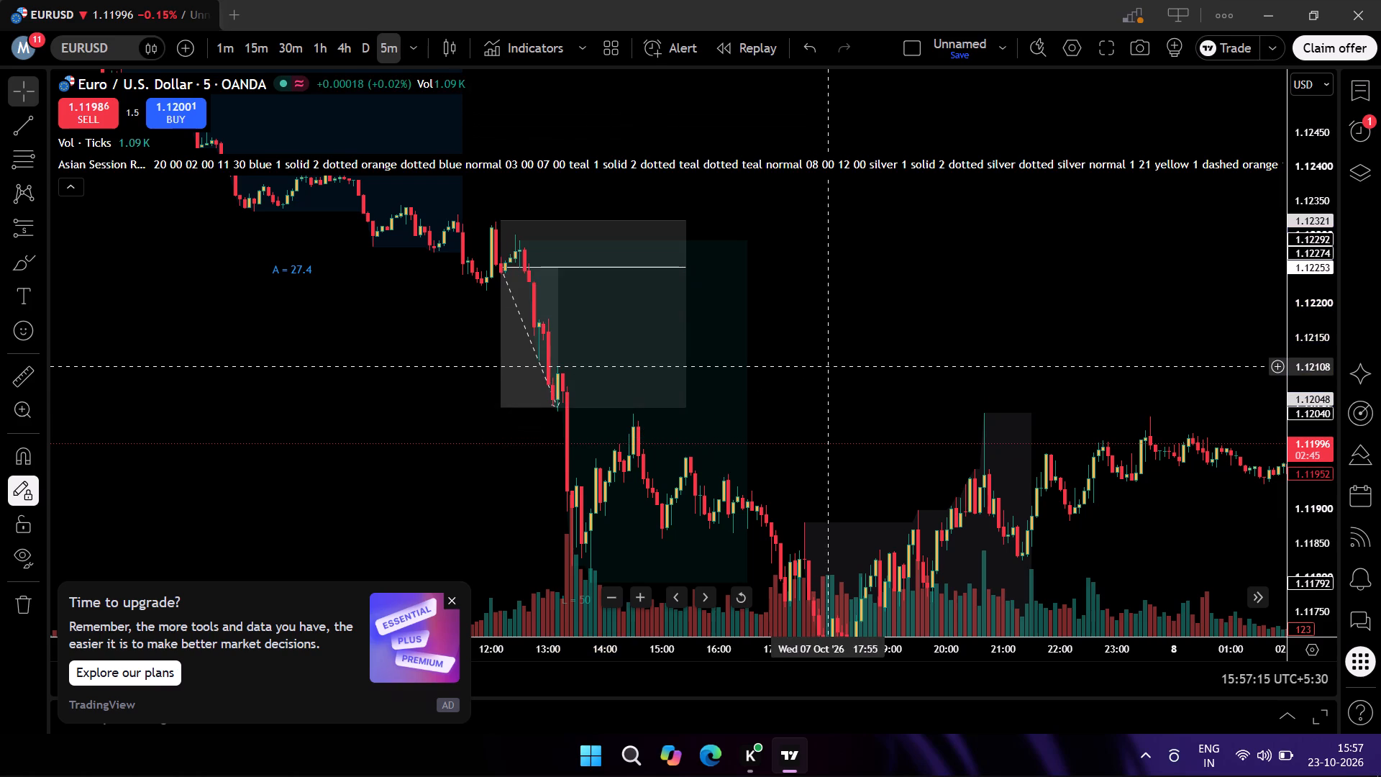
# Place a short position on the 8 October 12:30 candle with entry at about 1.11901.
pyautogui.moveTo(910, 367); pyautogui.dragTo(444, 276)
pyautogui.moveTo(764, 311); pyautogui.dragTo(383, 278)
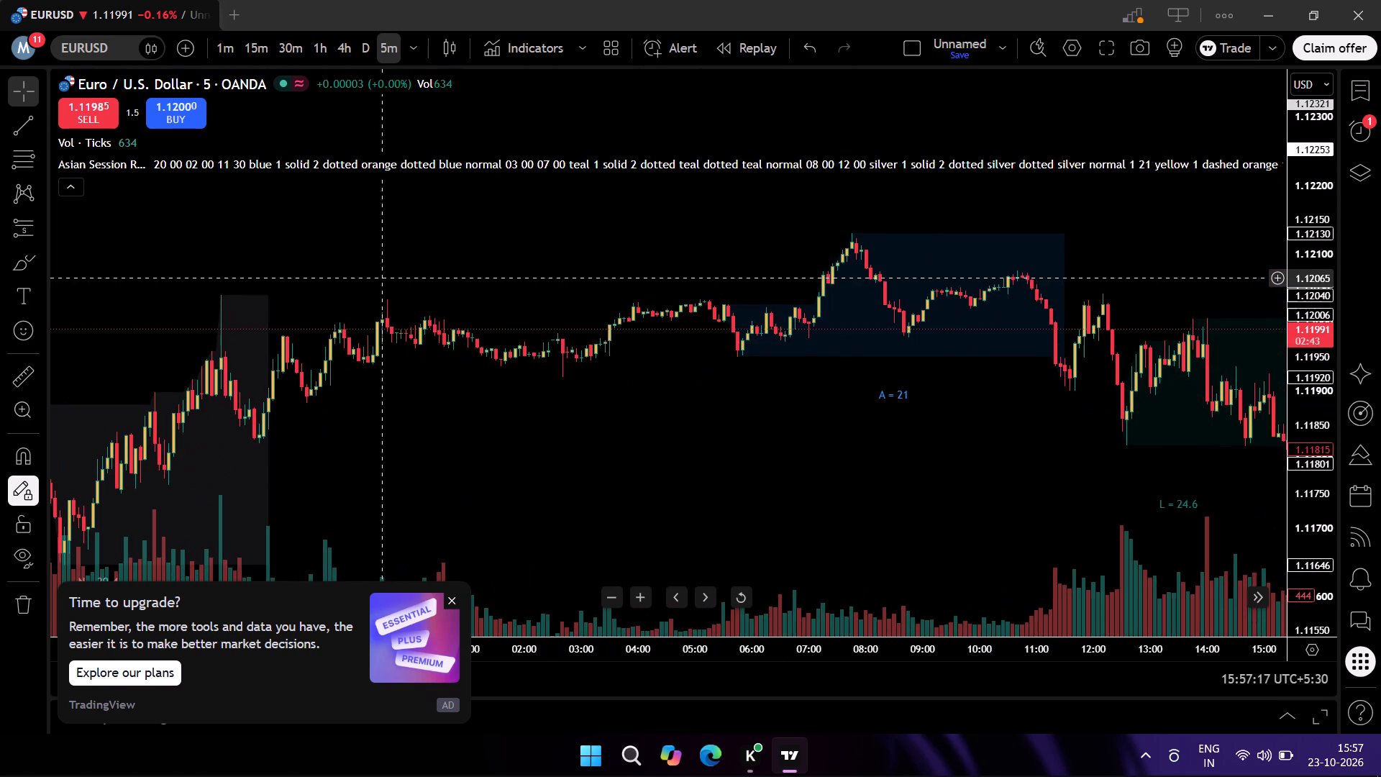
pyautogui.moveTo(630, 319); pyautogui.dragTo(418, 298)
pyautogui.moveTo(796, 428); pyautogui.dragTo(724, 429)
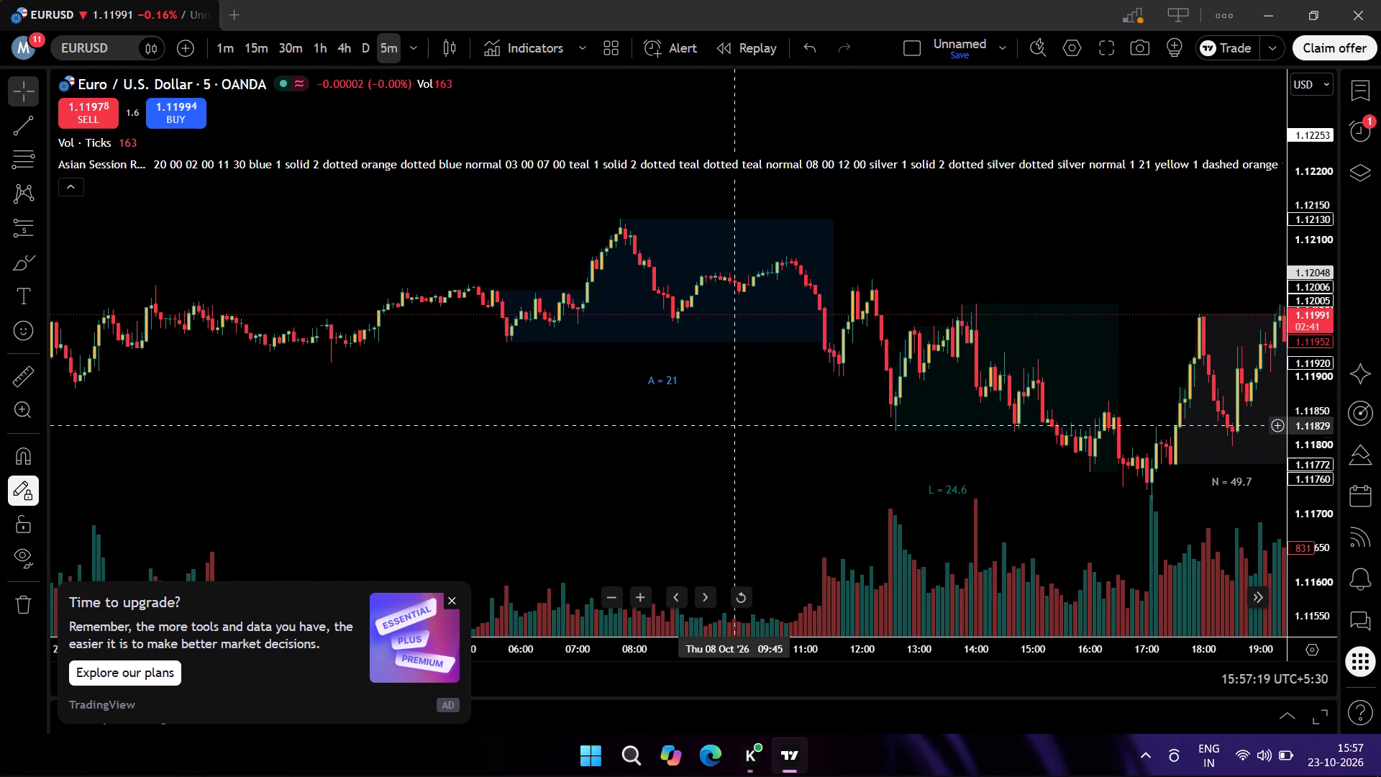
pyautogui.scroll(2, 824, 372)
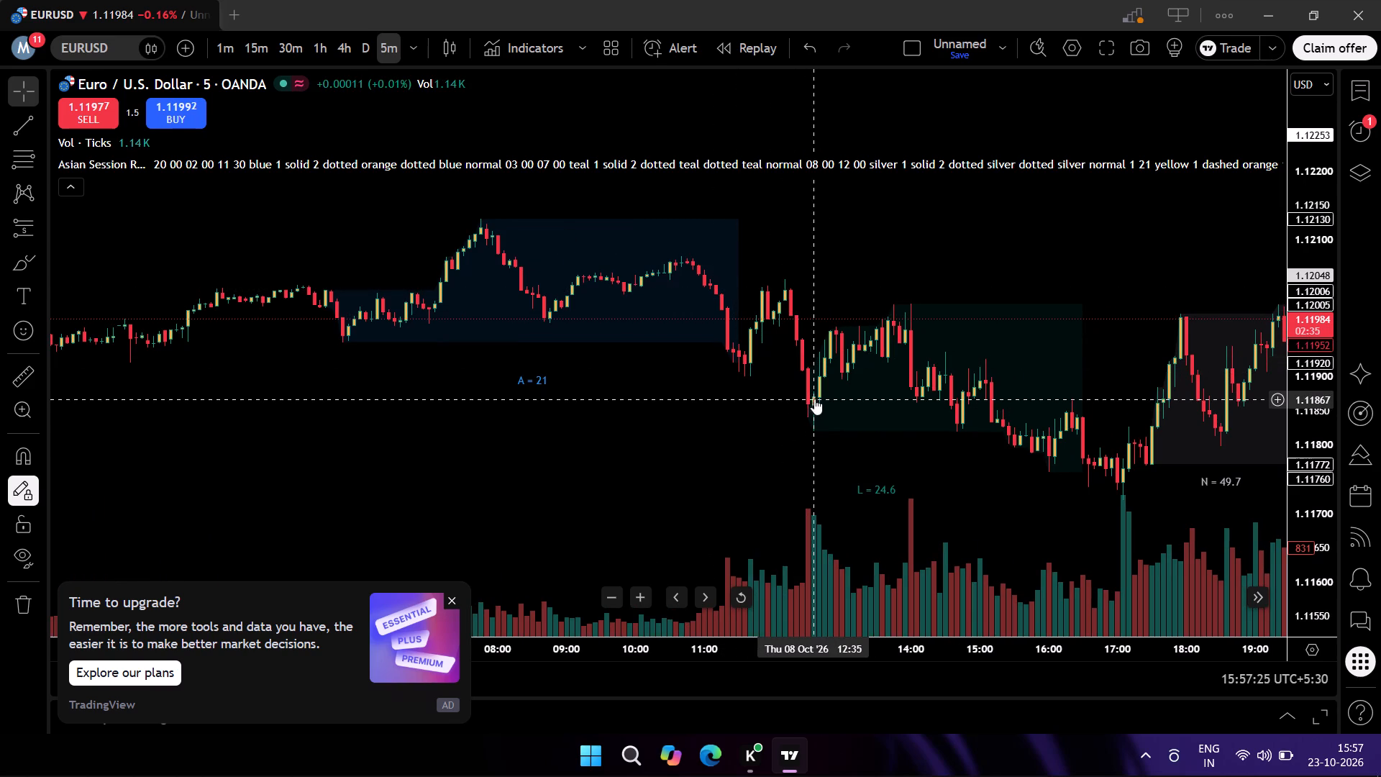
pyautogui.click(751, 361)
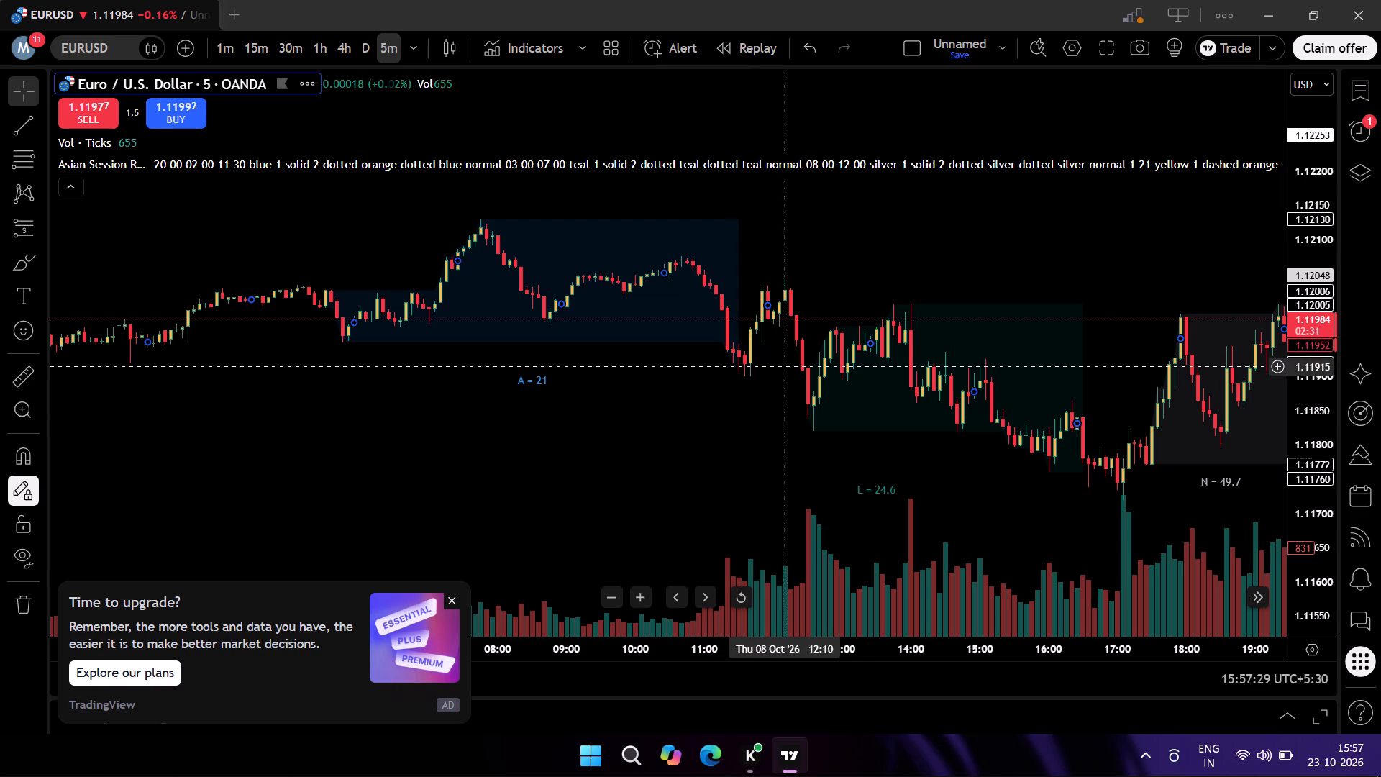
pyautogui.click(18, 225)
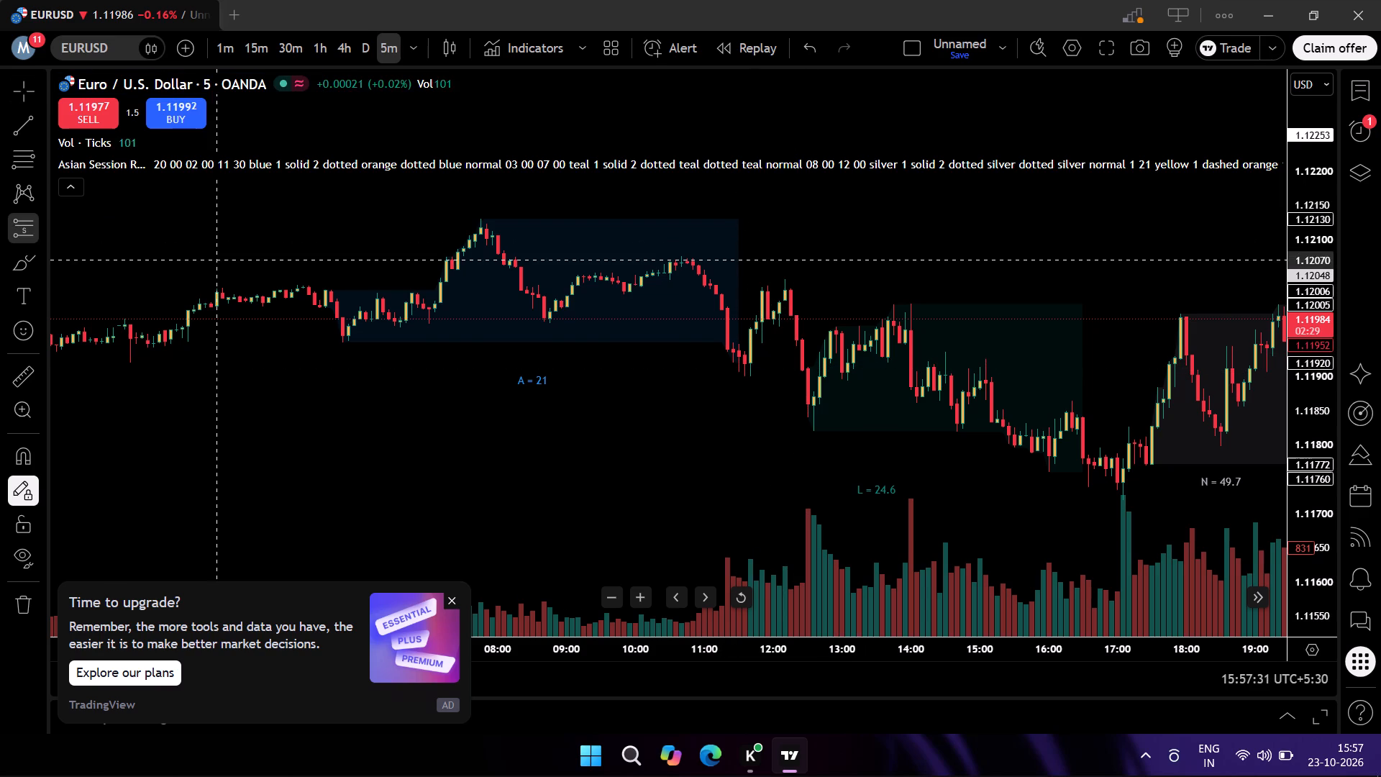
pyautogui.click(808, 376)
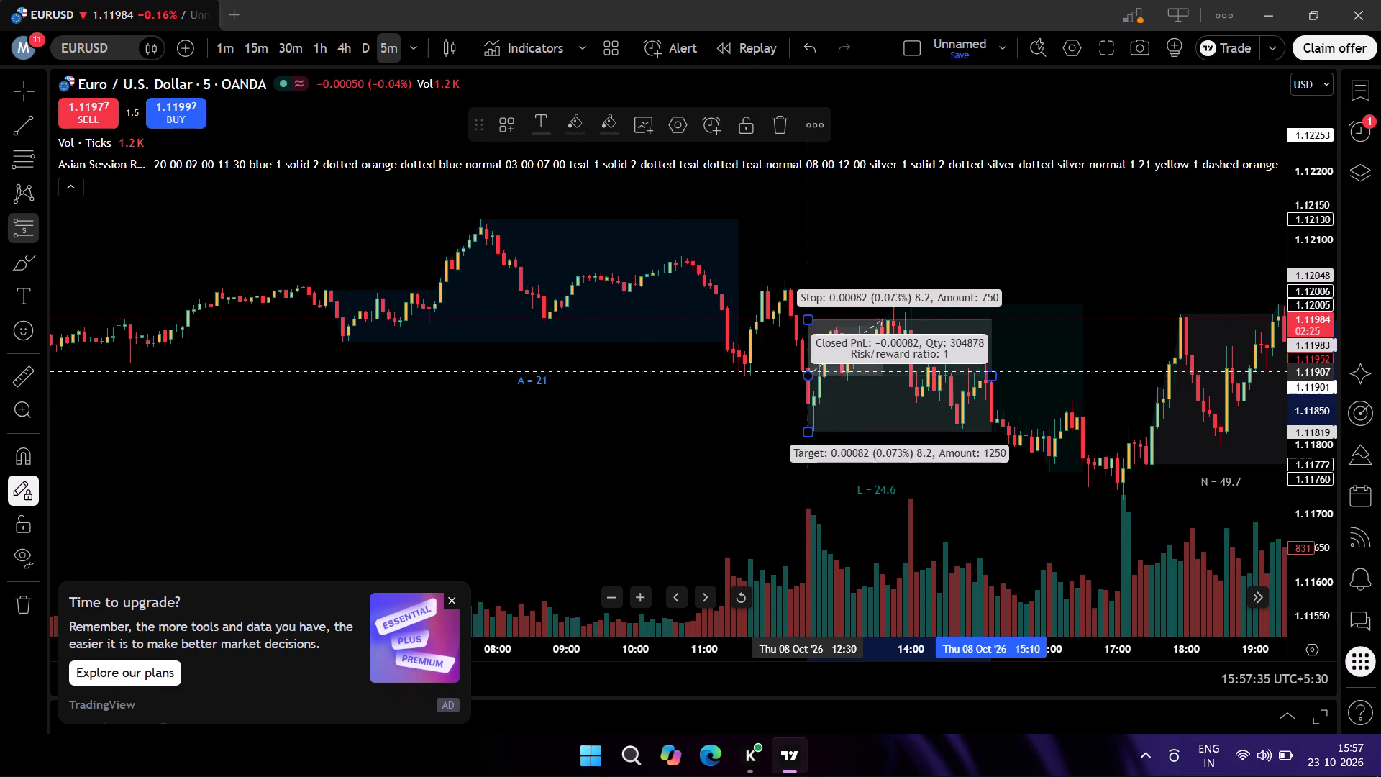
pyautogui.press('Escape')
pyautogui.press('Escape')
pyautogui.press('Escape')
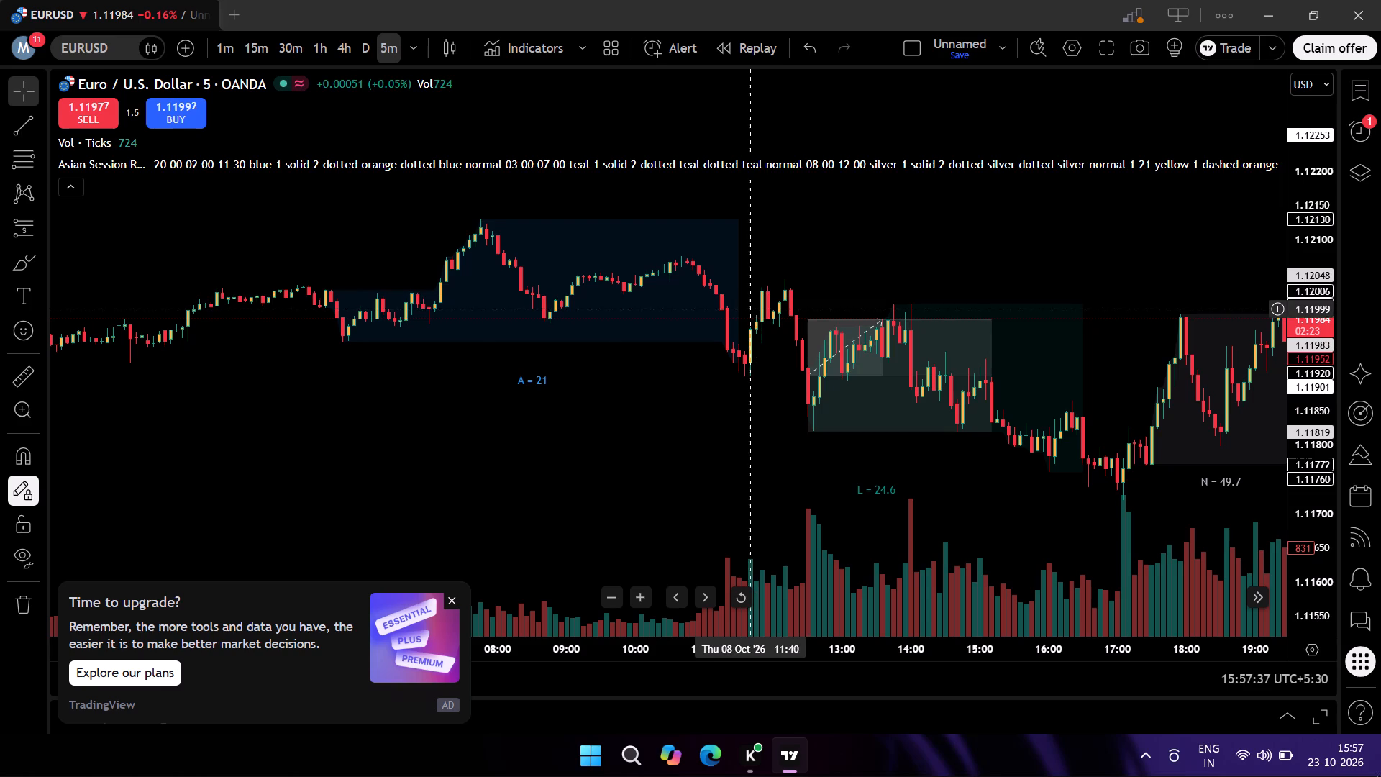
# Tighten the 8 October short position's stop to about 1.11957 and lower its target to about 1.11779.
pyautogui.click(847, 330)
pyautogui.moveTo(810, 318); pyautogui.dragTo(815, 304)
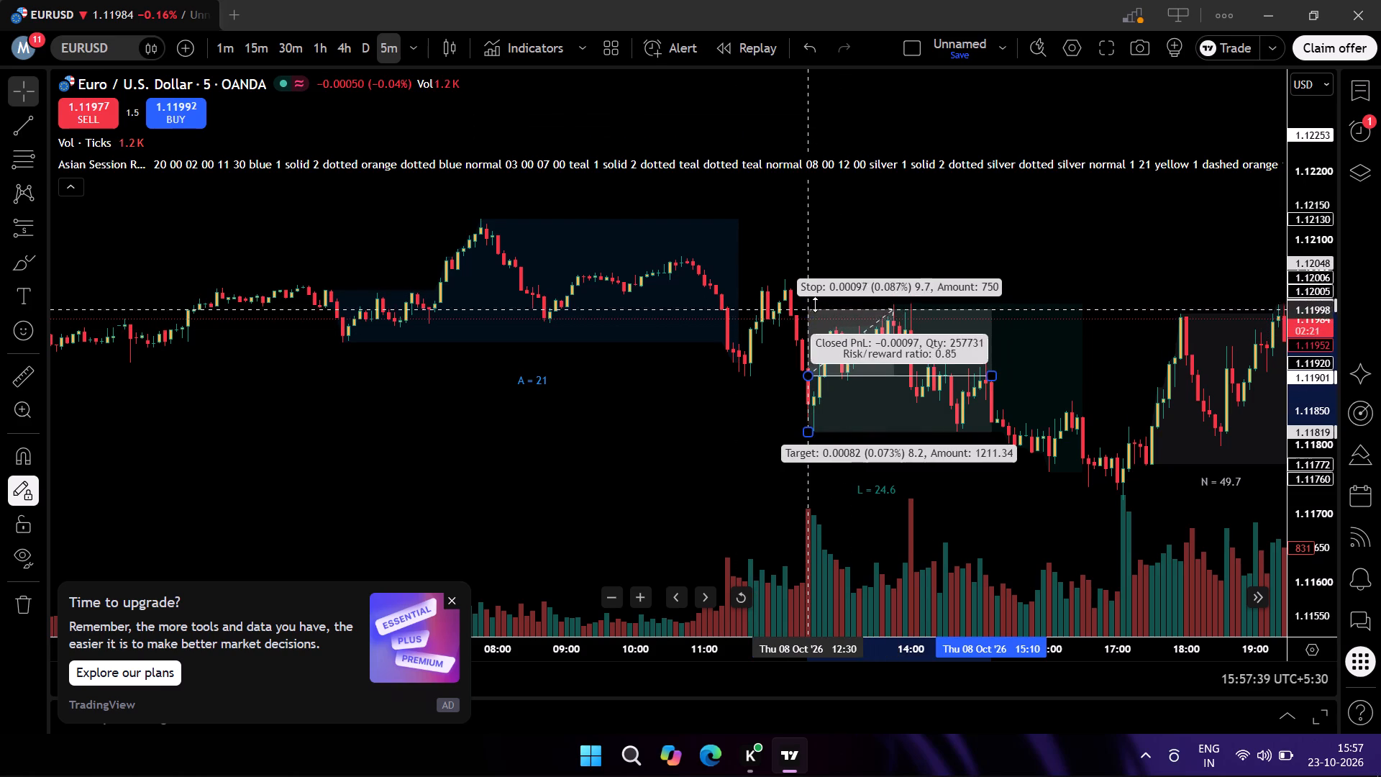
pyautogui.moveTo(815, 304); pyautogui.dragTo(831, 336)
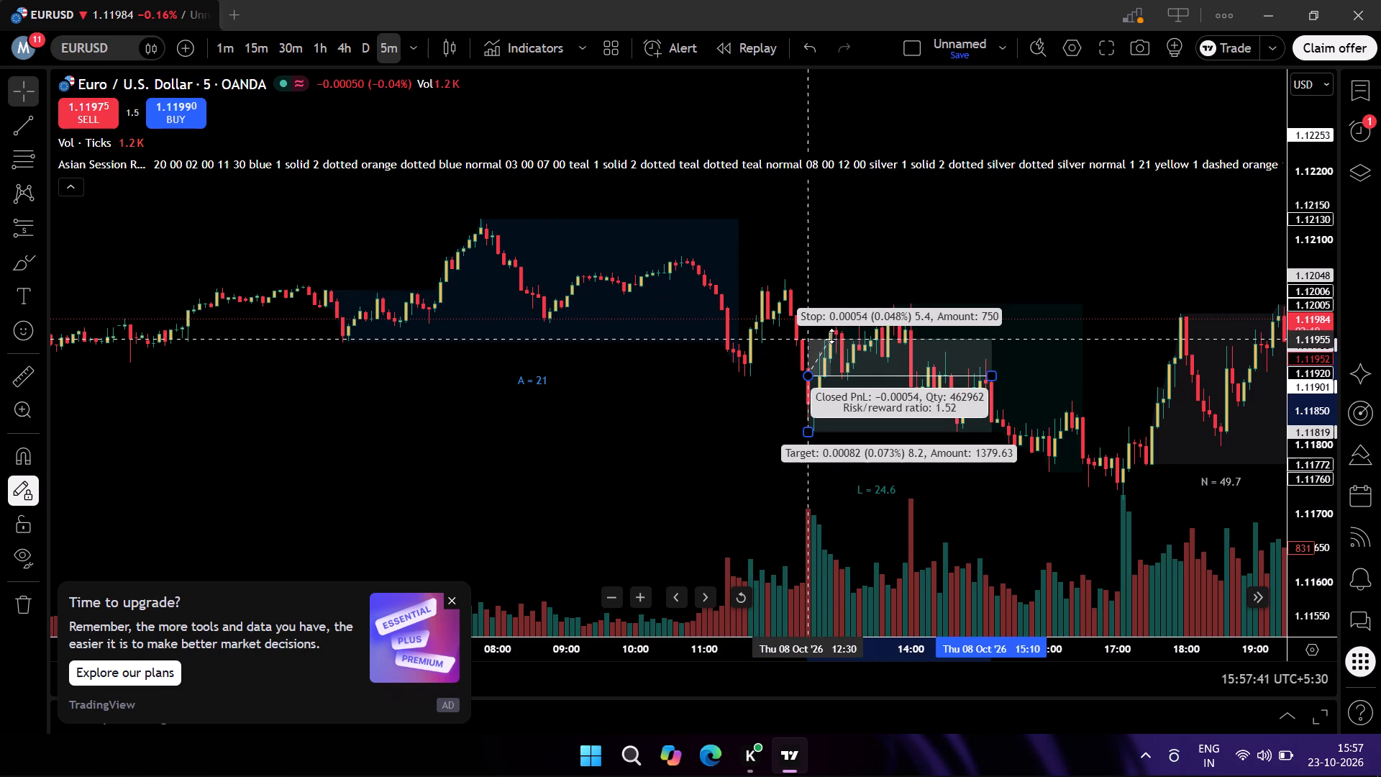
pyautogui.moveTo(831, 336); pyautogui.dragTo(852, 319)
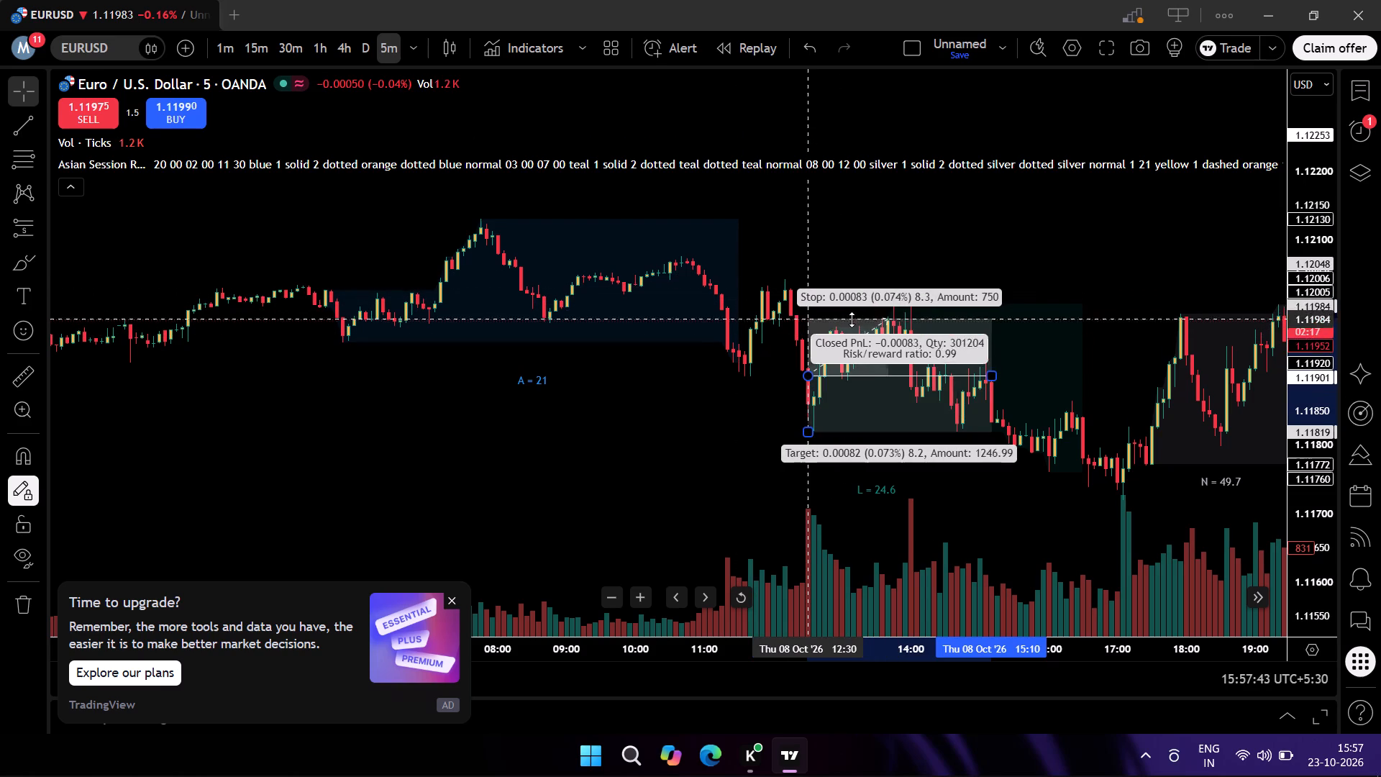
pyautogui.moveTo(852, 319); pyautogui.dragTo(854, 337)
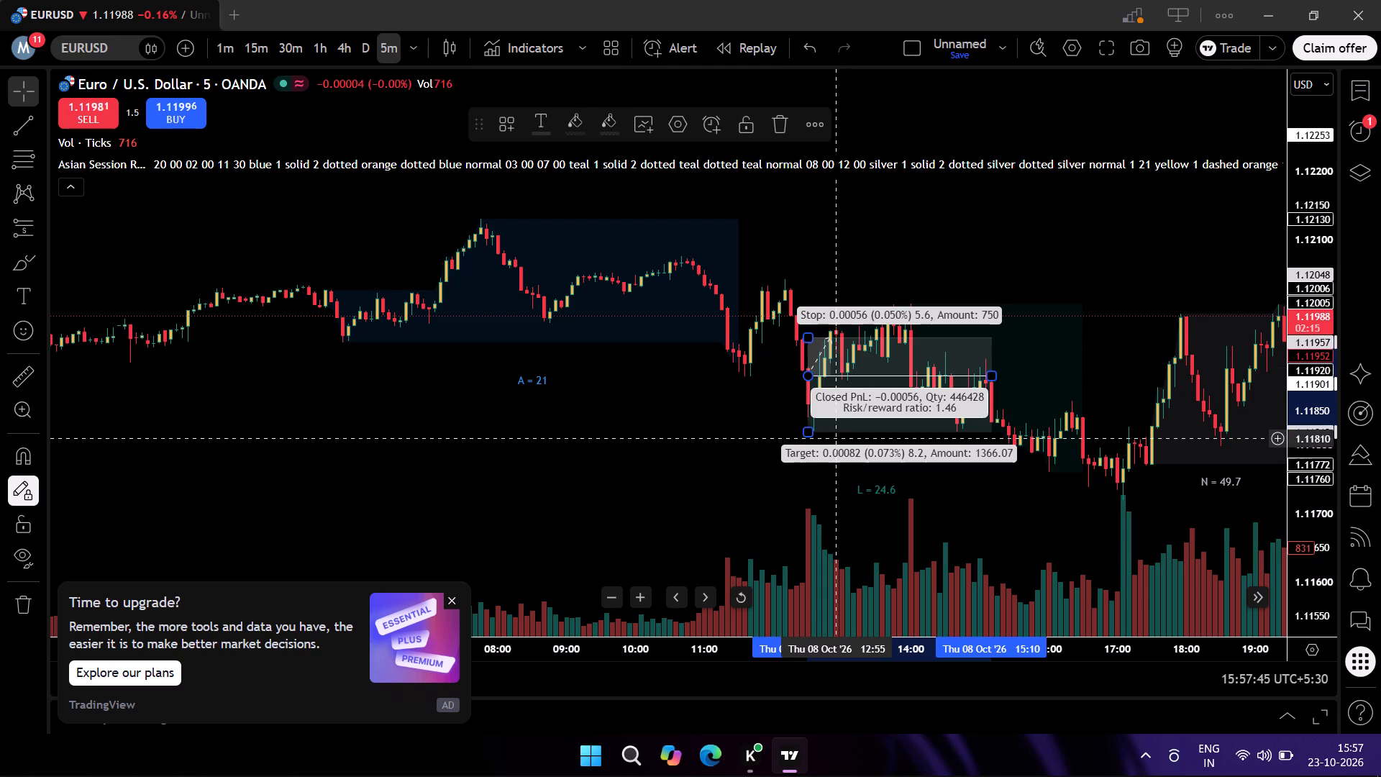
pyautogui.moveTo(809, 432); pyautogui.dragTo(813, 459)
pyautogui.click(1100, 312)
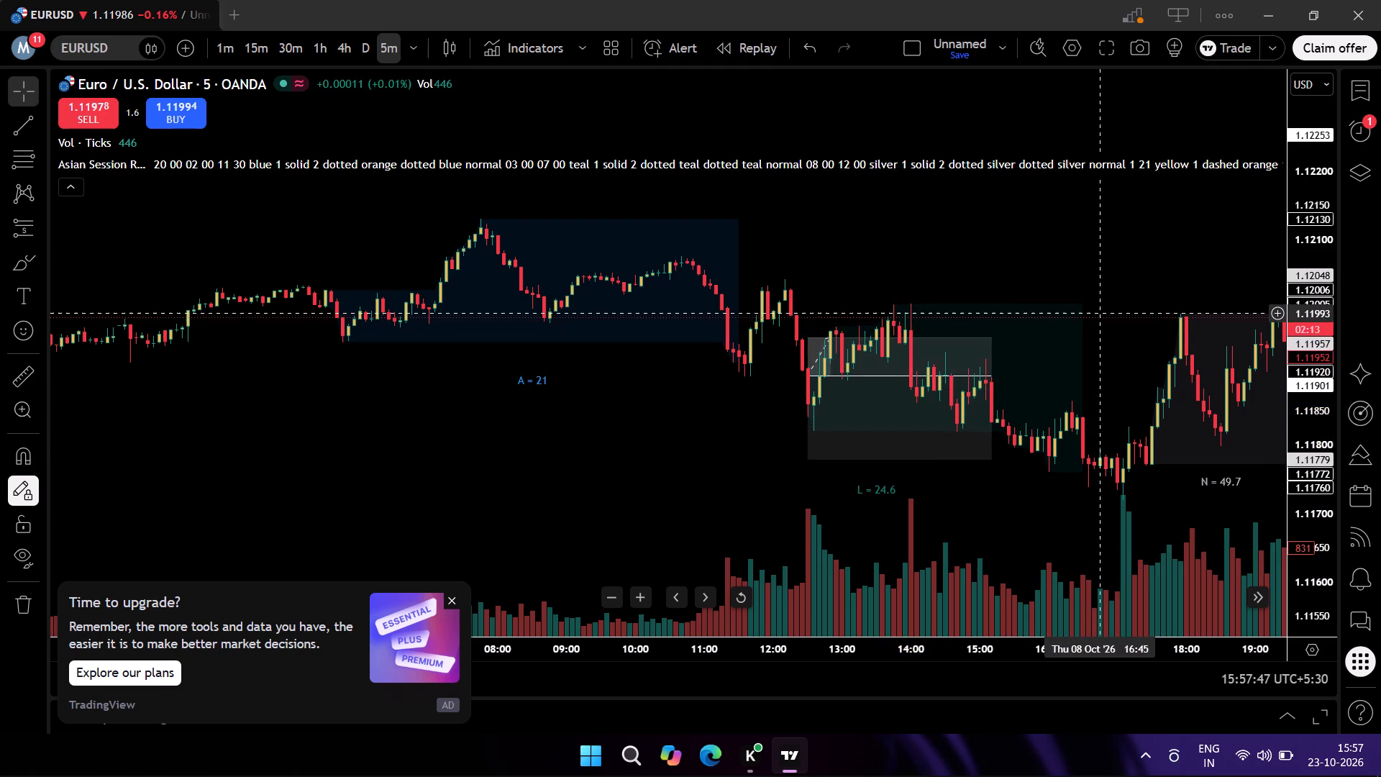
# Examine the price action from the 8 October evening through the 9 October sessions for the next short setup.
pyautogui.moveTo(1114, 312); pyautogui.dragTo(636, 326)
pyautogui.moveTo(1088, 401); pyautogui.dragTo(657, 422)
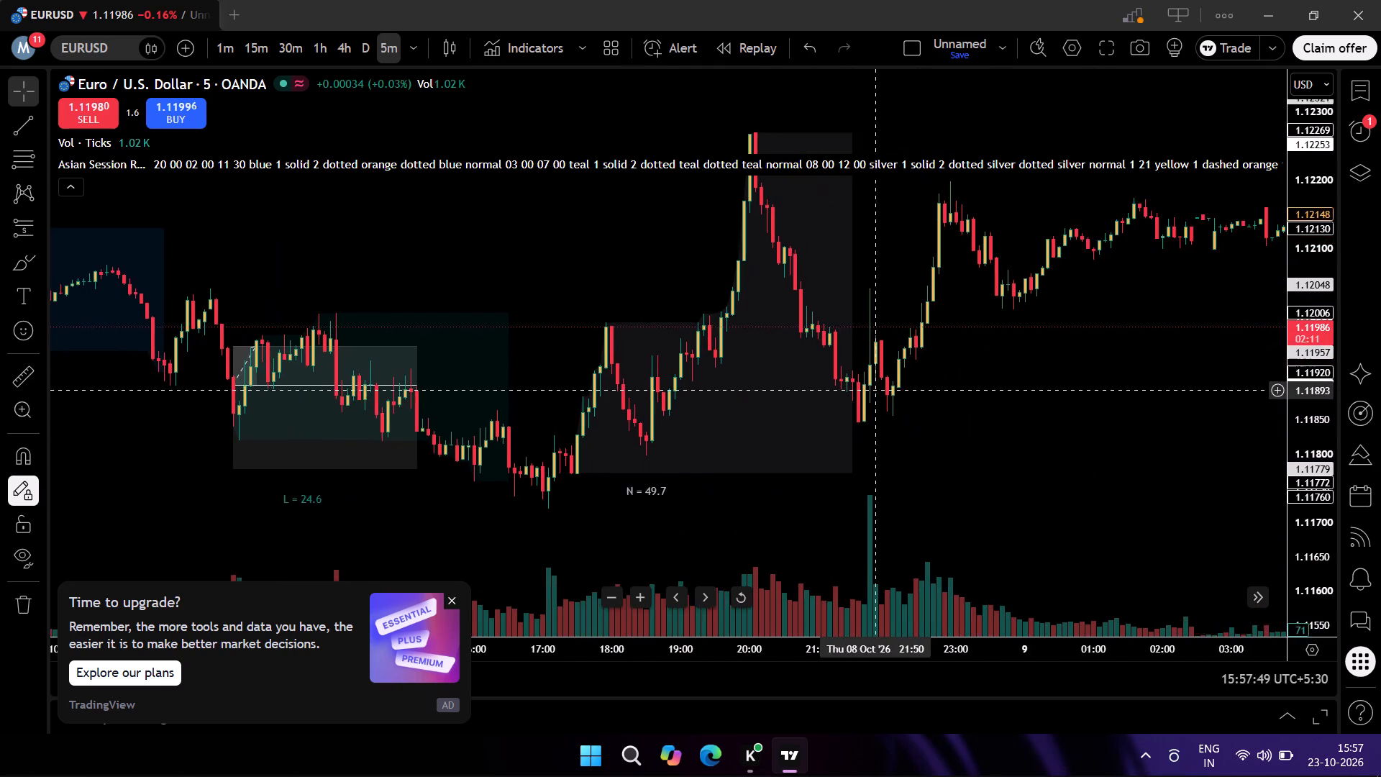
pyautogui.moveTo(1075, 373); pyautogui.dragTo(588, 440)
pyautogui.moveTo(889, 391); pyautogui.dragTo(501, 457)
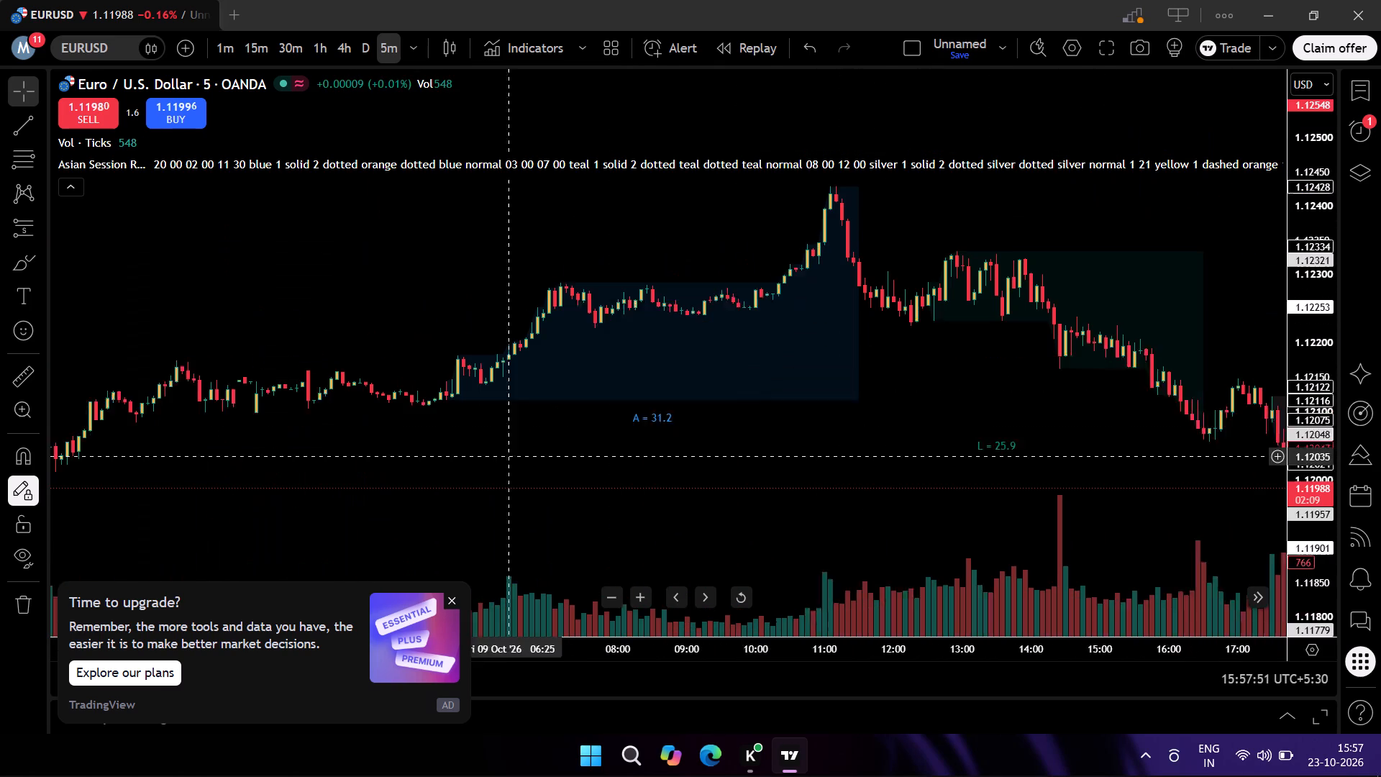
pyautogui.moveTo(711, 434); pyautogui.dragTo(456, 404)
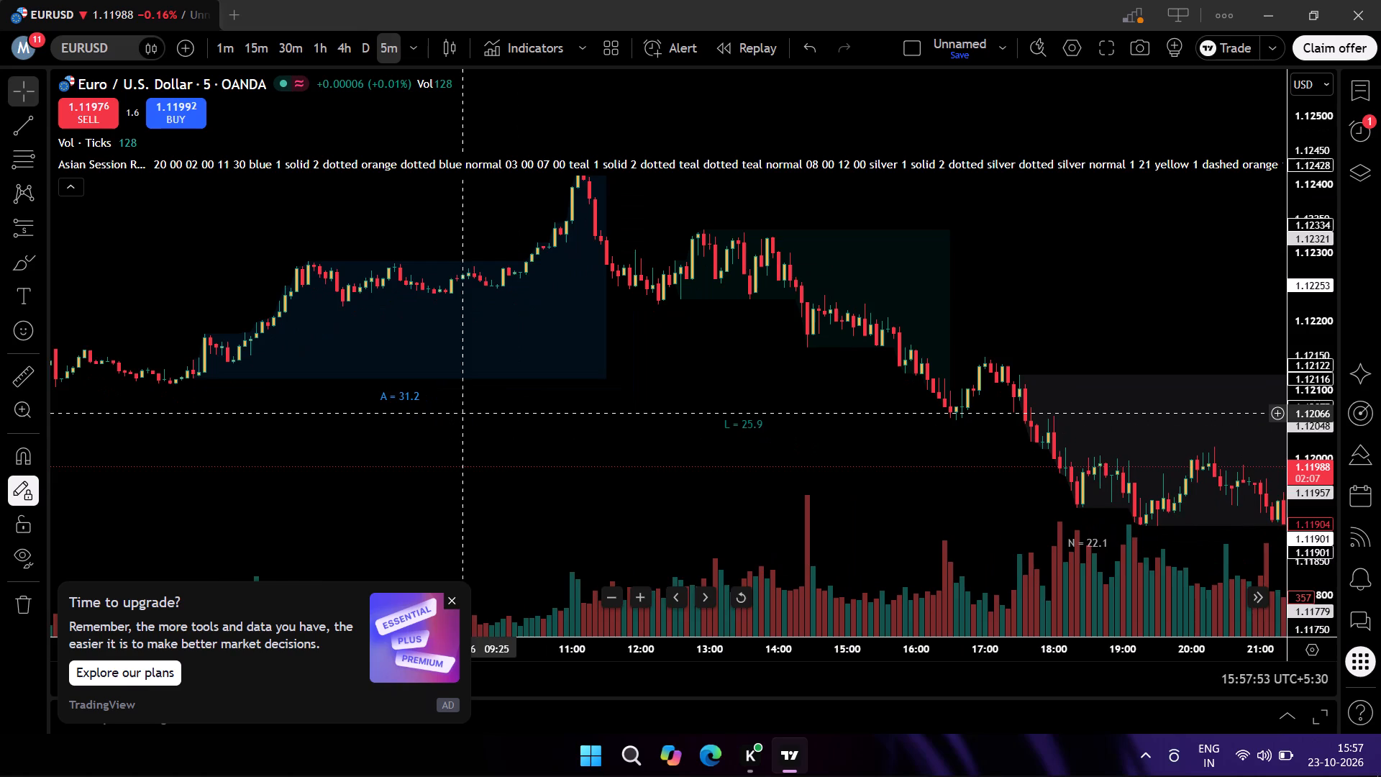
pyautogui.moveTo(456, 404); pyautogui.dragTo(428, 376)
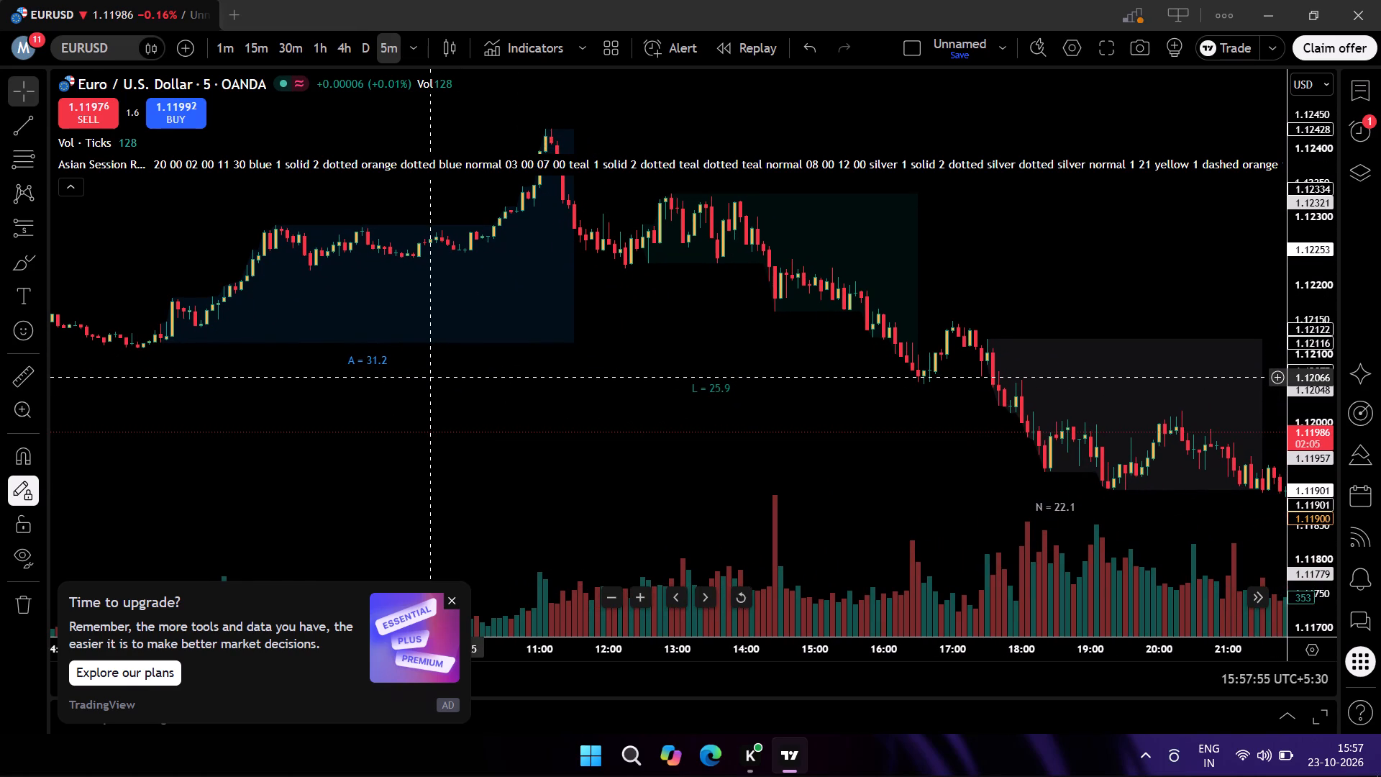
pyautogui.moveTo(803, 476); pyautogui.dragTo(307, 389)
pyautogui.moveTo(849, 399); pyautogui.dragTo(560, 383)
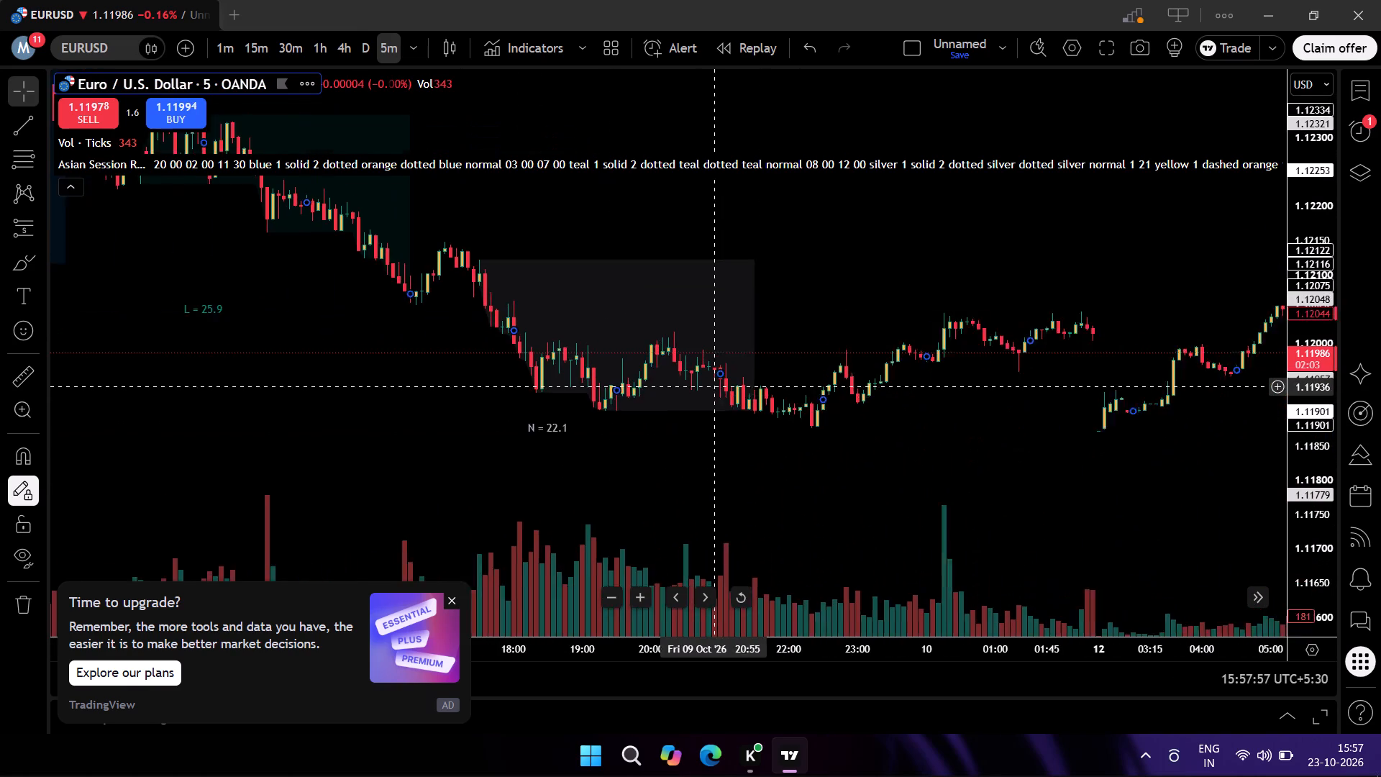
pyautogui.moveTo(560, 383); pyautogui.dragTo(1148, 452)
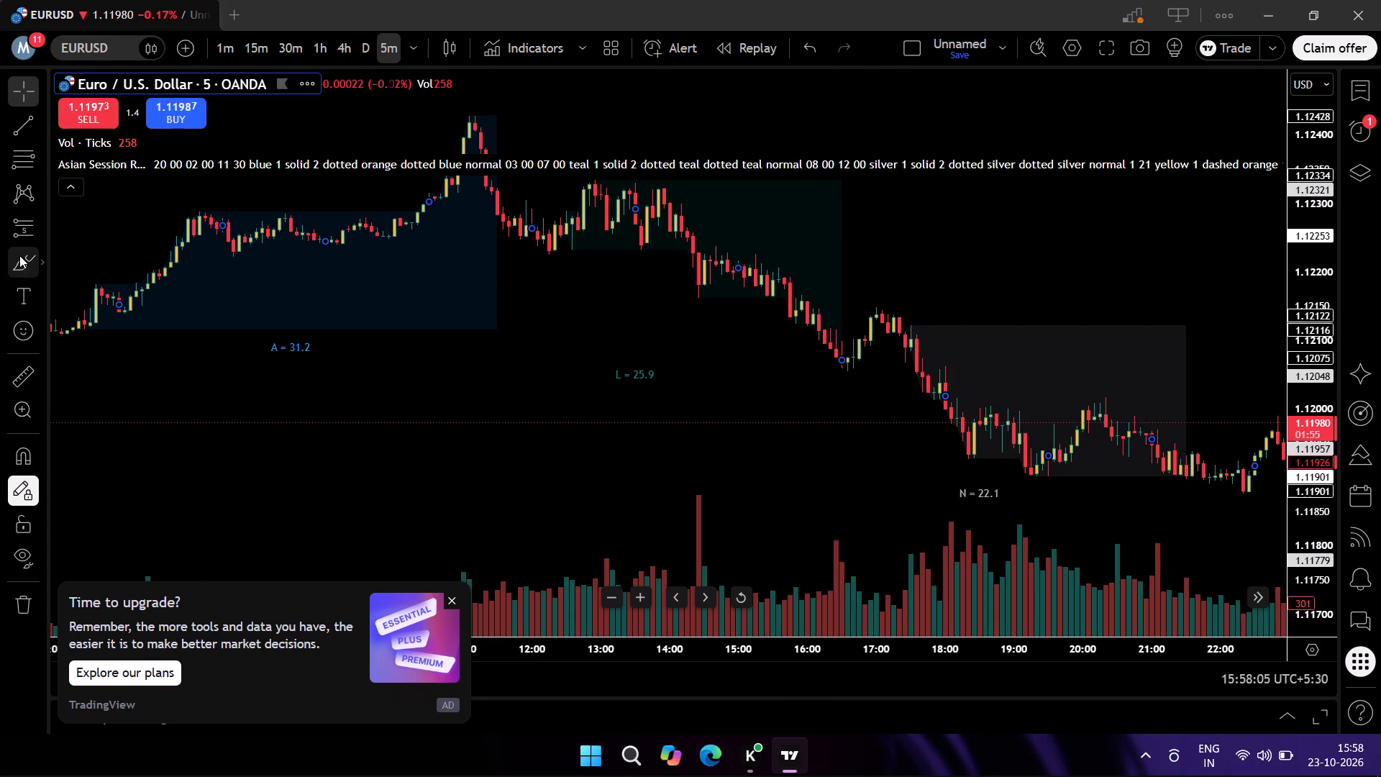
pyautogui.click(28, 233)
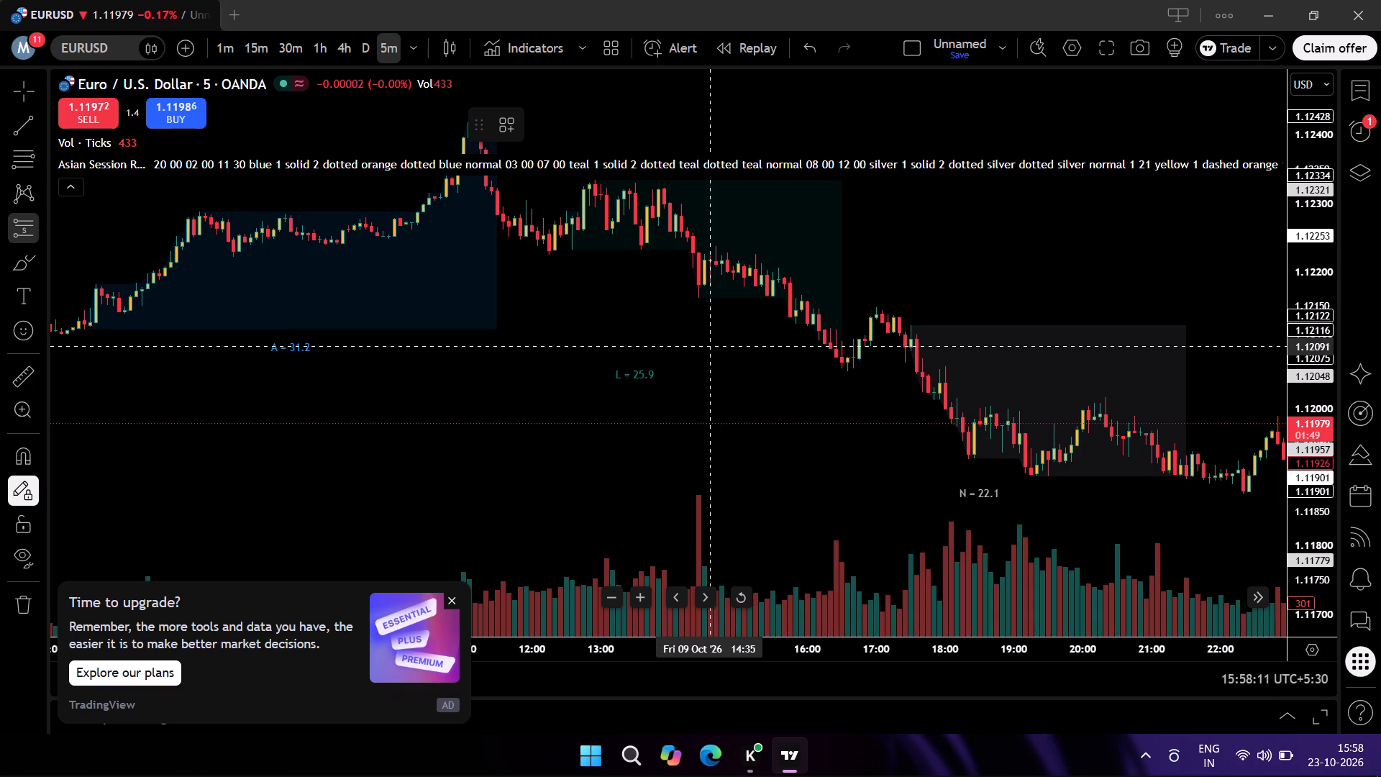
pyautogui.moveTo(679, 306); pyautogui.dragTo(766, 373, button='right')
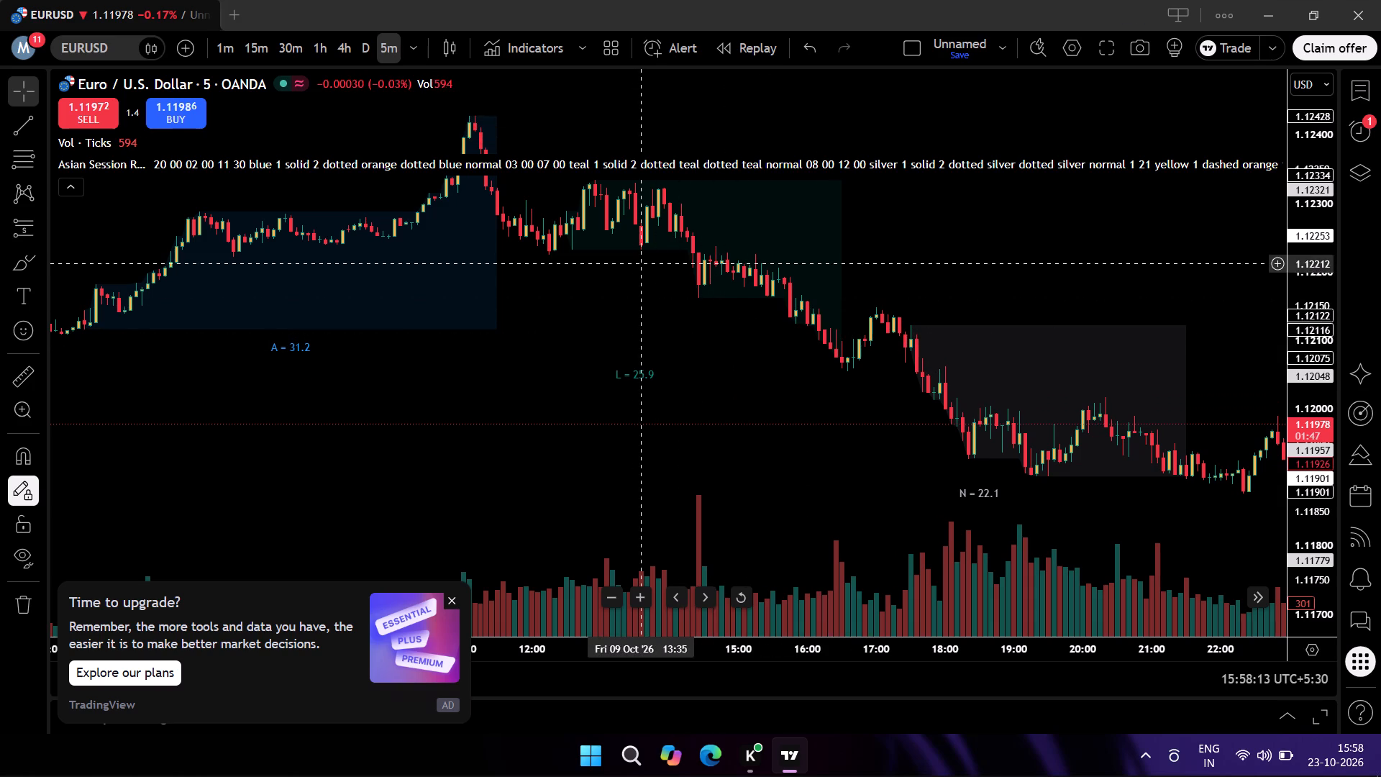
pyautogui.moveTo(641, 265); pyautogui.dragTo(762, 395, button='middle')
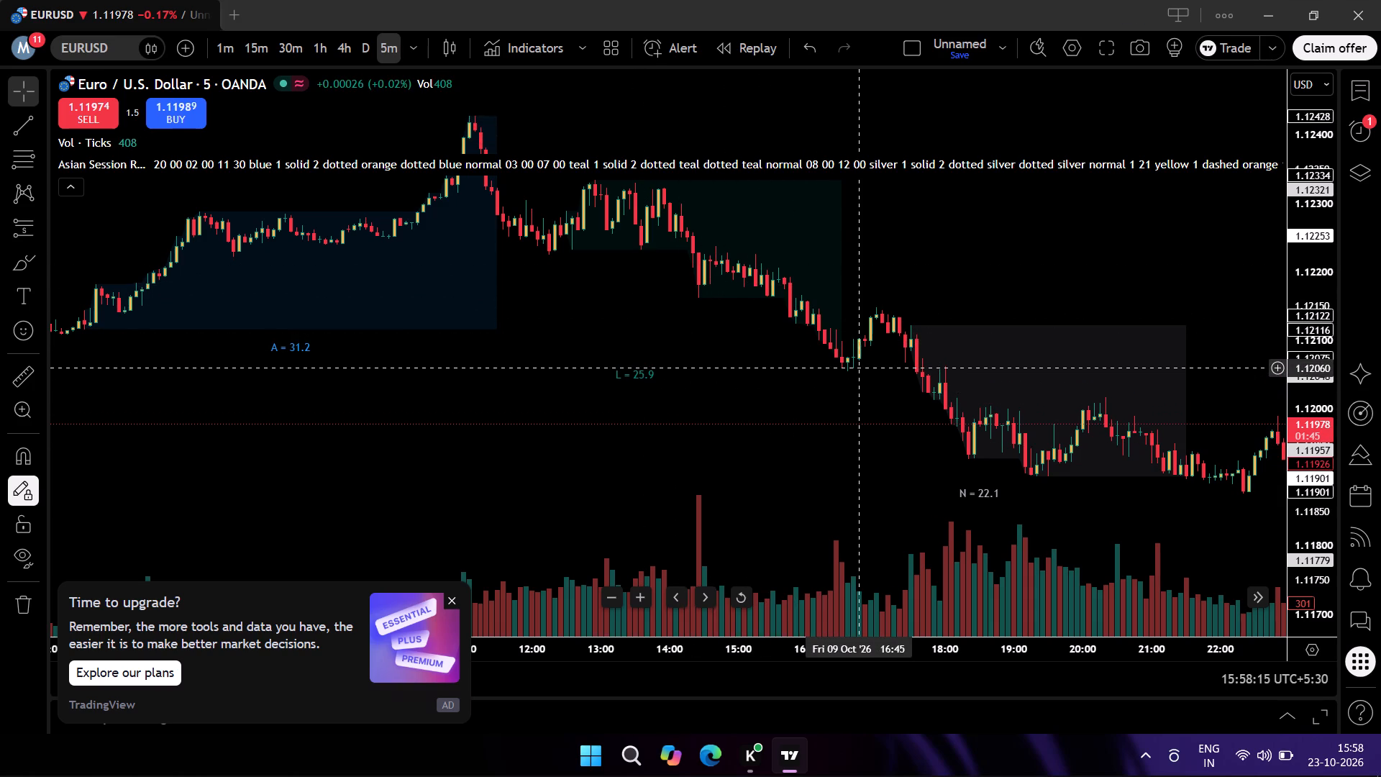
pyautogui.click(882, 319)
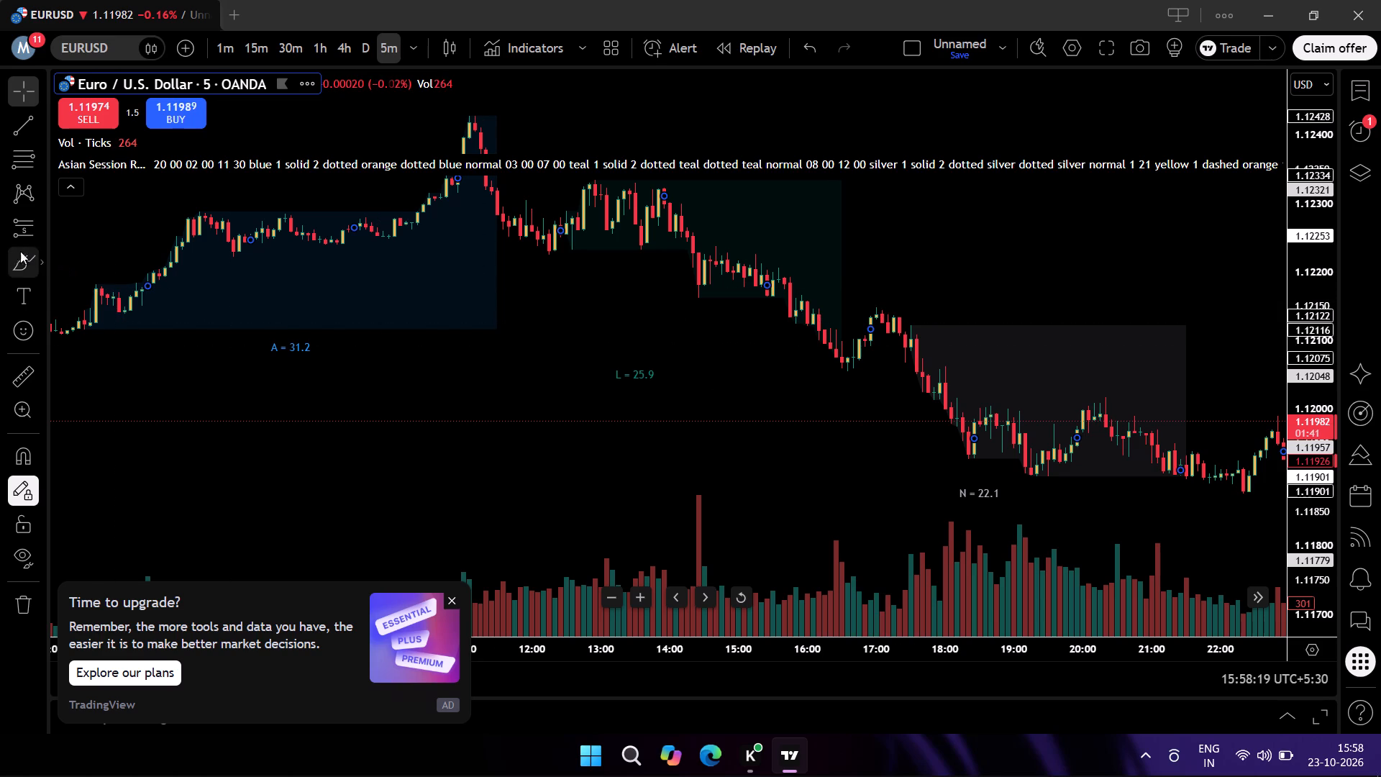
# Place a short position on the 9 October 17:05 candle with entry at about 1.12138.
pyautogui.click(14, 235)
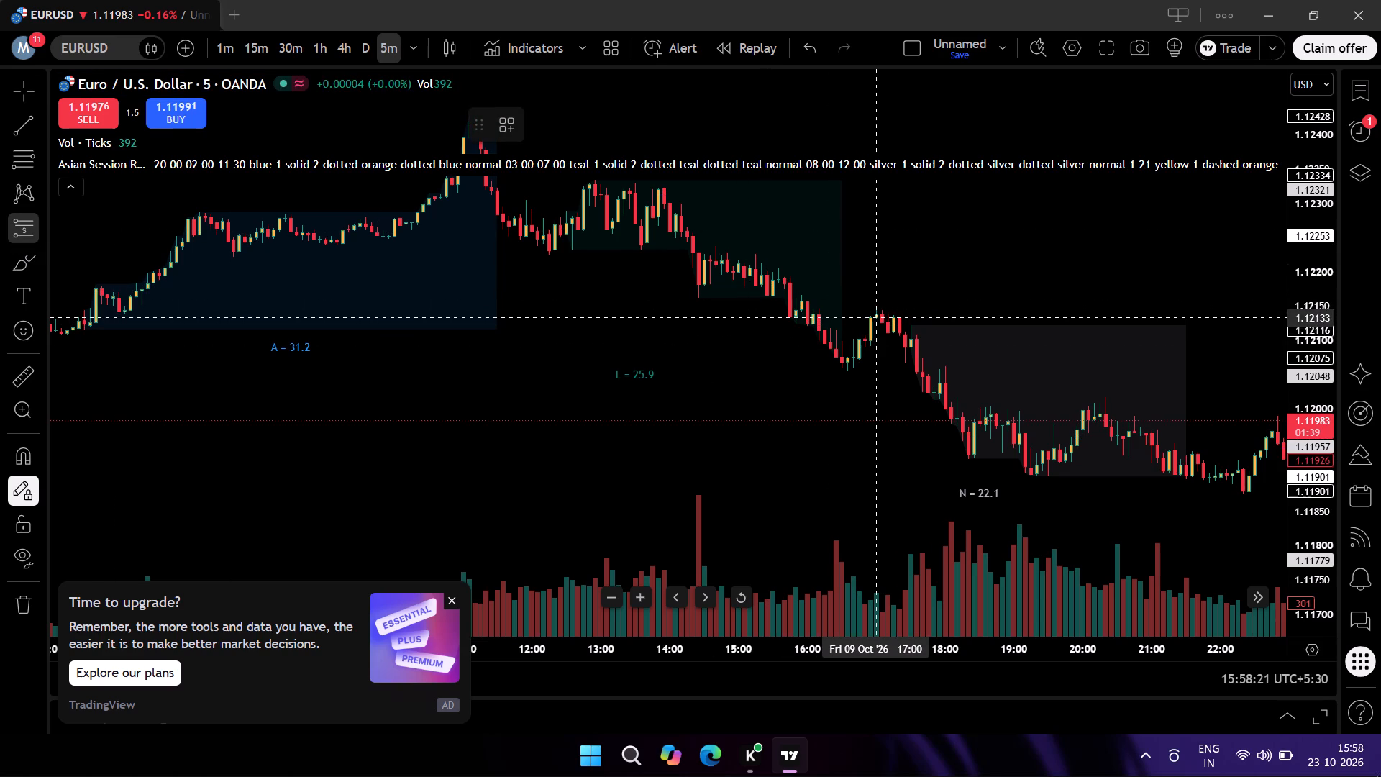
pyautogui.click(880, 317)
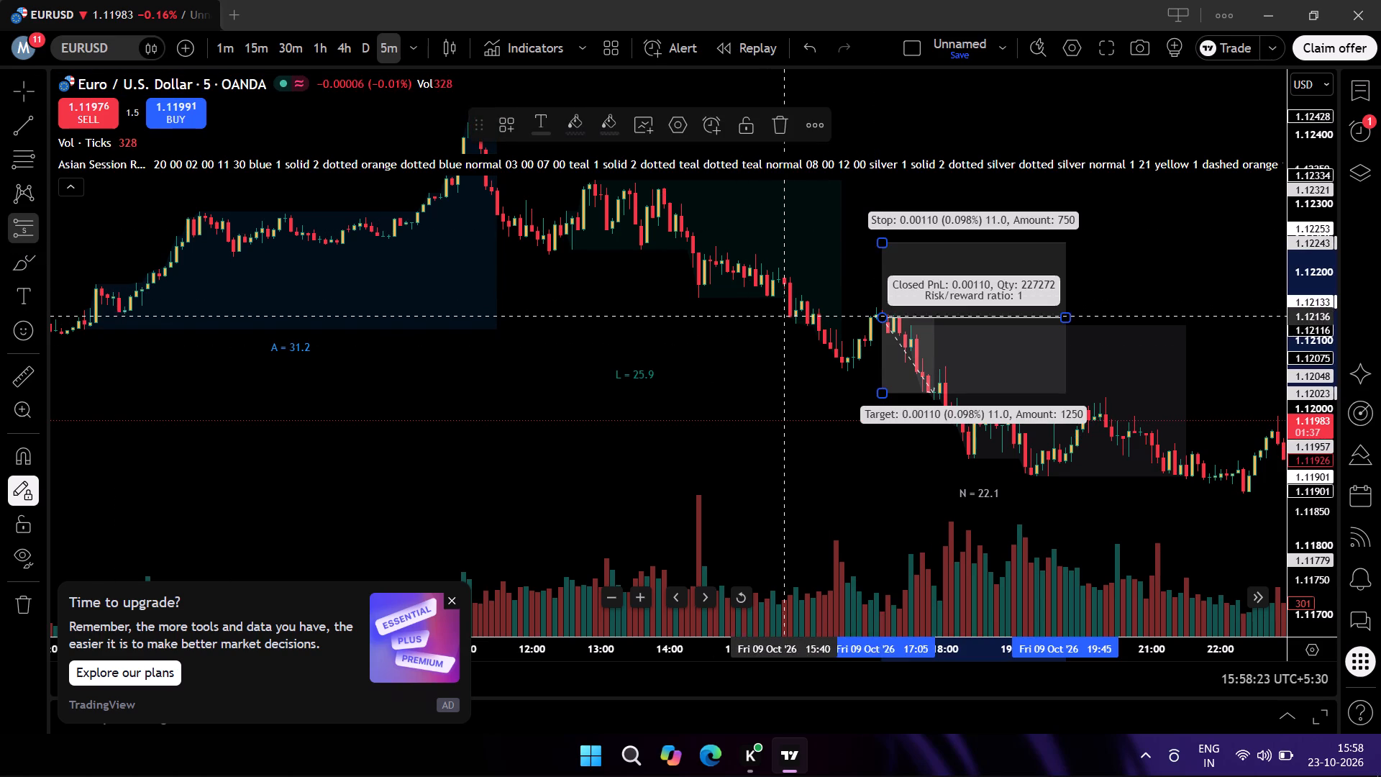
pyautogui.press('Escape')
pyautogui.press('Escape')
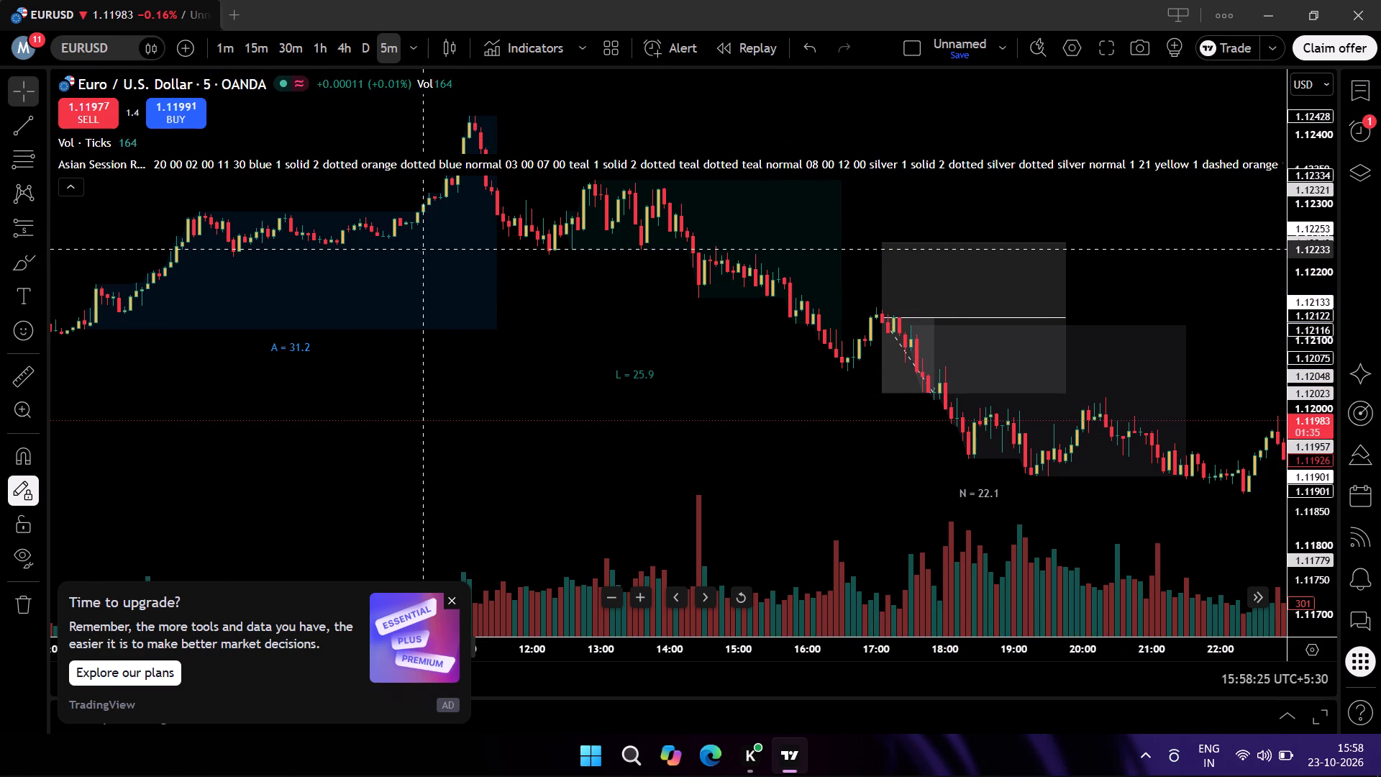
pyautogui.click(1059, 268)
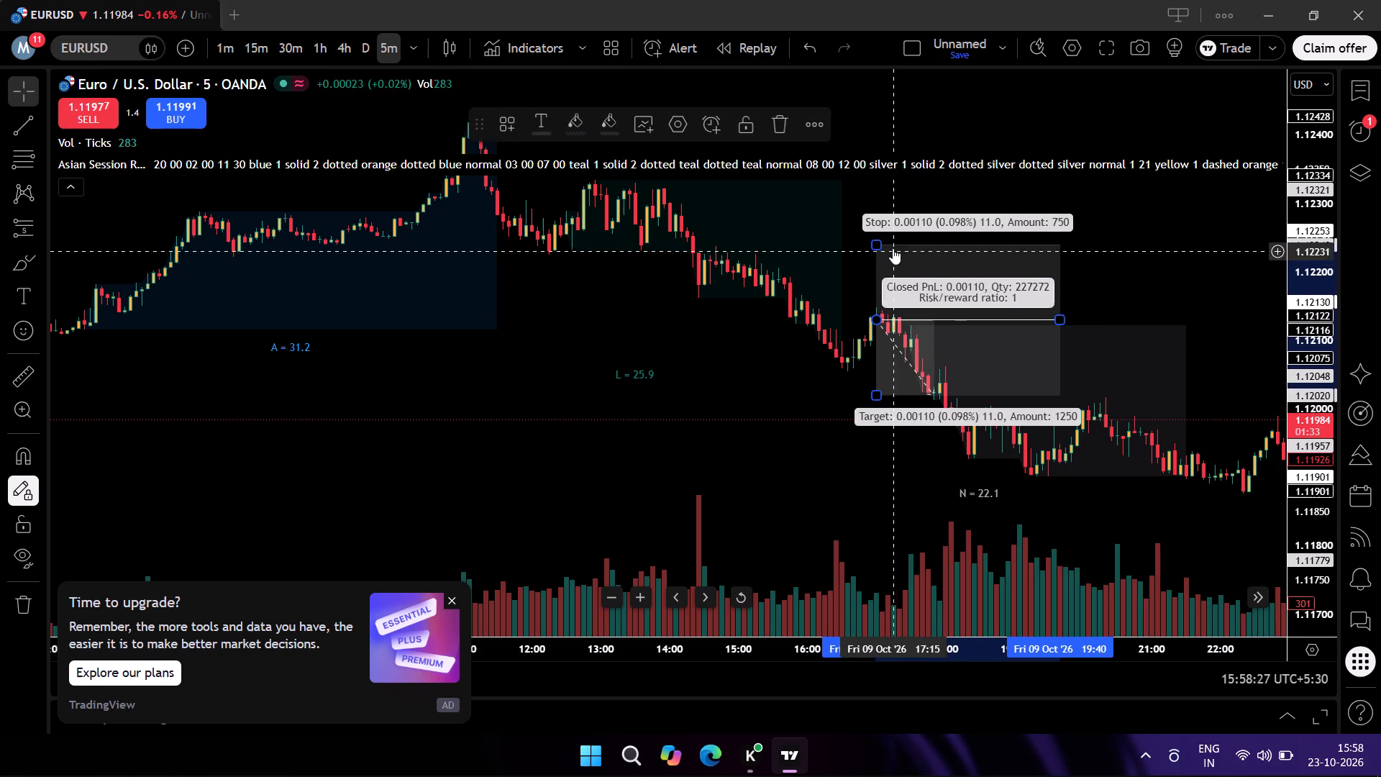
pyautogui.moveTo(893, 255); pyautogui.dragTo(903, 250)
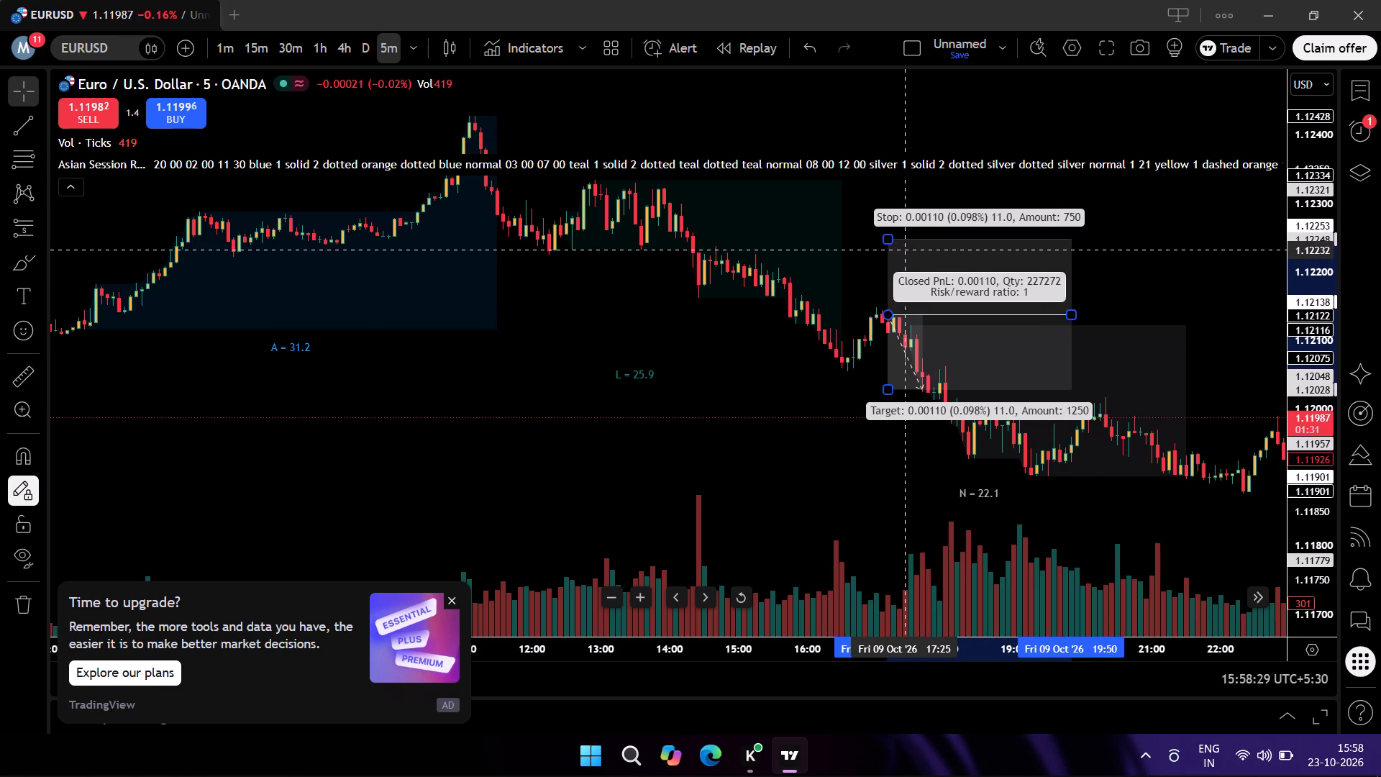
pyautogui.moveTo(903, 250); pyautogui.dragTo(901, 250)
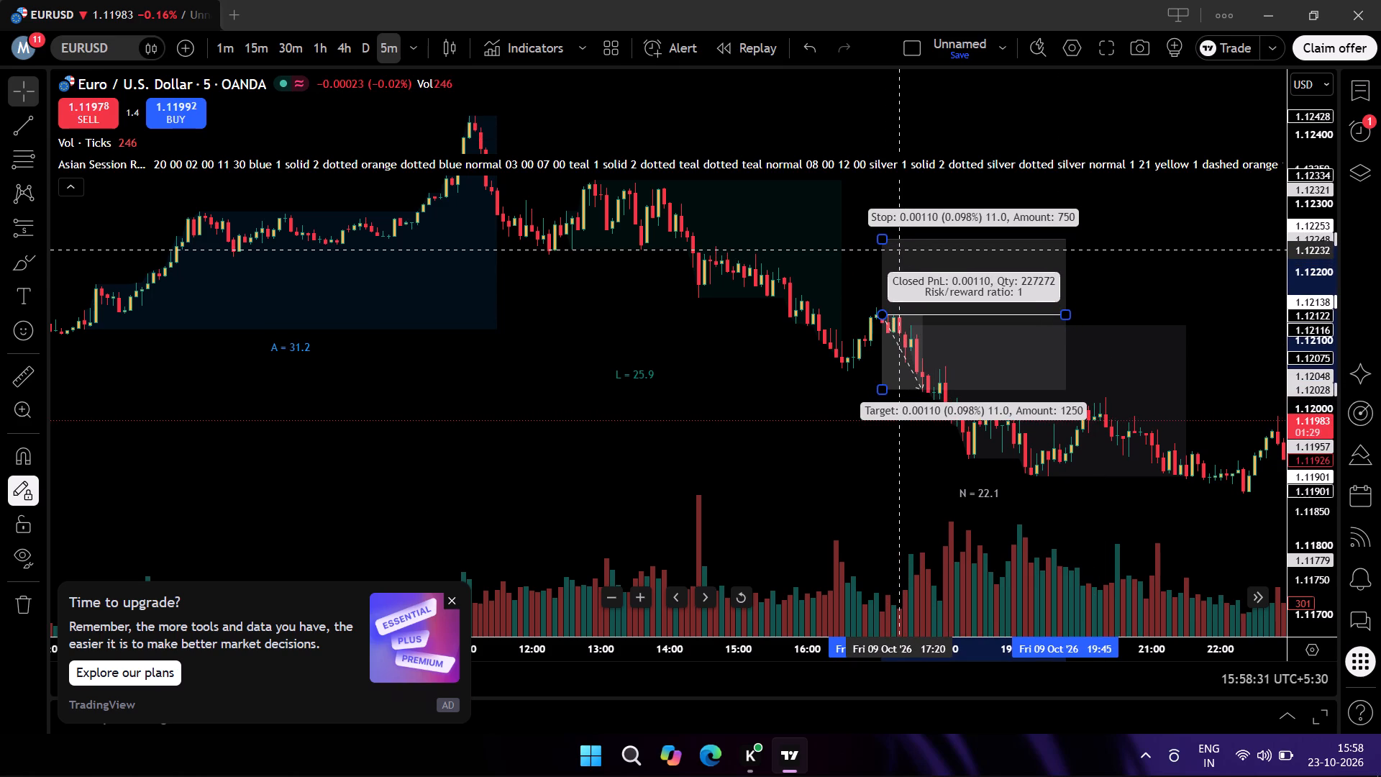
# Tighten the 9 October short position's stop to about 1.12160 and lower its target to about 1.11968.
pyautogui.moveTo(881, 235); pyautogui.dragTo(895, 289)
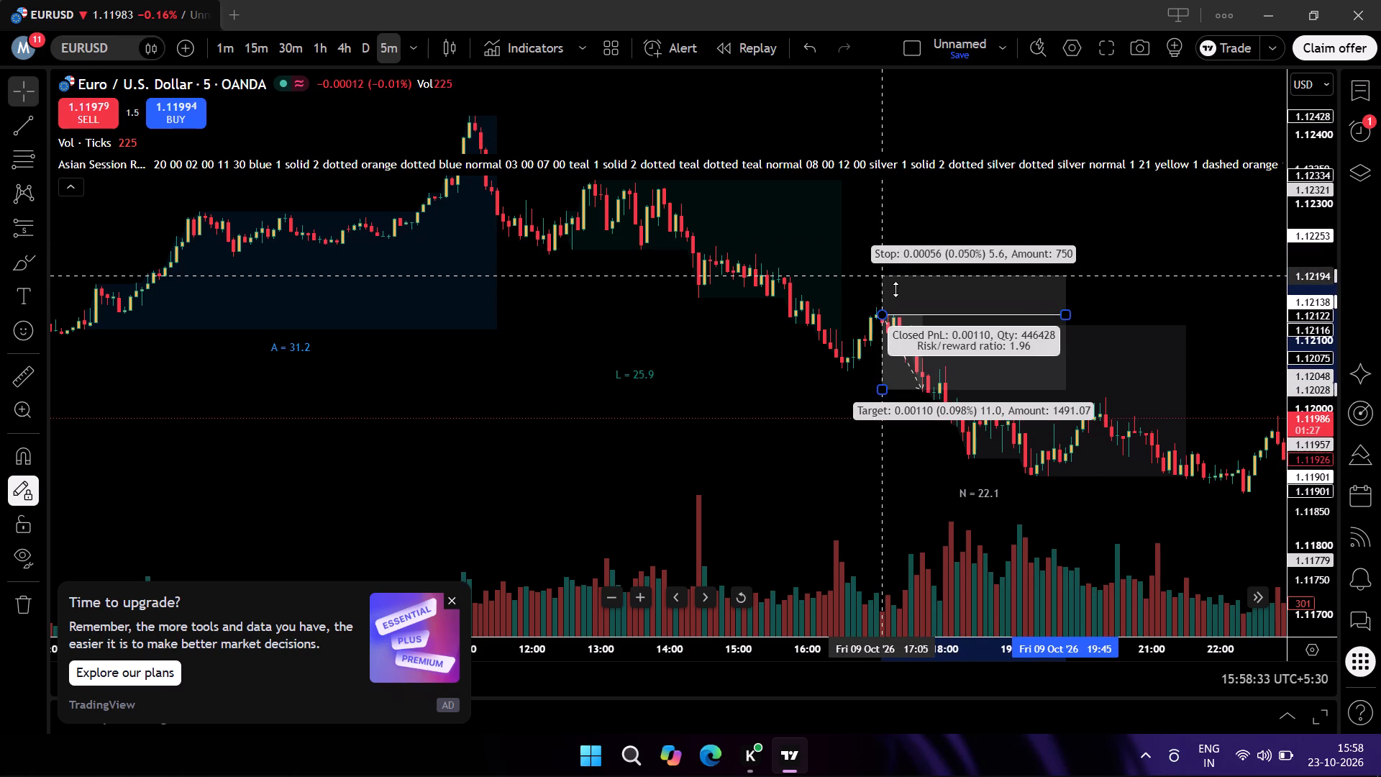
pyautogui.moveTo(895, 289); pyautogui.dragTo(900, 299)
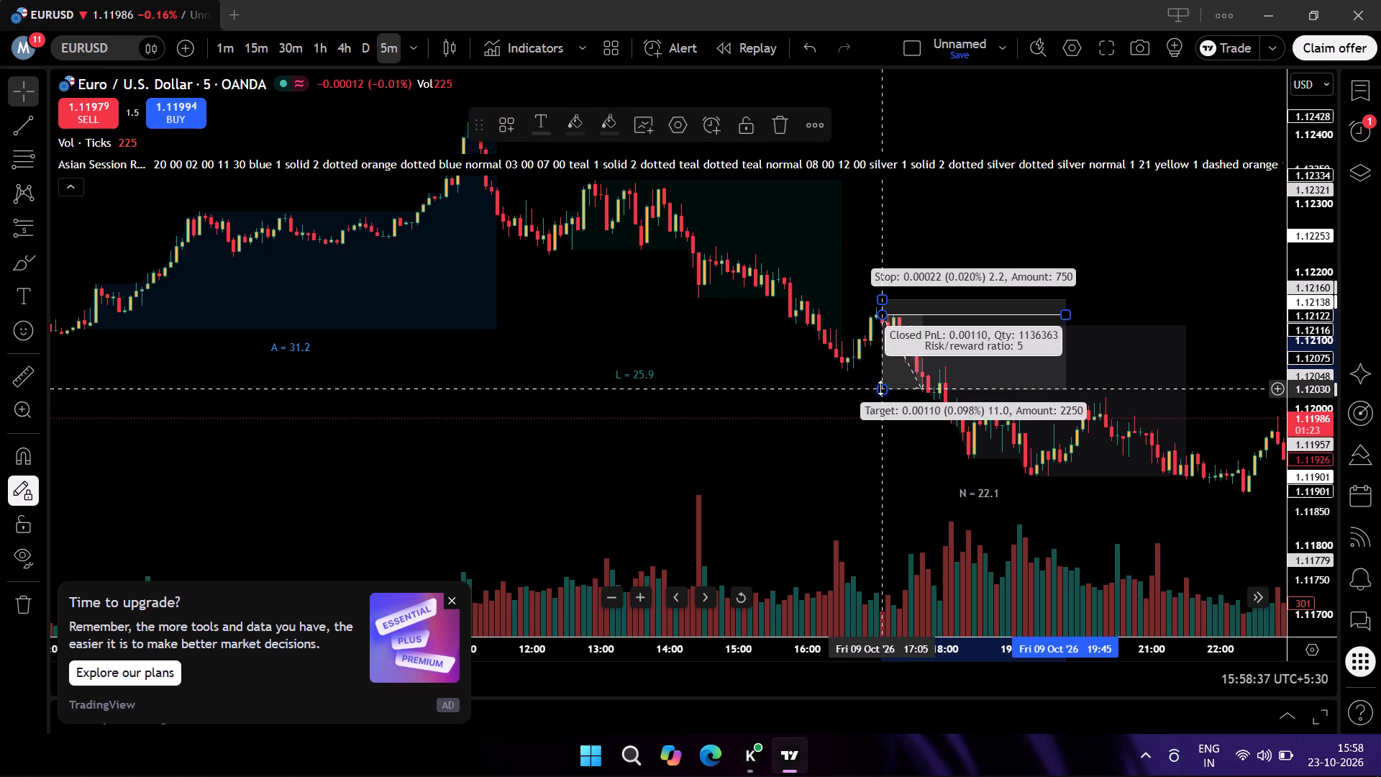
pyautogui.moveTo(880, 388); pyautogui.dragTo(890, 401)
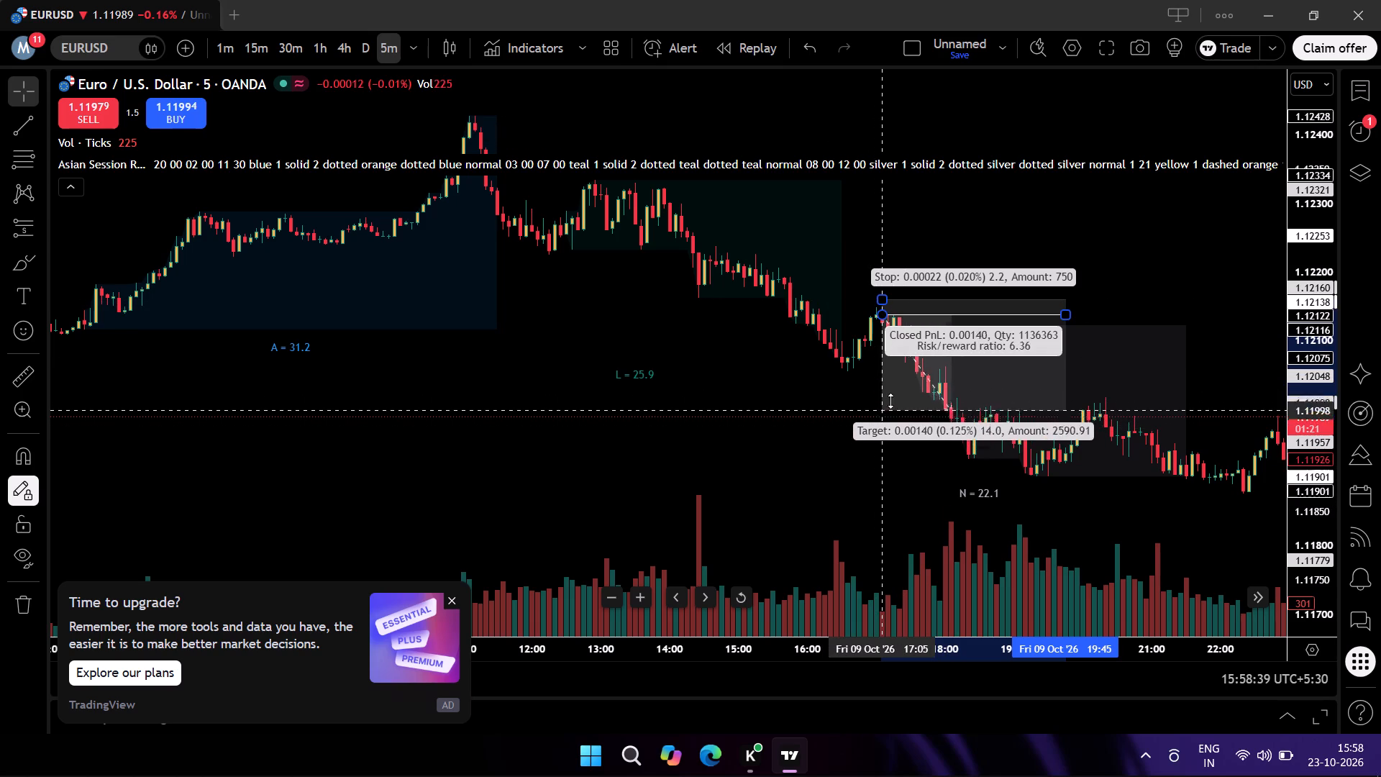
pyautogui.moveTo(890, 401); pyautogui.dragTo(893, 430)
pyautogui.click(1153, 257)
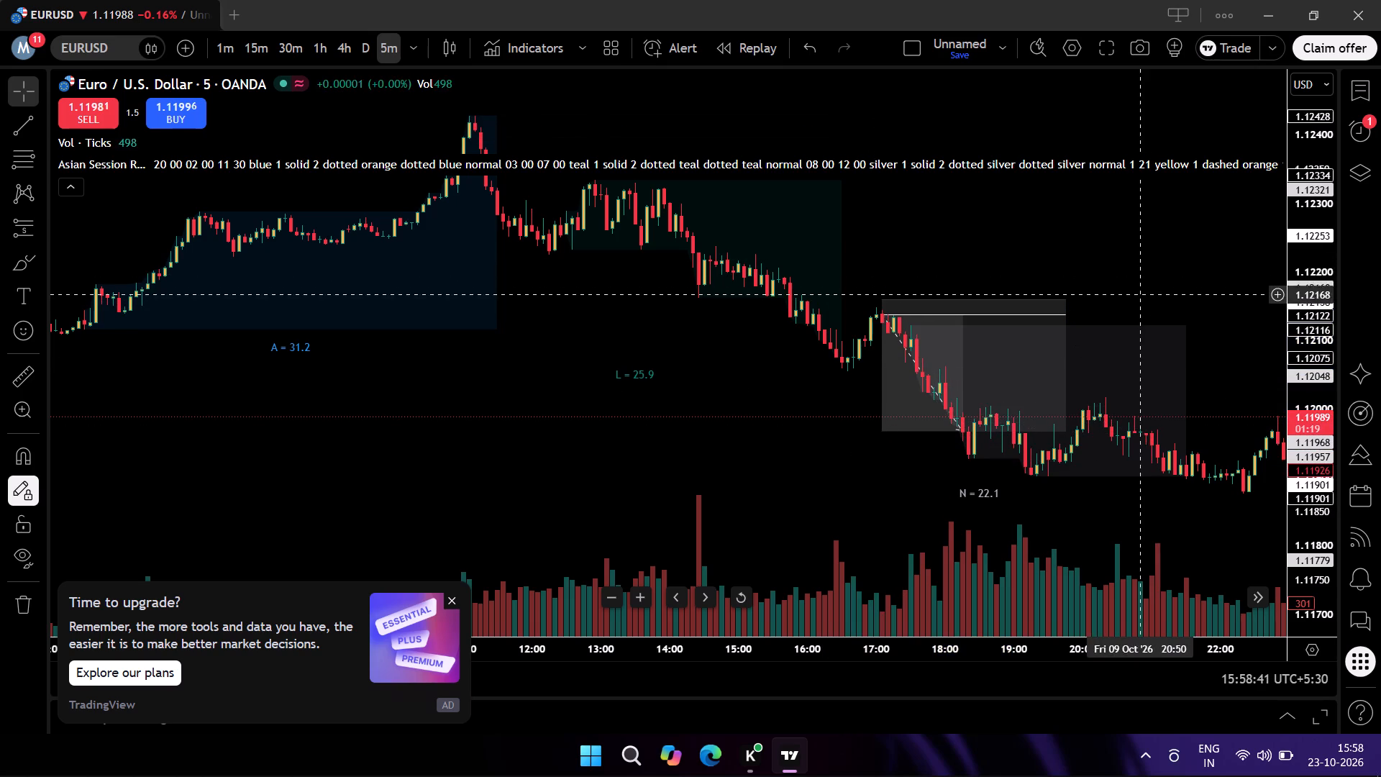
# Examine the 12 October Asian and London sessions up close for the next trade setup.
pyautogui.moveTo(1166, 268); pyautogui.dragTo(652, 260)
pyautogui.moveTo(861, 291); pyautogui.dragTo(362, 214)
pyautogui.moveTo(741, 260); pyautogui.dragTo(325, 298)
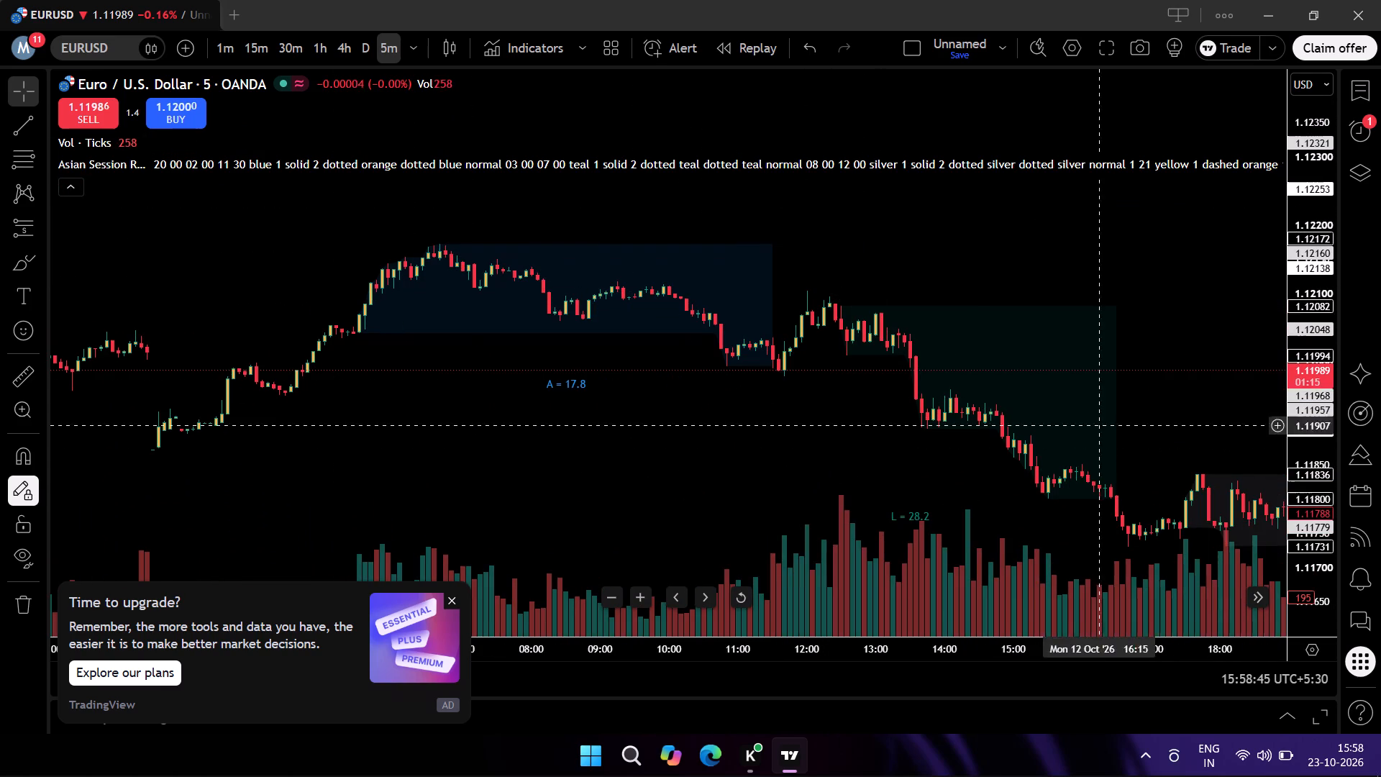
pyautogui.scroll(6, 1305, 373)
pyautogui.moveTo(1227, 407); pyautogui.dragTo(1176, 427)
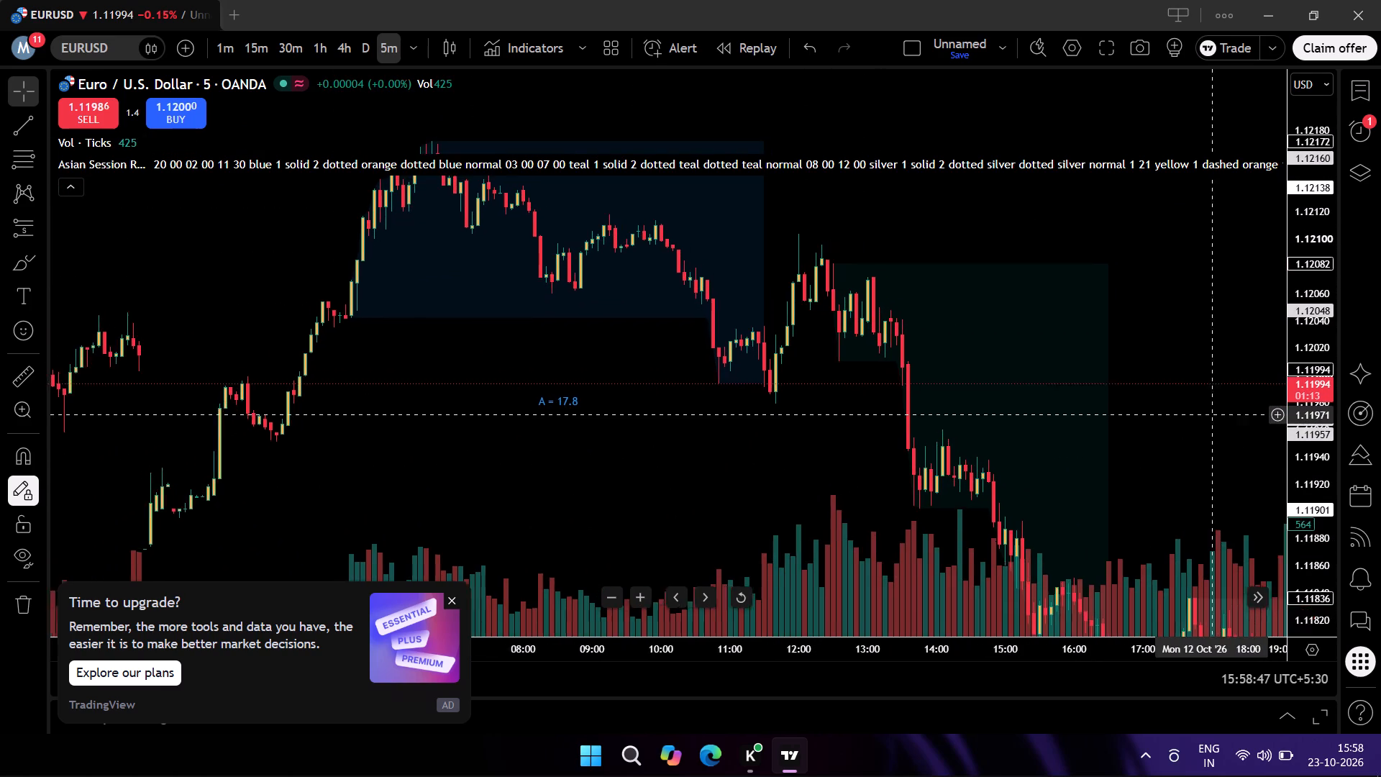
pyautogui.moveTo(1176, 427); pyautogui.dragTo(1135, 436)
pyautogui.scroll(3, 675, 412)
pyautogui.moveTo(539, 413); pyautogui.dragTo(655, 432)
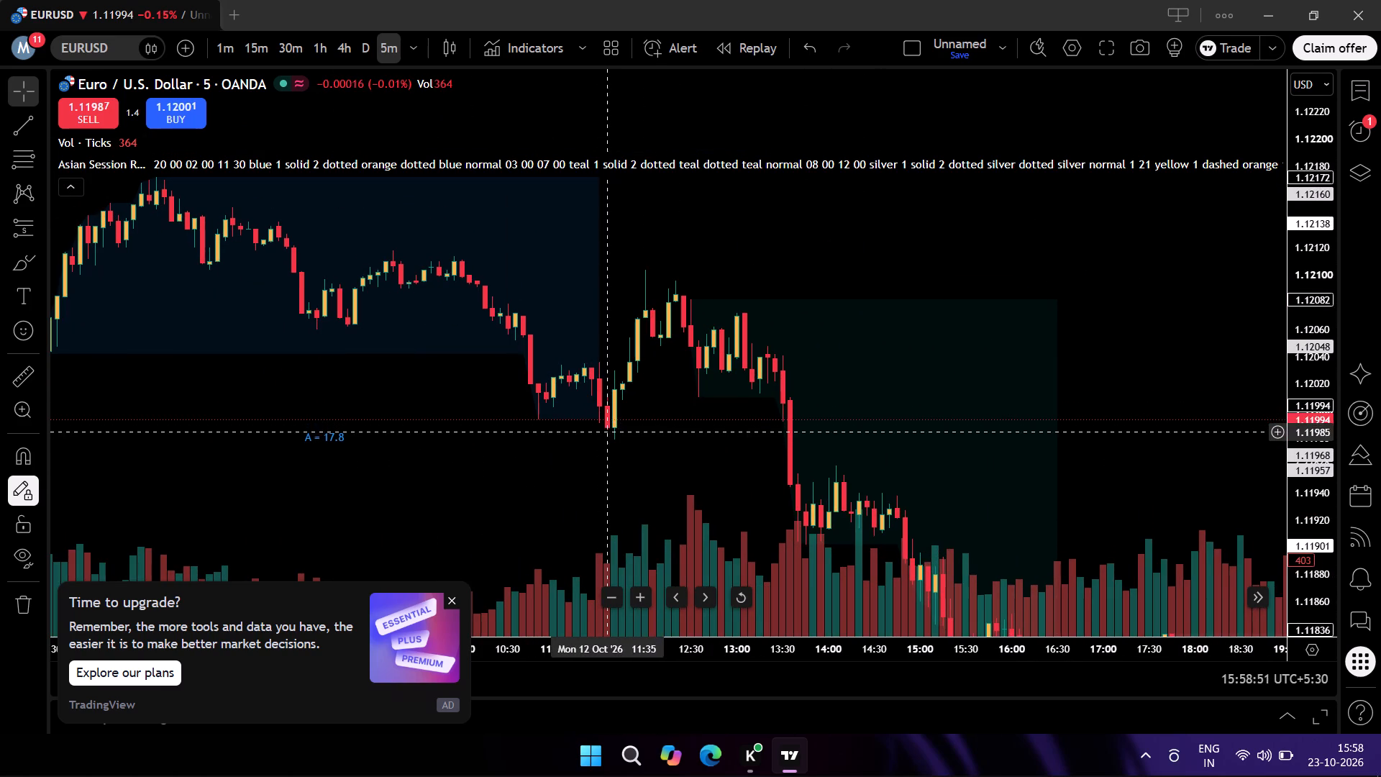
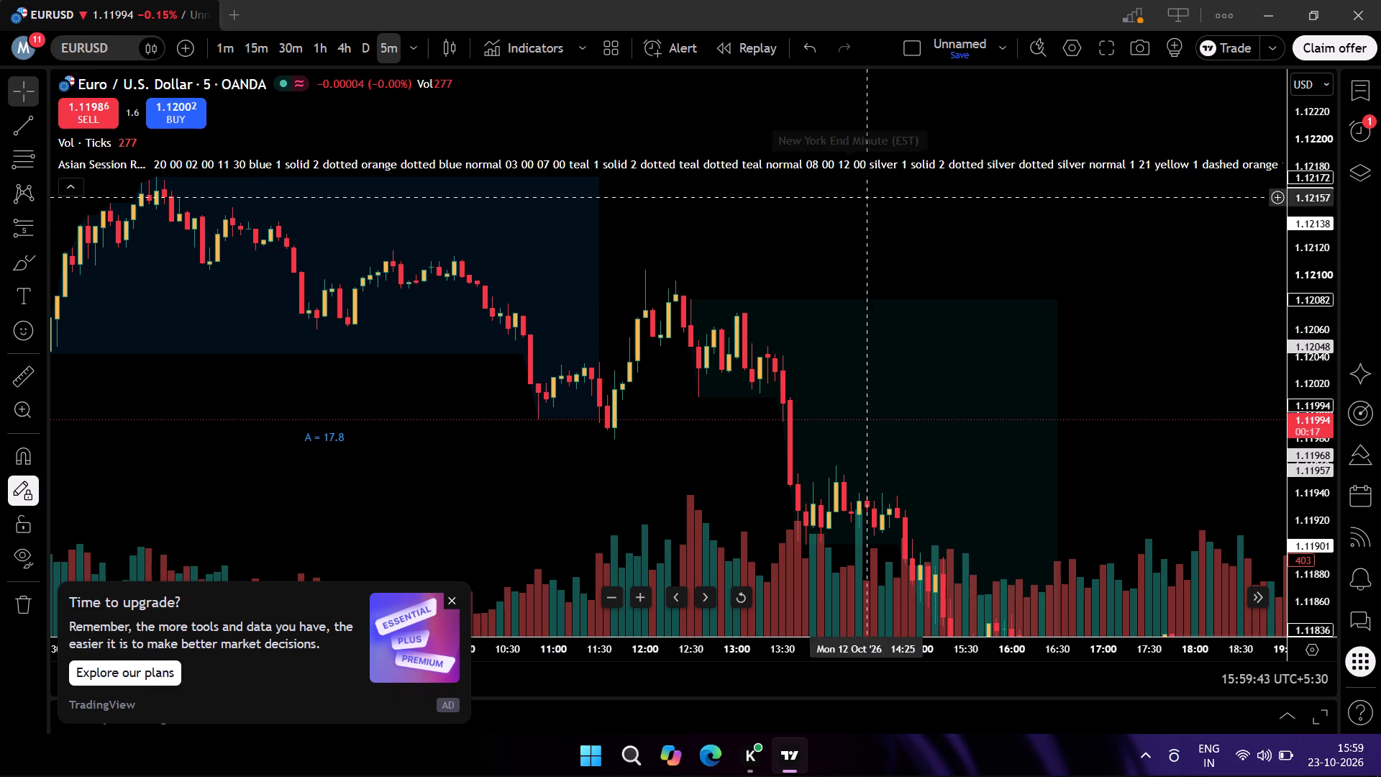
# Place a short position on the 12 October 12:35 candle with entry at about 1.12042.
pyautogui.moveTo(942, 286); pyautogui.dragTo(834, 264)
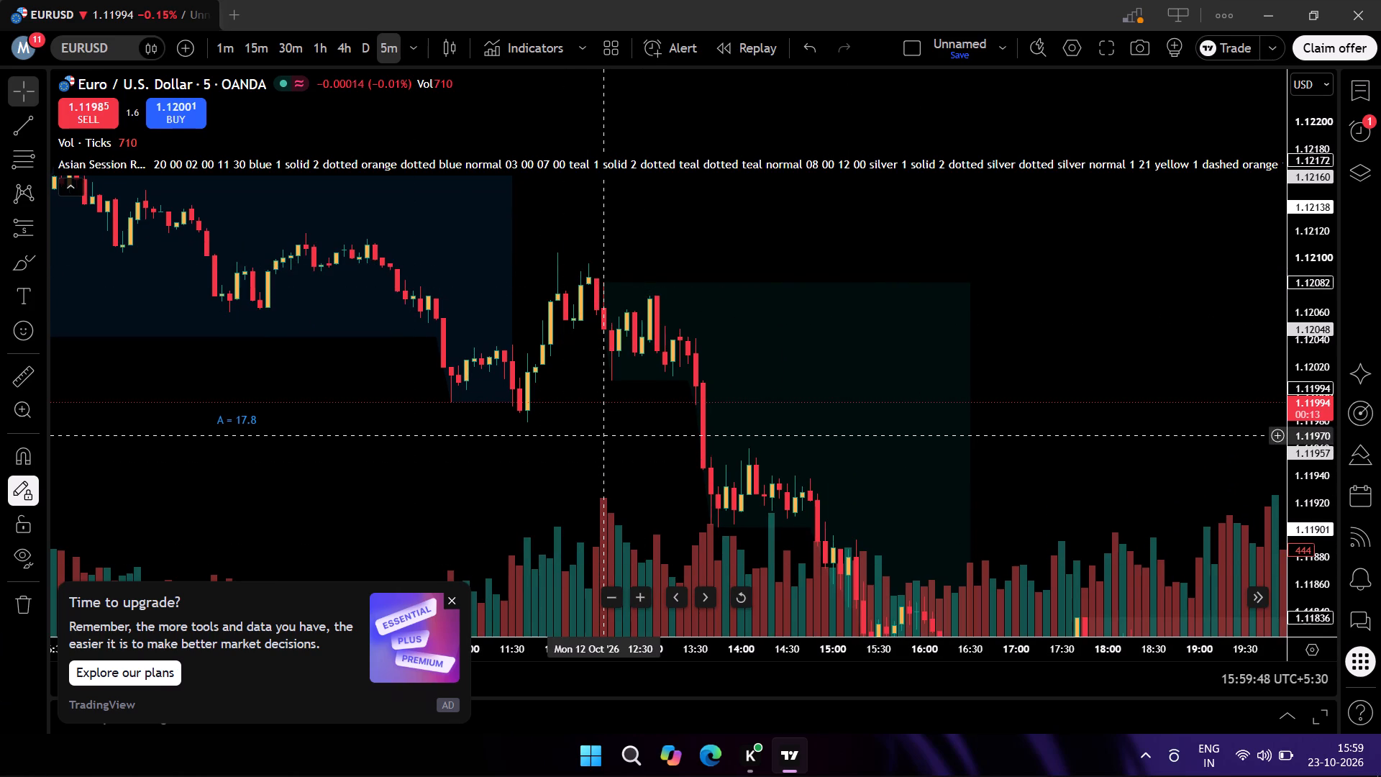
pyautogui.moveTo(602, 427); pyautogui.dragTo(490, 424)
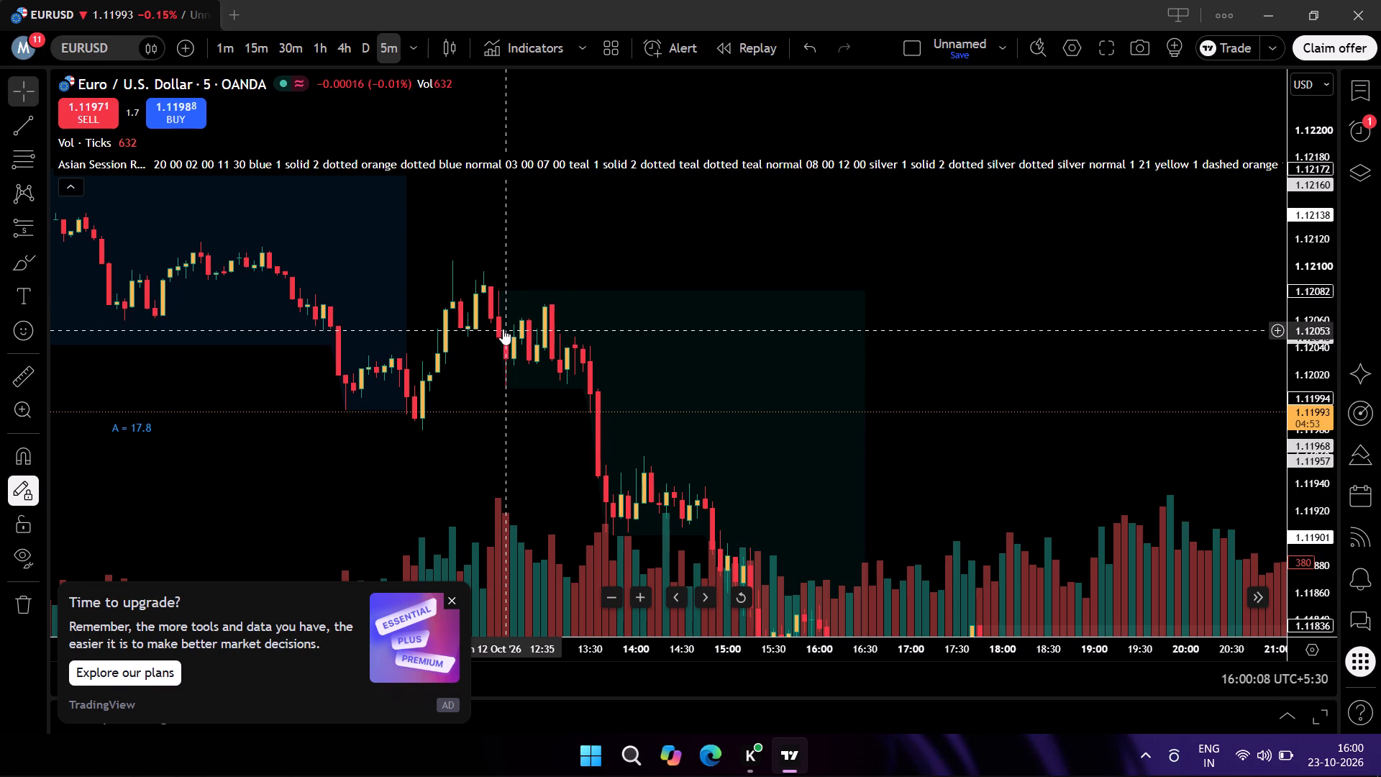
pyautogui.click(16, 232)
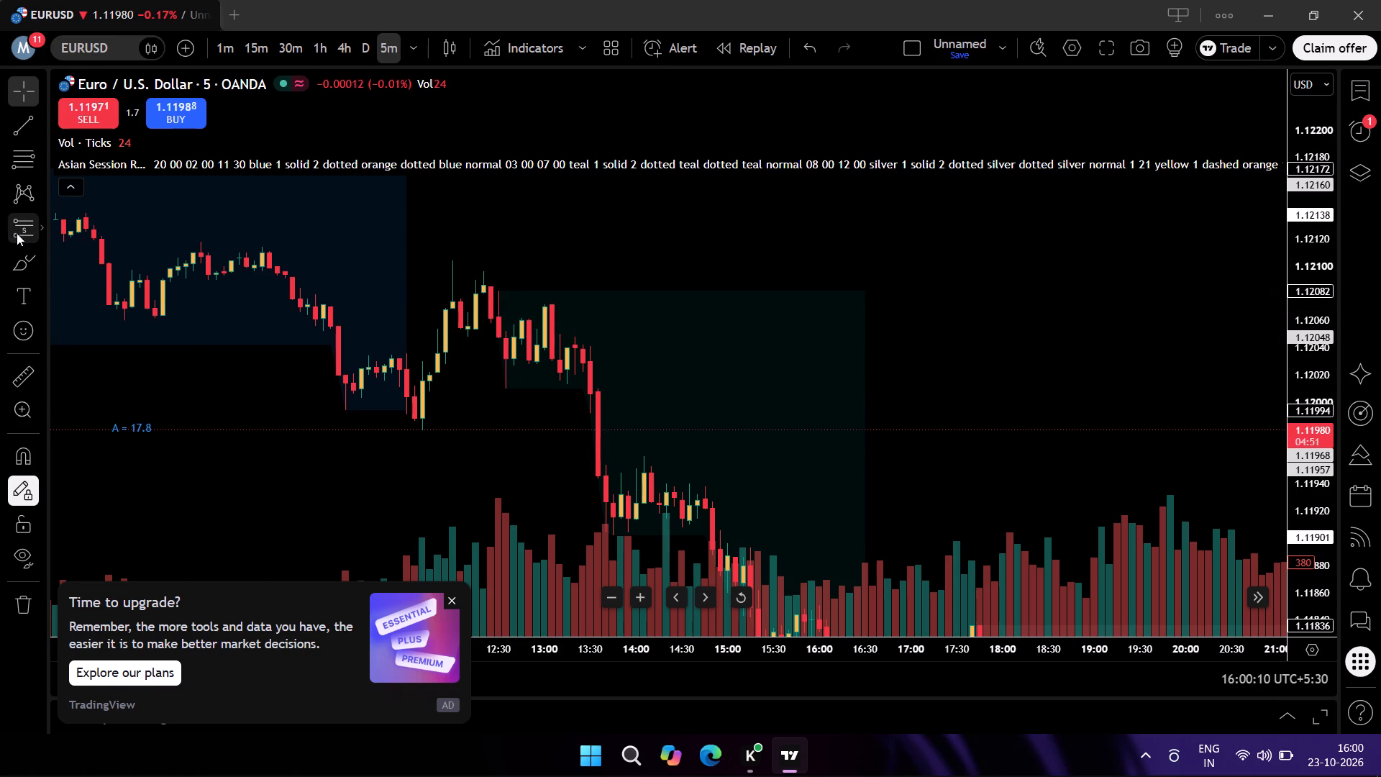
pyautogui.click(506, 345)
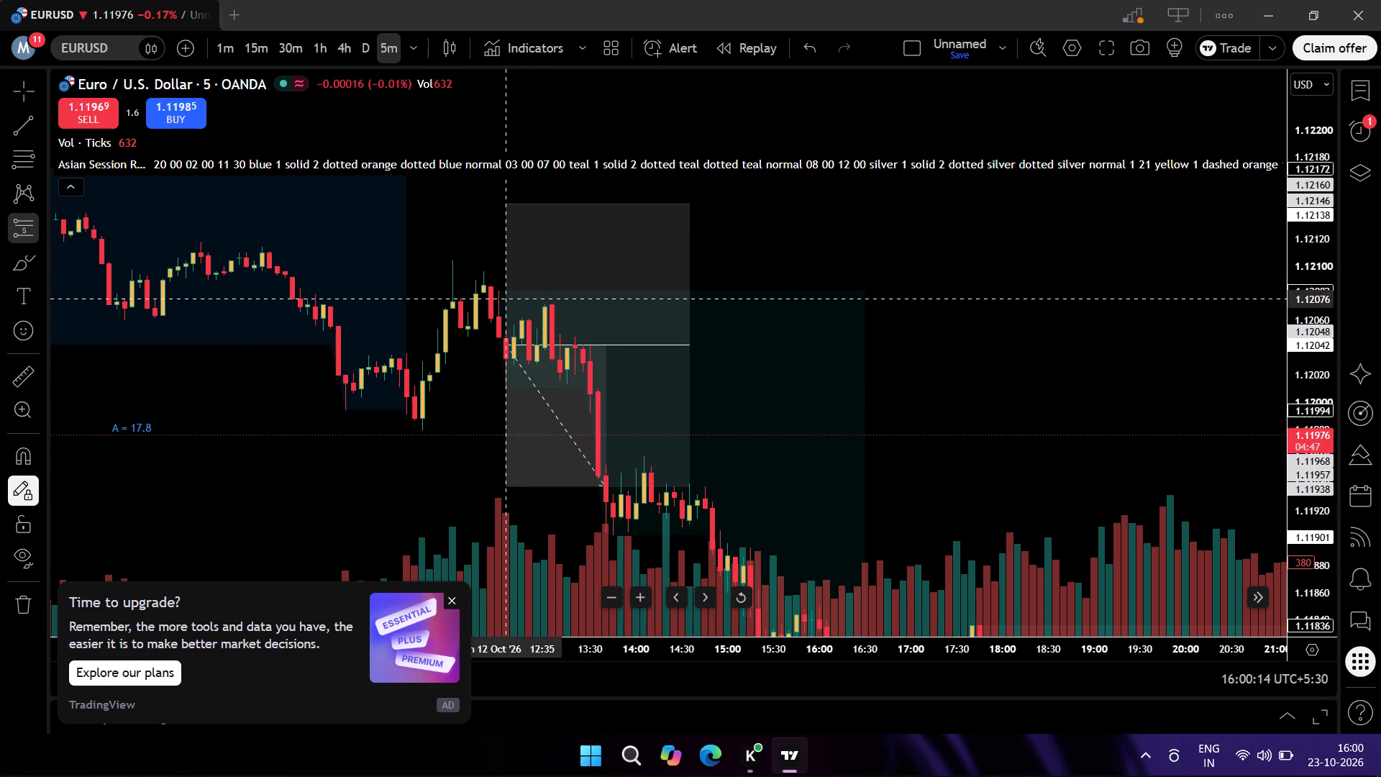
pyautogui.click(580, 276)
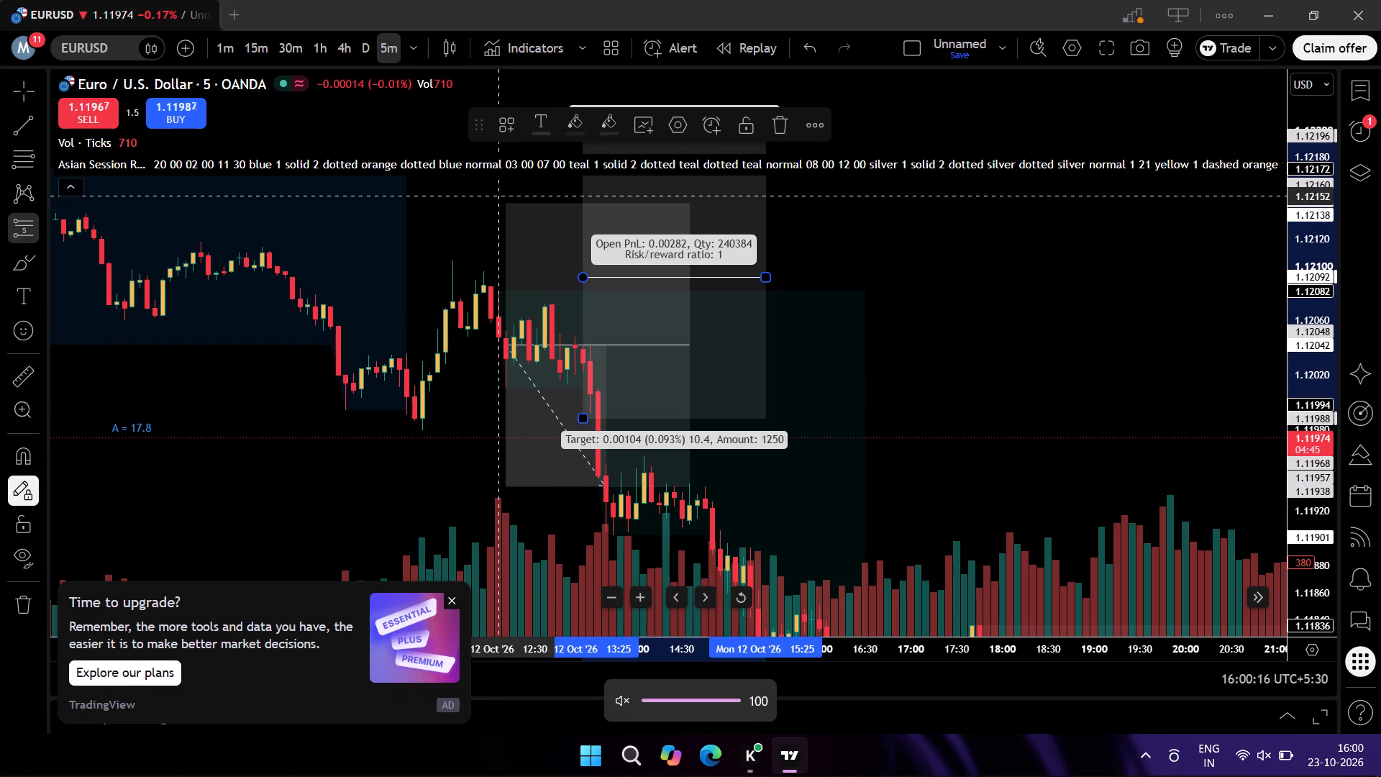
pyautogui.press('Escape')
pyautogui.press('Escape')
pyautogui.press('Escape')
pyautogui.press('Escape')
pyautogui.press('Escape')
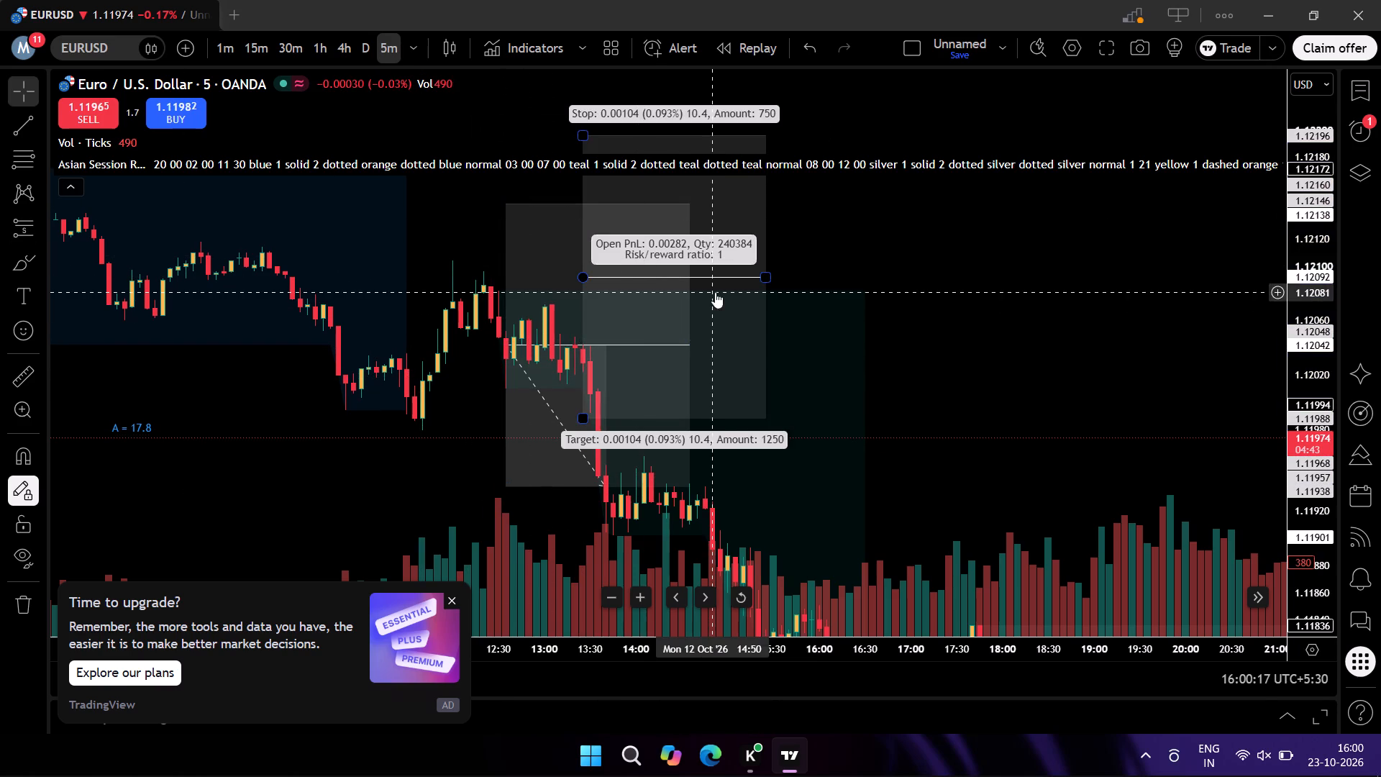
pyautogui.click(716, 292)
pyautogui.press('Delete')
# Tighten the 12 October short position's stop to about 1.12083 and lower its target to about 1.11917.
pyautogui.click(629, 256)
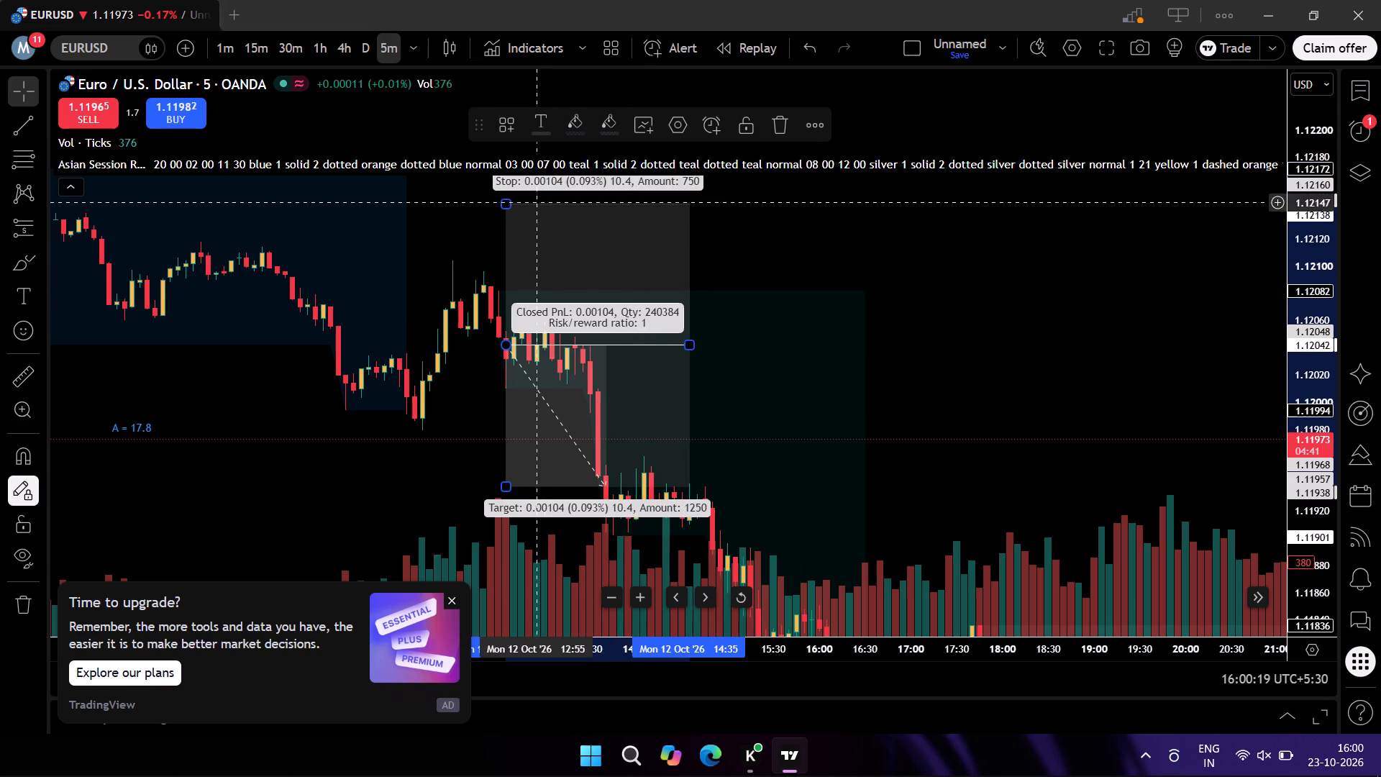
pyautogui.moveTo(505, 206); pyautogui.dragTo(604, 333)
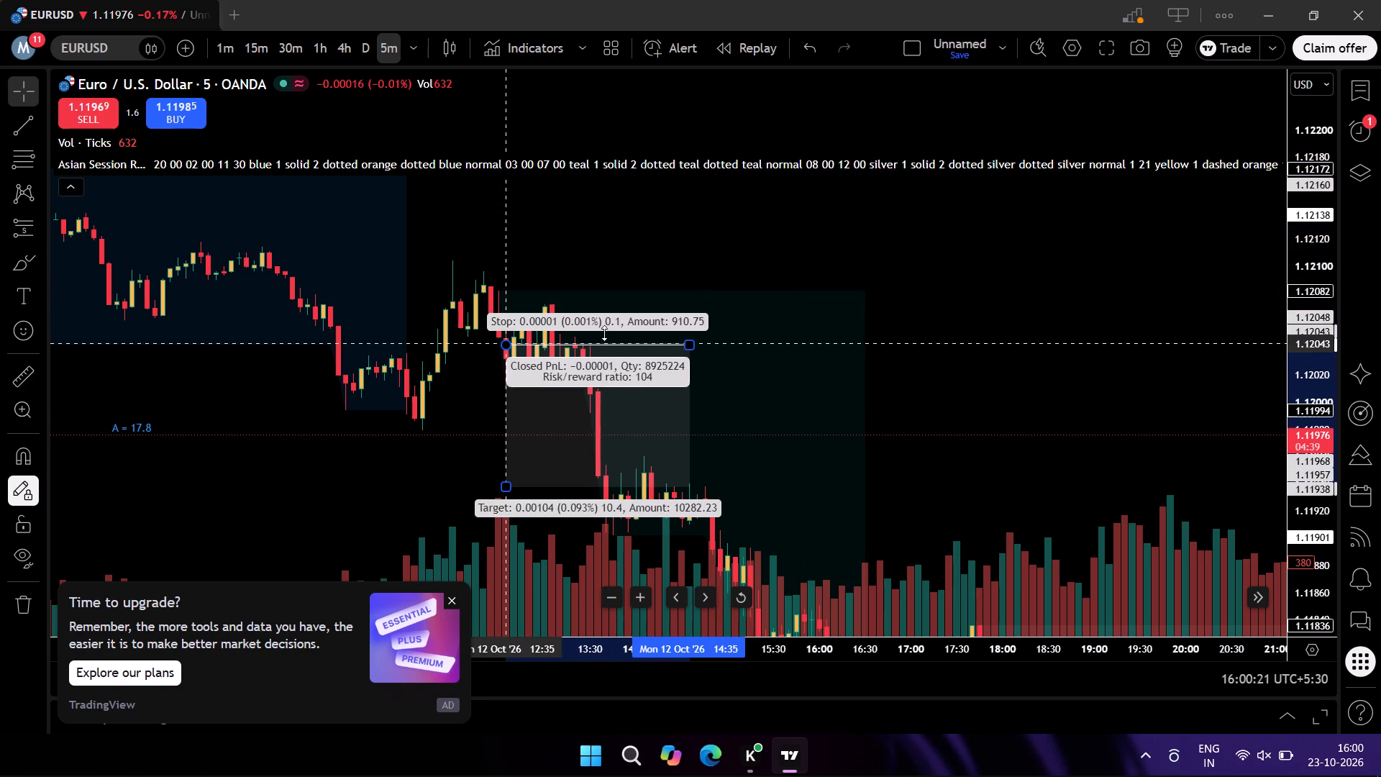
pyautogui.moveTo(604, 333); pyautogui.dragTo(606, 289)
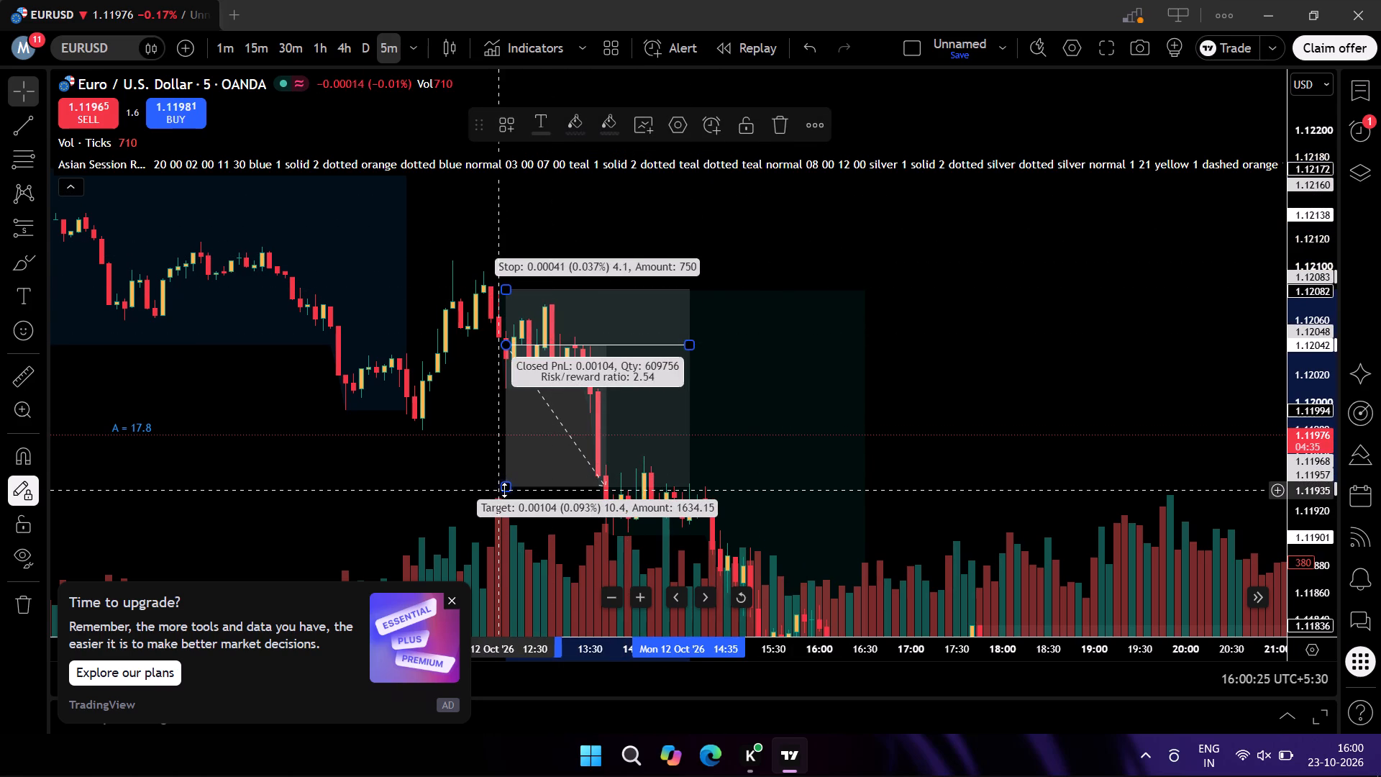
pyautogui.moveTo(913, 465); pyautogui.dragTo(926, 268)
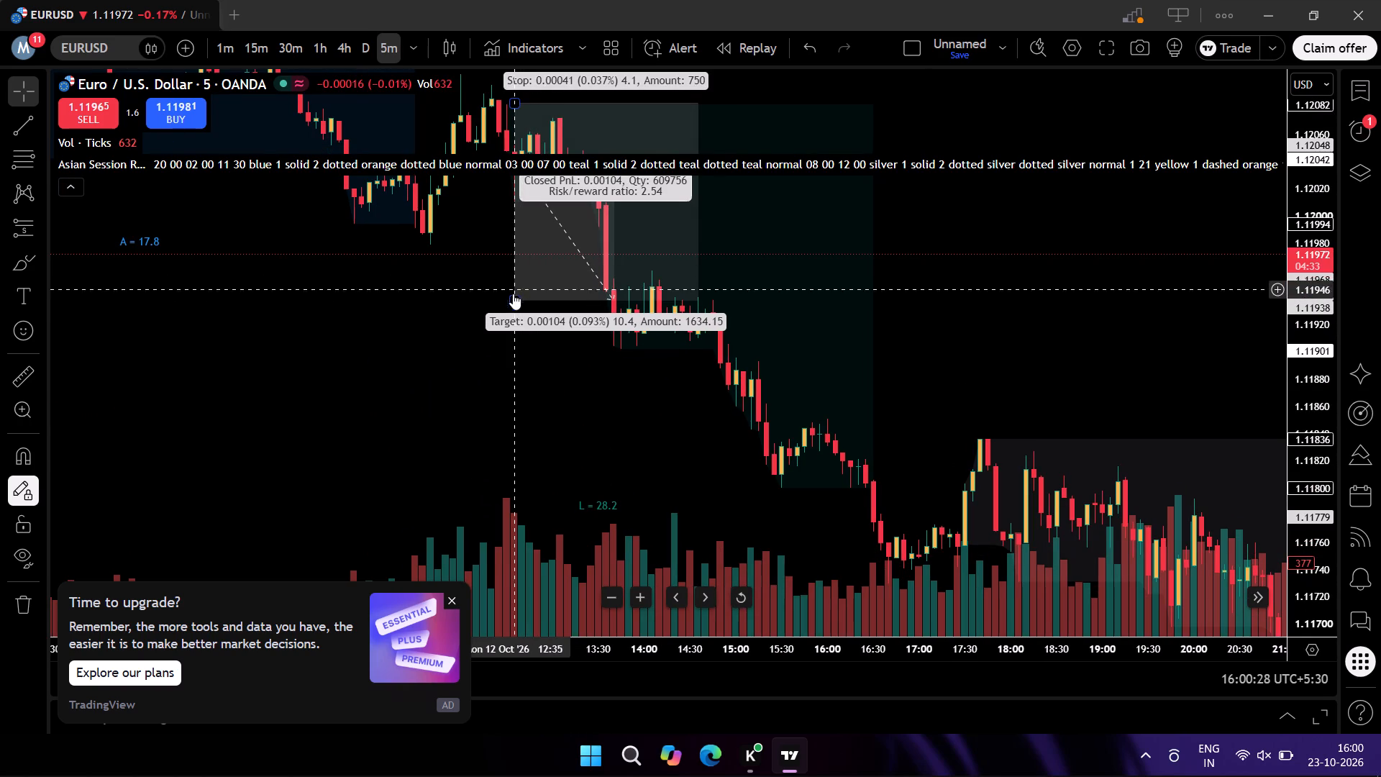
pyautogui.moveTo(510, 300); pyautogui.dragTo(533, 340)
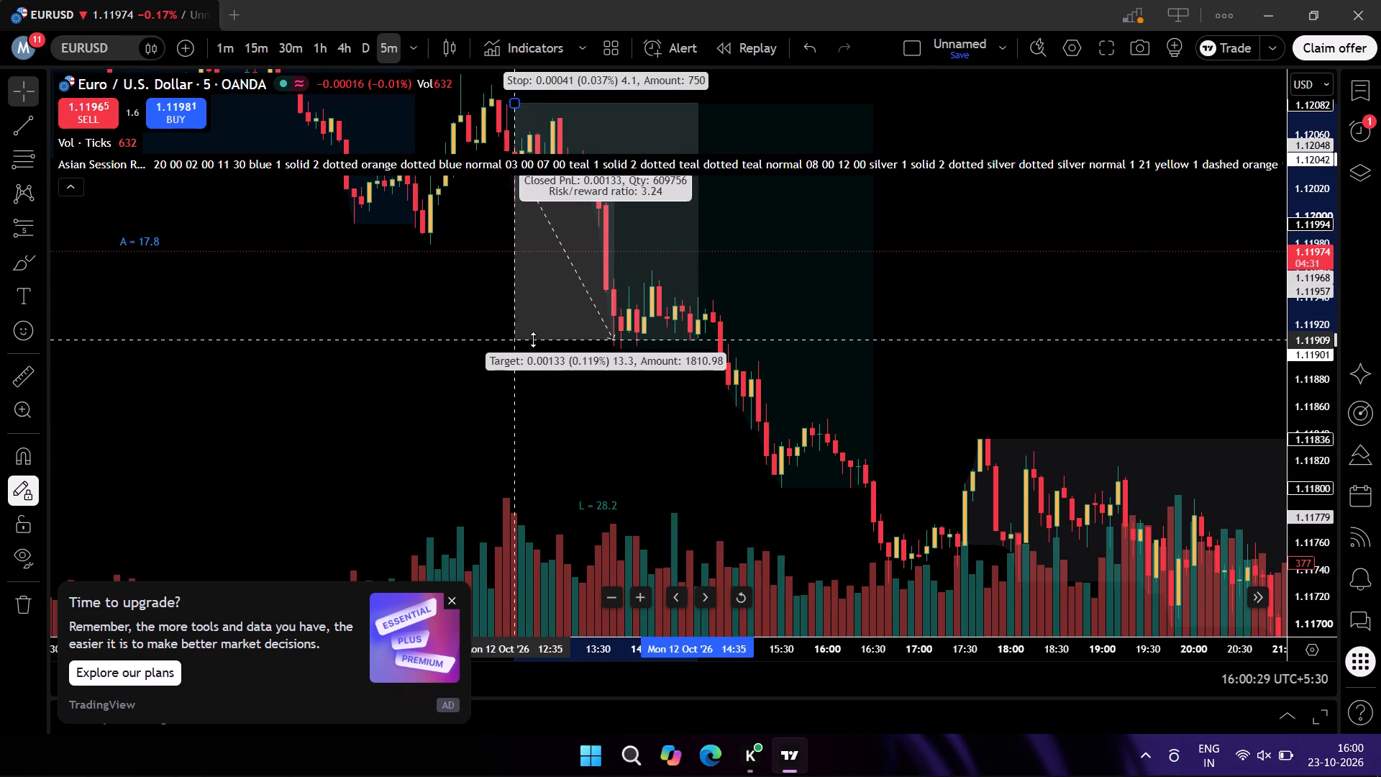
pyautogui.moveTo(533, 340); pyautogui.dragTo(539, 328)
pyautogui.click(949, 323)
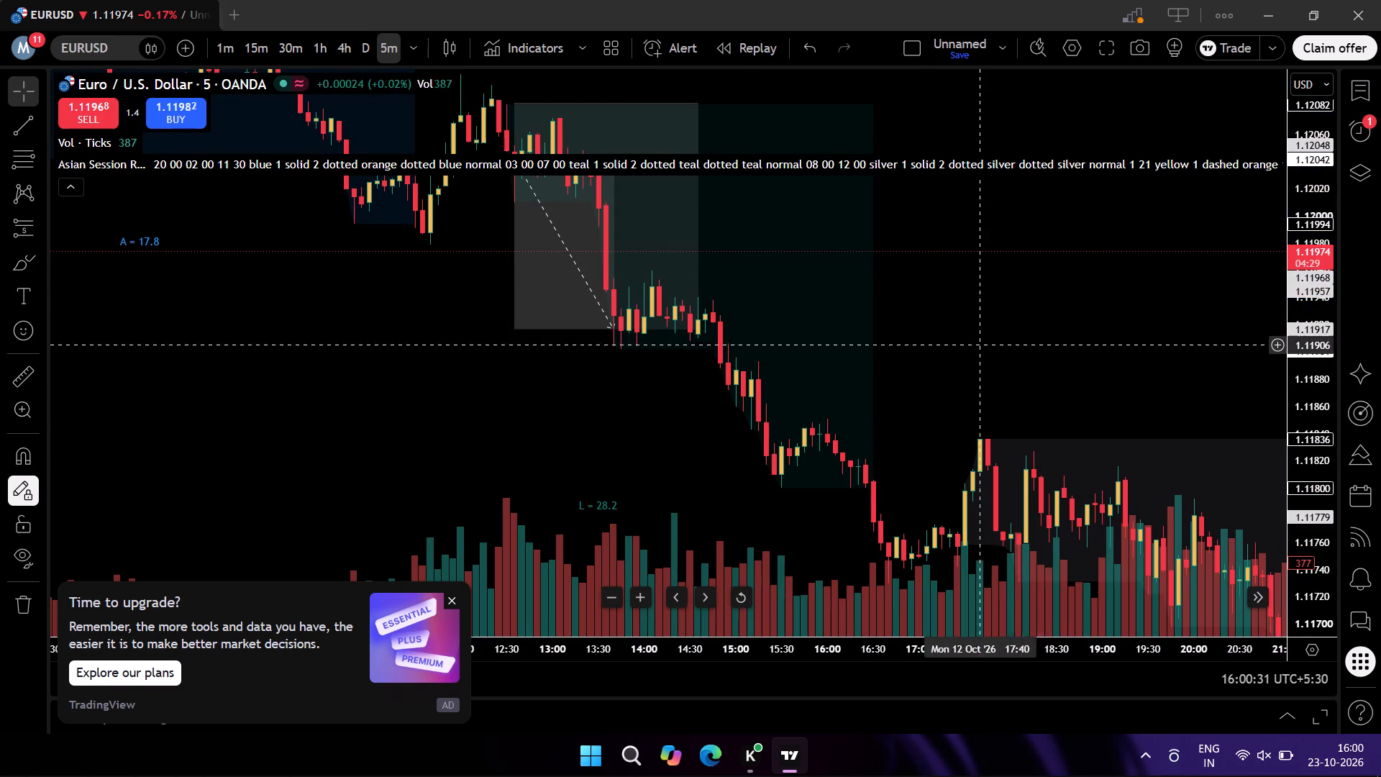
# Examine the price action from the 12 October New York session through the 13 October Asian and London sessions for the next setup.
pyautogui.moveTo(1097, 352); pyautogui.dragTo(514, 78)
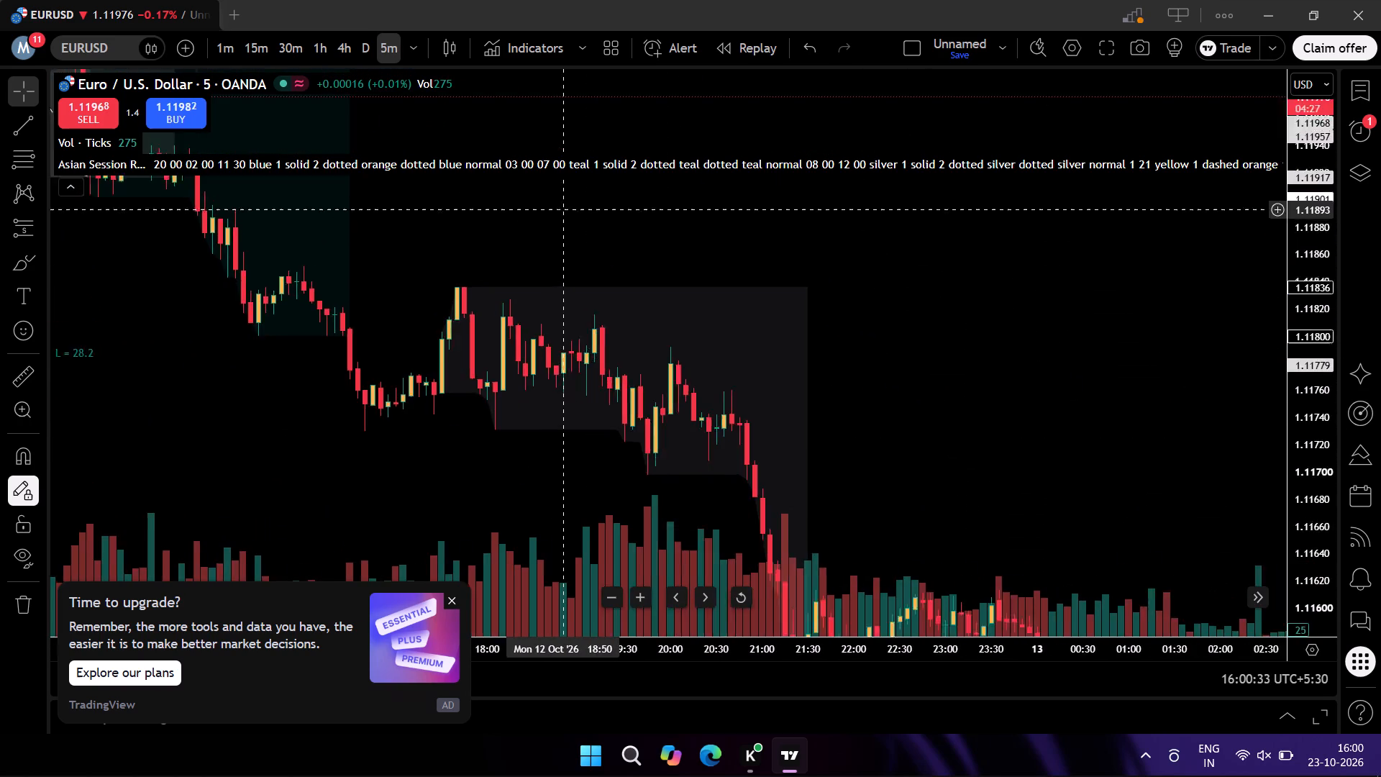
pyautogui.moveTo(514, 78); pyautogui.dragTo(511, 78)
pyautogui.moveTo(938, 432); pyautogui.dragTo(442, 227)
pyautogui.moveTo(852, 343); pyautogui.dragTo(603, 365)
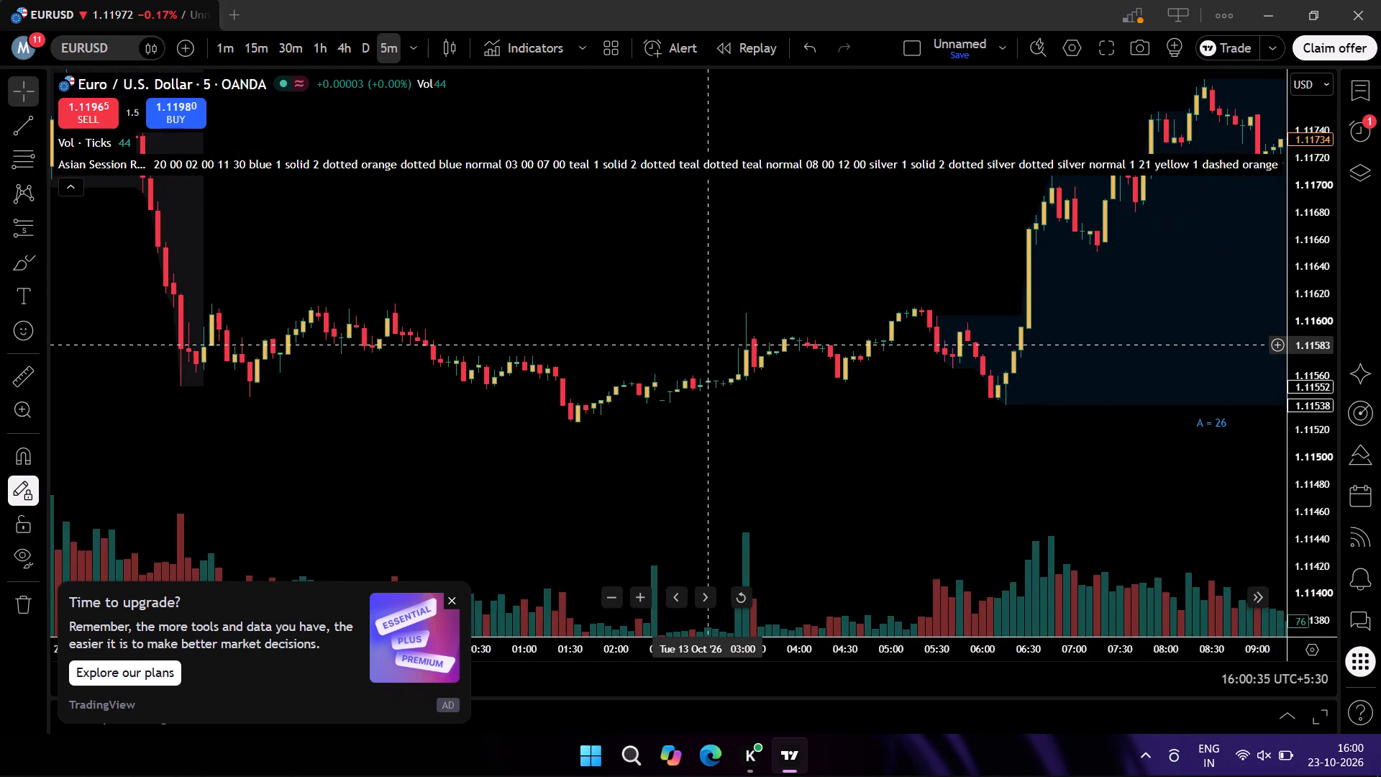
pyautogui.moveTo(603, 365); pyautogui.dragTo(391, 350)
pyautogui.moveTo(800, 329); pyautogui.dragTo(439, 445)
pyautogui.moveTo(933, 353); pyautogui.dragTo(619, 513)
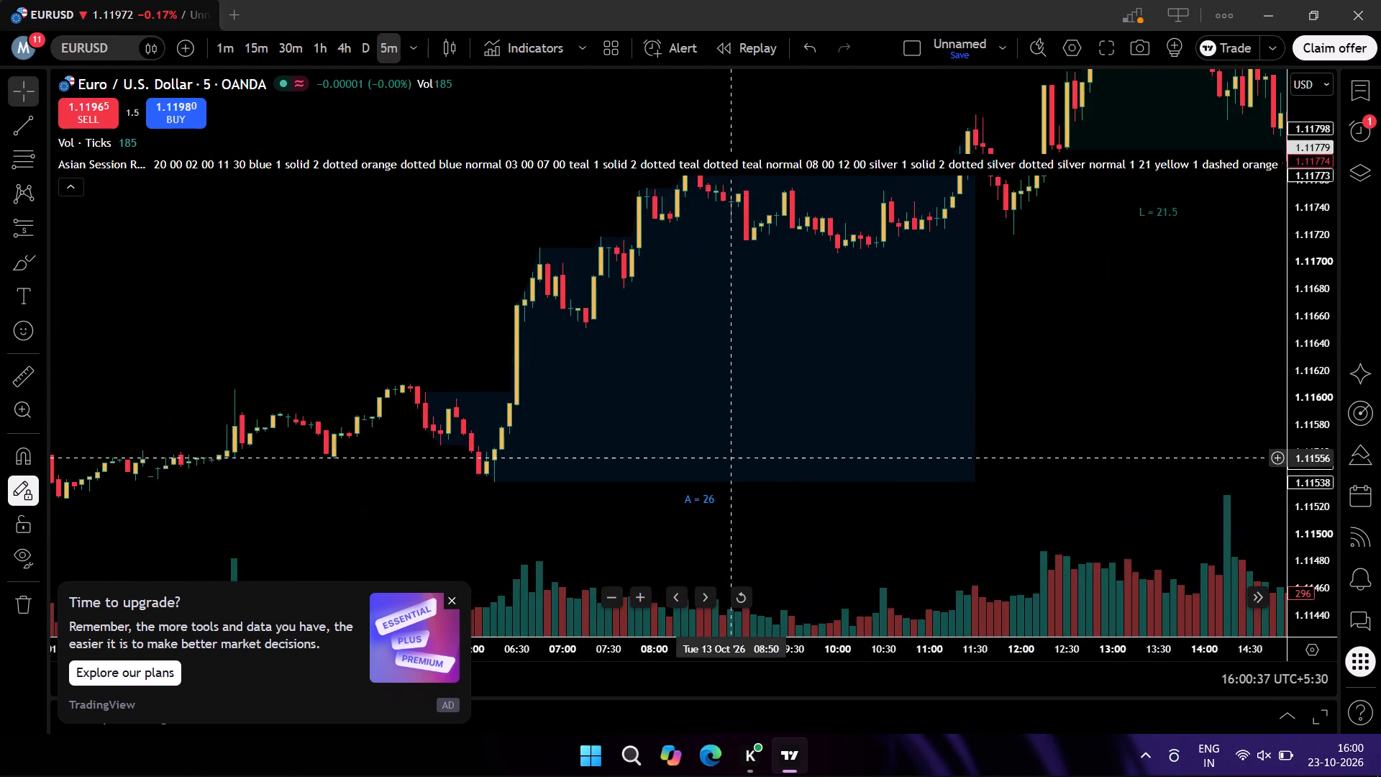
pyautogui.moveTo(619, 513); pyautogui.dragTo(561, 530)
pyautogui.moveTo(716, 492); pyautogui.dragTo(660, 517)
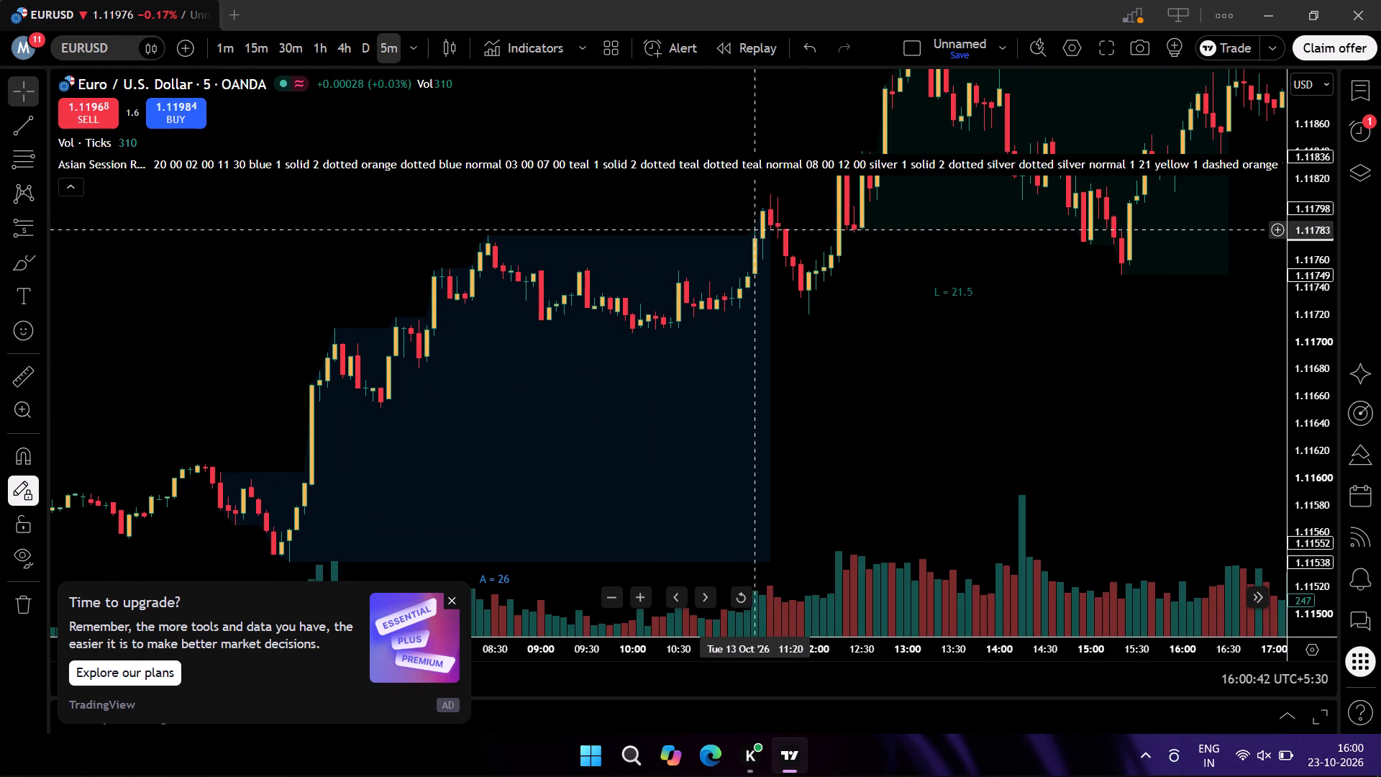
pyautogui.moveTo(900, 291); pyautogui.dragTo(903, 399)
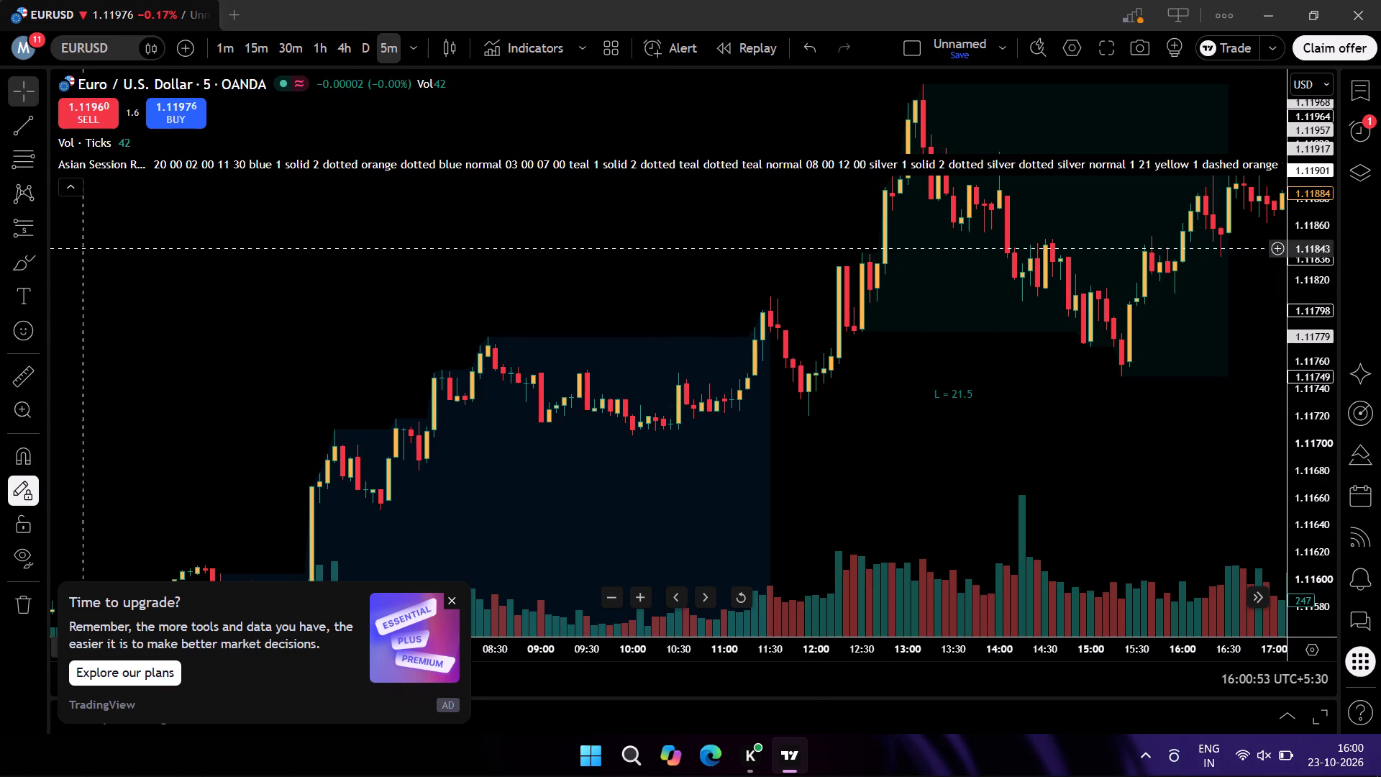
# Place a long position on the 13 October 12:30 candle with entry at about 1.11785.
pyautogui.click(41, 228)
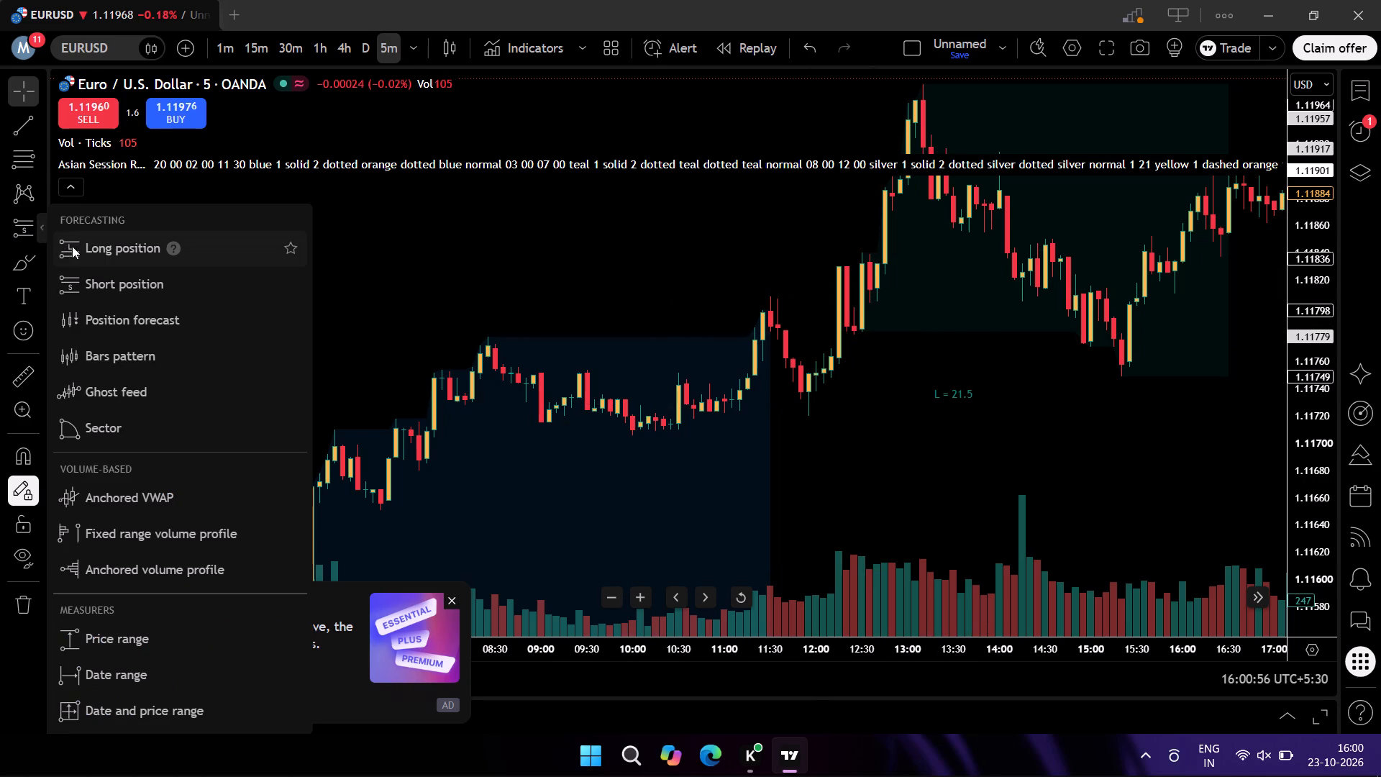
pyautogui.click(73, 247)
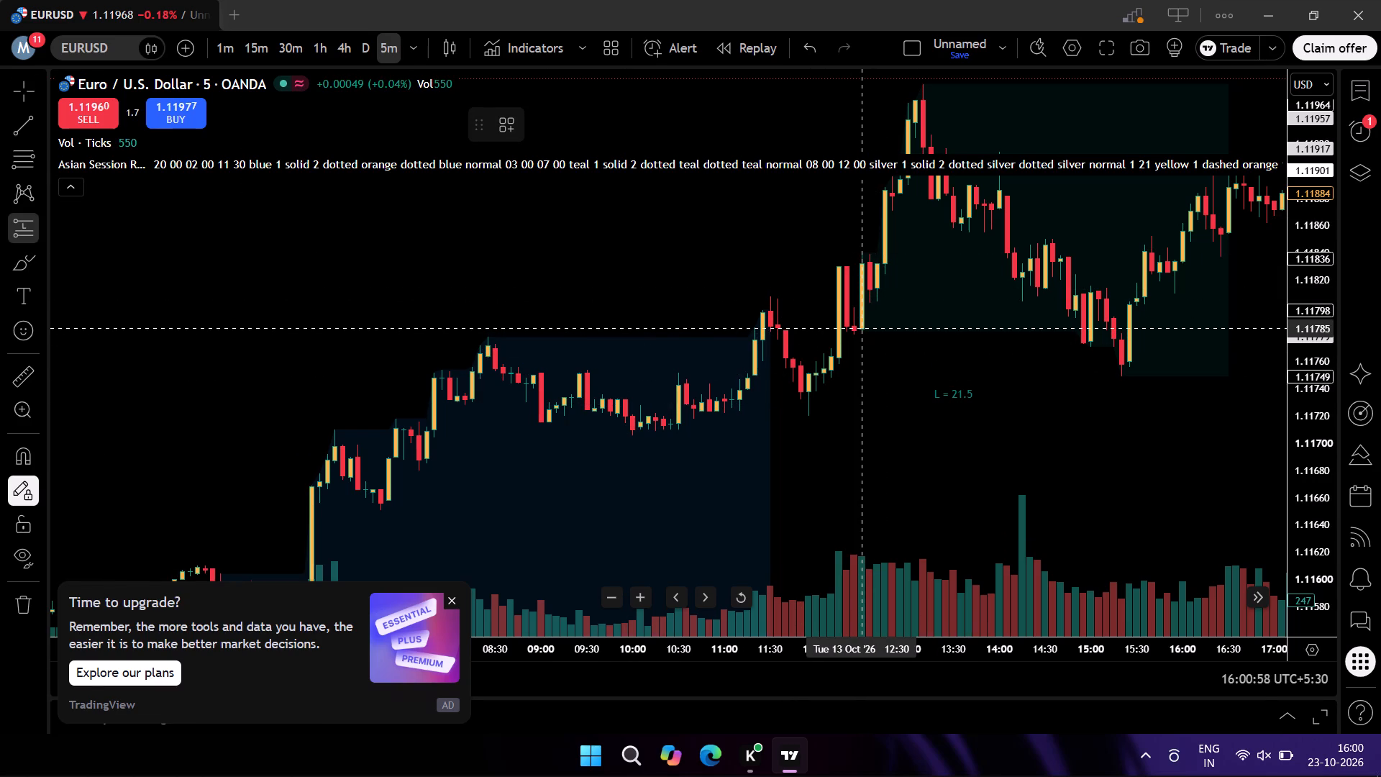
pyautogui.click(862, 327)
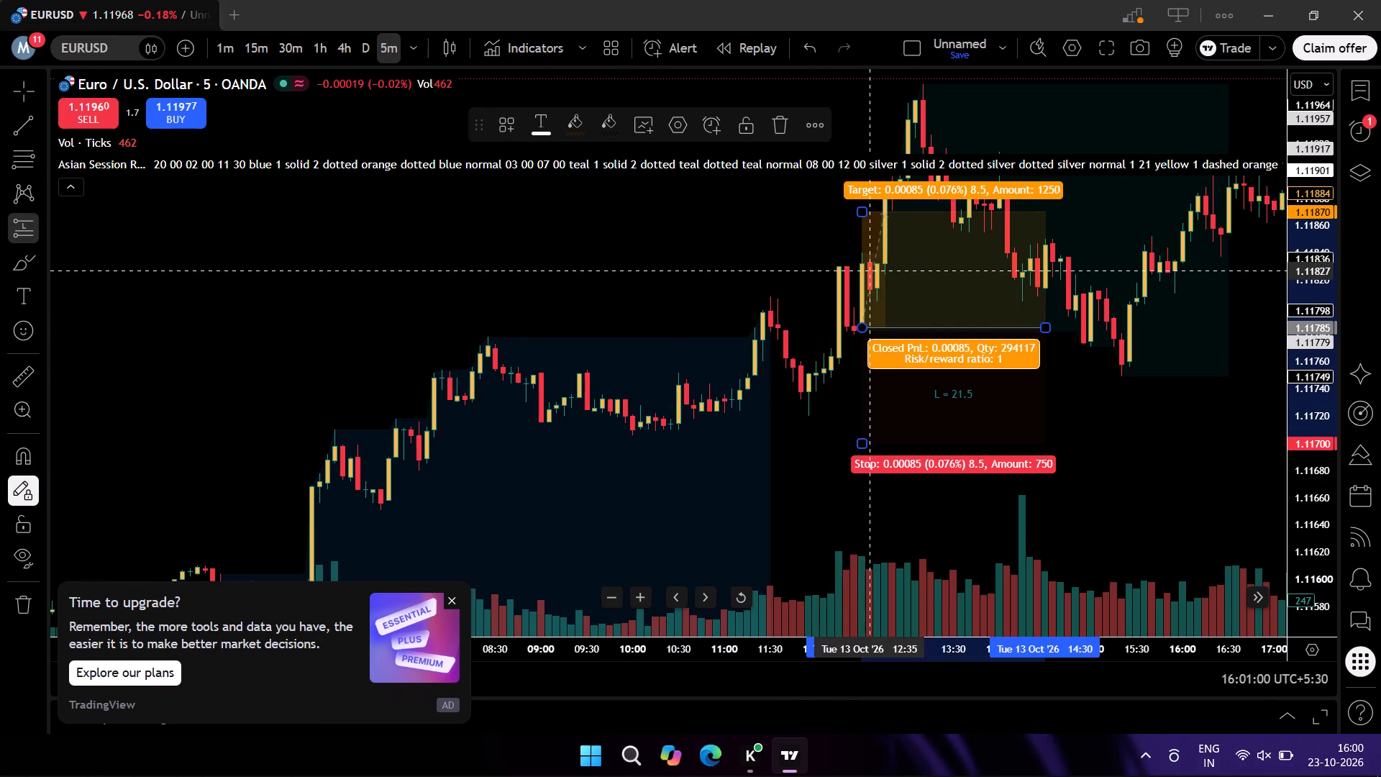
pyautogui.press('Escape')
pyautogui.press('Escape')
# Tighten the 13 October long position's stop to about 1.11757 and set its target to about 1.11867.
pyautogui.click(926, 385)
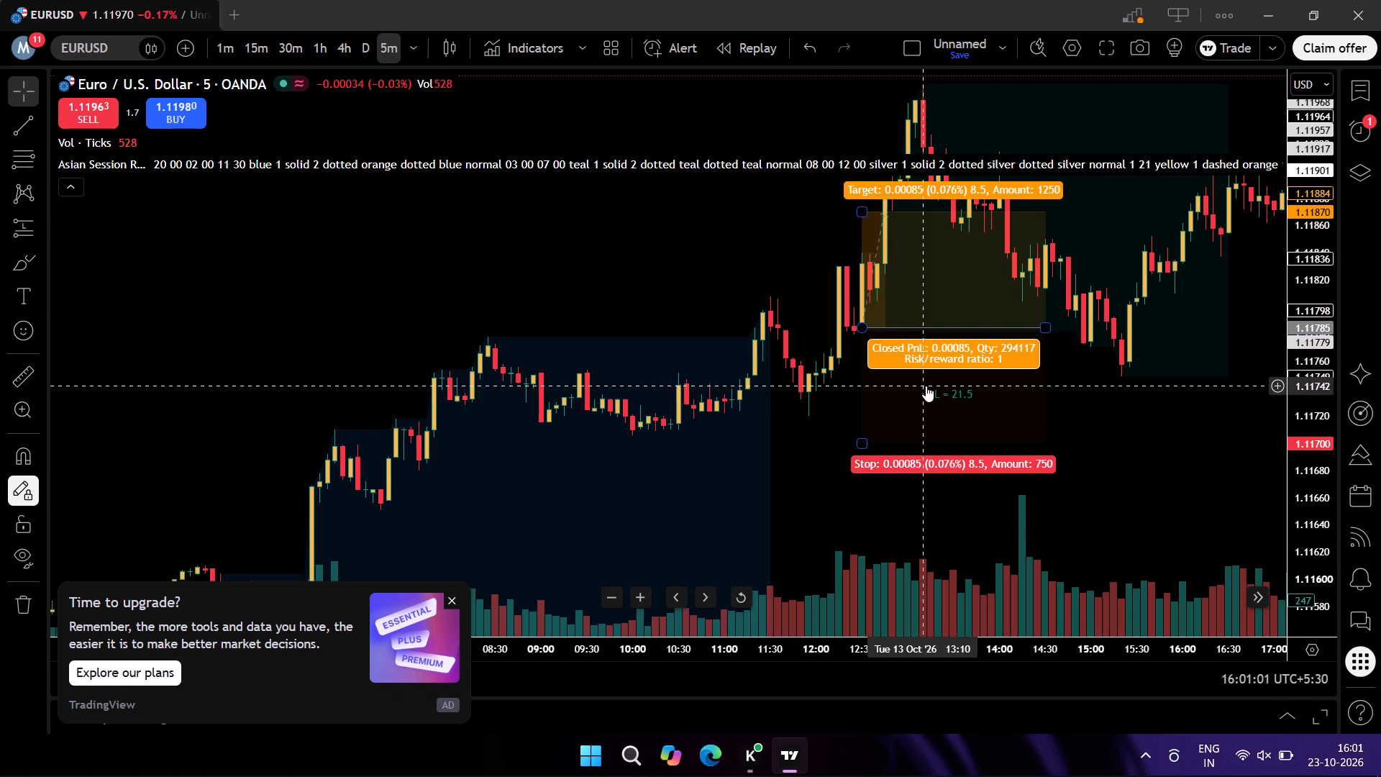
pyautogui.moveTo(862, 442); pyautogui.dragTo(868, 367)
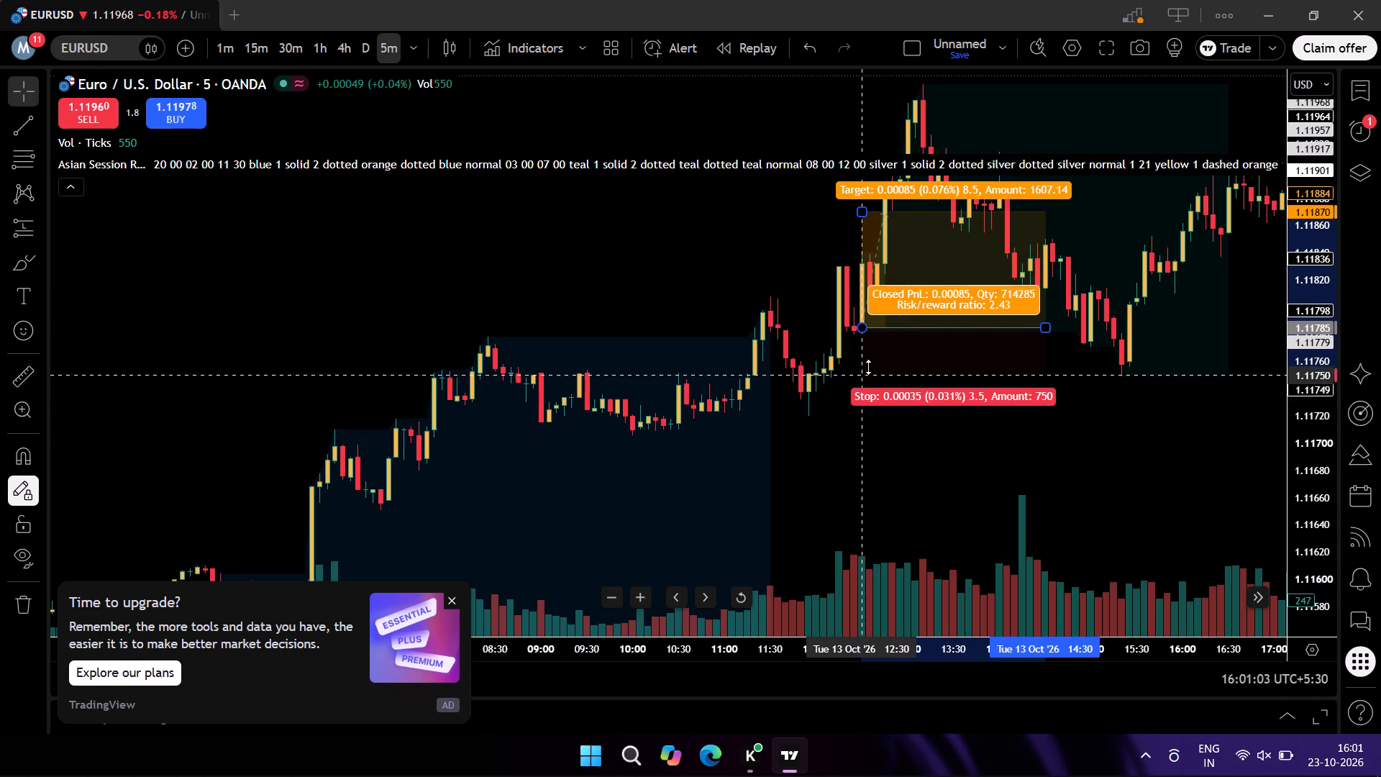
pyautogui.moveTo(868, 367); pyautogui.dragTo(880, 338)
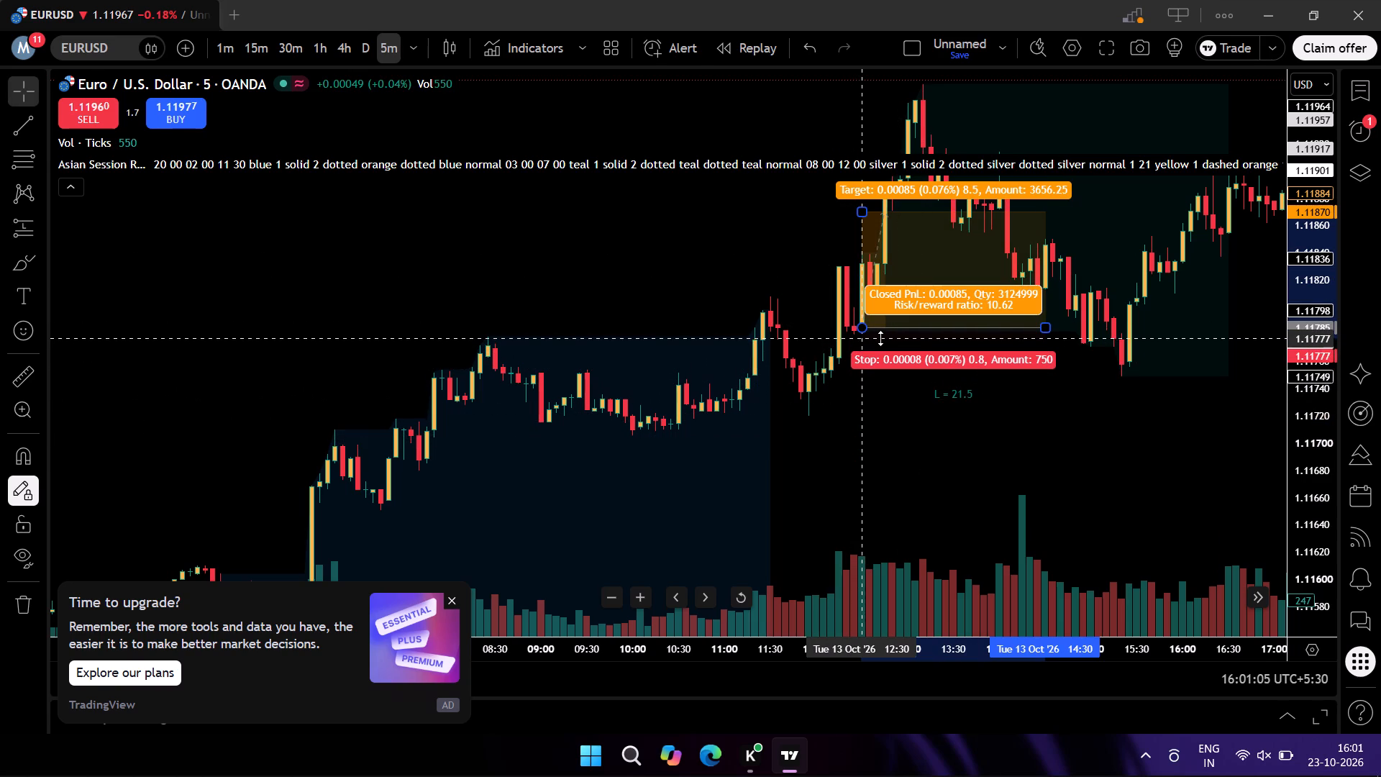
pyautogui.moveTo(880, 338); pyautogui.dragTo(888, 365)
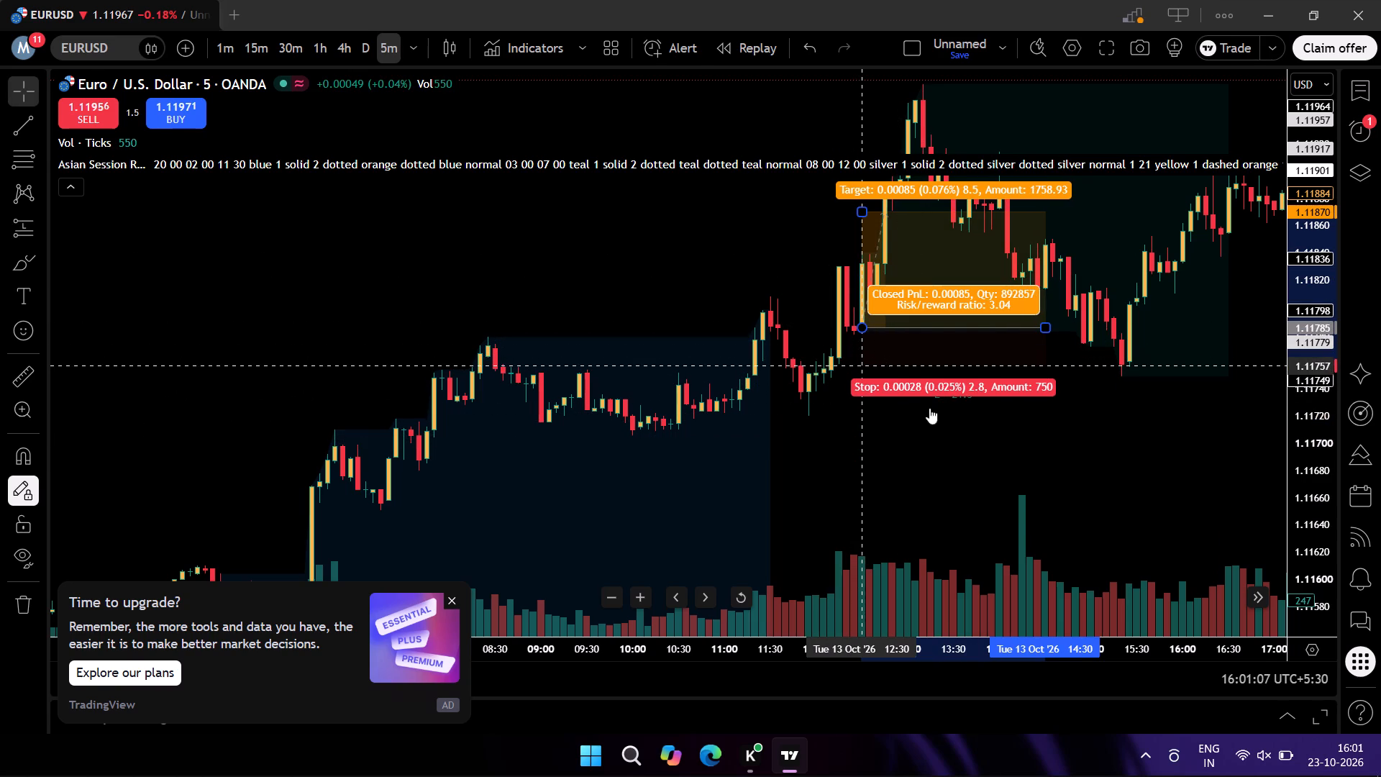
pyautogui.click(975, 458)
pyautogui.moveTo(1076, 395); pyautogui.dragTo(975, 468)
pyautogui.click(926, 350)
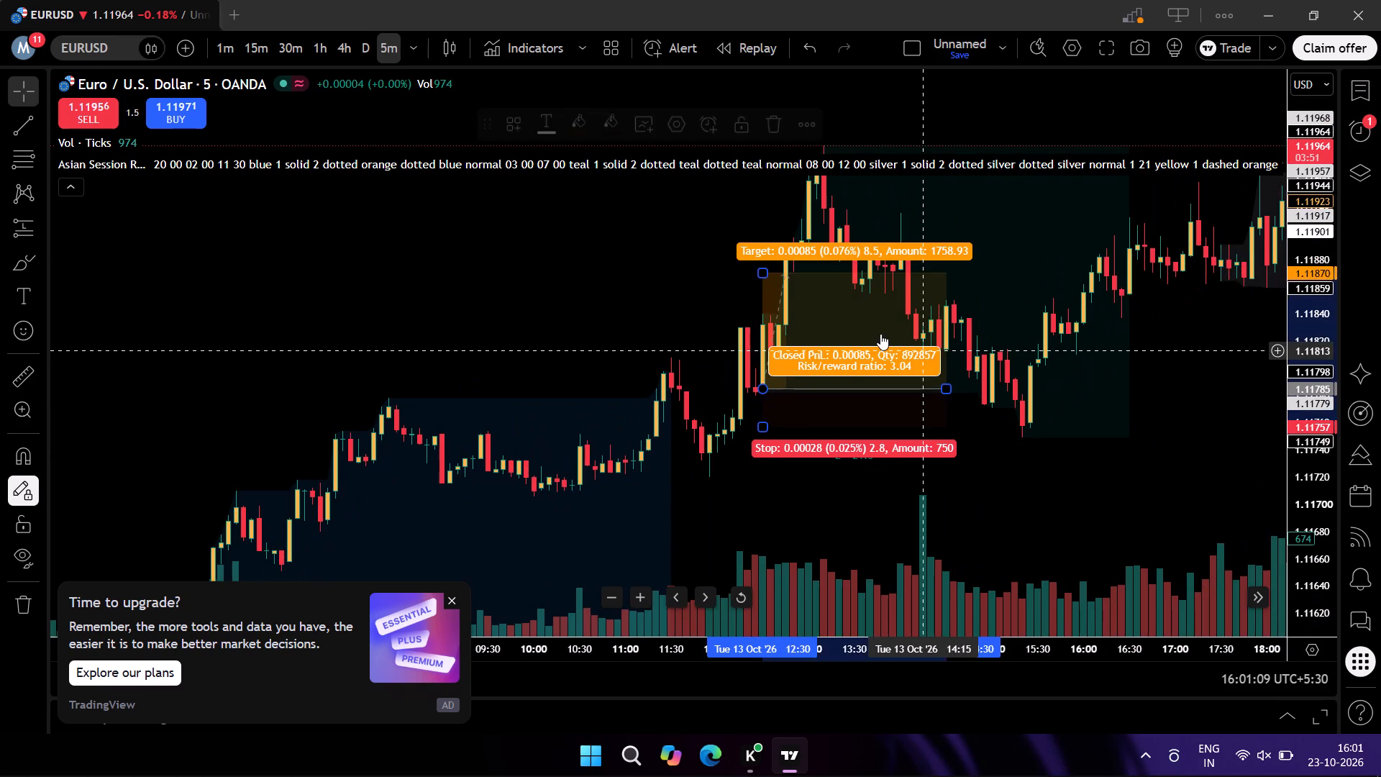
pyautogui.moveTo(765, 273); pyautogui.dragTo(765, 267)
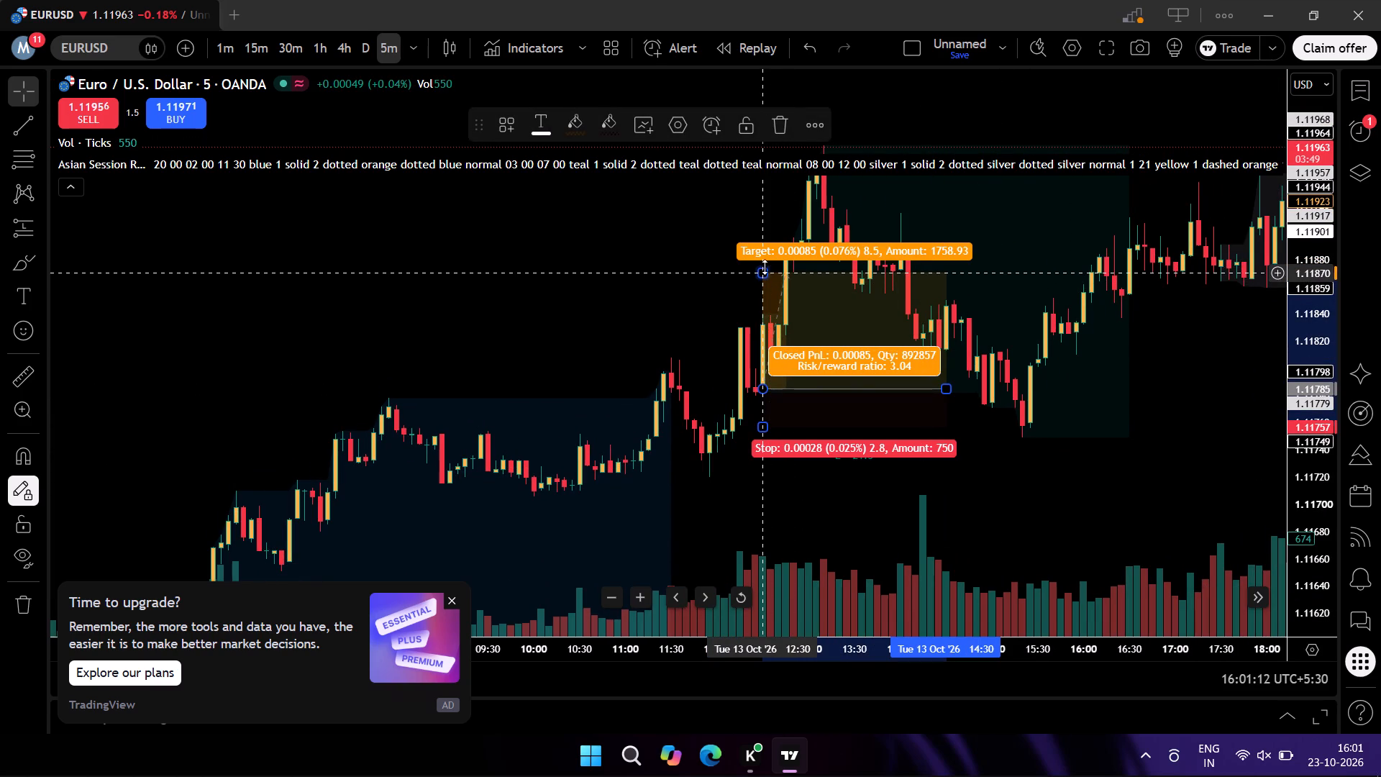
pyautogui.moveTo(765, 267); pyautogui.dragTo(773, 280)
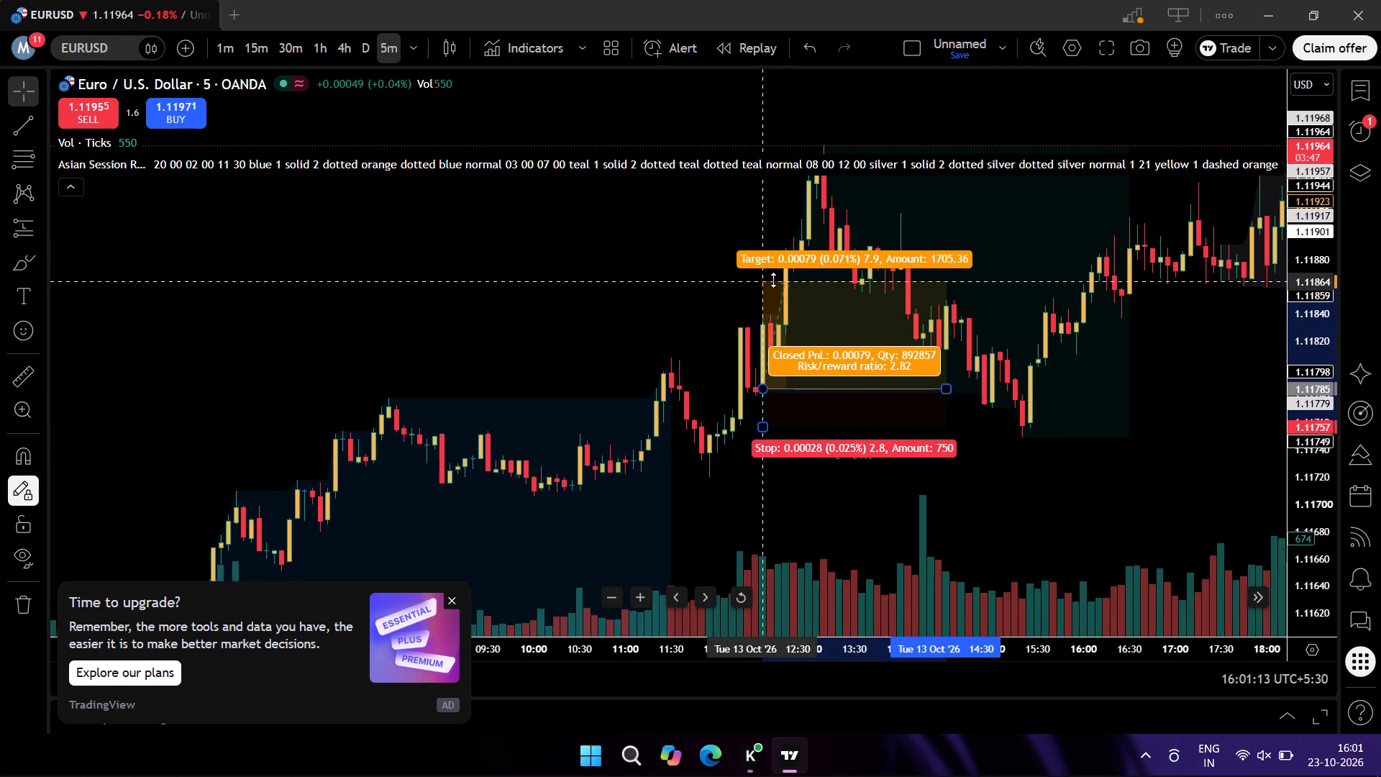
pyautogui.moveTo(773, 280); pyautogui.dragTo(774, 277)
pyautogui.click(1174, 466)
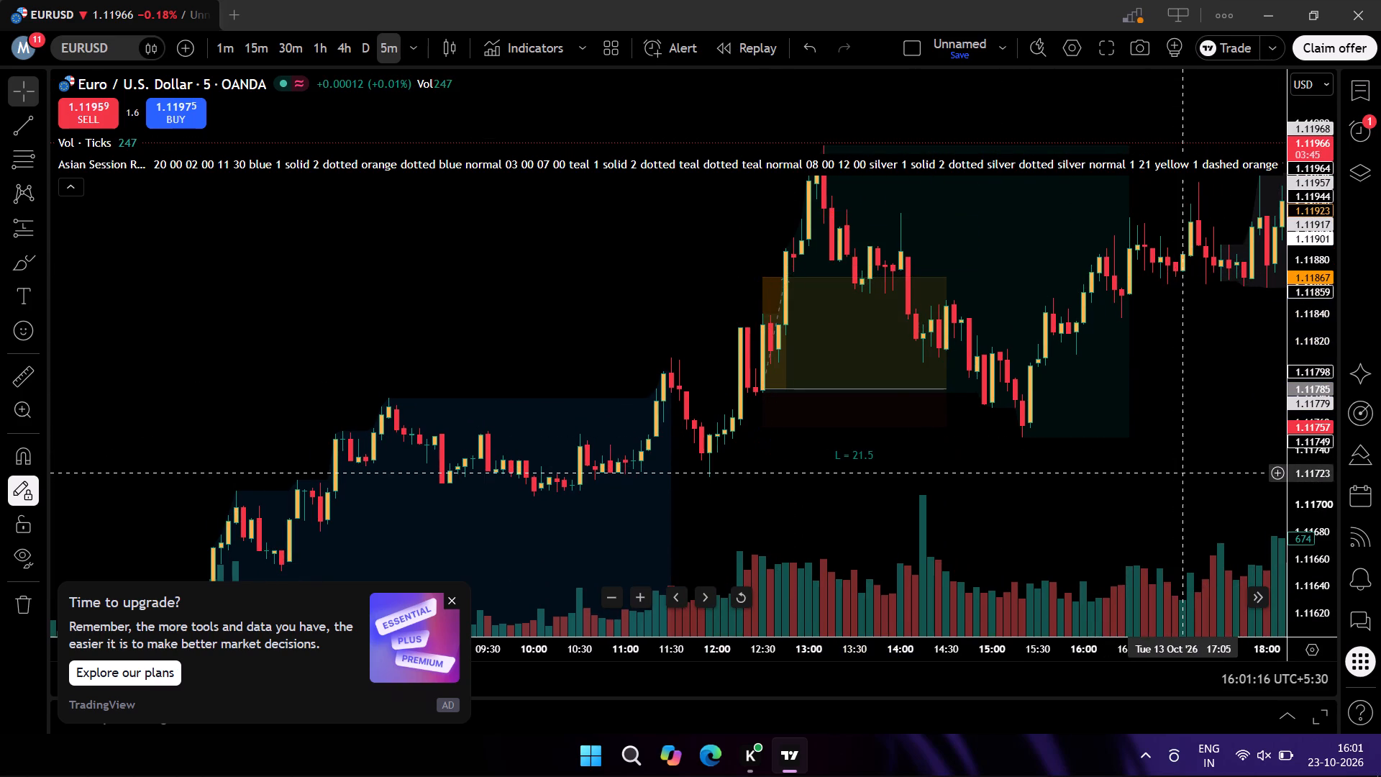
# Examine the price action from the 13 October New York session through the 14 October Asian, London and New York sessions for setups.
pyautogui.moveTo(1173, 422); pyautogui.dragTo(1013, 427)
pyautogui.moveTo(1014, 413); pyautogui.dragTo(556, 466)
pyautogui.moveTo(1180, 448); pyautogui.dragTo(789, 419)
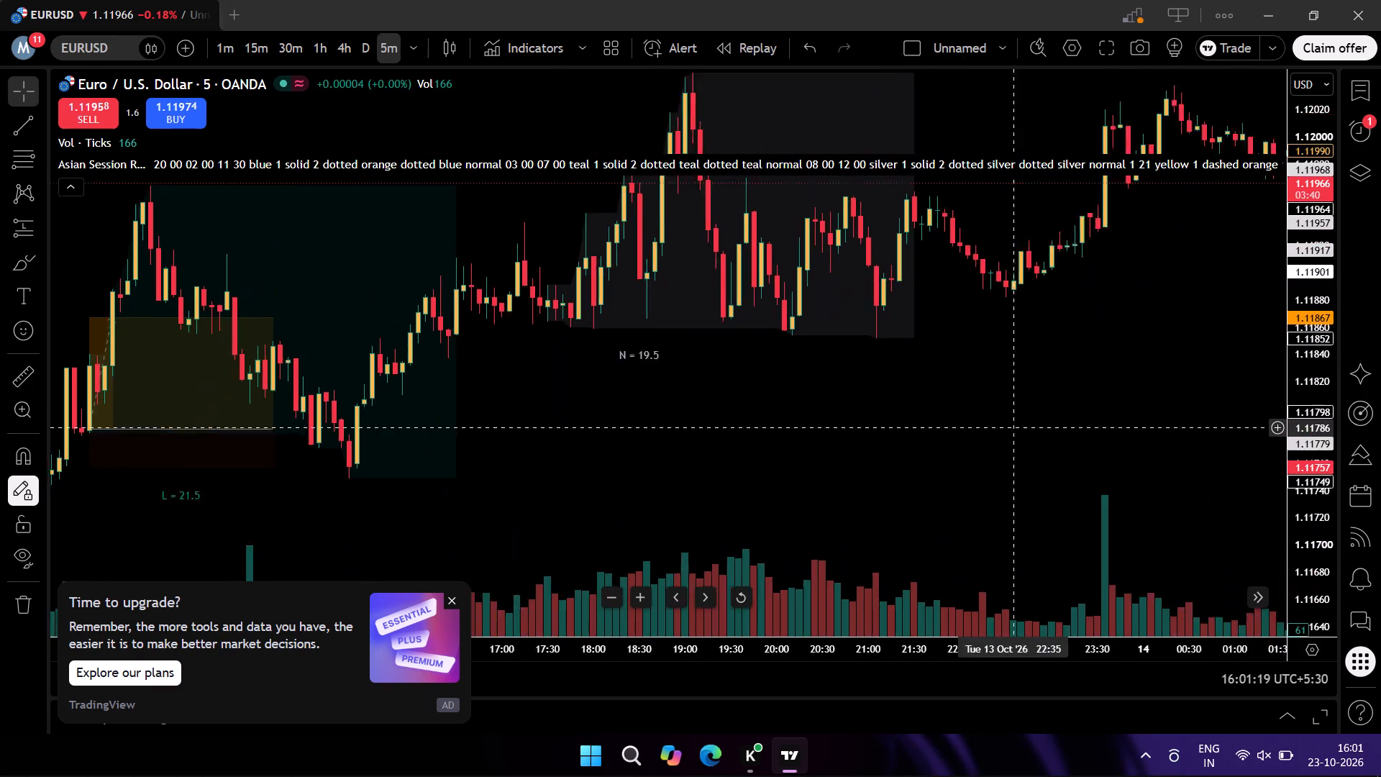
pyautogui.moveTo(789, 419); pyautogui.dragTo(646, 453)
pyautogui.moveTo(986, 412); pyautogui.dragTo(480, 425)
pyautogui.moveTo(936, 358); pyautogui.dragTo(419, 530)
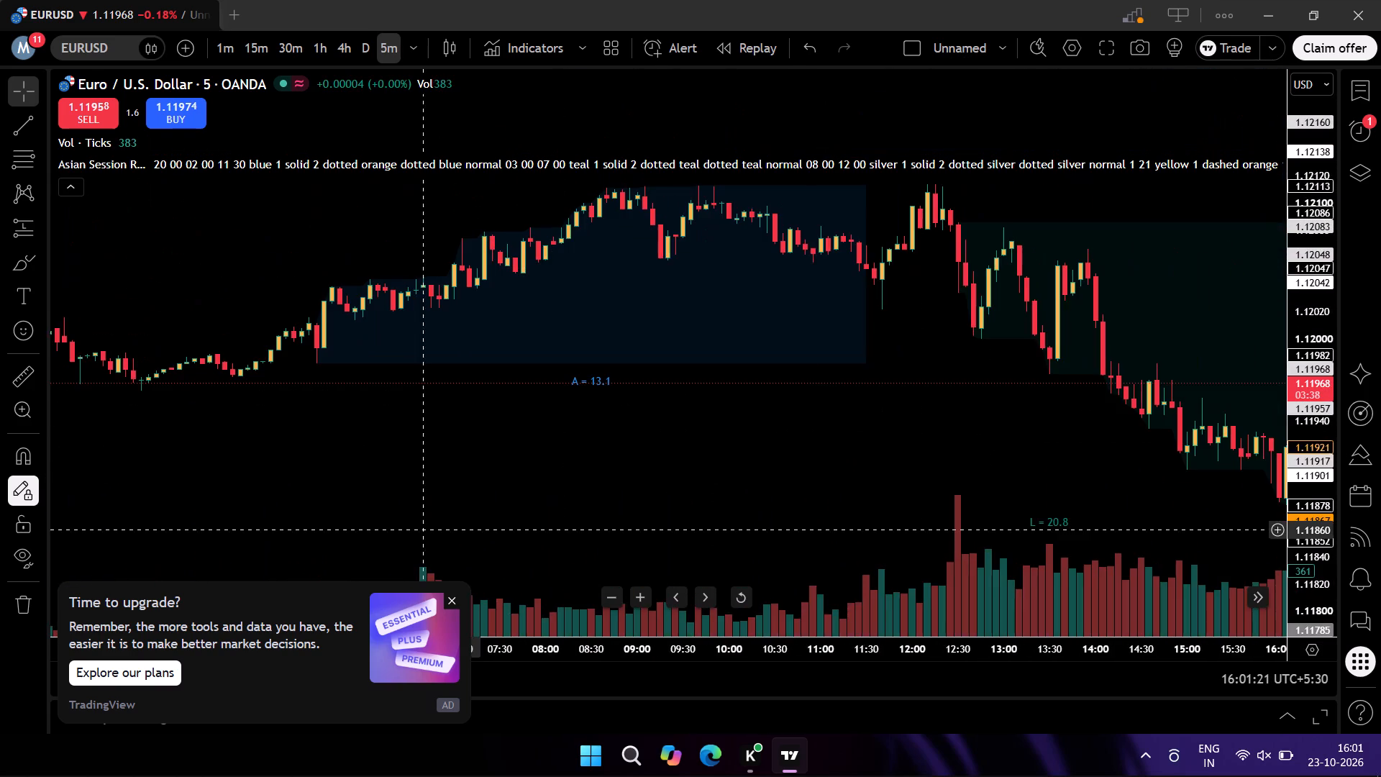
pyautogui.moveTo(797, 456); pyautogui.dragTo(684, 487)
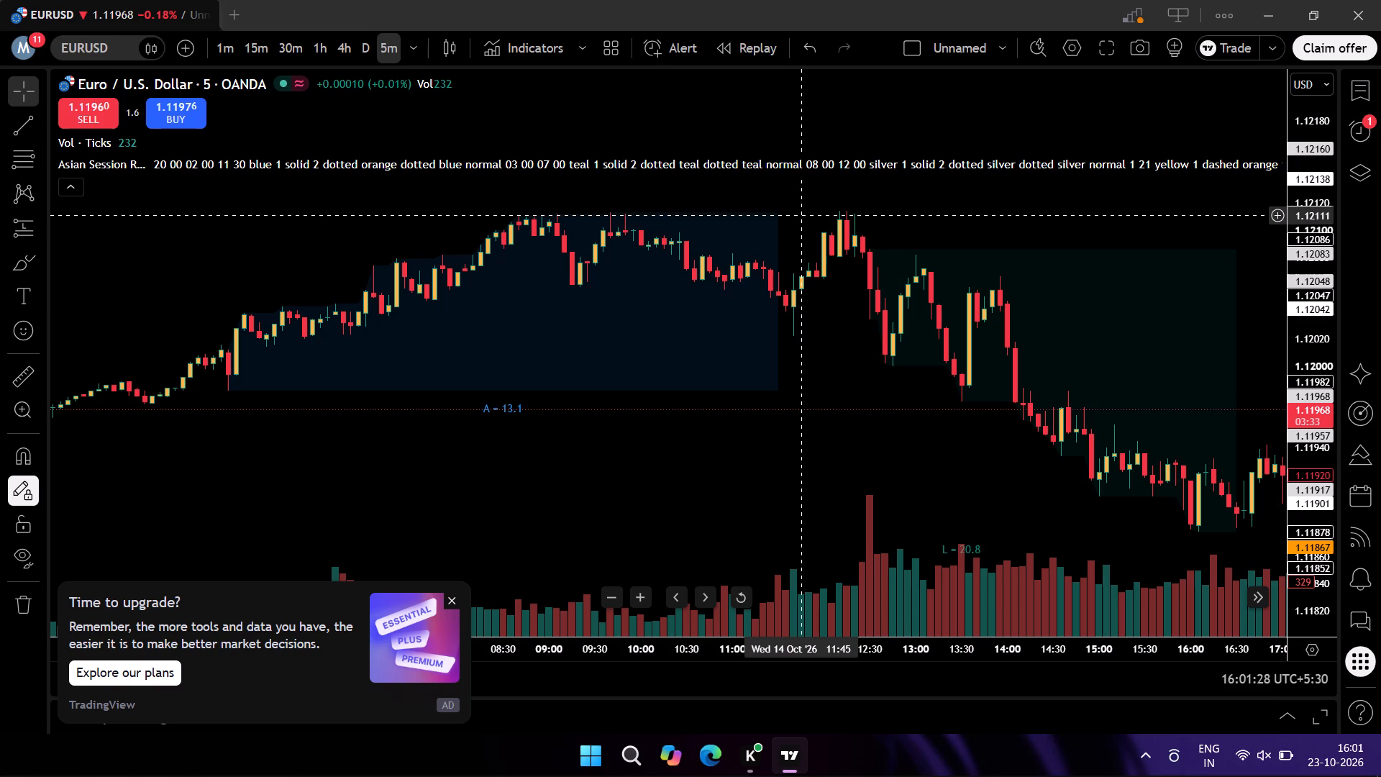
pyautogui.moveTo(881, 439); pyautogui.dragTo(820, 434)
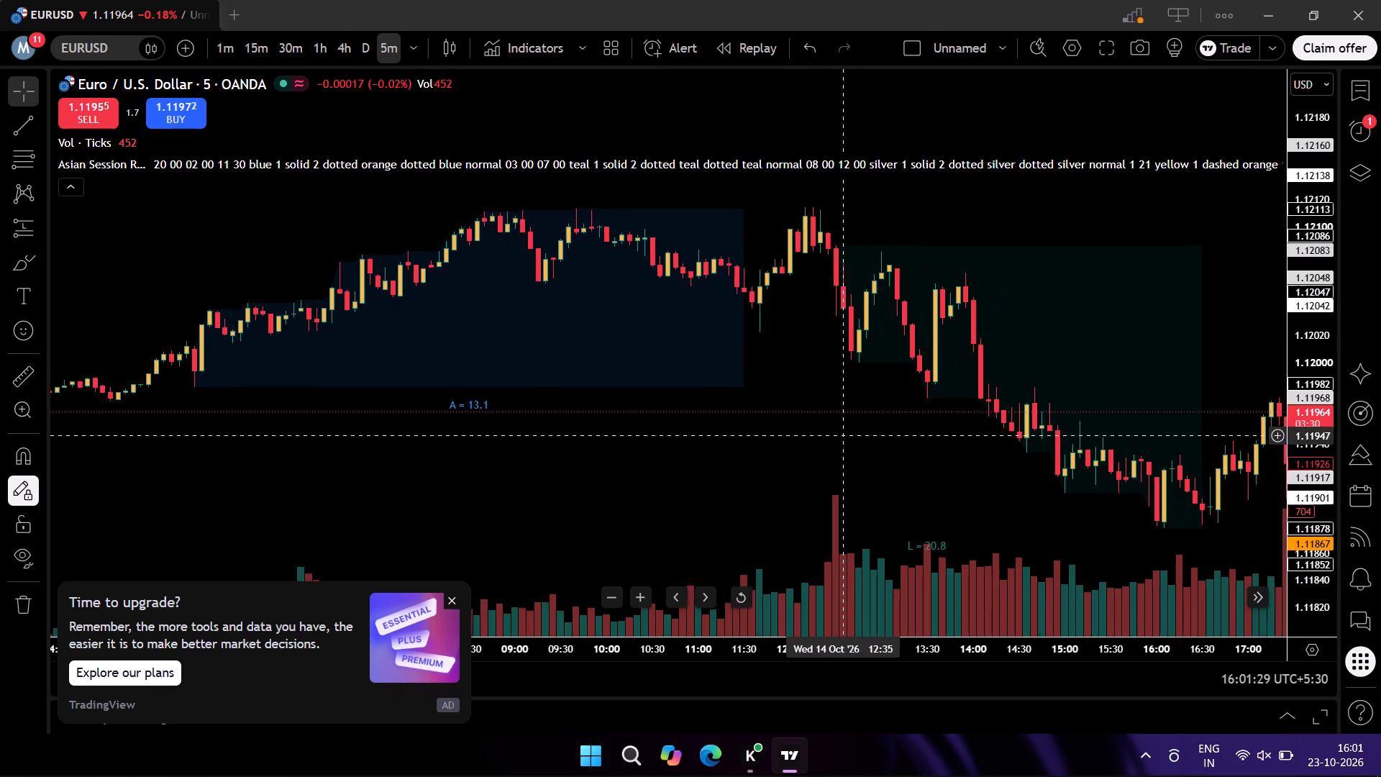
pyautogui.moveTo(820, 434); pyautogui.dragTo(635, 430)
pyautogui.moveTo(847, 463); pyautogui.dragTo(541, 362)
pyautogui.moveTo(784, 445); pyautogui.dragTo(508, 298)
pyautogui.moveTo(934, 447); pyautogui.dragTo(643, 258)
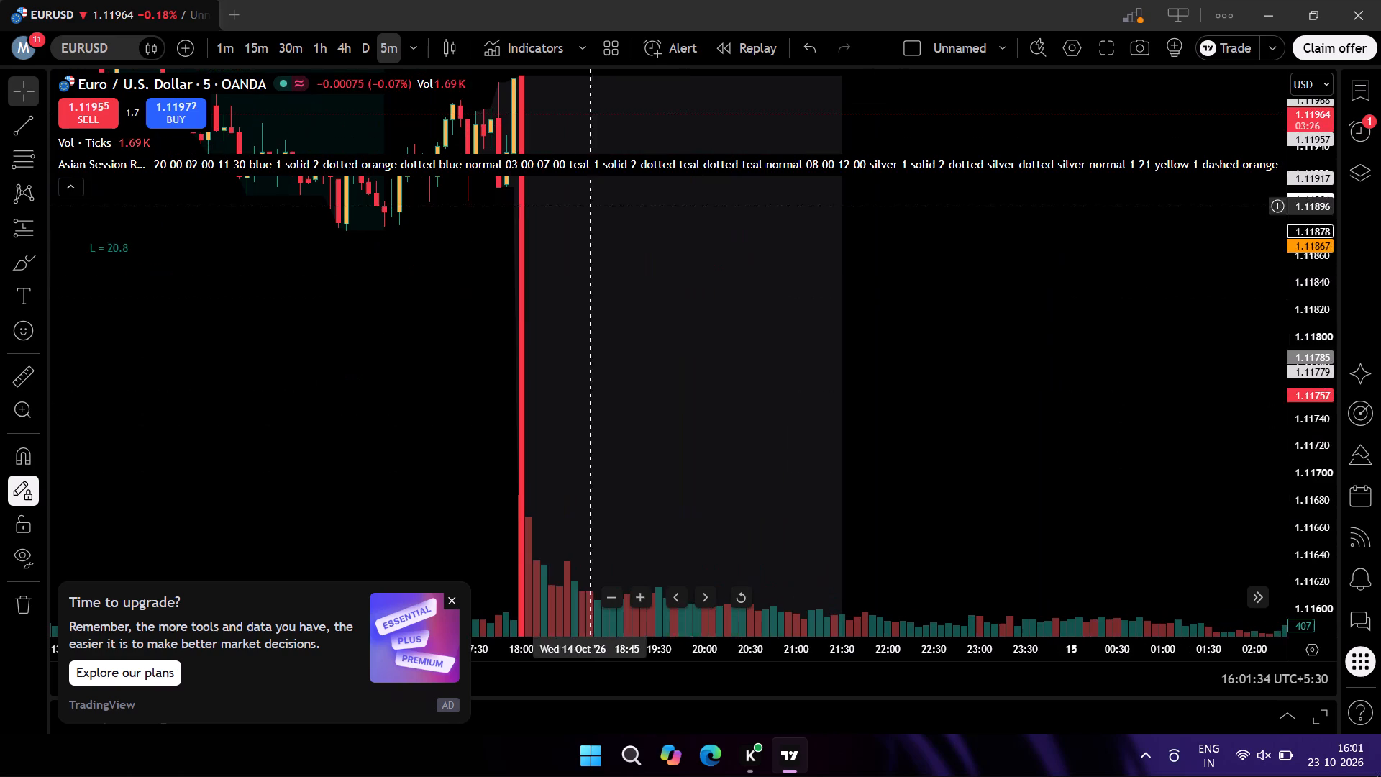
pyautogui.moveTo(666, 342); pyautogui.dragTo(778, 101)
pyautogui.moveTo(675, 428); pyautogui.dragTo(803, 133)
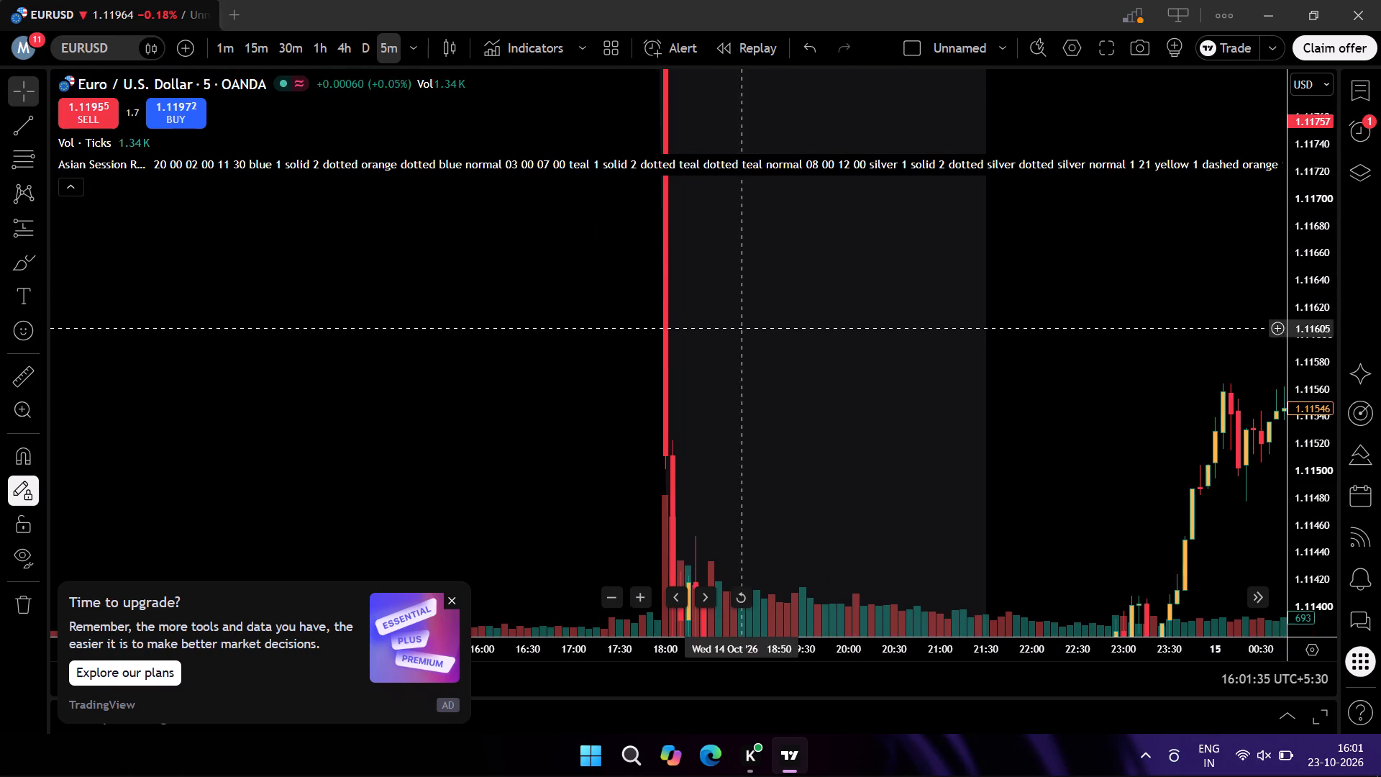
pyautogui.moveTo(735, 387); pyautogui.dragTo(562, 555)
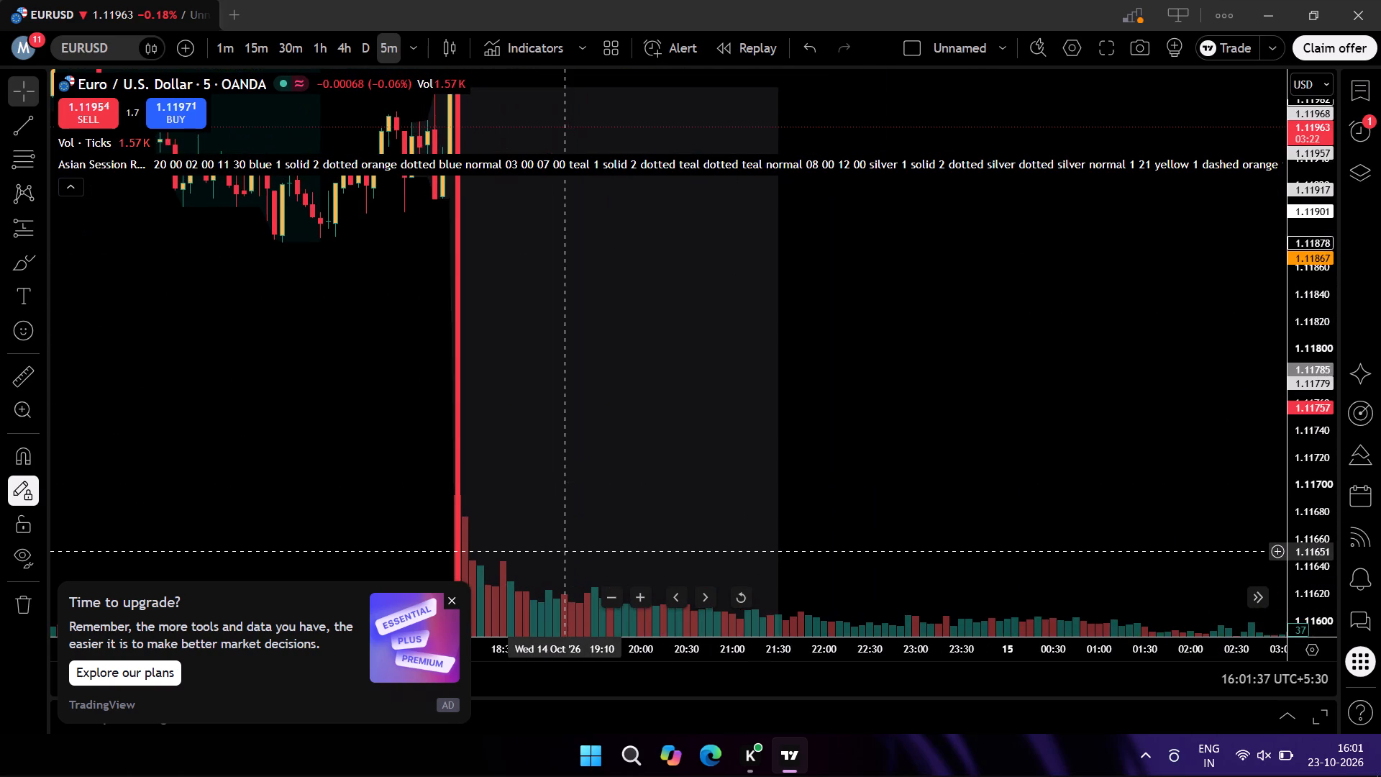
pyautogui.moveTo(562, 555); pyautogui.dragTo(601, 412)
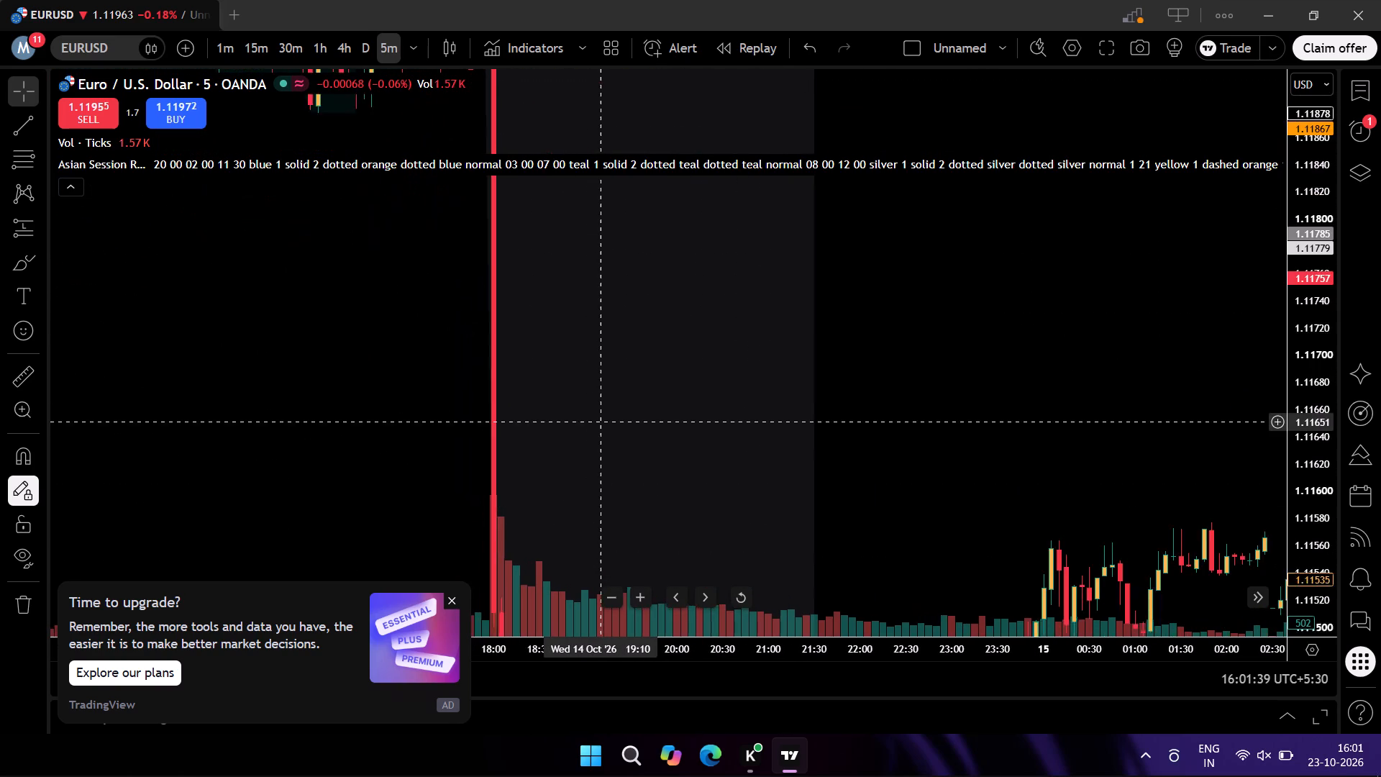
pyautogui.moveTo(601, 412); pyautogui.dragTo(627, 277)
pyautogui.moveTo(628, 451); pyautogui.dragTo(678, 235)
pyautogui.moveTo(684, 451); pyautogui.dragTo(693, 225)
# Examine the price action from late 14 October through the 15 October Asian, London and New York sessions for the next setup.
pyautogui.moveTo(729, 466); pyautogui.dragTo(444, 384)
pyautogui.moveTo(824, 347); pyautogui.dragTo(580, 558)
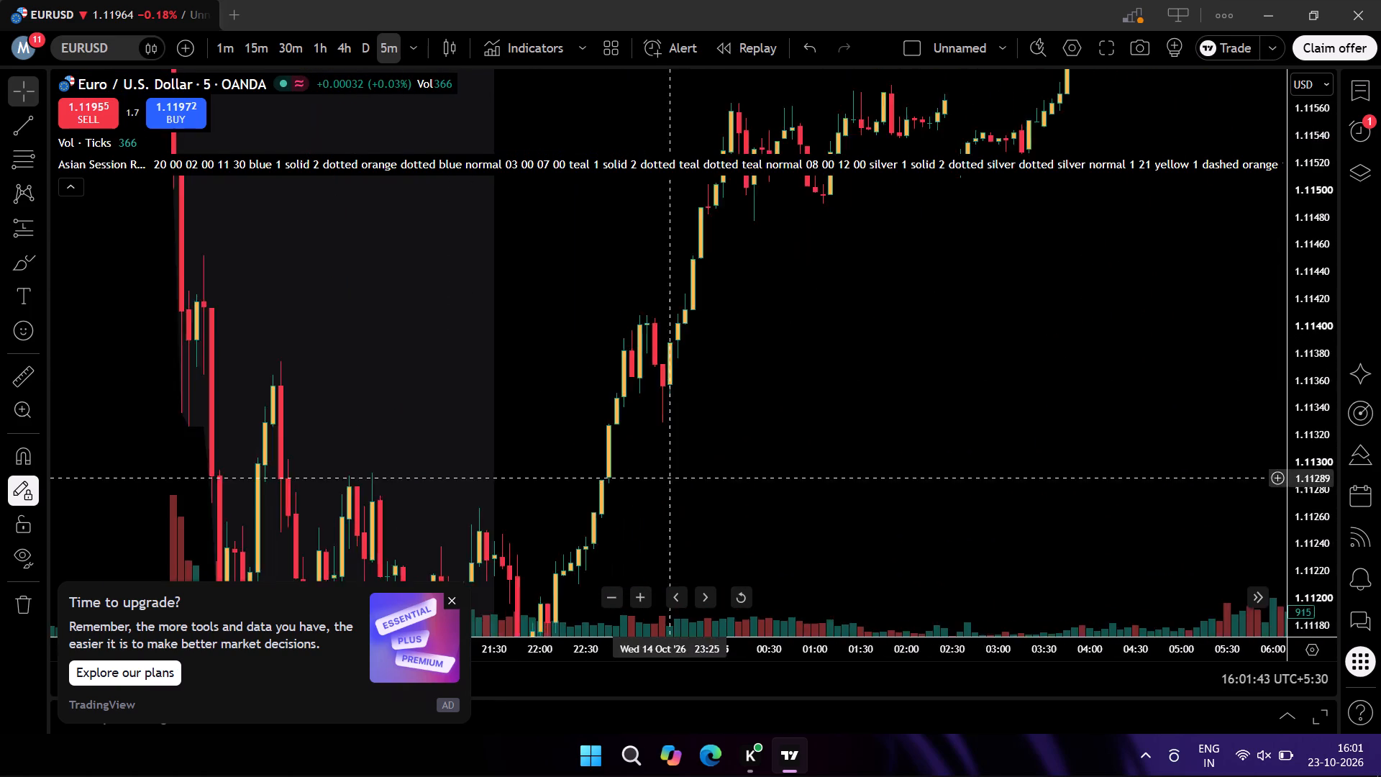
pyautogui.moveTo(580, 558); pyautogui.dragTo(577, 551)
pyautogui.moveTo(985, 386); pyautogui.dragTo(557, 508)
pyautogui.moveTo(891, 327); pyautogui.dragTo(693, 489)
pyautogui.moveTo(906, 237); pyautogui.dragTo(739, 546)
pyautogui.moveTo(821, 234); pyautogui.dragTo(604, 518)
pyautogui.moveTo(805, 373); pyautogui.dragTo(682, 414)
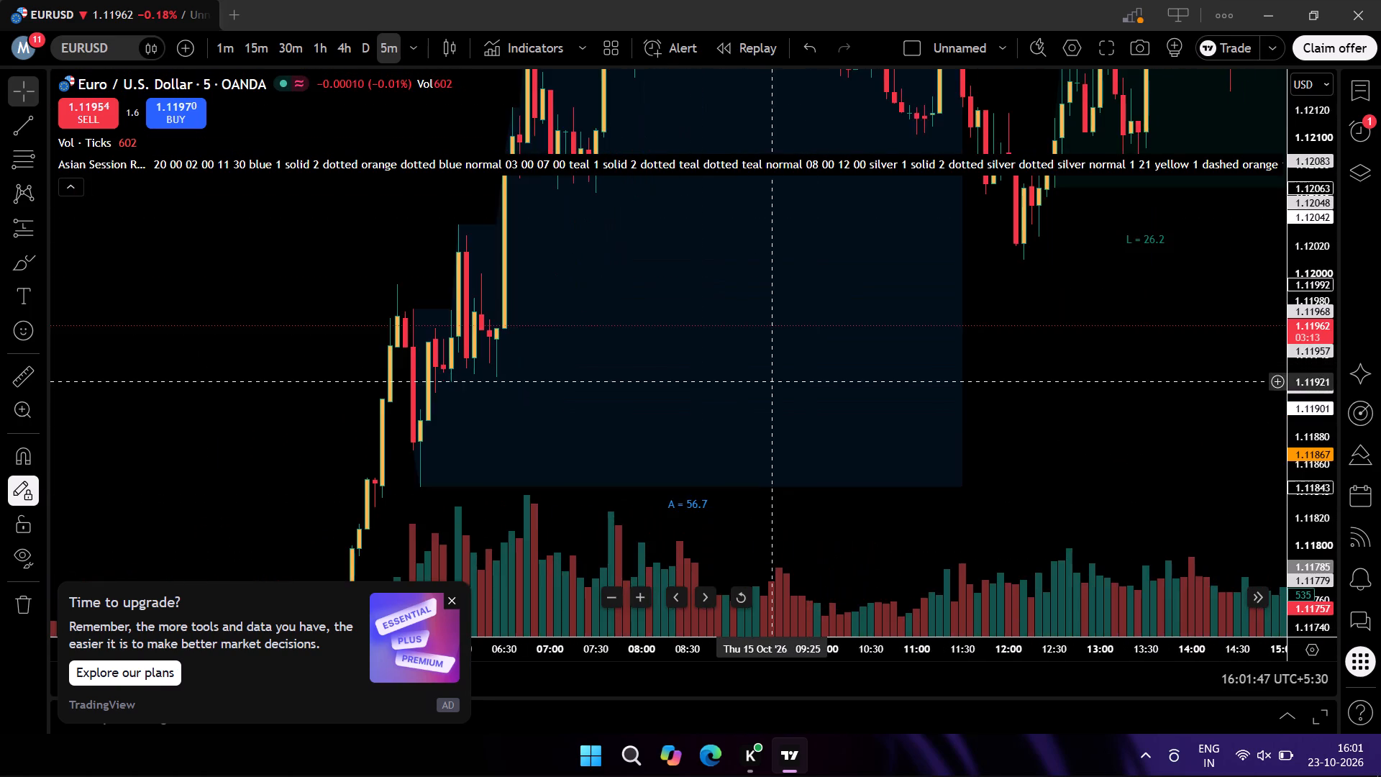
pyautogui.moveTo(682, 414); pyautogui.dragTo(470, 544)
pyautogui.moveTo(829, 386); pyautogui.dragTo(578, 668)
pyautogui.scroll(2, 794, 460)
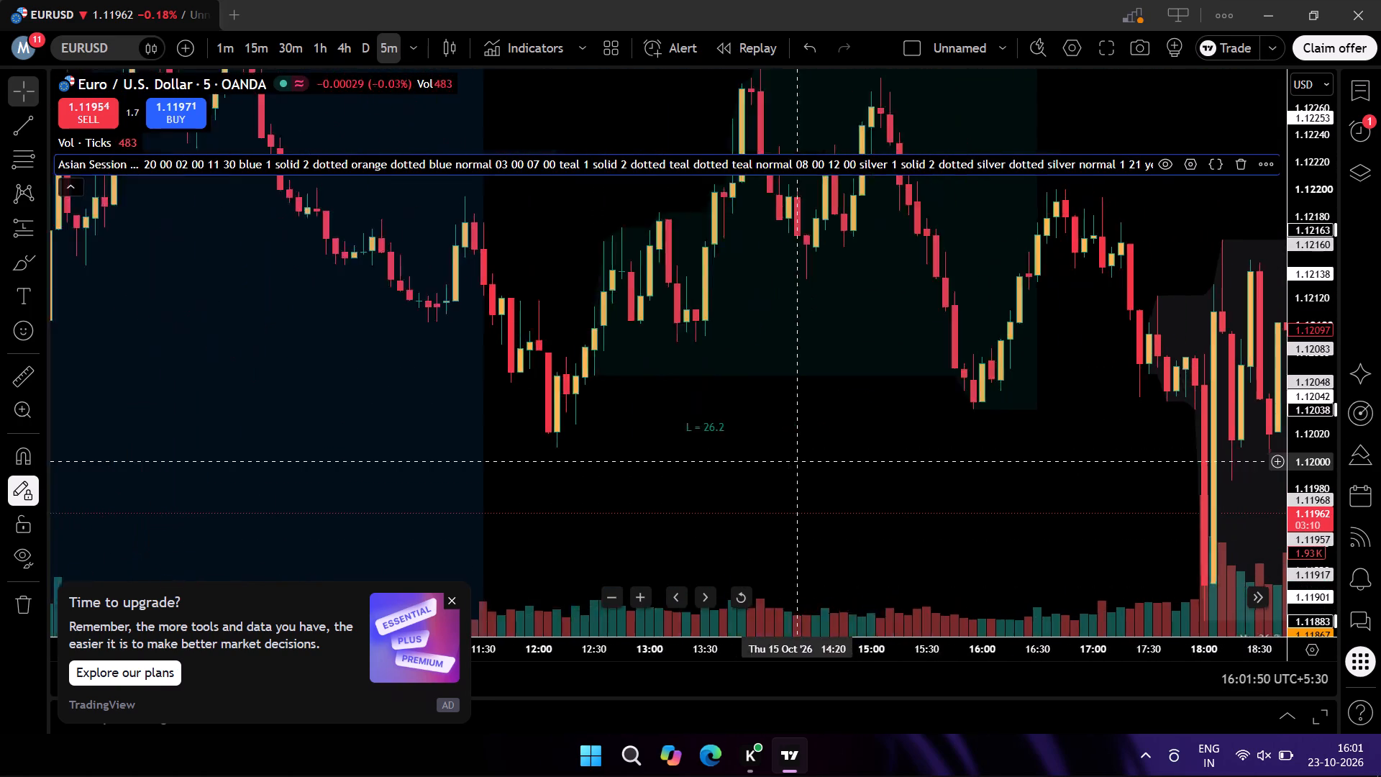
pyautogui.scroll(-5, 794, 460)
pyautogui.scroll(-4, 1297, 350)
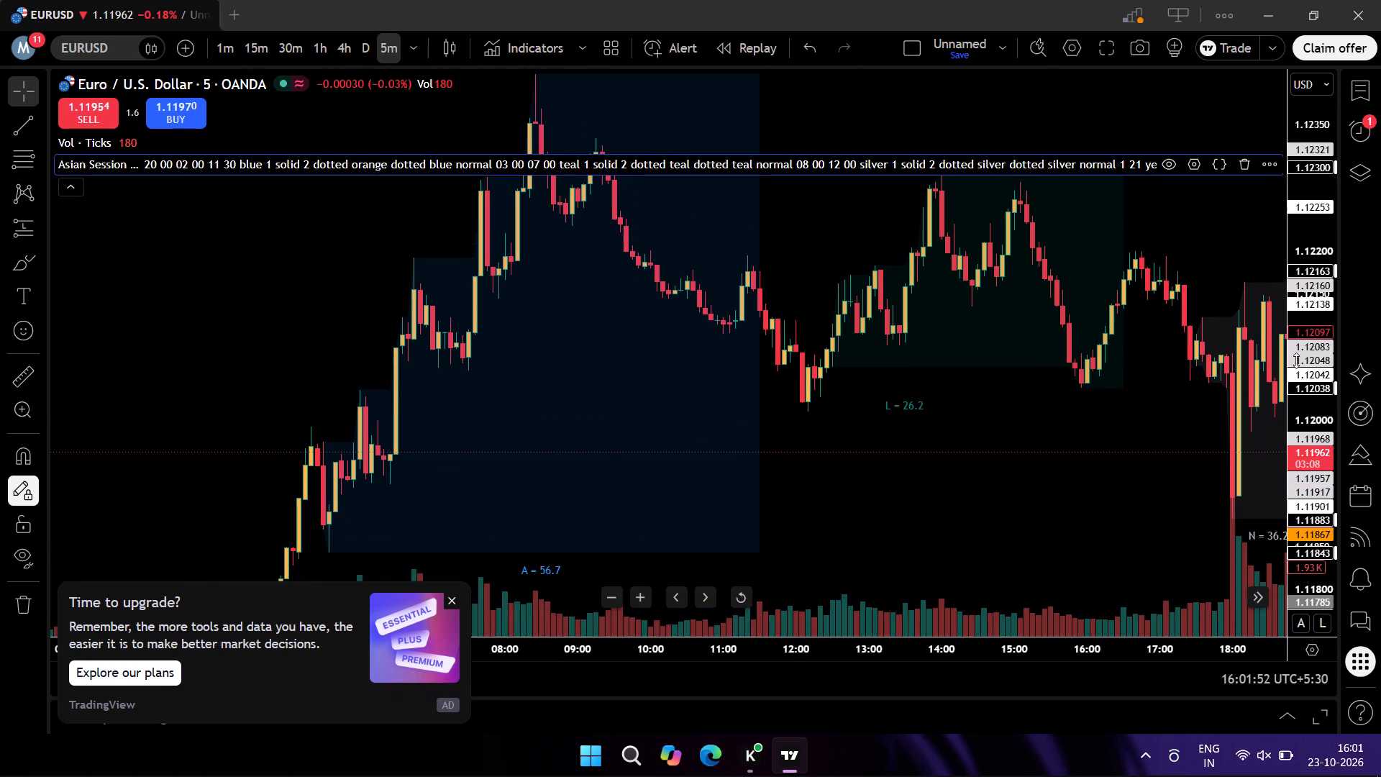
pyautogui.moveTo(1016, 494); pyautogui.dragTo(495, 468)
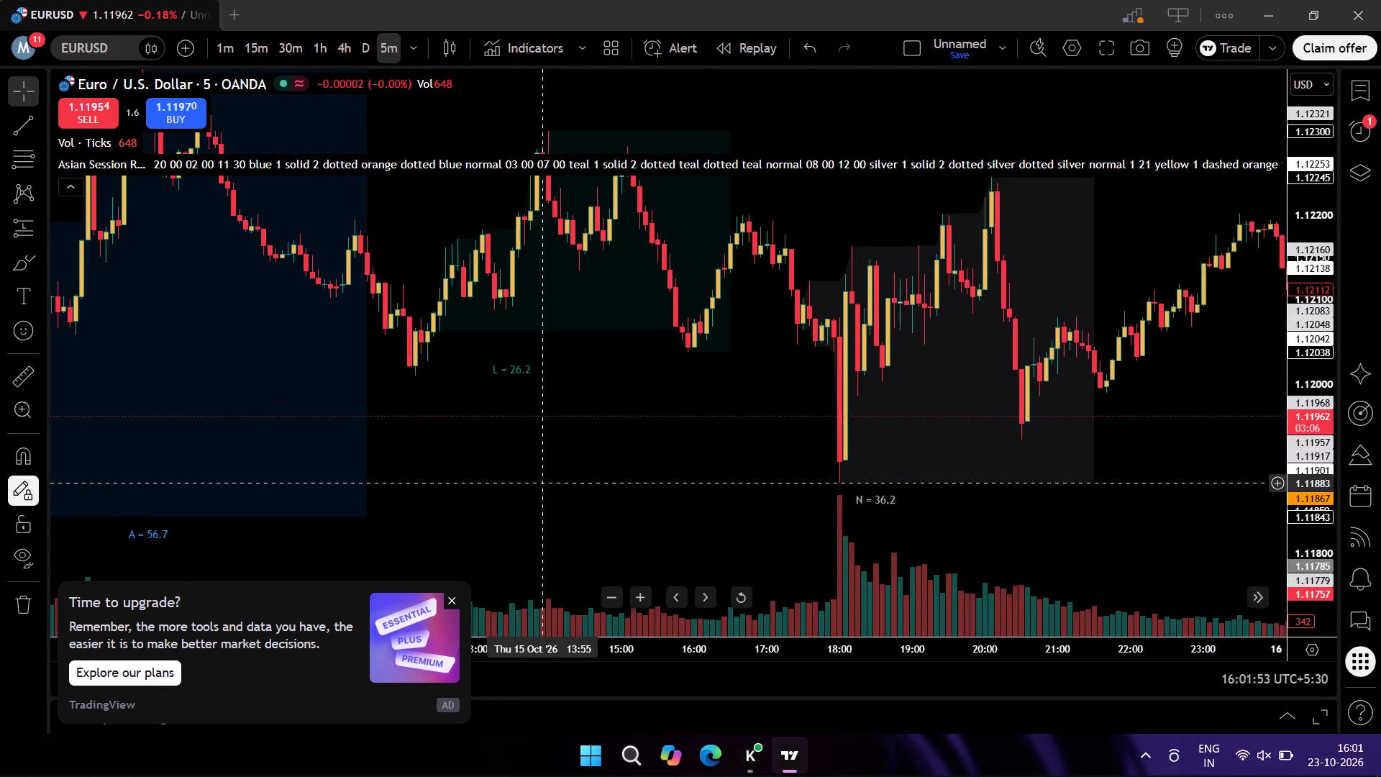
pyautogui.moveTo(495, 468); pyautogui.dragTo(337, 409)
pyautogui.moveTo(828, 382); pyautogui.dragTo(581, 419)
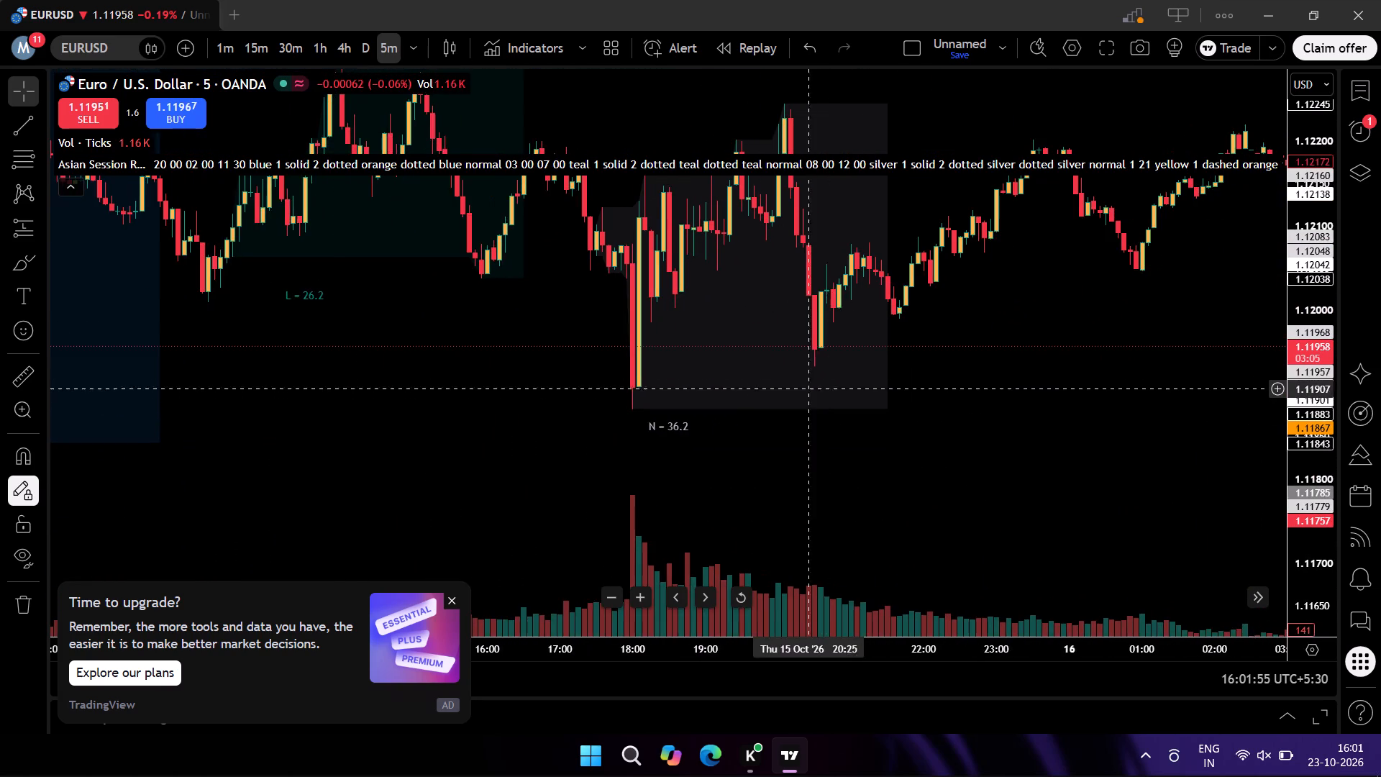
# Place a long position on the 16 October 13:10 candle in the London session with entry at about 1.12375.
pyautogui.moveTo(581, 419); pyautogui.dragTo(371, 442)
pyautogui.moveTo(965, 427); pyautogui.dragTo(442, 427)
pyautogui.moveTo(1012, 414); pyautogui.dragTo(620, 437)
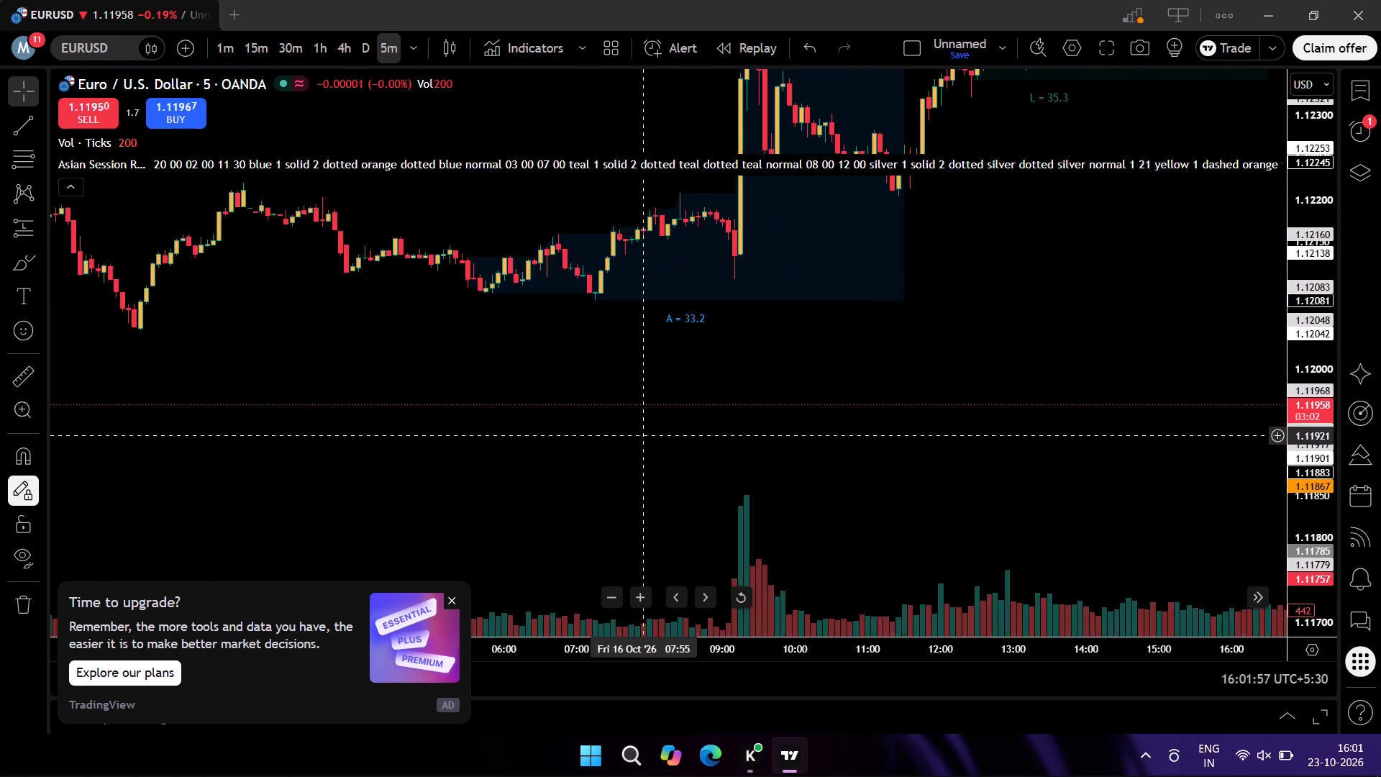
pyautogui.moveTo(997, 306); pyautogui.dragTo(901, 360)
pyautogui.moveTo(1057, 330); pyautogui.dragTo(983, 492)
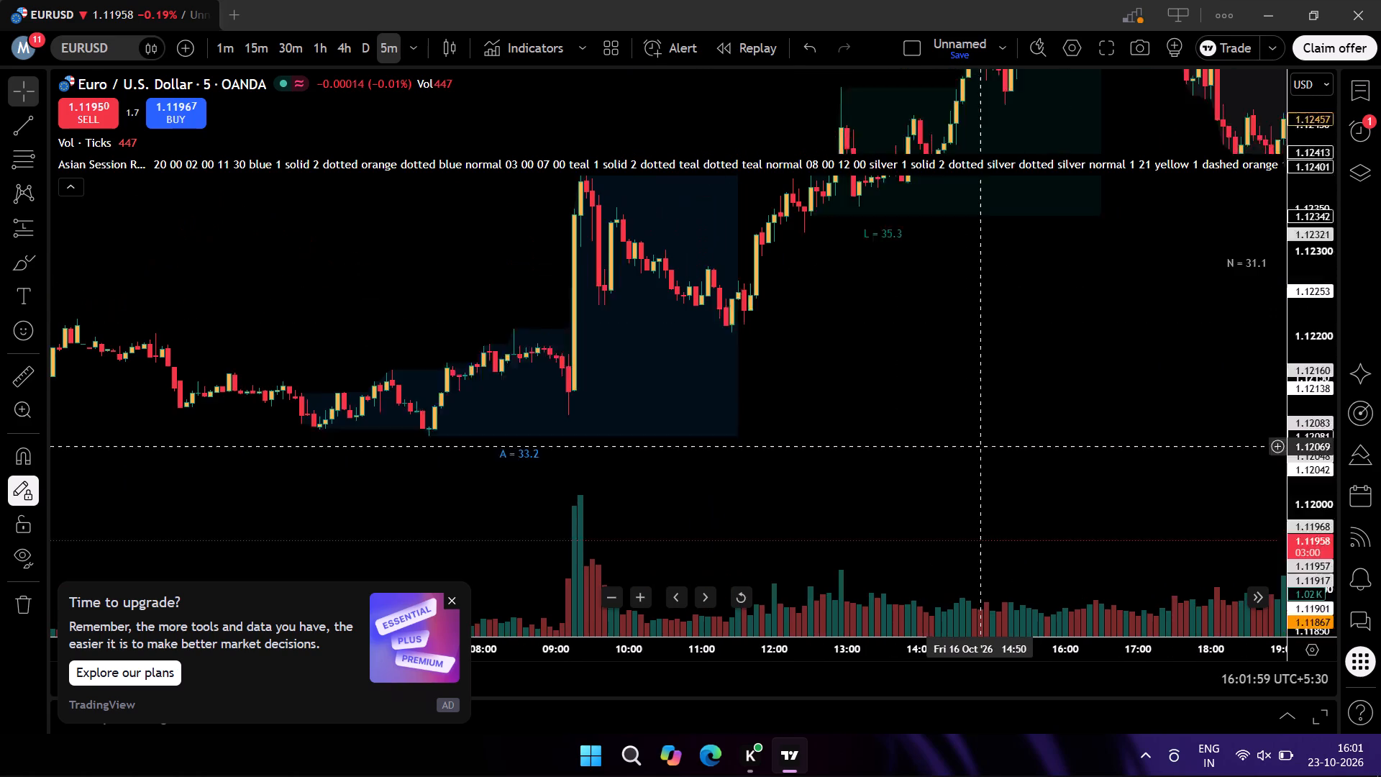
pyautogui.moveTo(983, 492); pyautogui.dragTo(982, 499)
pyautogui.moveTo(983, 435); pyautogui.dragTo(945, 553)
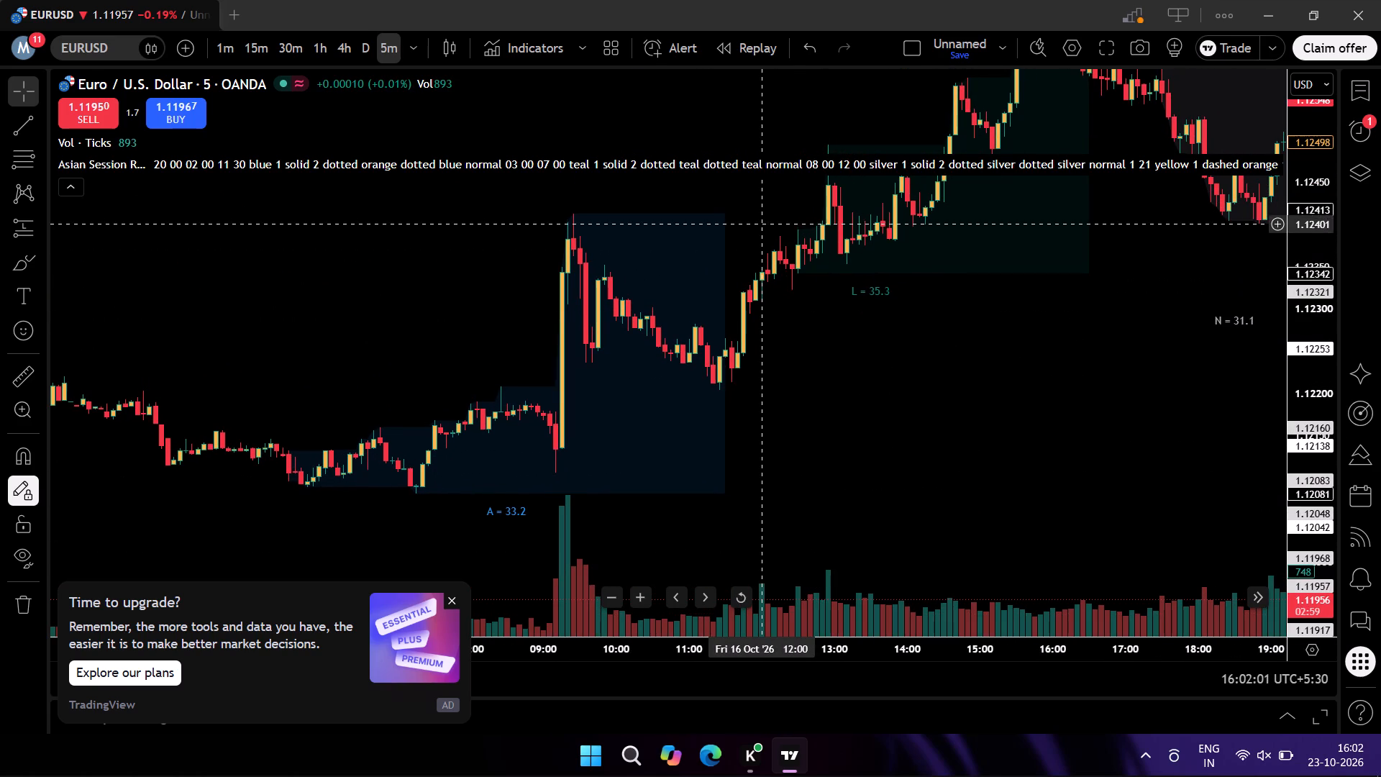
pyautogui.moveTo(760, 221); pyautogui.dragTo(752, 366)
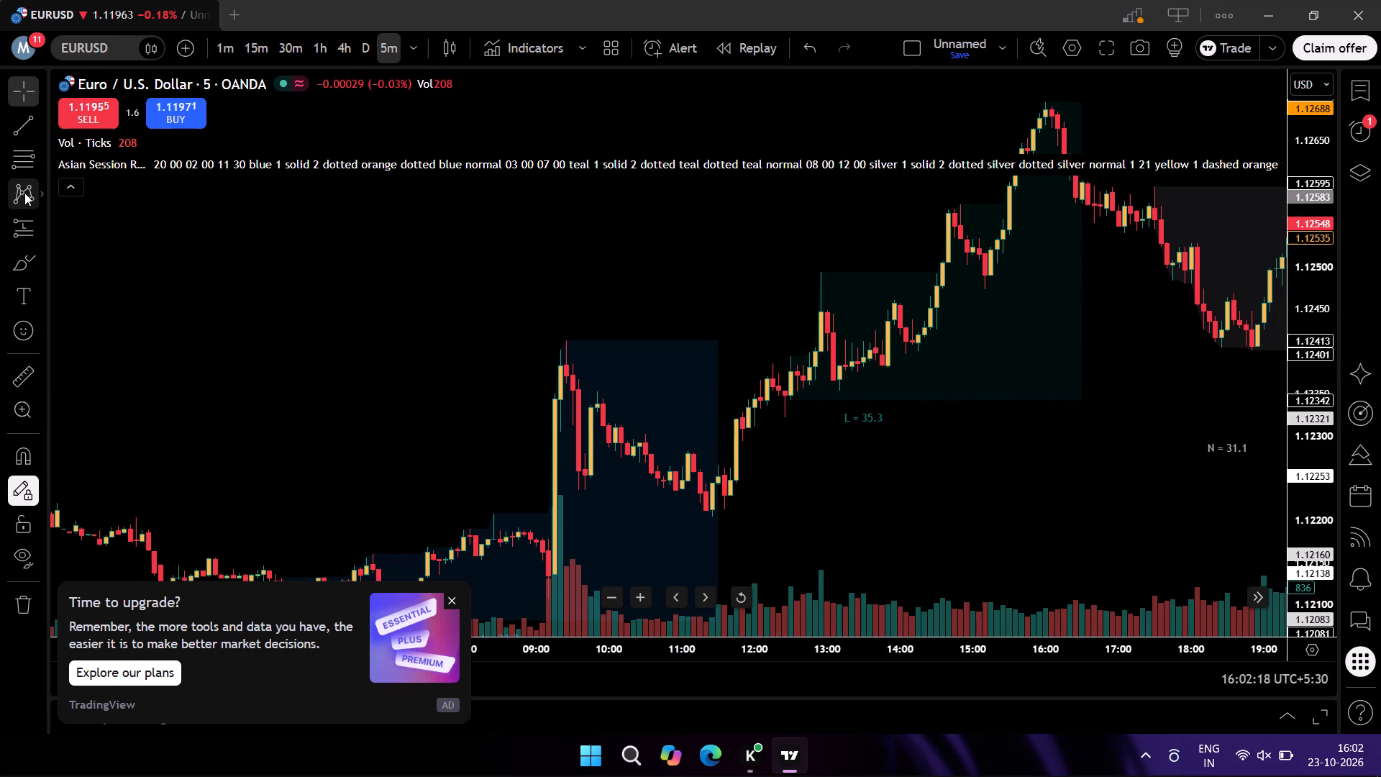
pyautogui.click(26, 226)
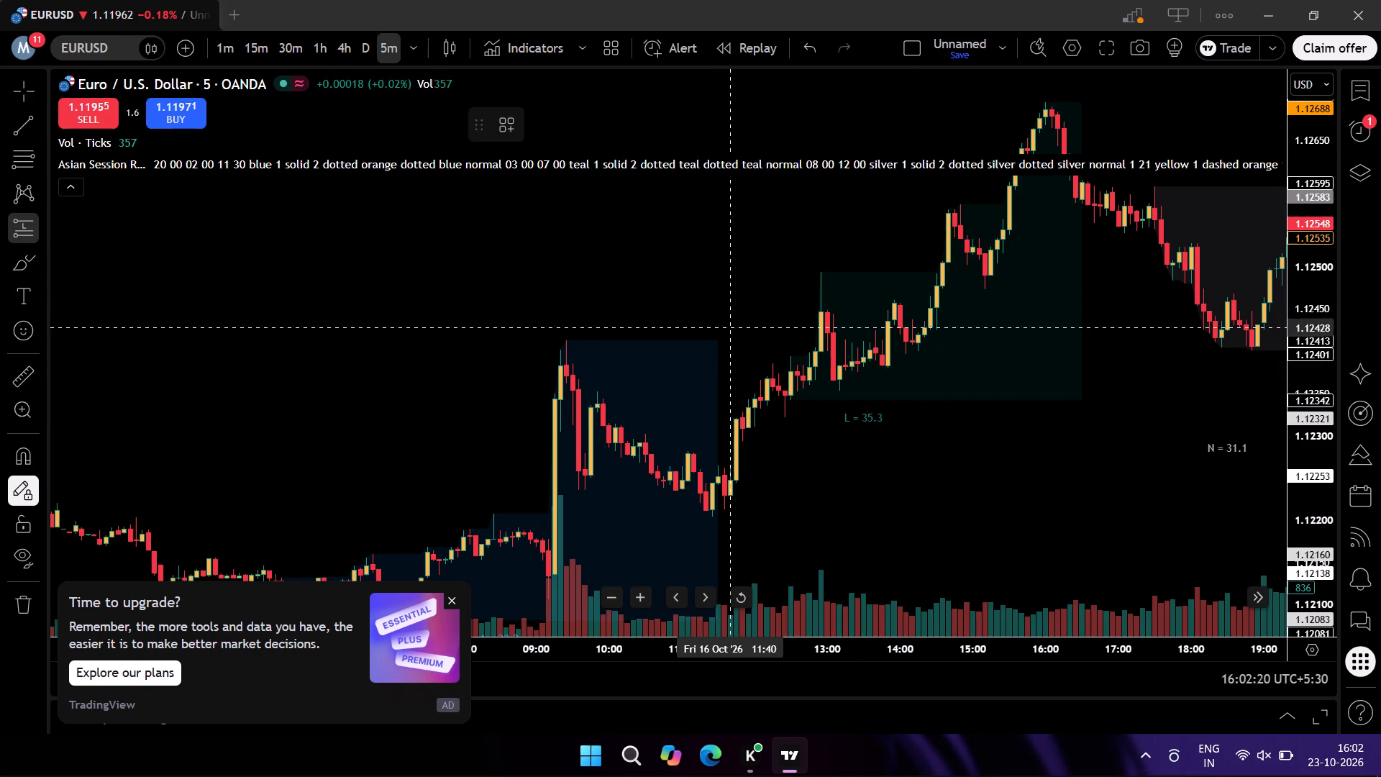
pyautogui.click(842, 372)
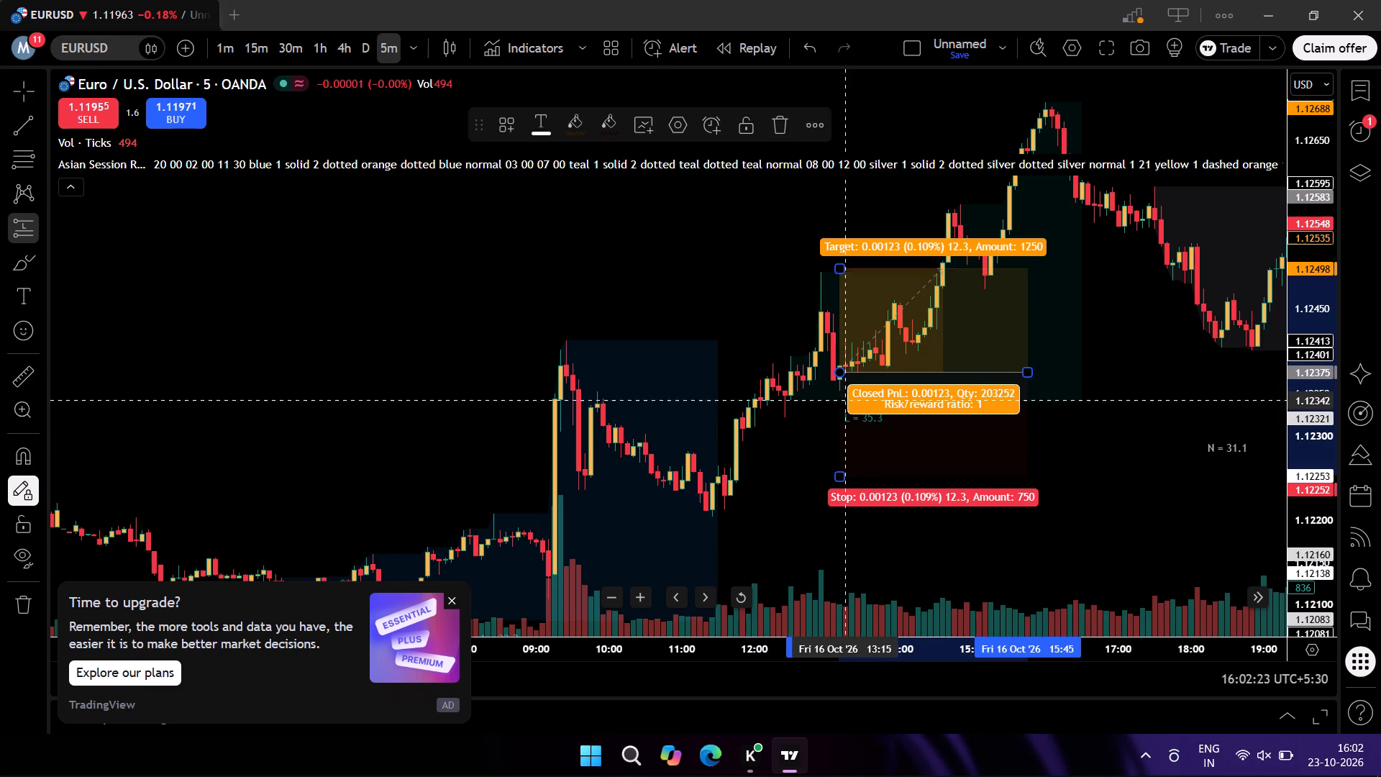
pyautogui.press('Escape')
pyautogui.press('Escape')
pyautogui.press('Escape')
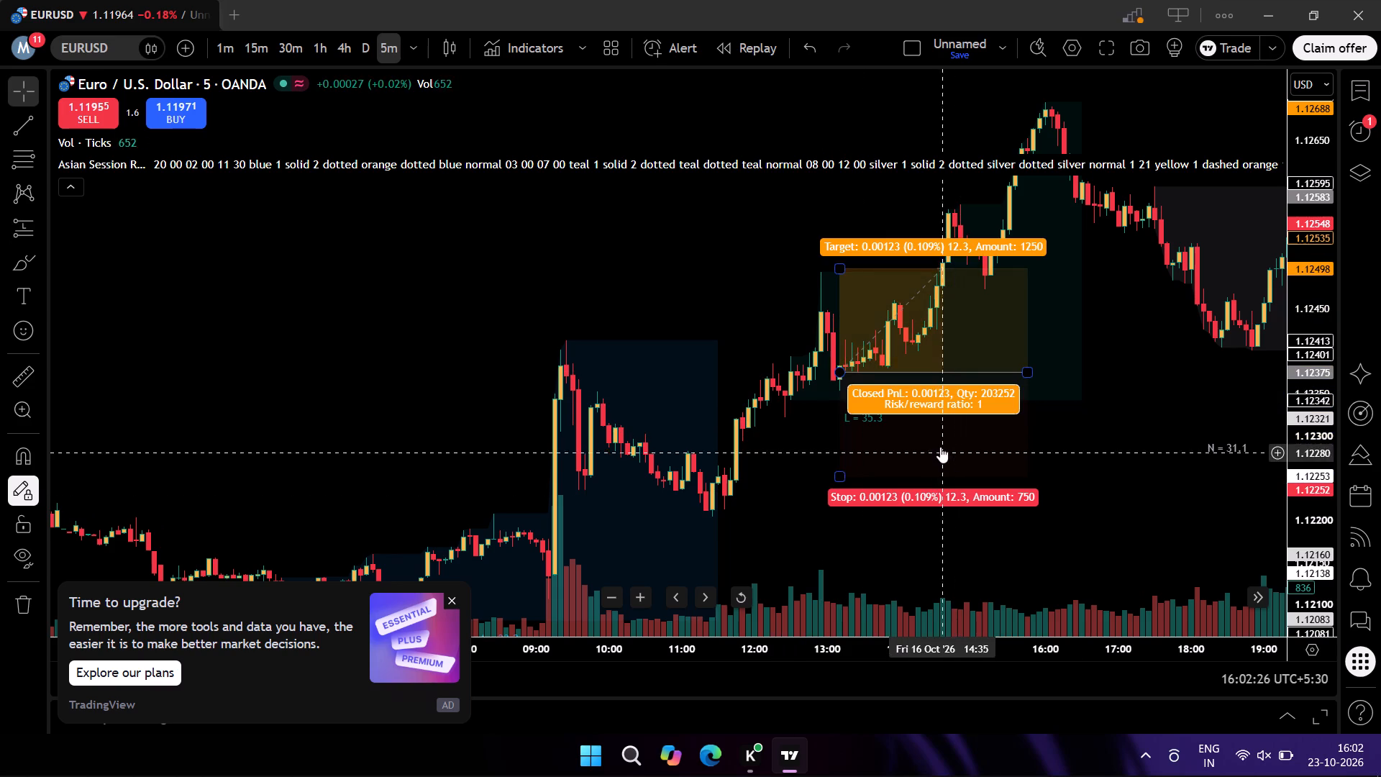
# Tighten the 16 October long position's stop to about 1.12341 and lower its target to about 1.12477.
pyautogui.click(939, 440)
pyautogui.moveTo(840, 476); pyautogui.dragTo(860, 446)
pyautogui.moveTo(844, 444); pyautogui.dragTo(852, 435)
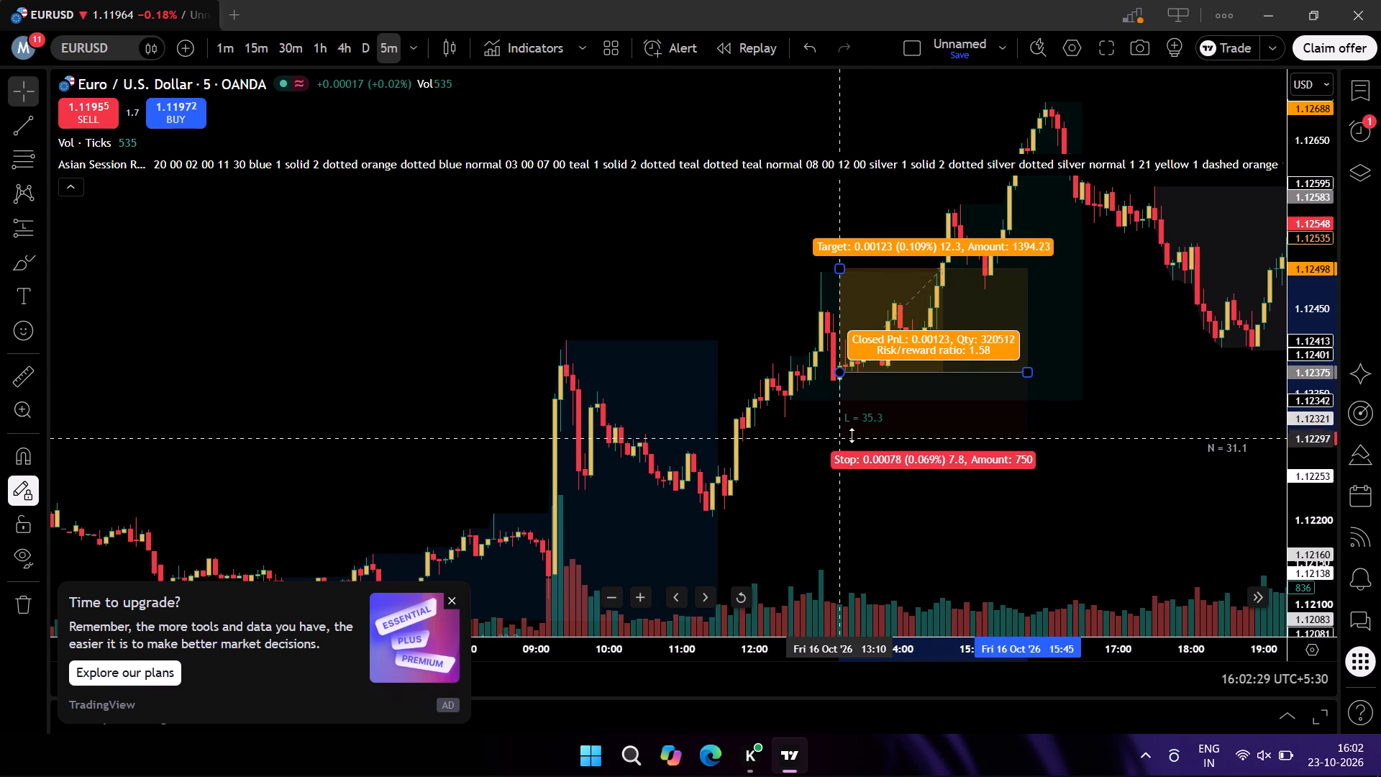
pyautogui.moveTo(852, 435); pyautogui.dragTo(883, 401)
pyautogui.moveTo(841, 265); pyautogui.dragTo(841, 282)
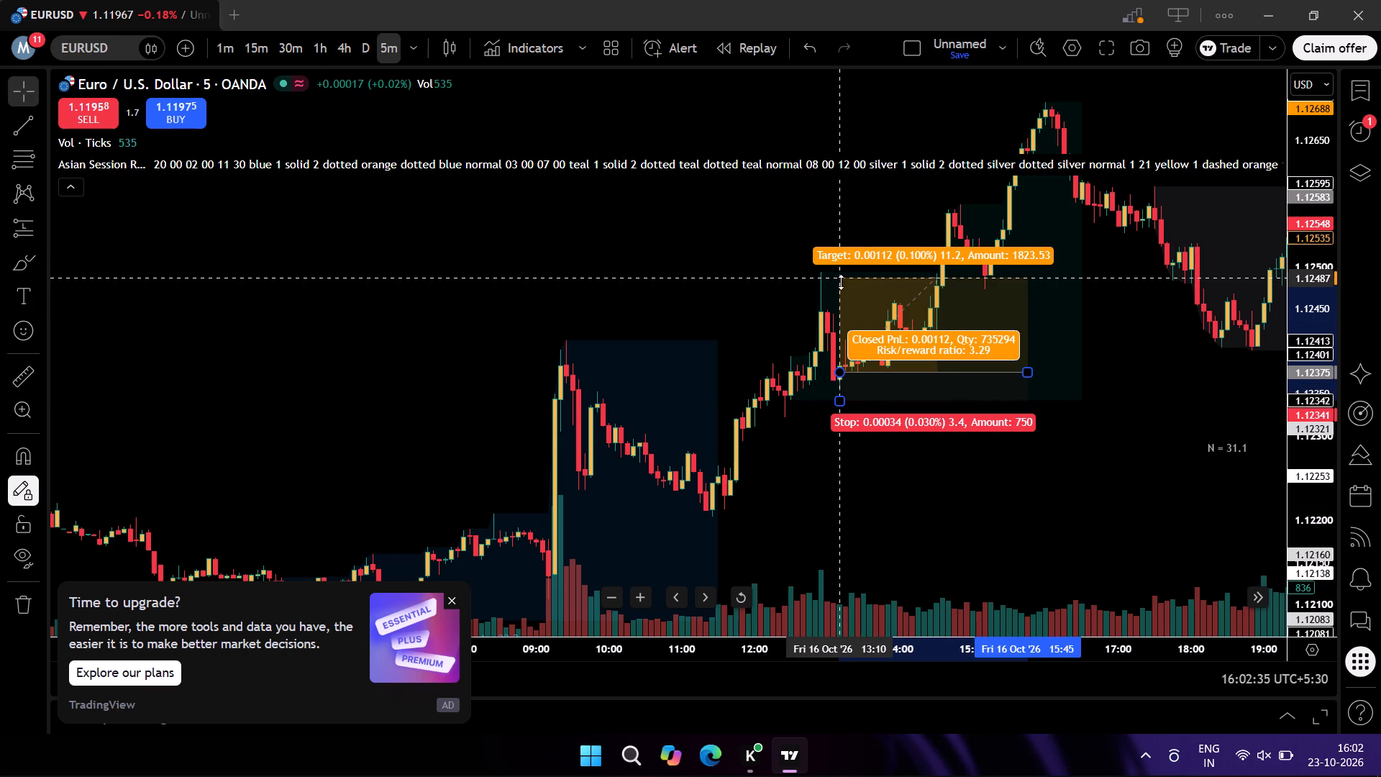
pyautogui.moveTo(841, 282); pyautogui.dragTo(841, 286)
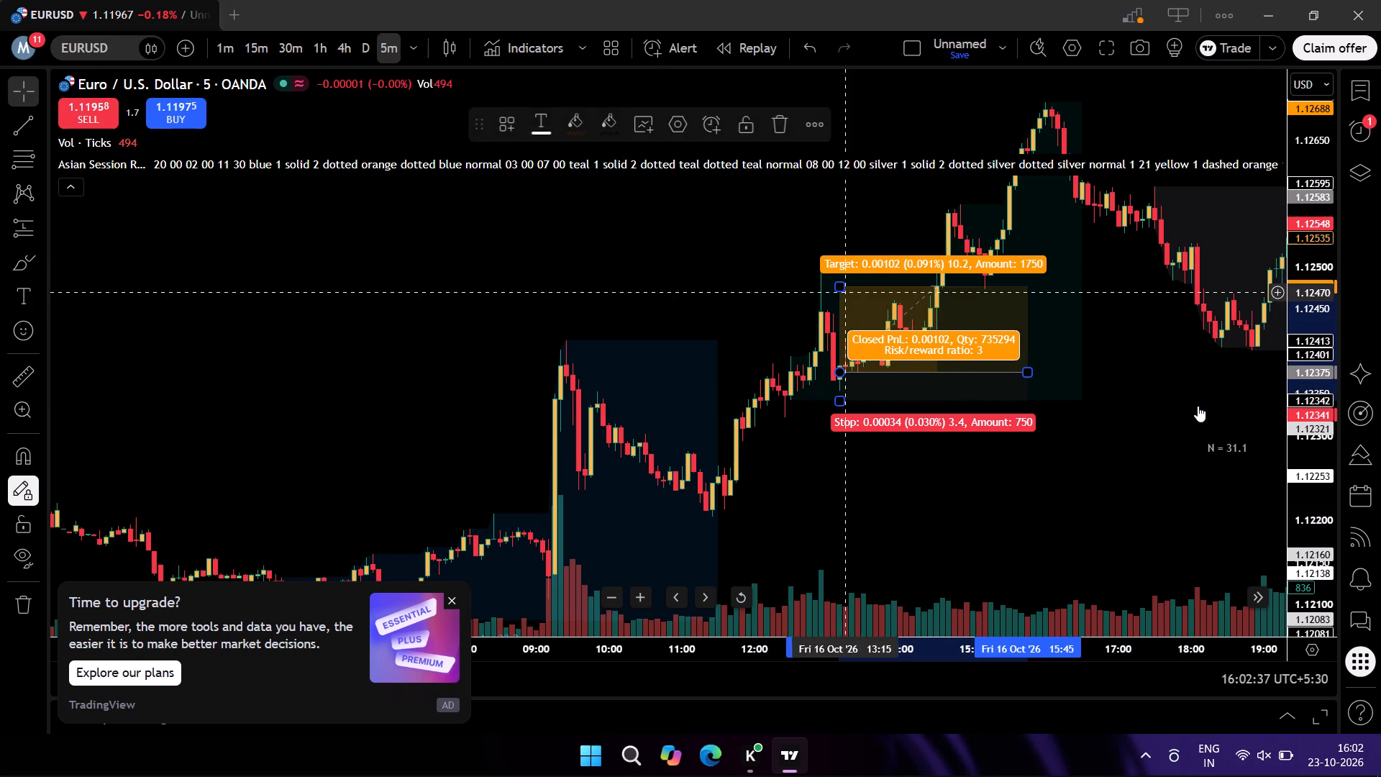
pyautogui.click(1216, 415)
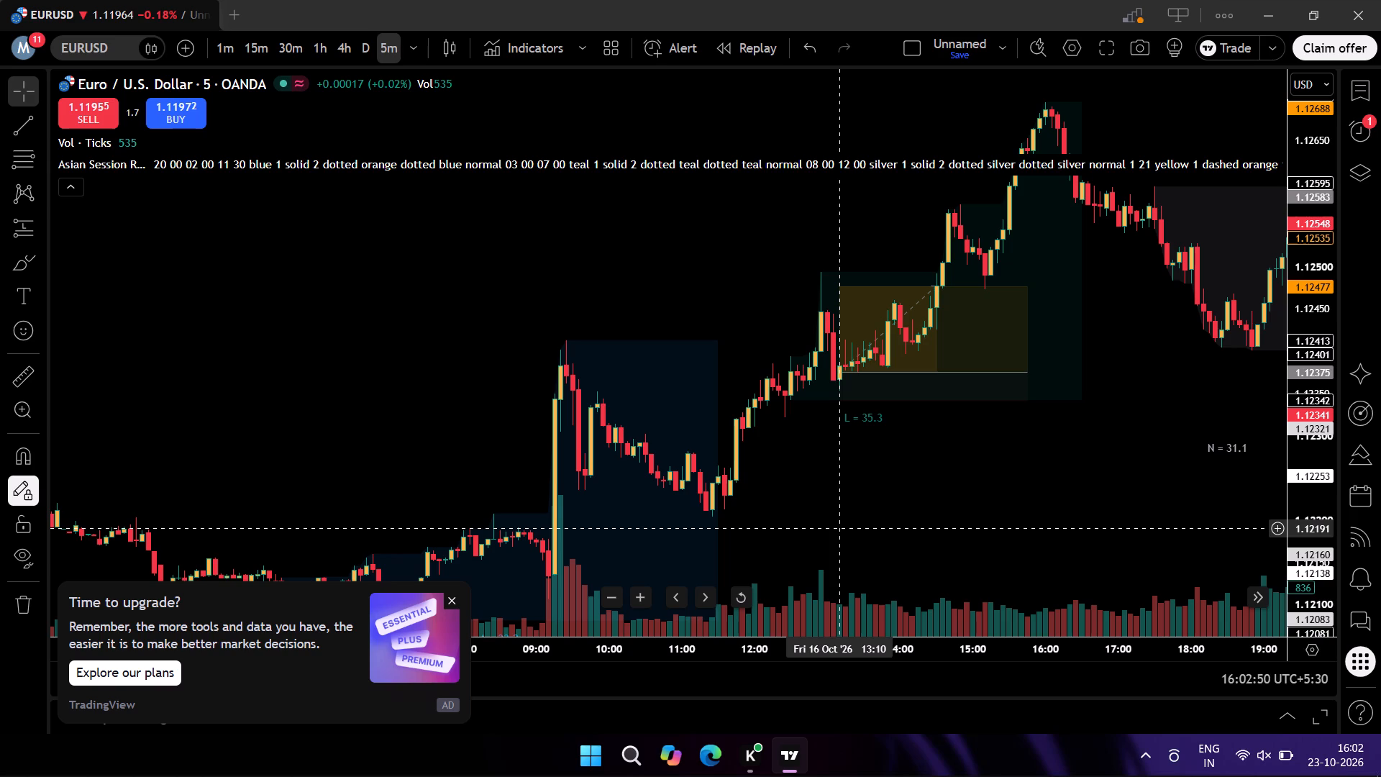
# Examine the price action from the 16 October New York session through the 19 October Asian and London sessions for the next setup.
pyautogui.moveTo(1084, 488); pyautogui.dragTo(1018, 506)
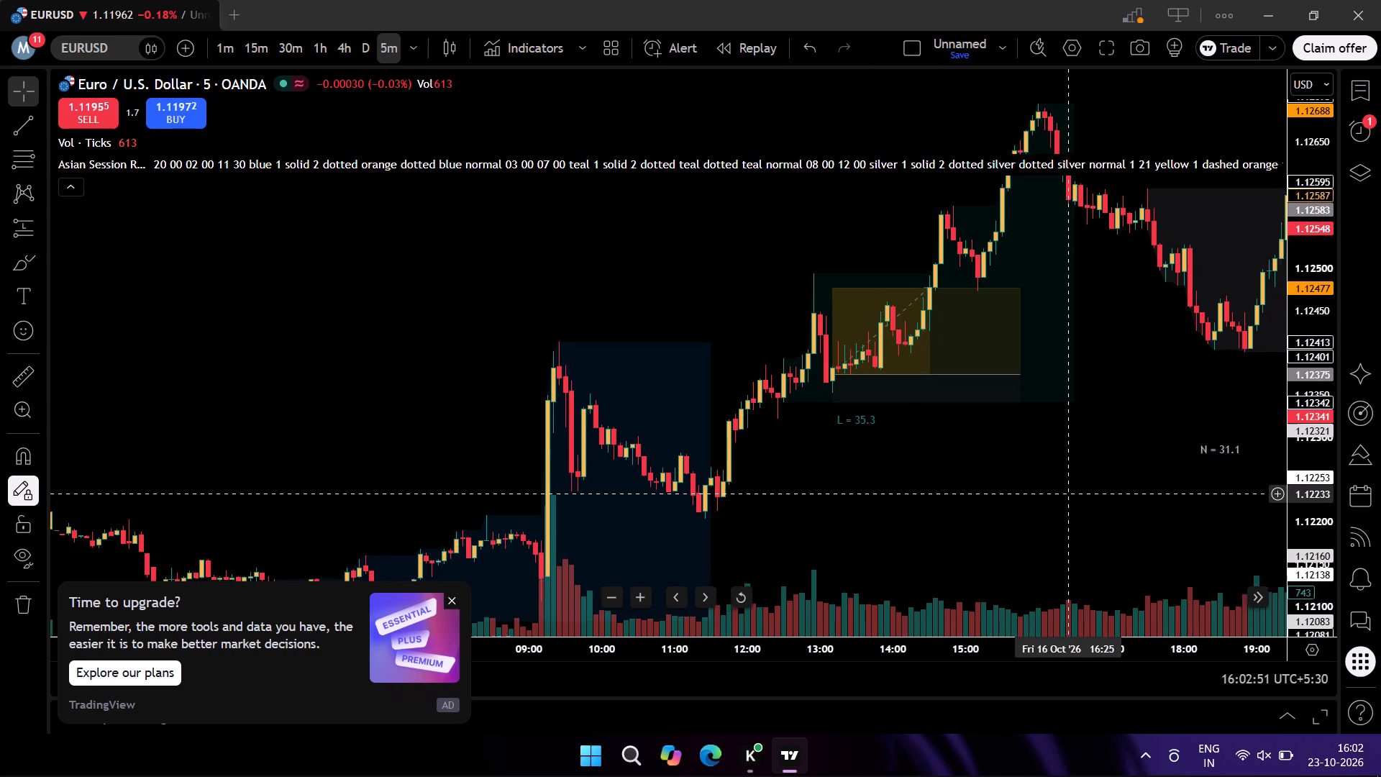
pyautogui.moveTo(1018, 506); pyautogui.dragTo(865, 509)
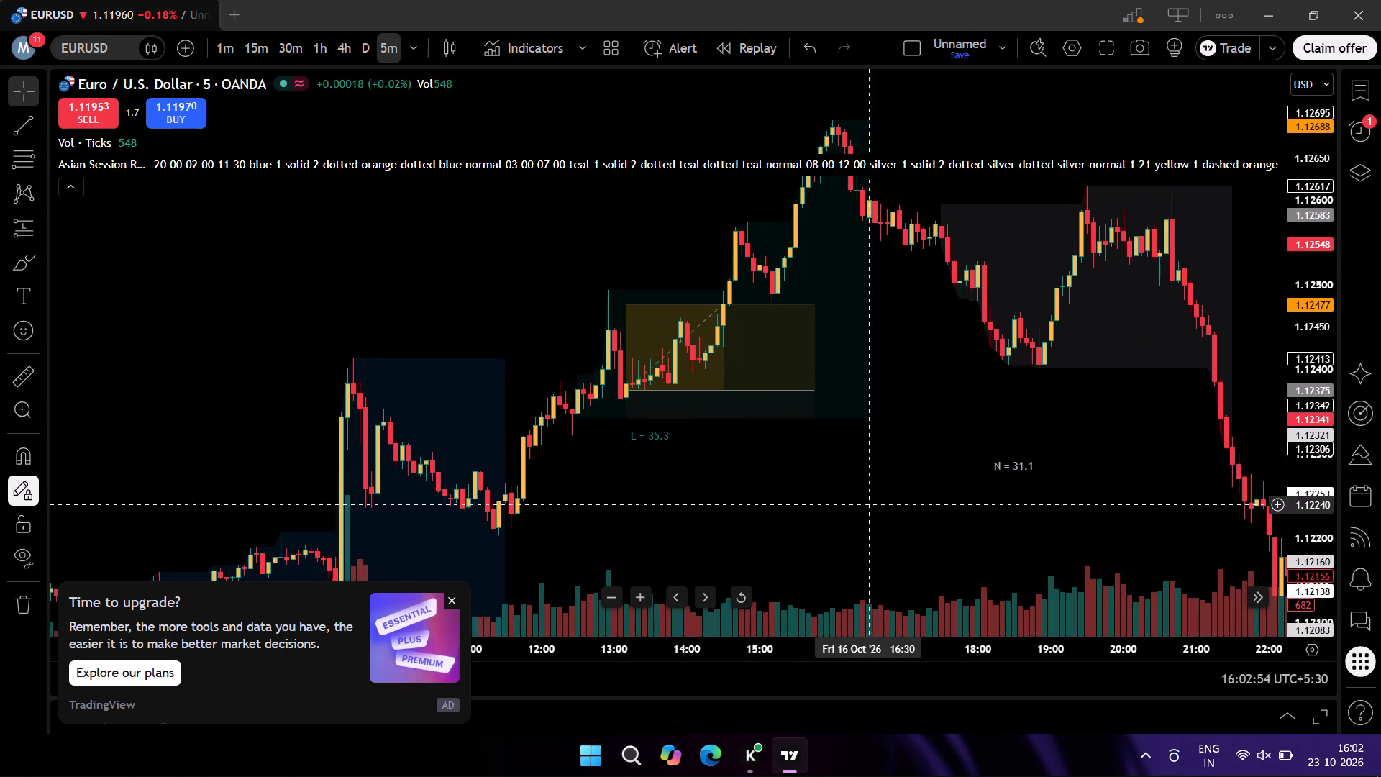
pyautogui.moveTo(943, 450); pyautogui.dragTo(516, 471)
pyautogui.moveTo(968, 432); pyautogui.dragTo(942, 411)
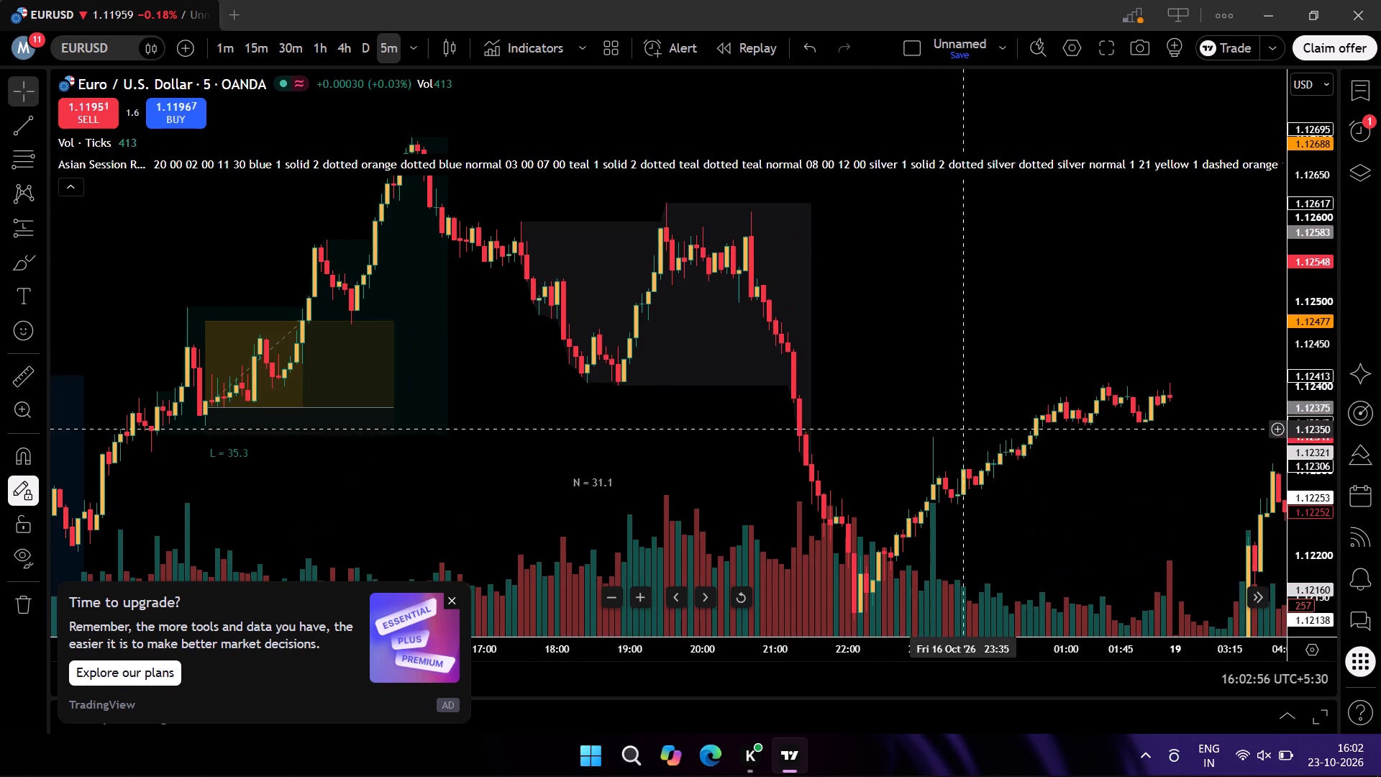
pyautogui.moveTo(942, 411); pyautogui.dragTo(741, 268)
pyautogui.moveTo(985, 372); pyautogui.dragTo(690, 313)
pyautogui.moveTo(1064, 484); pyautogui.dragTo(421, 436)
pyautogui.moveTo(562, 403); pyautogui.dragTo(492, 412)
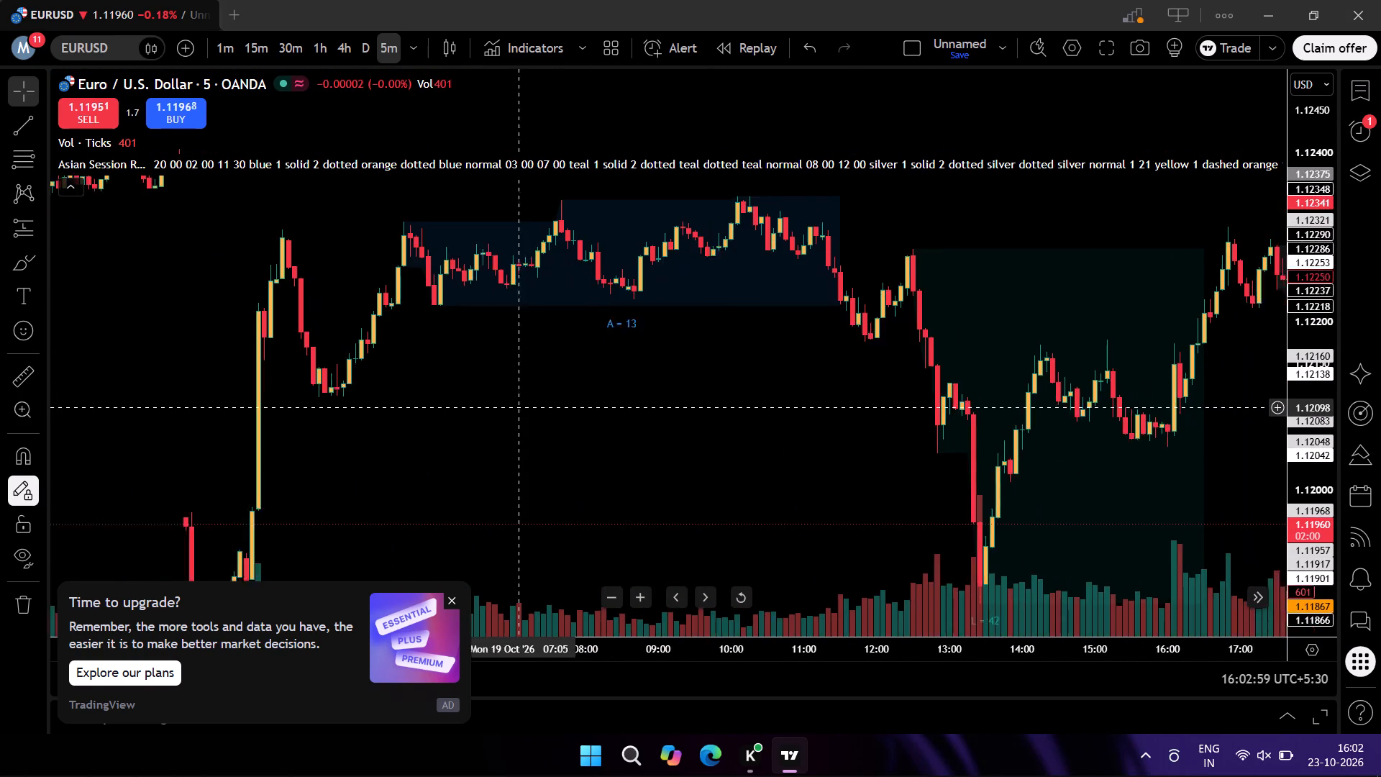
pyautogui.moveTo(492, 412); pyautogui.dragTo(488, 413)
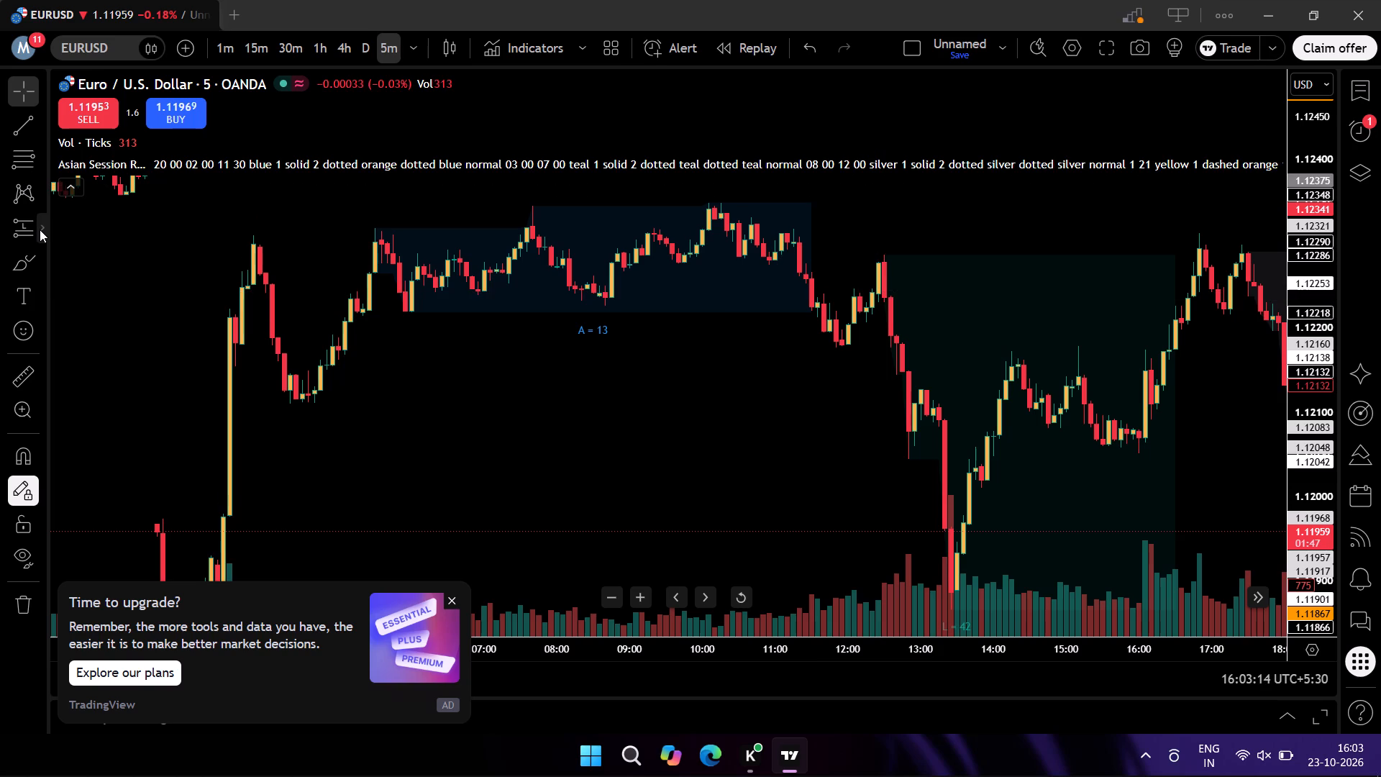
# Place a short position on the 19 October 12:35 candle with entry at about 1.12215.
pyautogui.click(40, 230)
pyautogui.click(62, 271)
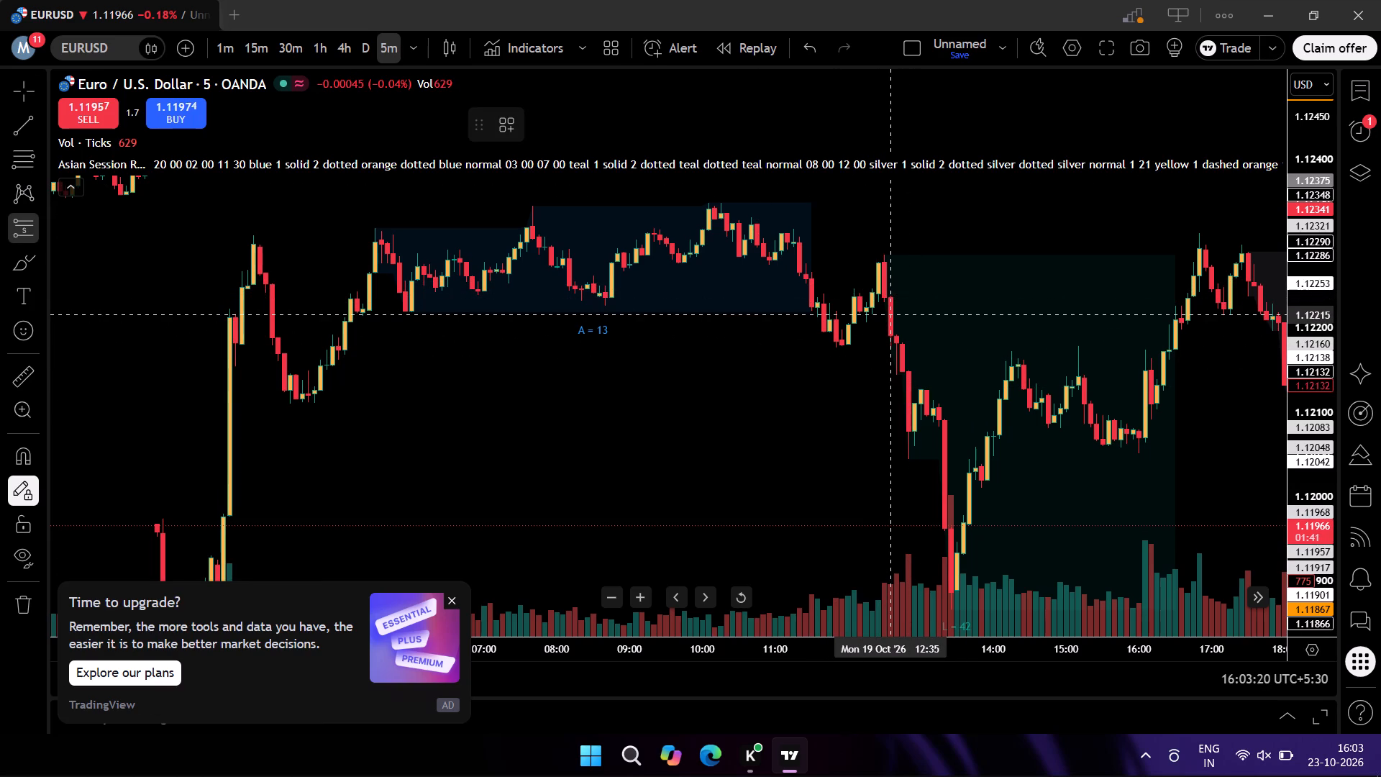
pyautogui.click(891, 314)
pyautogui.press('Escape')
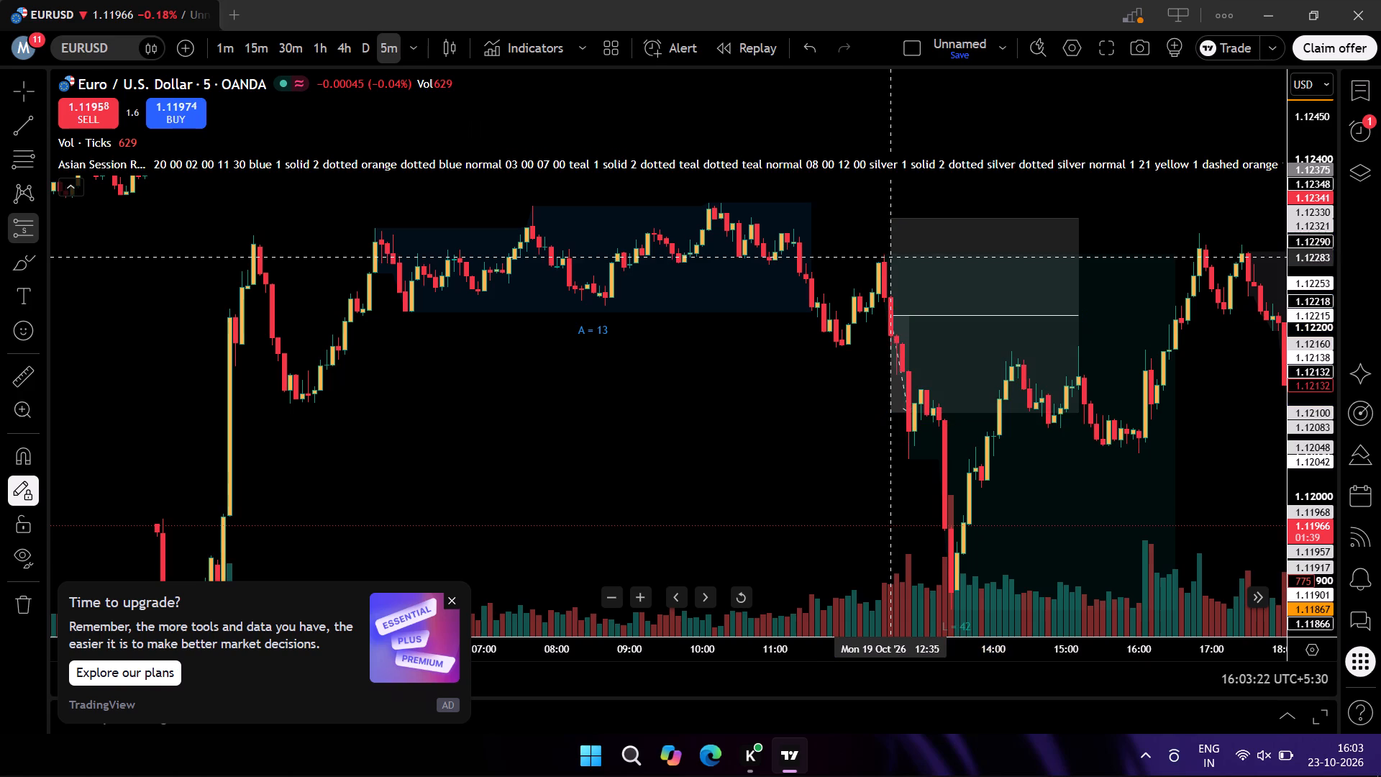
pyautogui.press('Escape')
# Tighten the 19 October short position's stop to about 1.12289 and lower its target to about 1.11993.
pyautogui.click(895, 235)
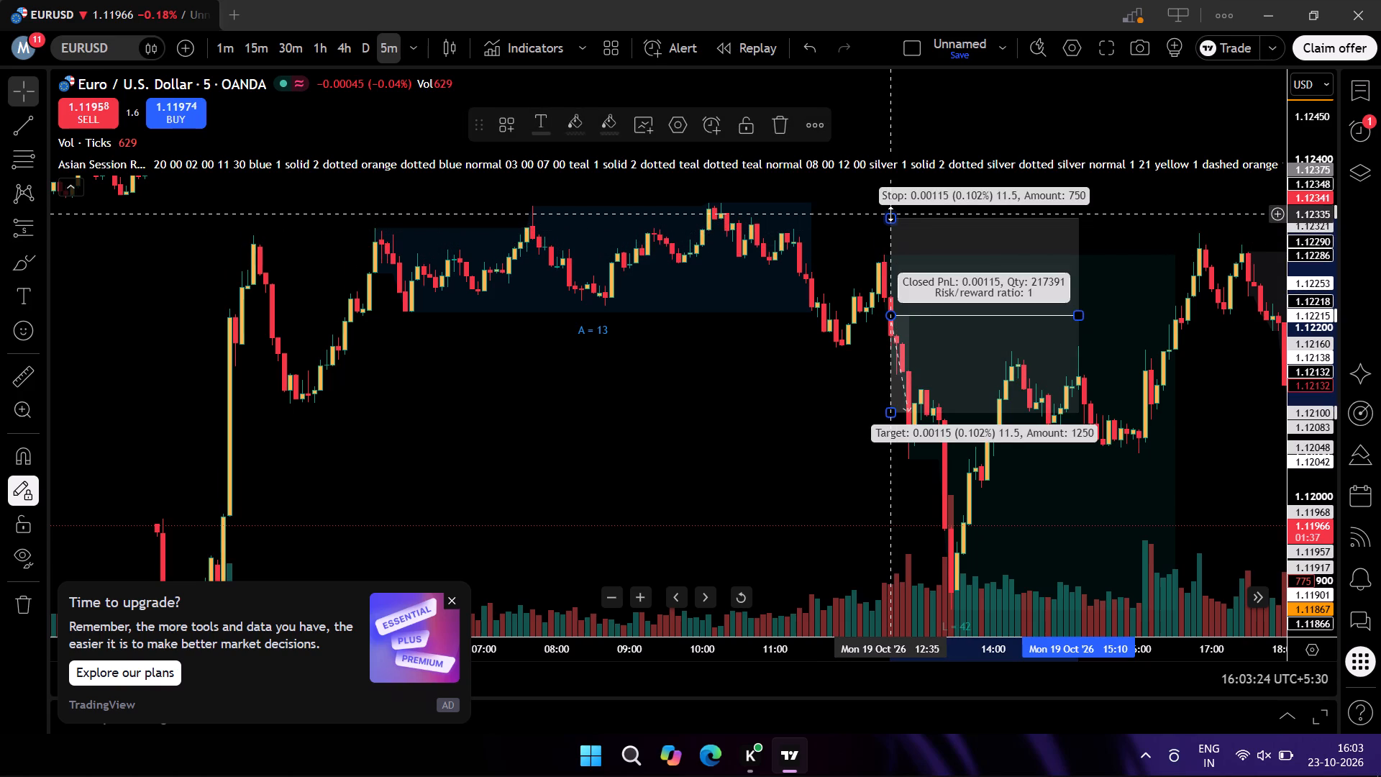
pyautogui.moveTo(890, 218); pyautogui.dragTo(898, 250)
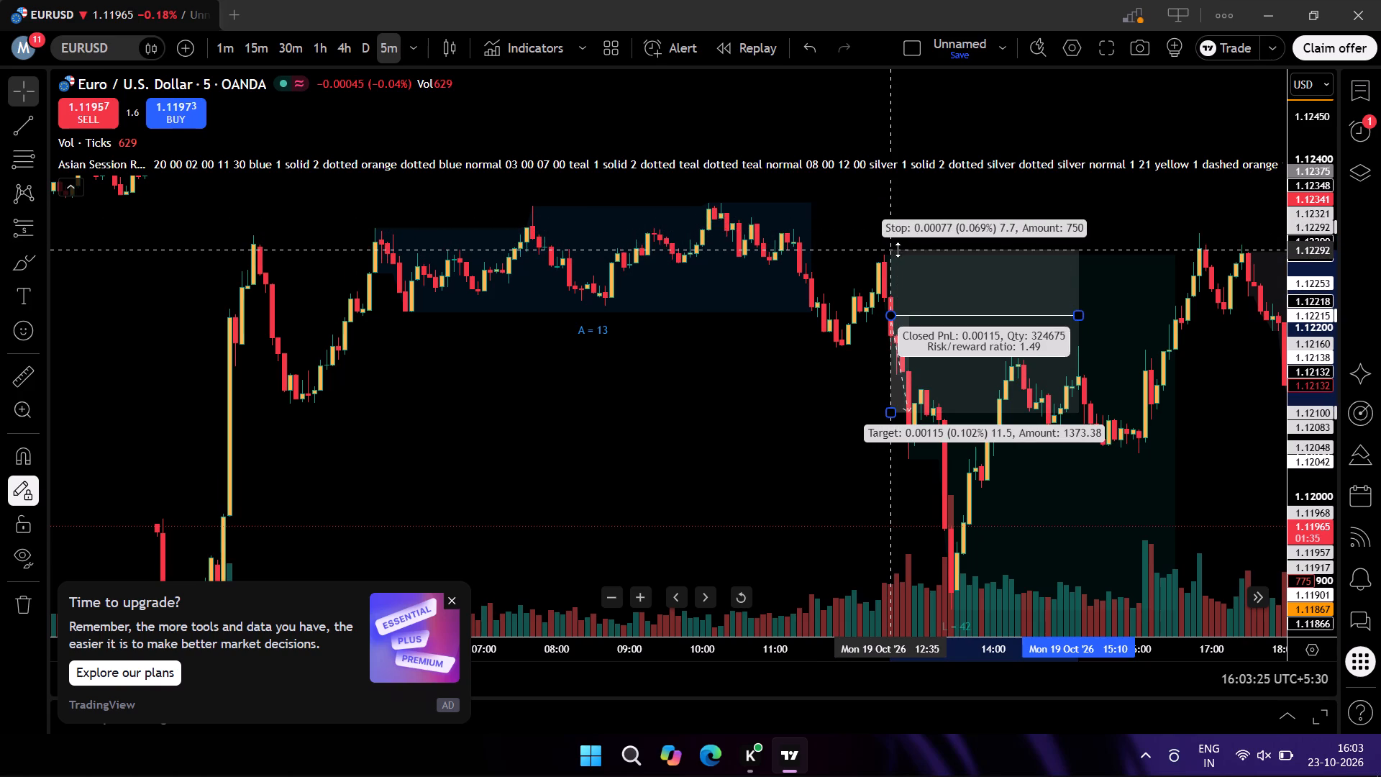
pyautogui.moveTo(898, 250); pyautogui.dragTo(898, 253)
pyautogui.moveTo(1129, 266); pyautogui.dragTo(1121, 198)
pyautogui.click(1007, 339)
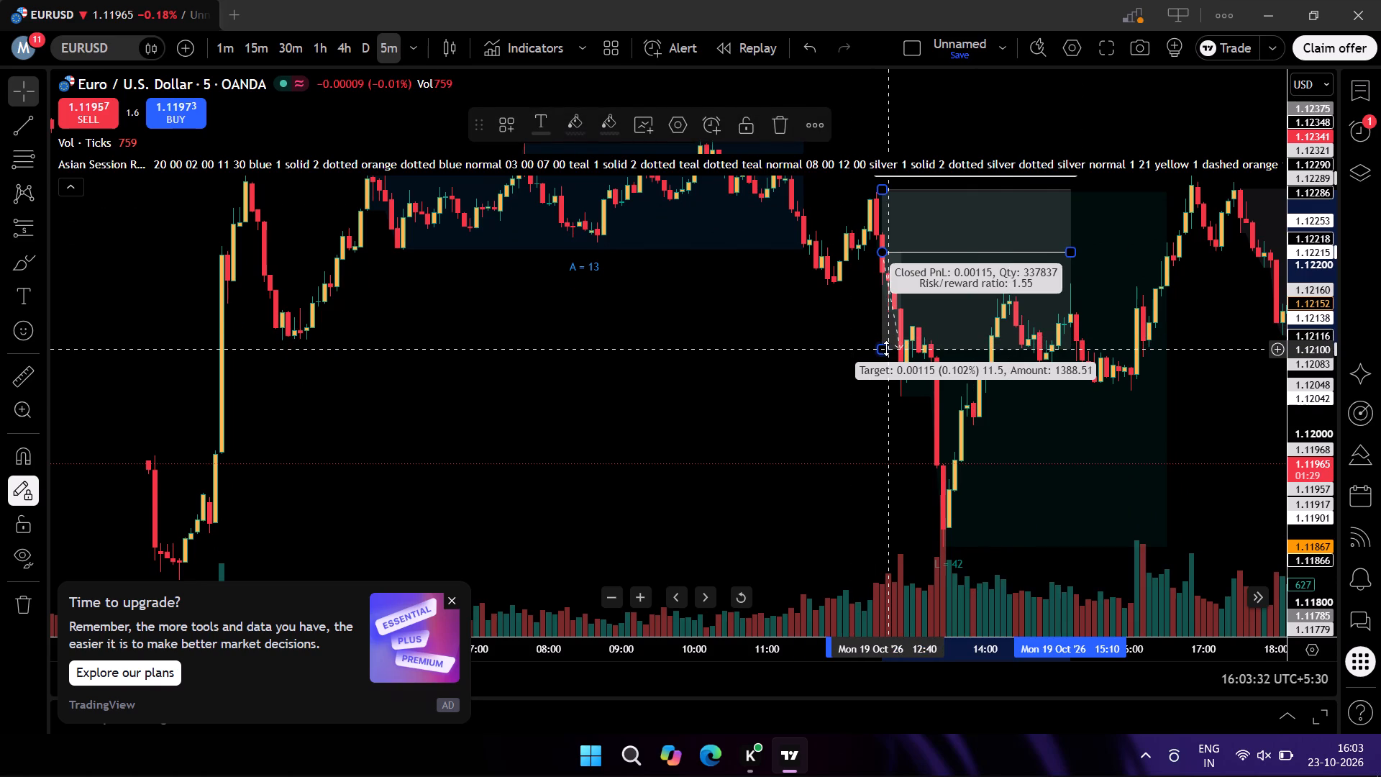
pyautogui.moveTo(886, 349); pyautogui.dragTo(923, 441)
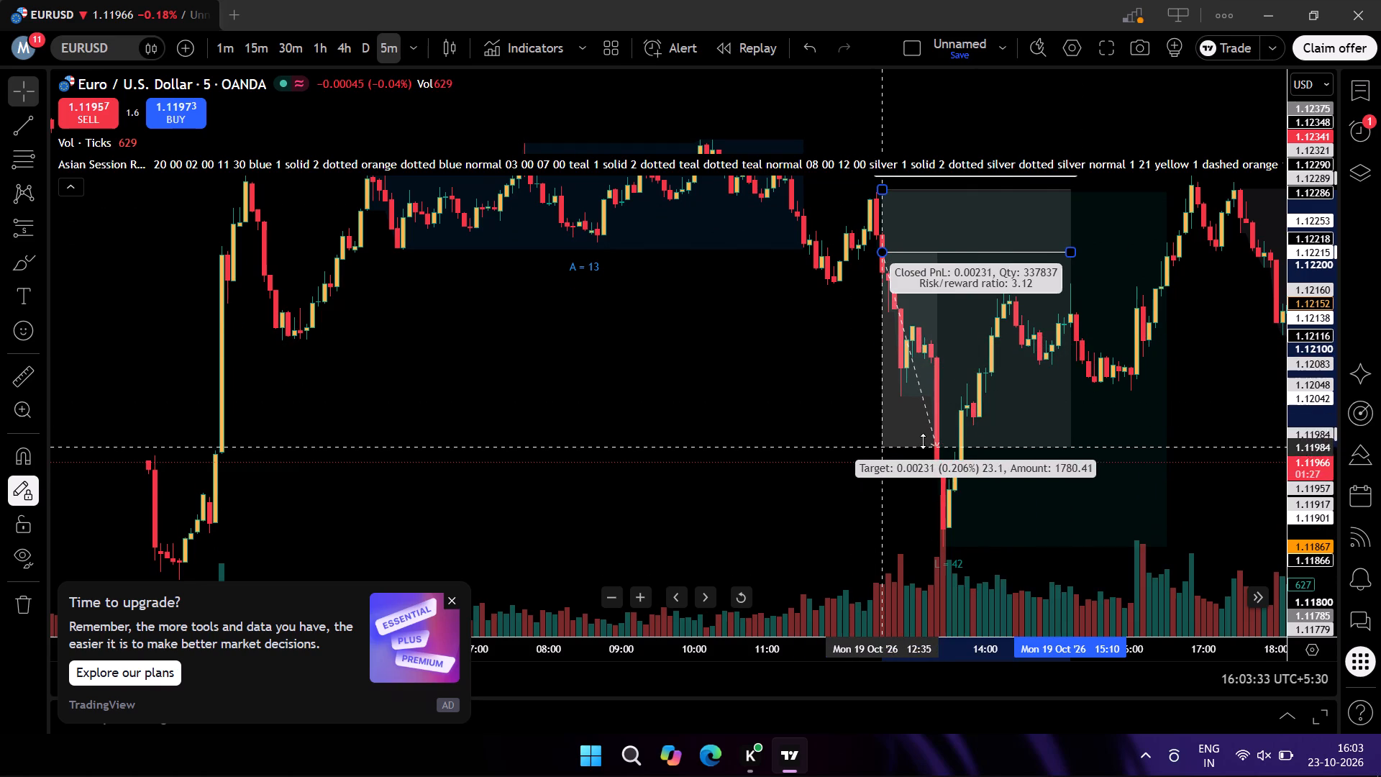
pyautogui.moveTo(923, 441); pyautogui.dragTo(924, 439)
pyautogui.click(1223, 486)
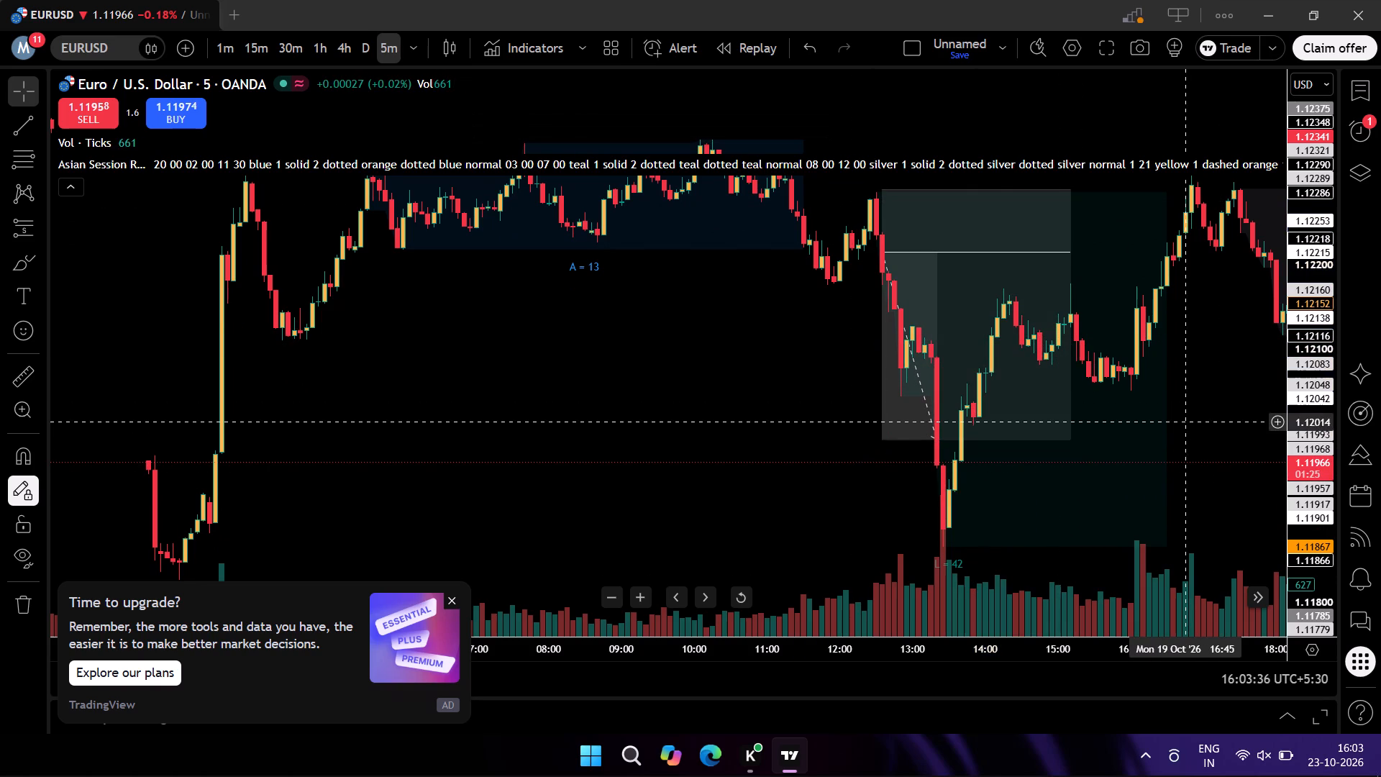
# Place a short position on the 20 October 15:10 candle in the London session with entry at about 1.12164.
pyautogui.moveTo(1182, 422); pyautogui.dragTo(749, 504)
pyautogui.moveTo(1044, 461); pyautogui.dragTo(713, 414)
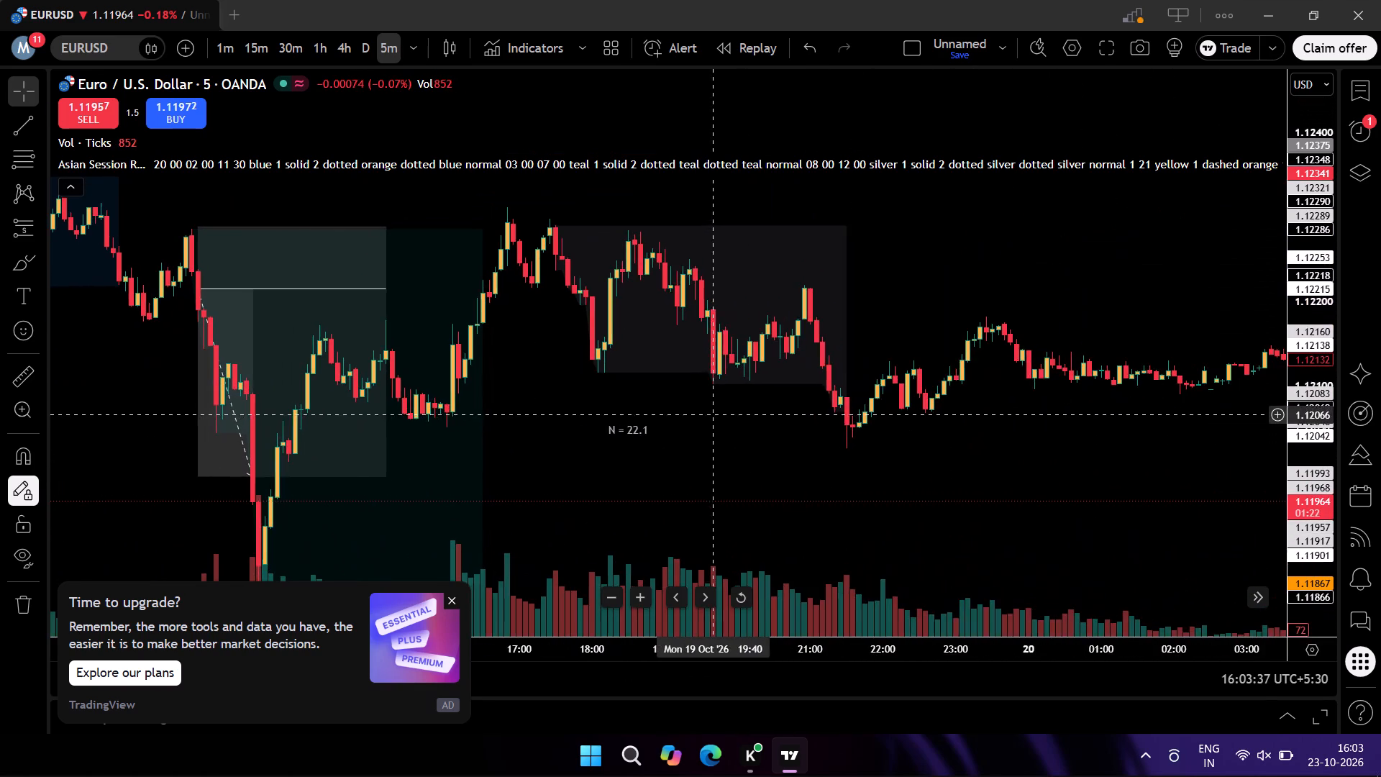
pyautogui.moveTo(1136, 523); pyautogui.dragTo(584, 473)
pyautogui.moveTo(957, 388); pyautogui.dragTo(424, 494)
pyautogui.moveTo(830, 417); pyautogui.dragTo(826, 417)
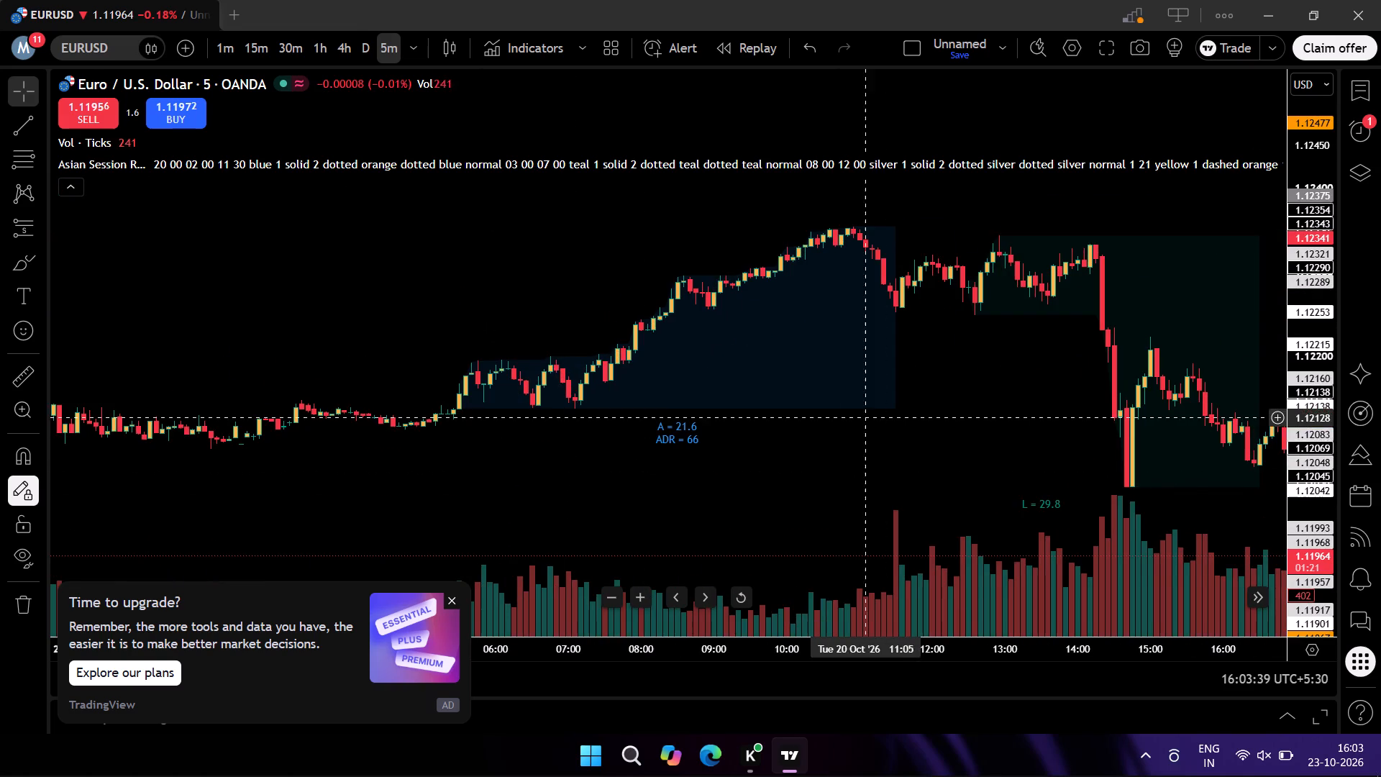
pyautogui.moveTo(826, 417); pyautogui.dragTo(720, 458)
pyautogui.moveTo(891, 391); pyautogui.dragTo(708, 306)
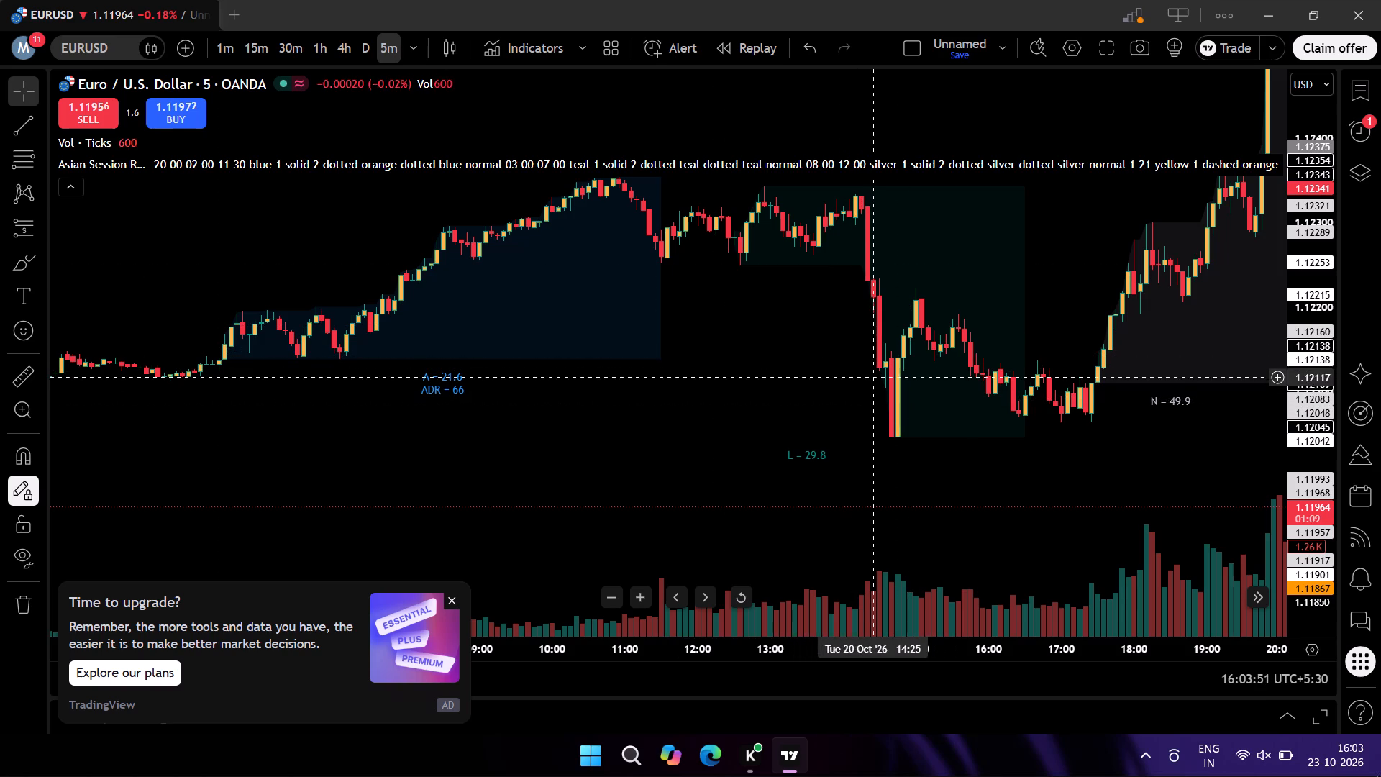
pyautogui.click(24, 226)
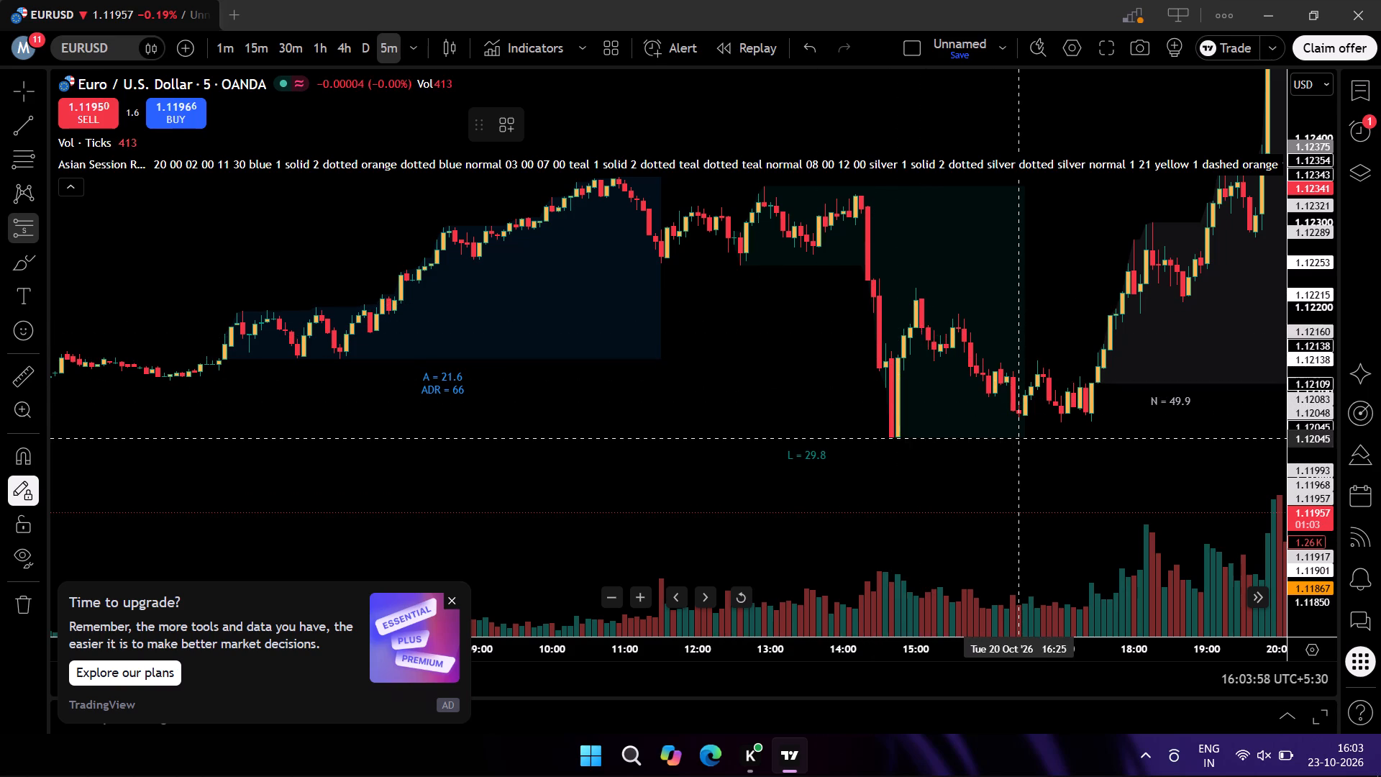
pyautogui.click(929, 337)
pyautogui.press('Escape')
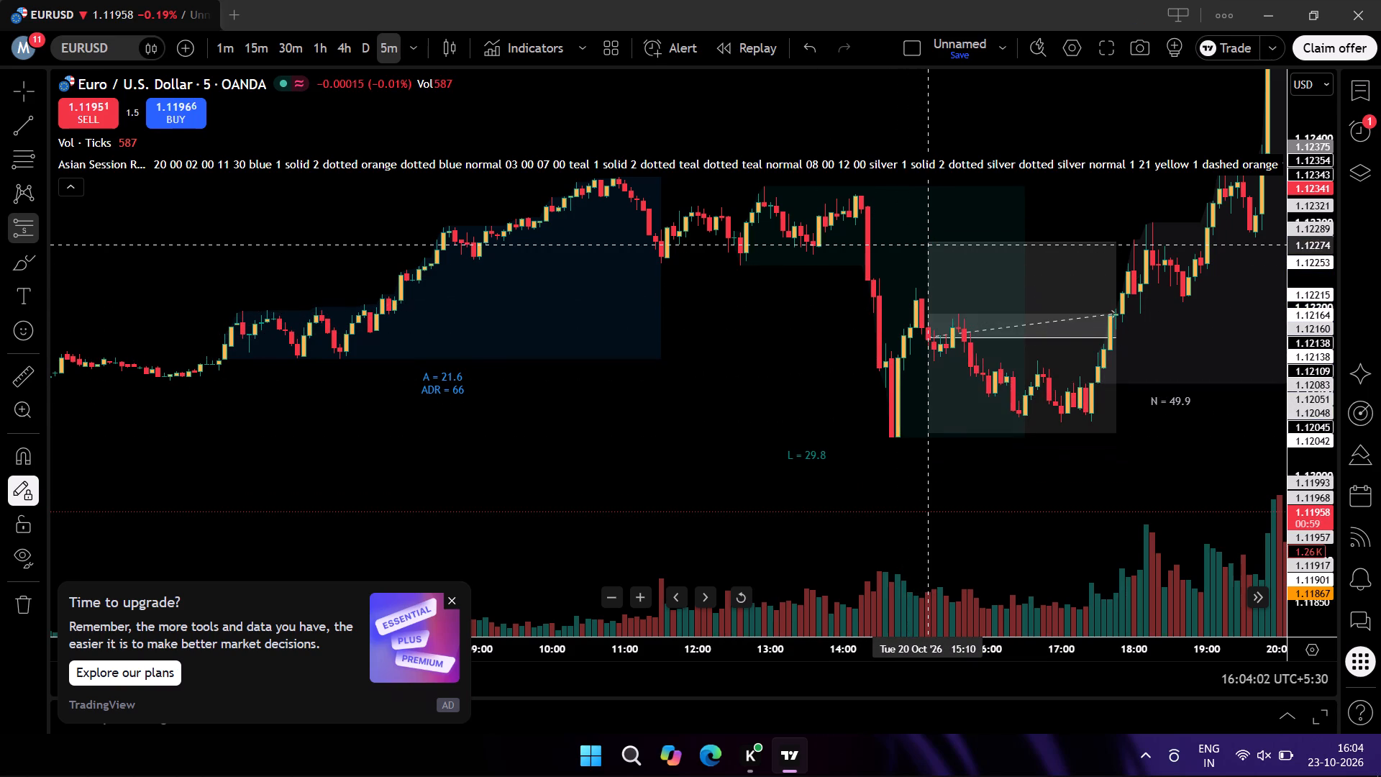
pyautogui.press('Escape')
pyautogui.press('Escape')
# Tighten the 20 October short position's stop to about 1.12213 and extend its end time to about 20:45.
pyautogui.moveTo(928, 242); pyautogui.dragTo(934, 285)
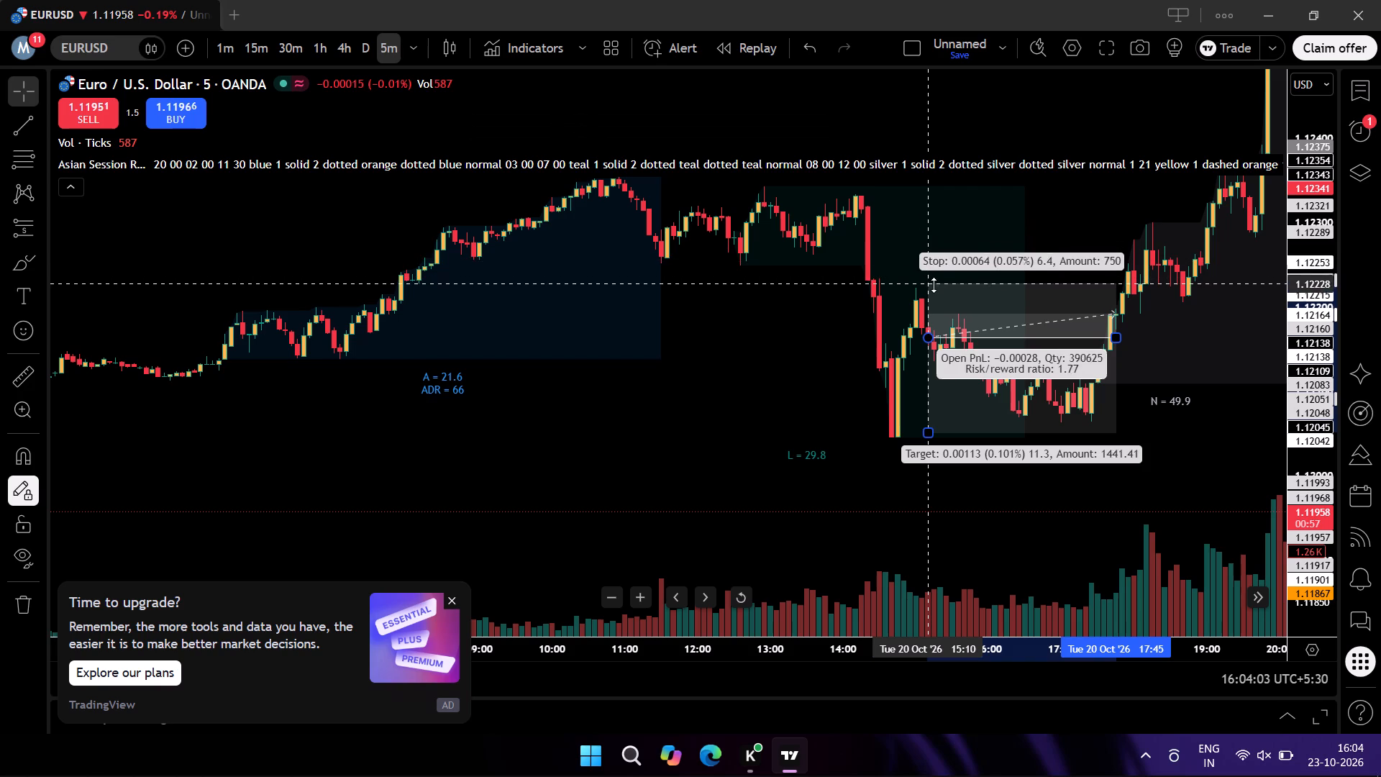
pyautogui.moveTo(934, 285); pyautogui.dragTo(934, 296)
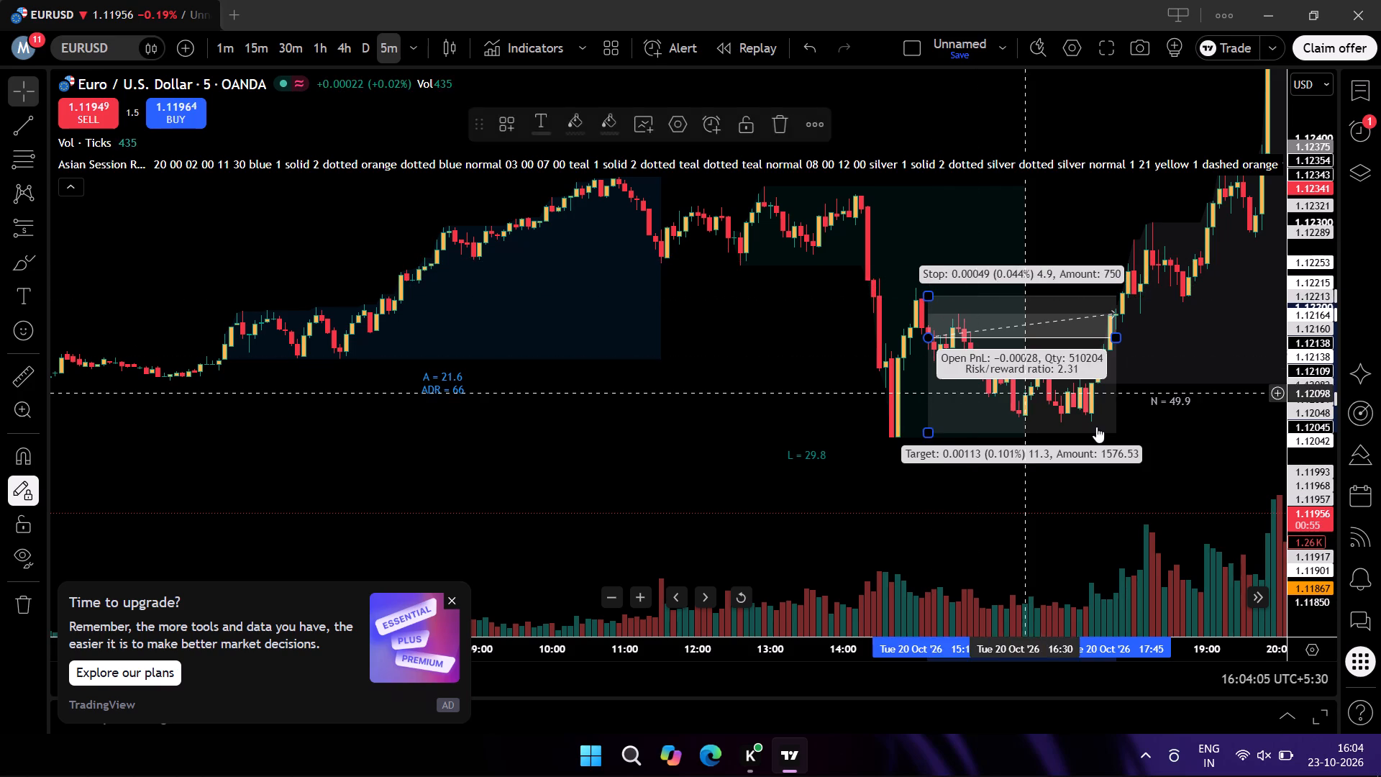
pyautogui.moveTo(1172, 464); pyautogui.dragTo(1036, 332)
pyautogui.click(971, 299)
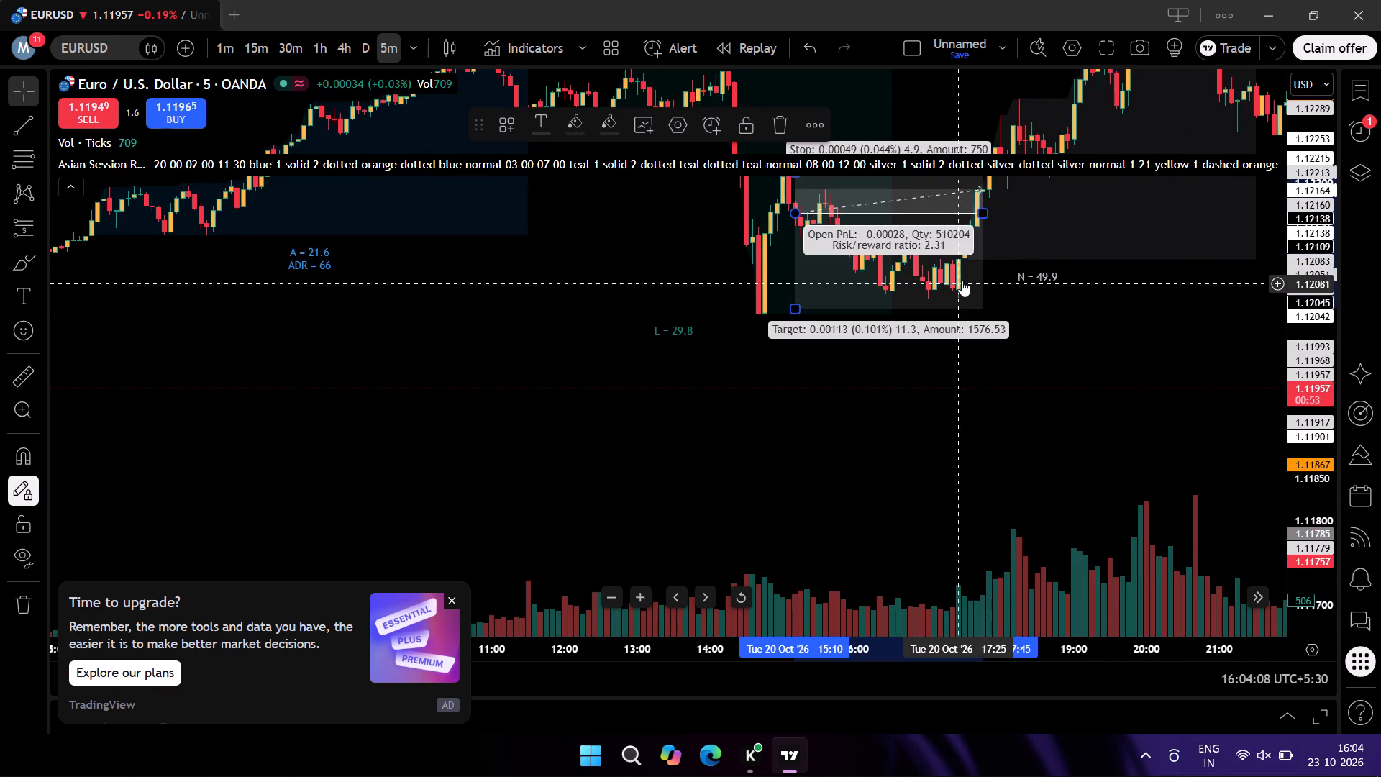
pyautogui.moveTo(987, 212); pyautogui.dragTo(1151, 247)
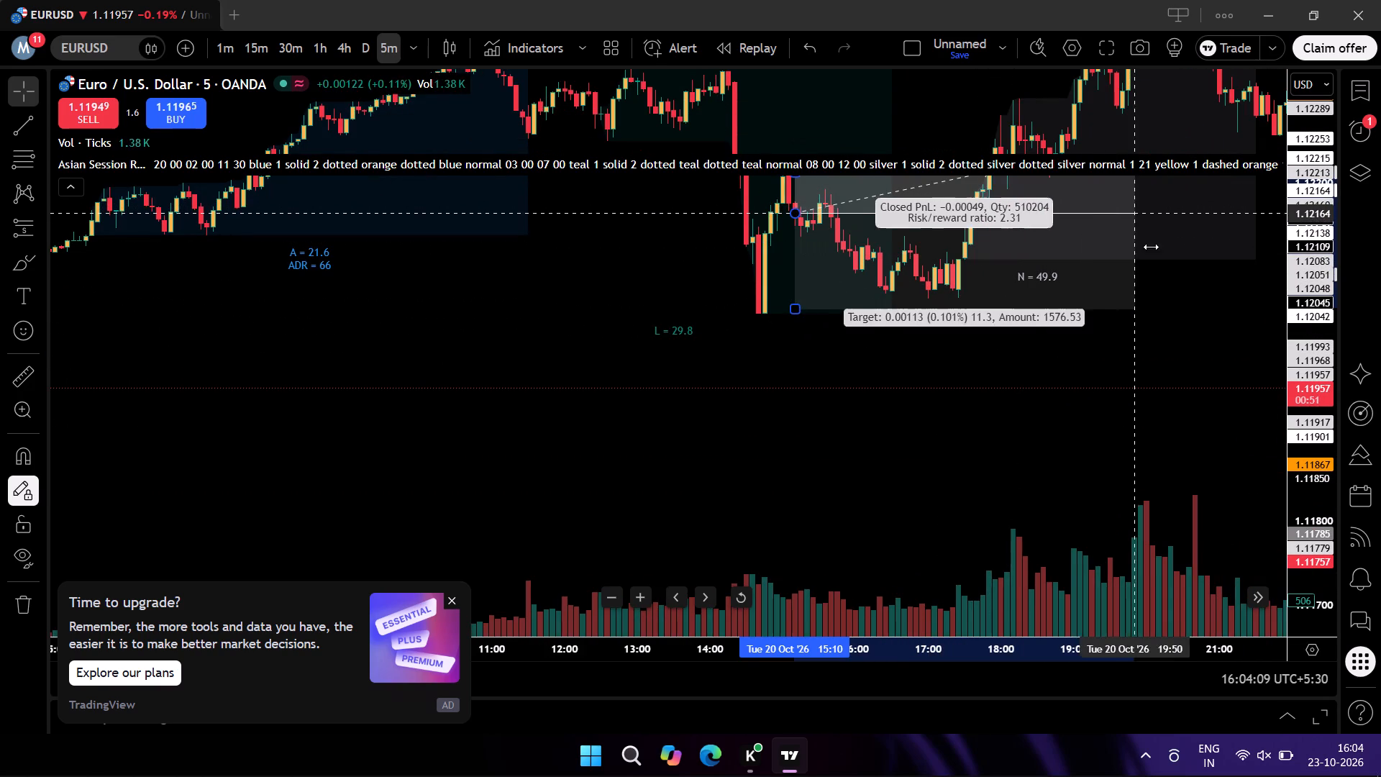
pyautogui.moveTo(1151, 247); pyautogui.dragTo(1203, 251)
pyautogui.click(319, 386)
# Examine the price action from the 20 October New York session through the 21 October Asian and London sessions for the next setup.
pyautogui.scroll(-1, 316, 386)
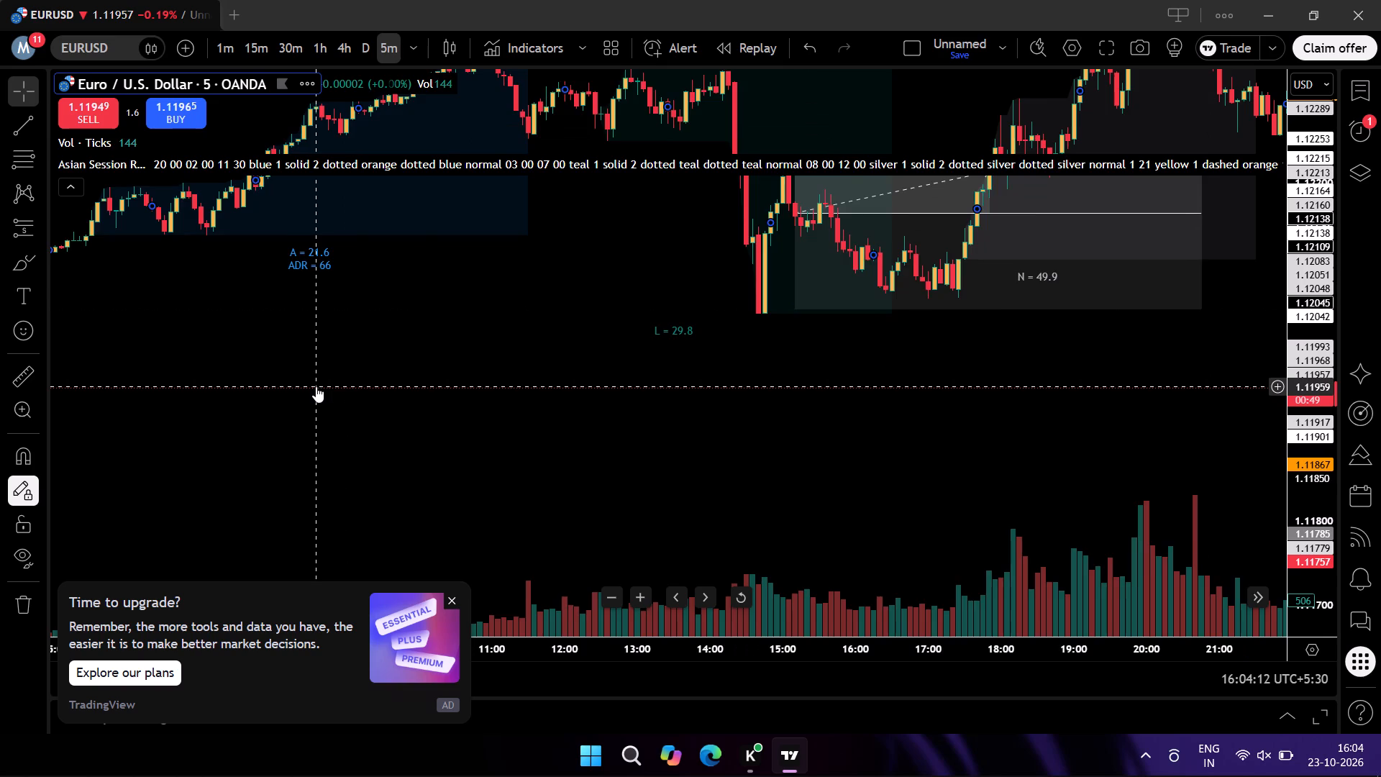
pyautogui.scroll(-2, 316, 386)
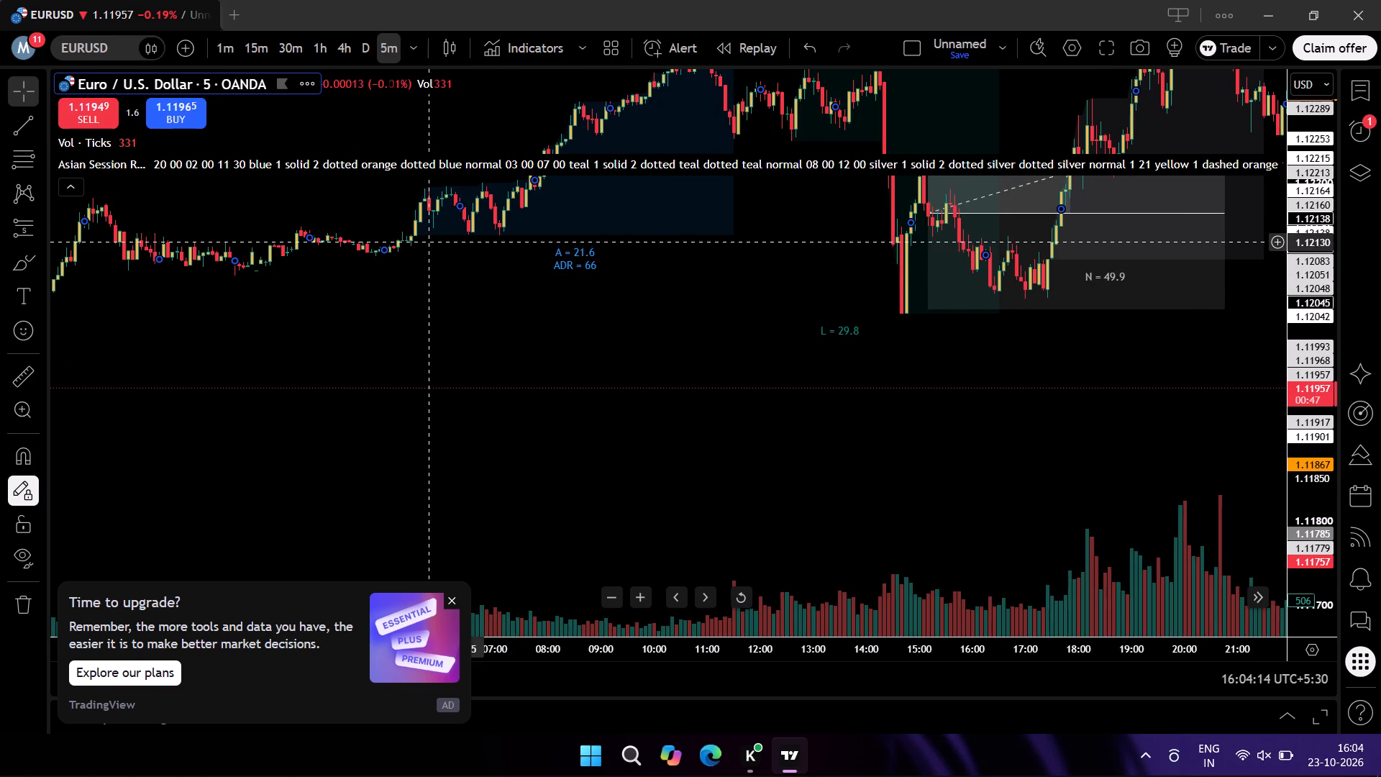
pyautogui.moveTo(746, 330); pyautogui.dragTo(742, 333)
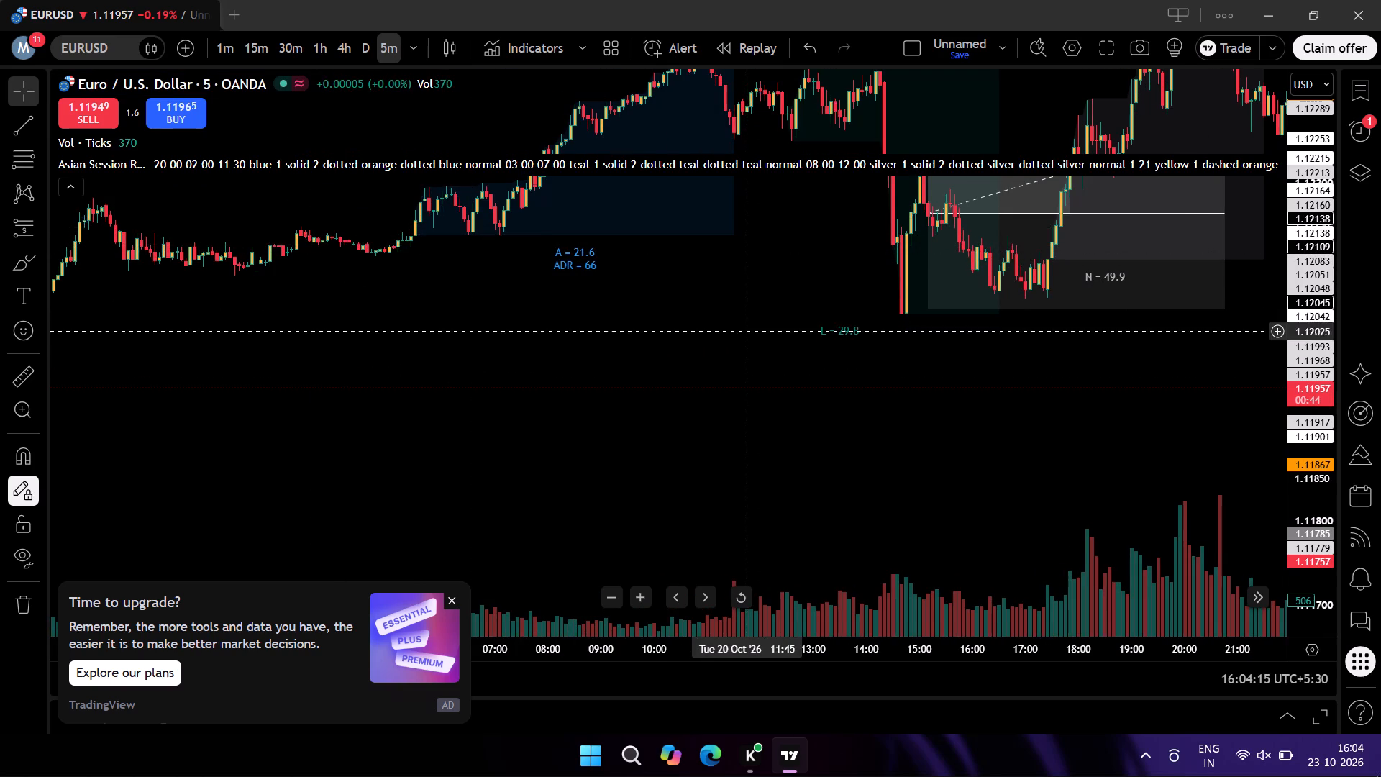
pyautogui.moveTo(742, 333); pyautogui.dragTo(530, 363)
pyautogui.moveTo(1059, 409); pyautogui.dragTo(1056, 417)
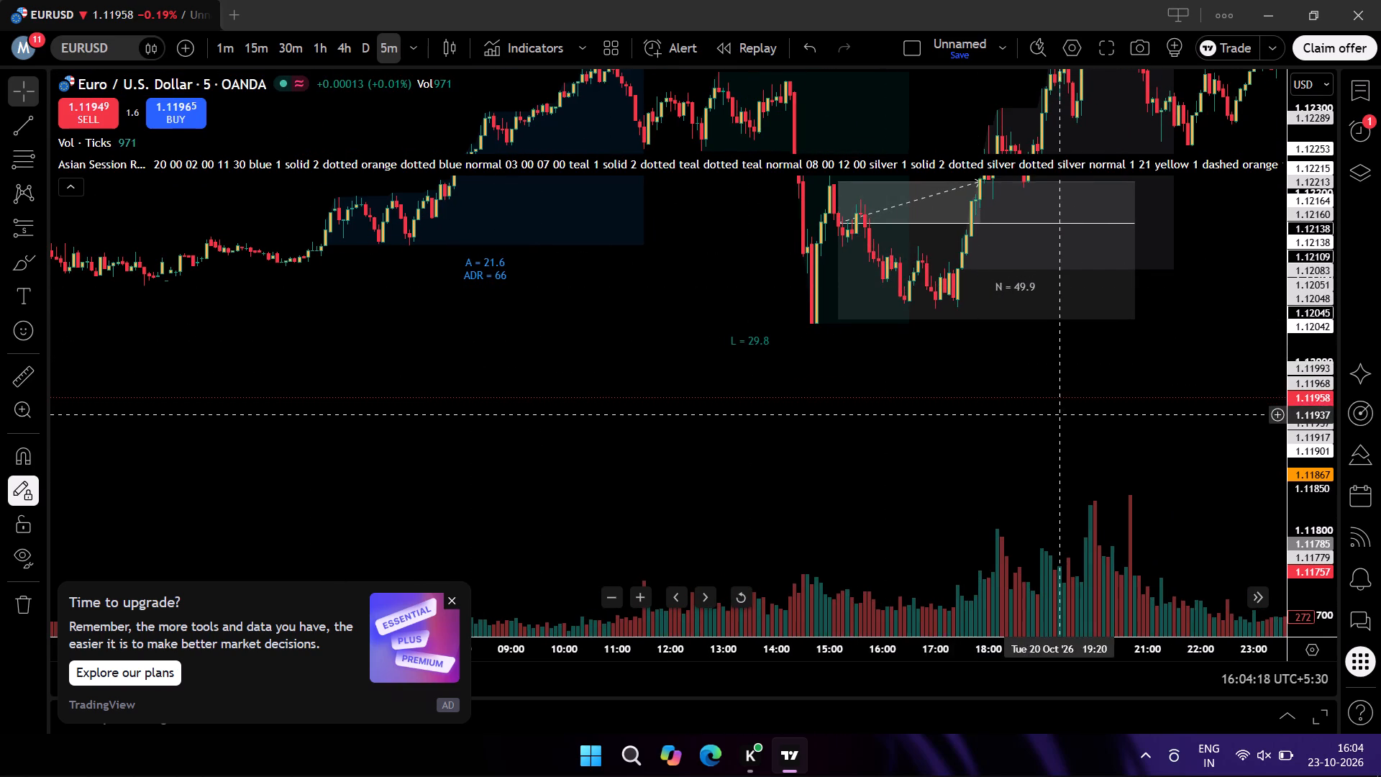
pyautogui.moveTo(1056, 417); pyautogui.dragTo(1001, 432)
pyautogui.moveTo(903, 465); pyautogui.dragTo(588, 571)
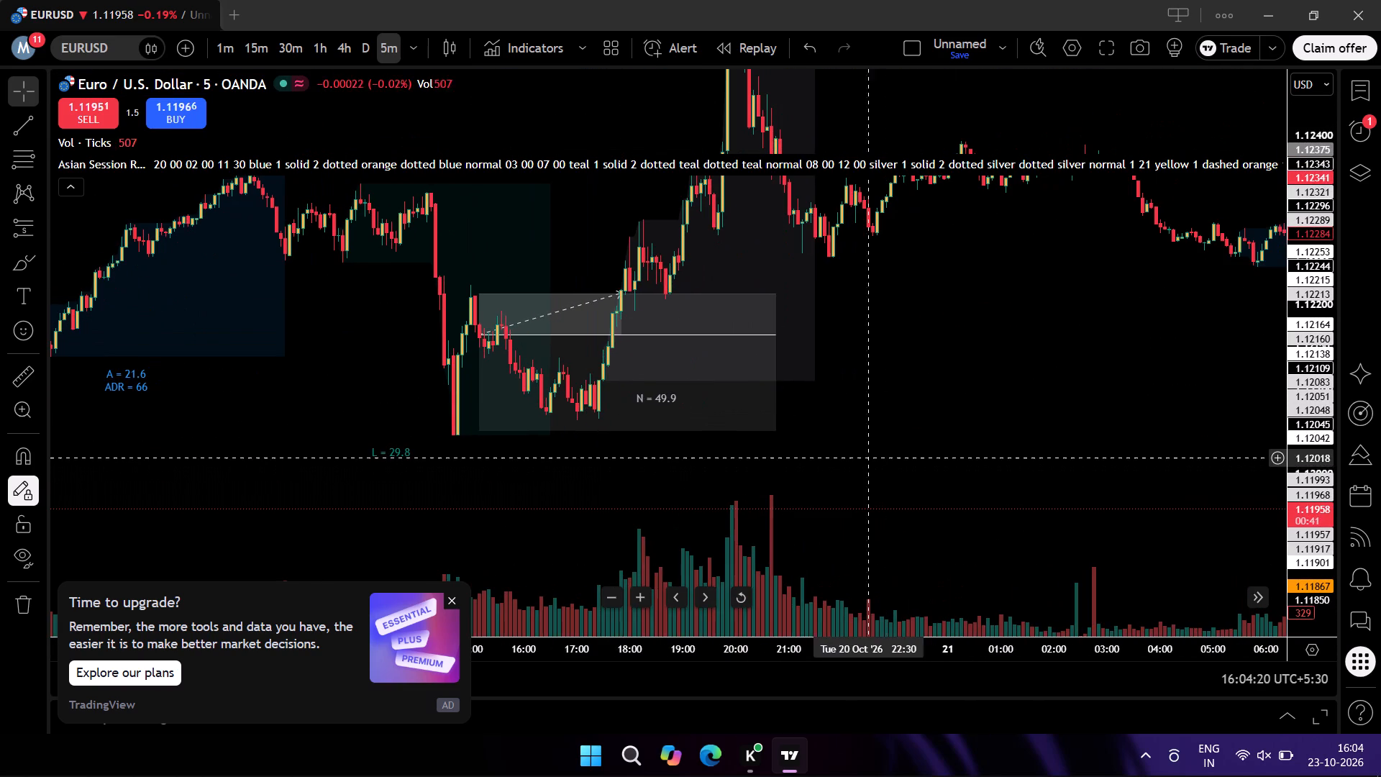
pyautogui.scroll(3, 551, 407)
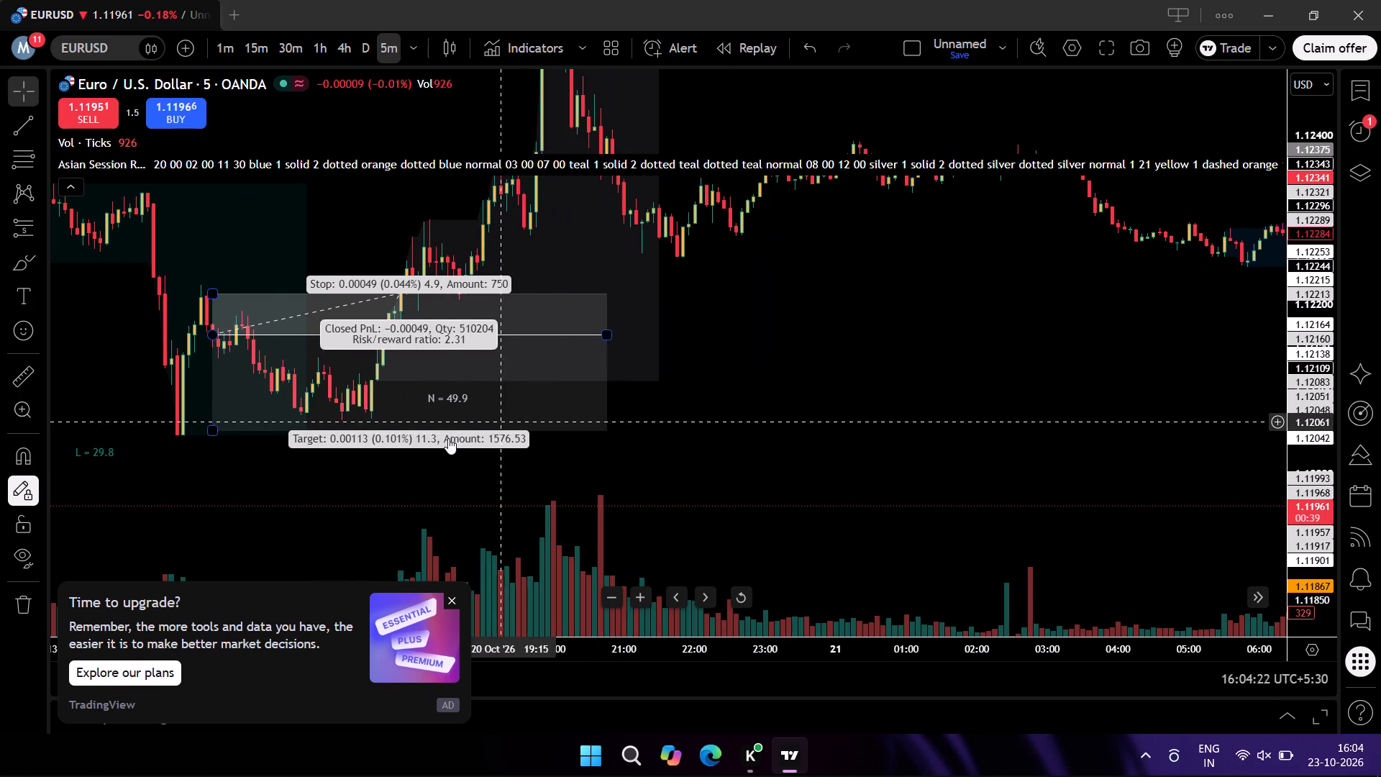
pyautogui.click(675, 499)
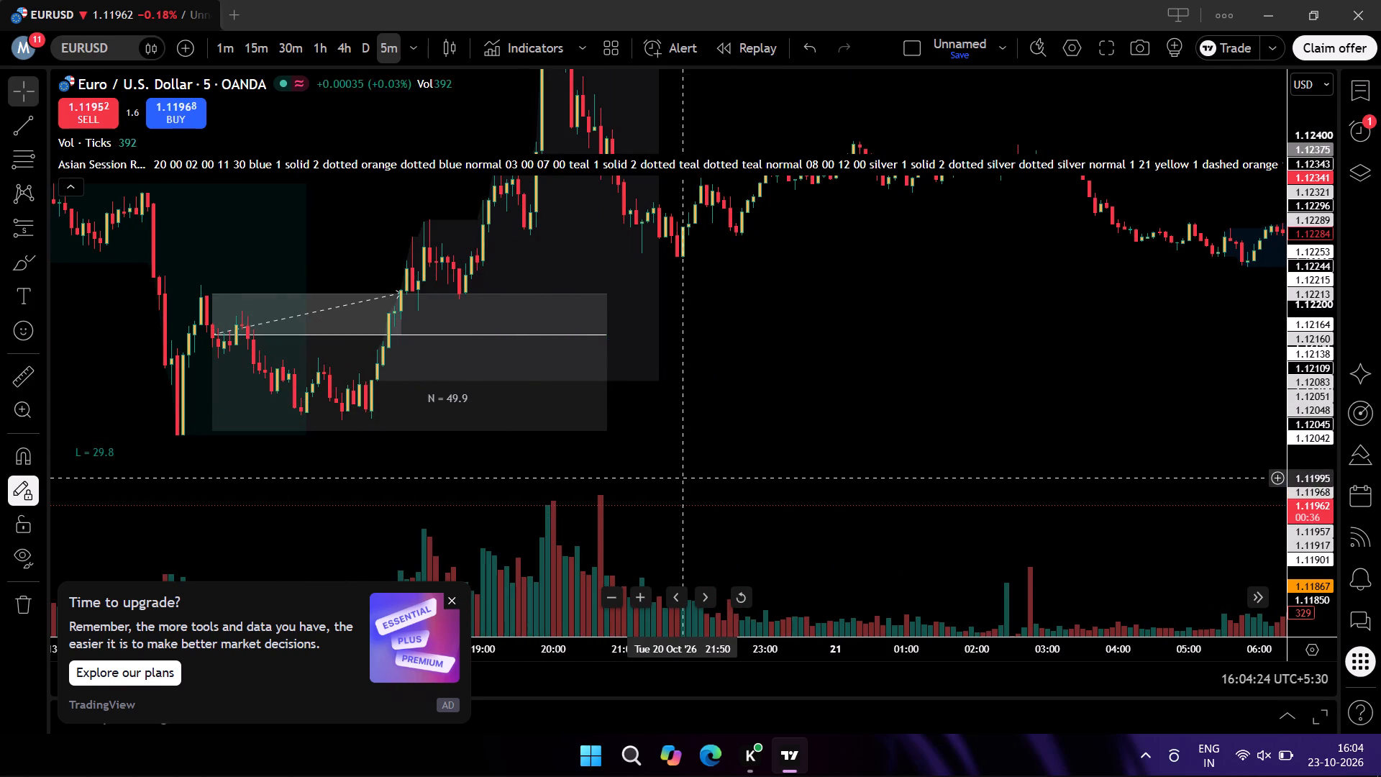
pyautogui.moveTo(857, 449); pyautogui.dragTo(387, 522)
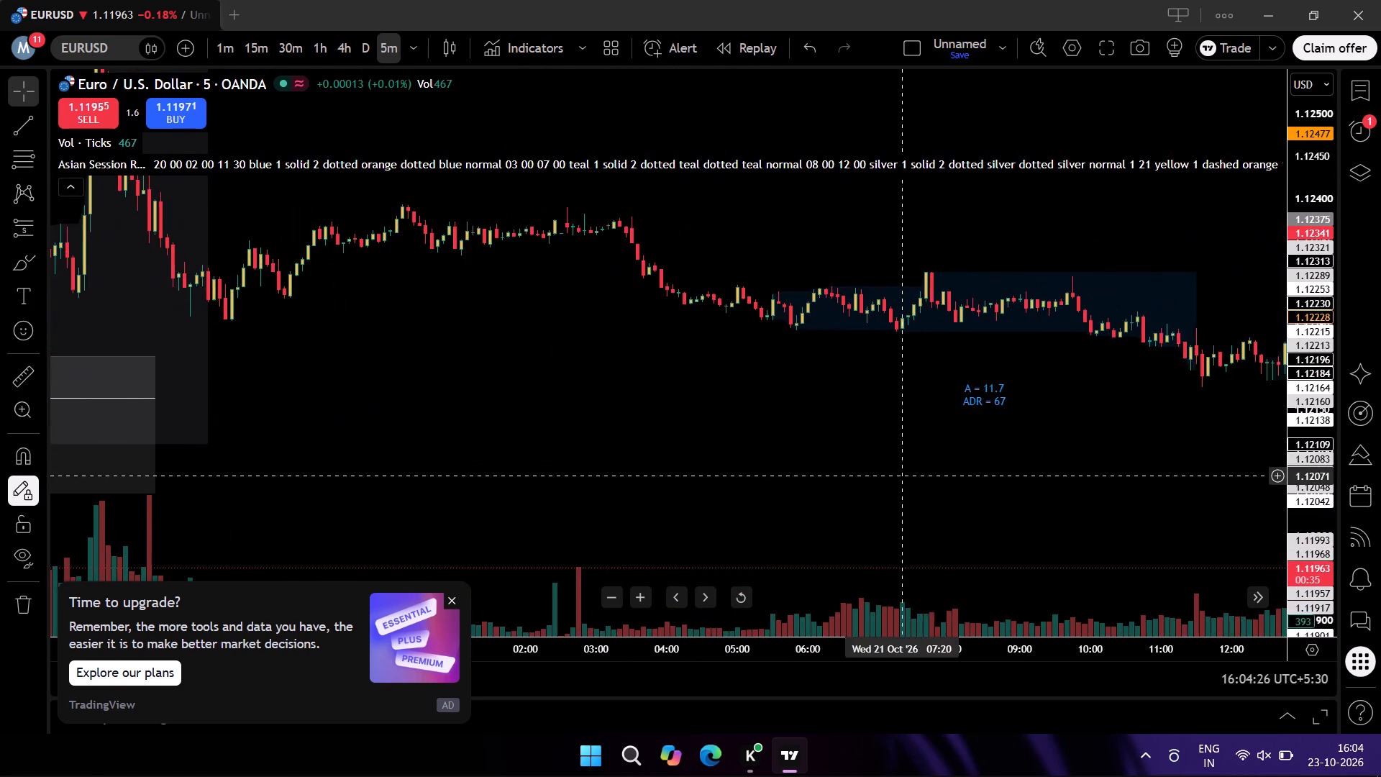
pyautogui.moveTo(905, 475); pyautogui.dragTo(319, 447)
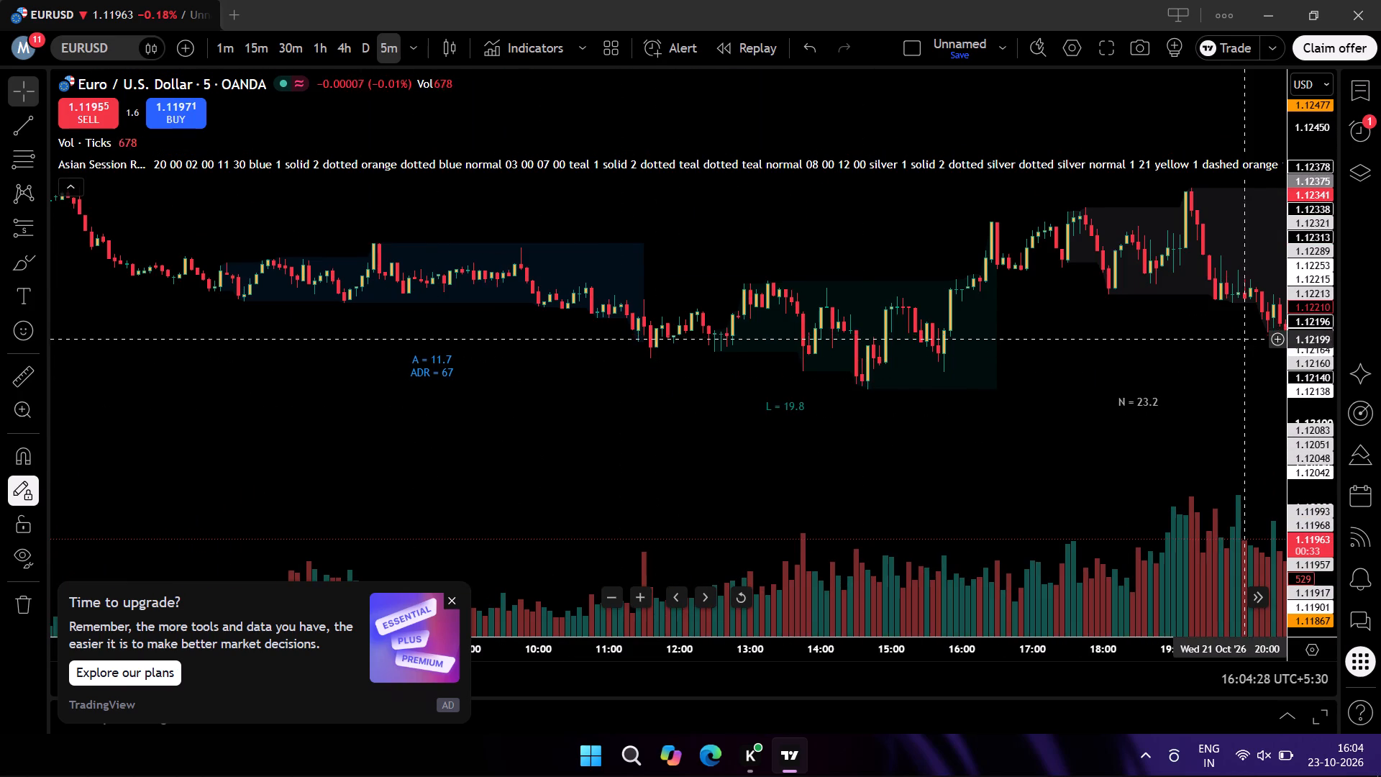
pyautogui.scroll(5, 1246, 361)
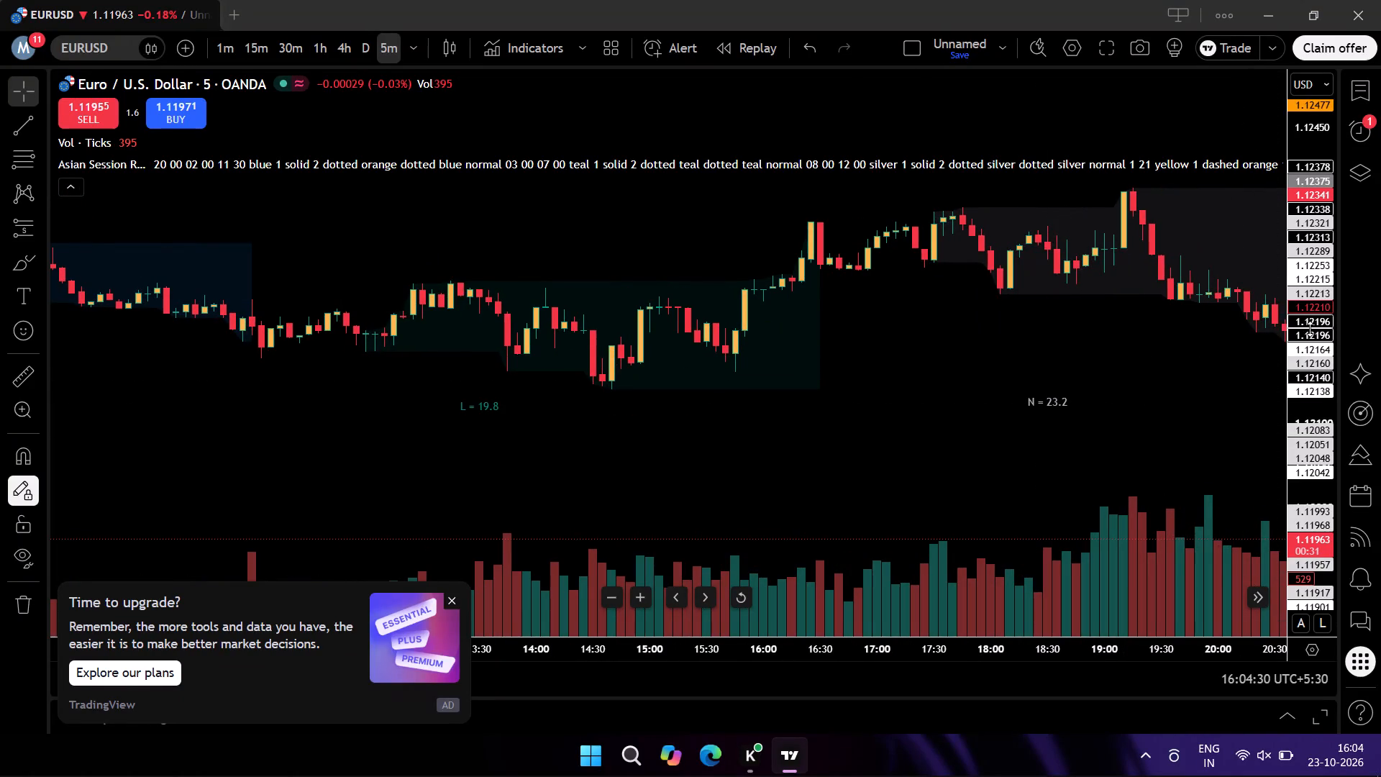
pyautogui.scroll(10, 1311, 327)
pyautogui.moveTo(802, 445); pyautogui.dragTo(1079, 532)
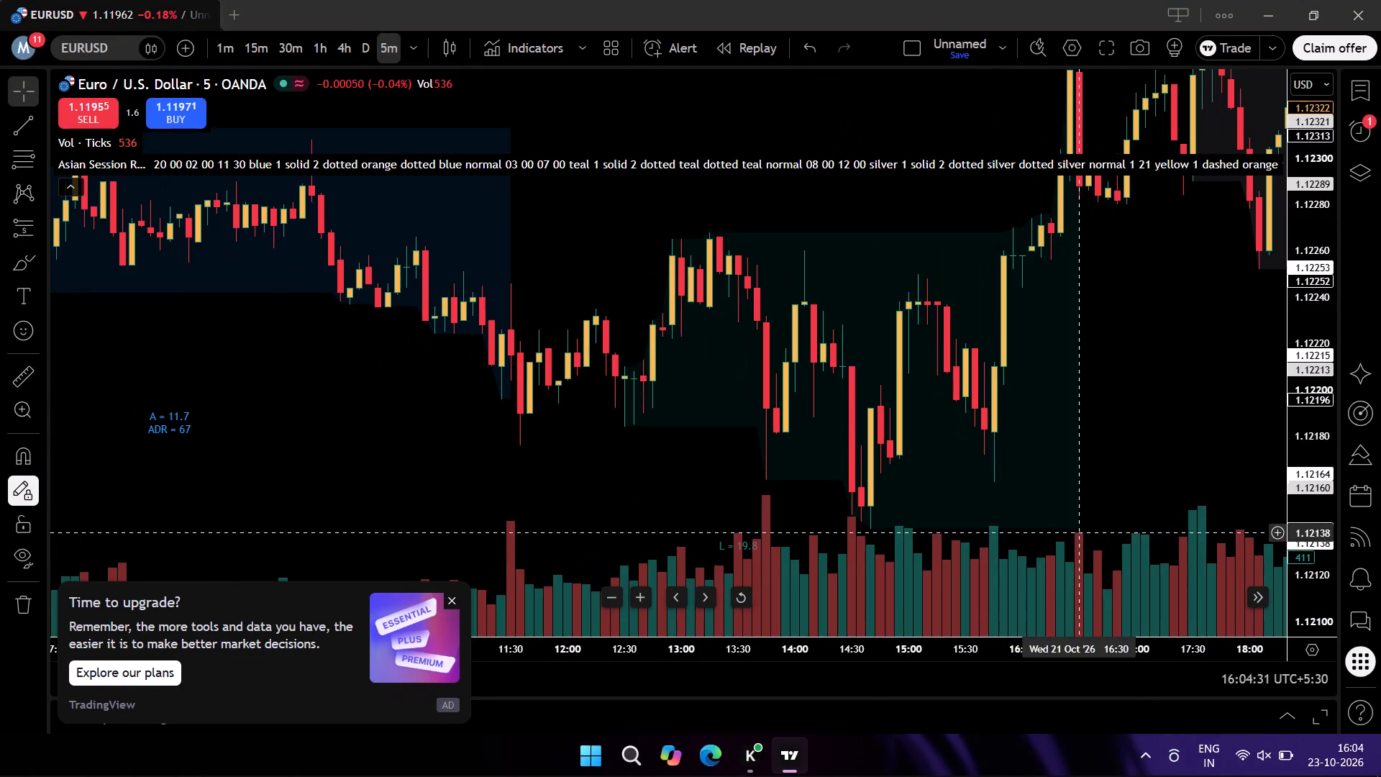
pyautogui.scroll(2, 442, 378)
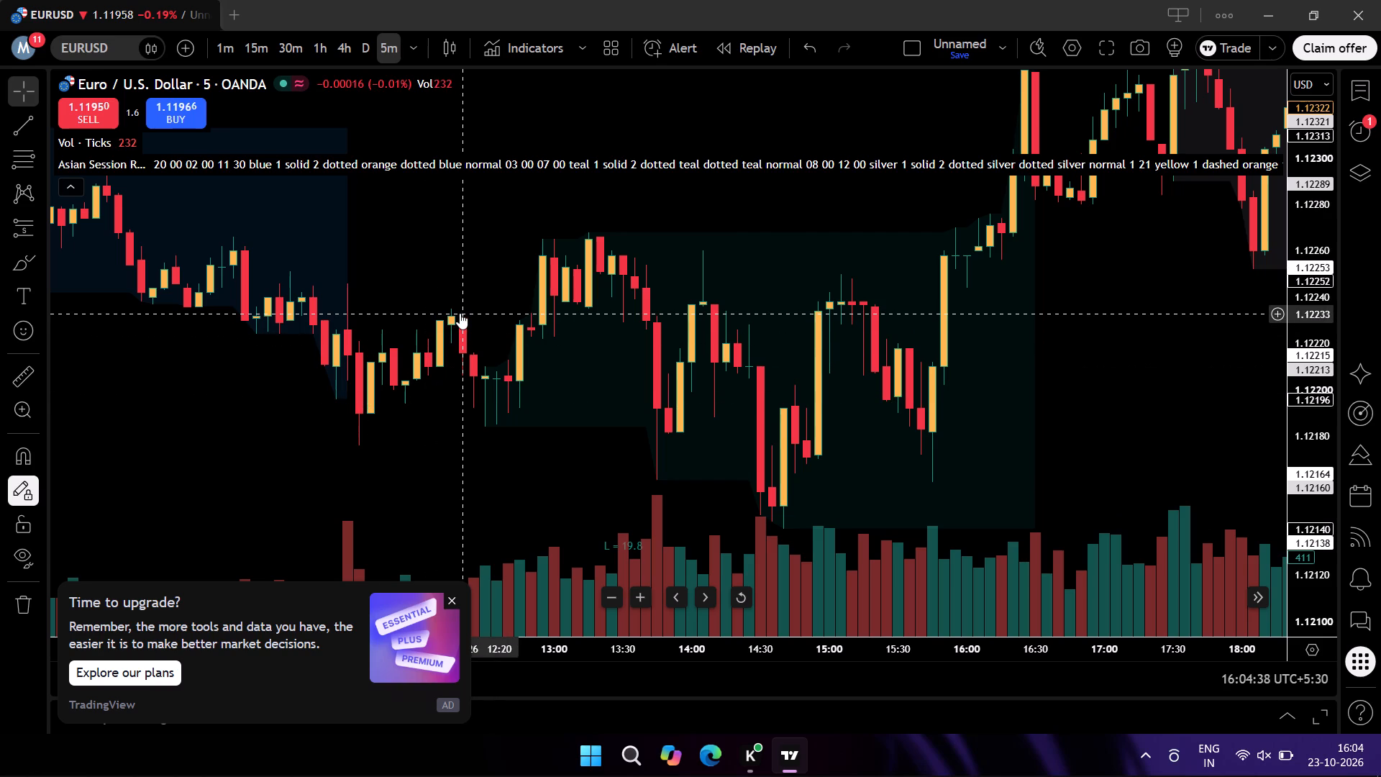
pyautogui.scroll(-2, 446, 322)
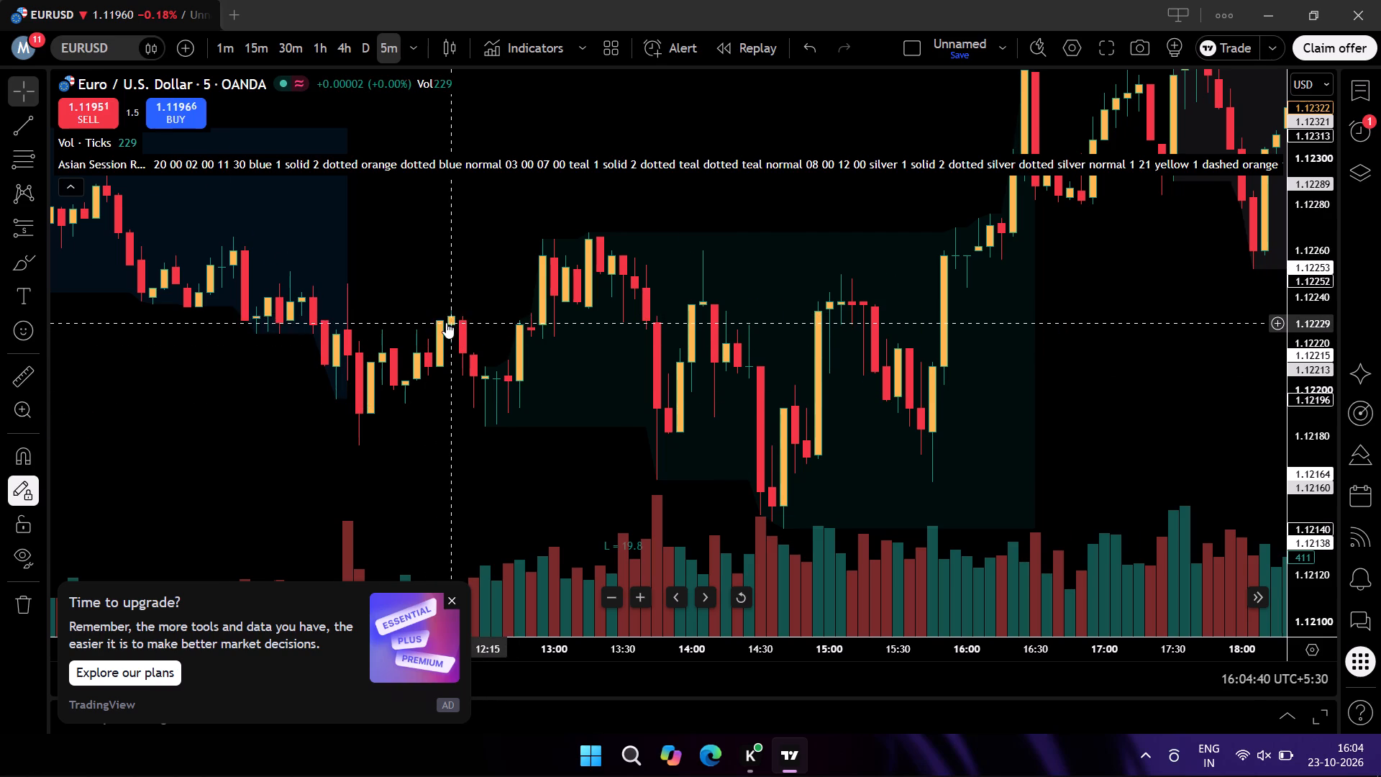
pyautogui.scroll(-2, 446, 322)
pyautogui.moveTo(749, 468); pyautogui.dragTo(580, 408)
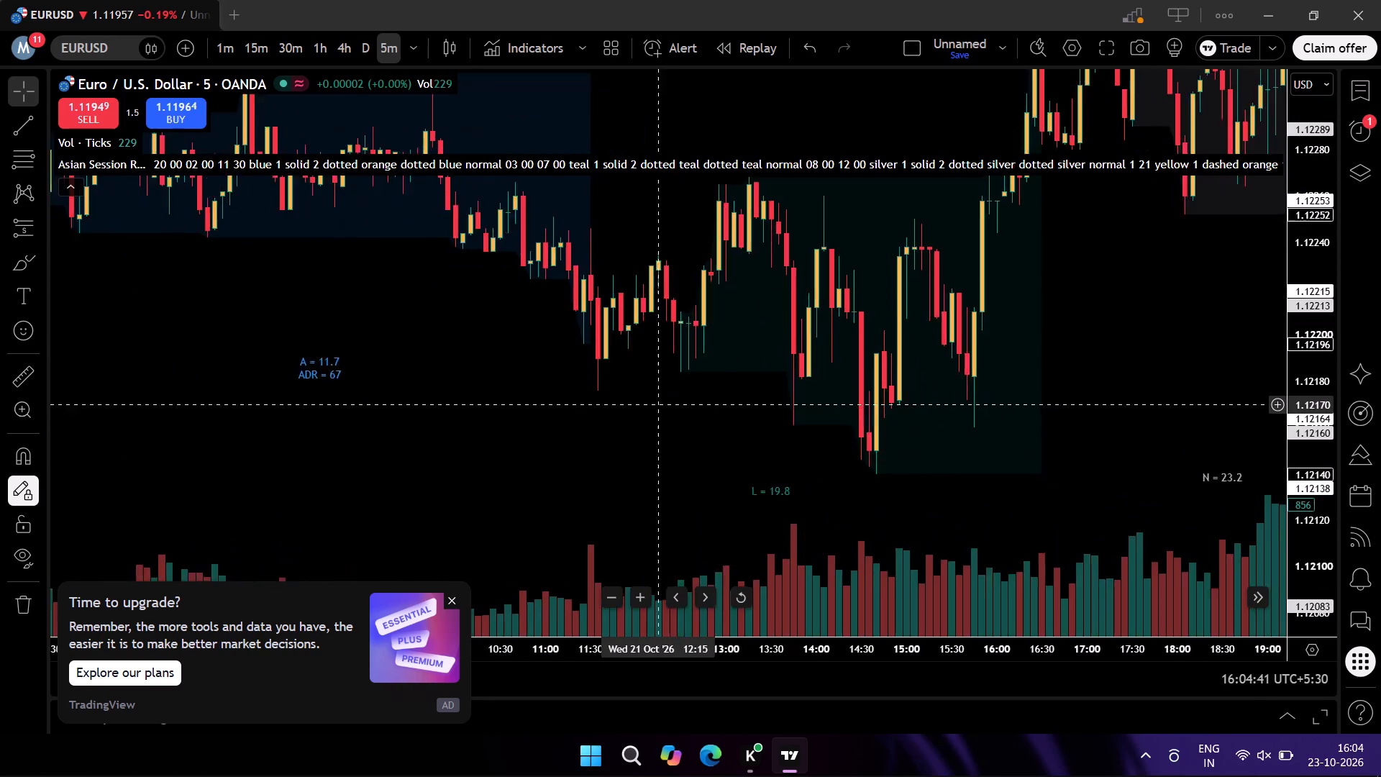
pyautogui.moveTo(580, 408); pyautogui.dragTo(574, 414)
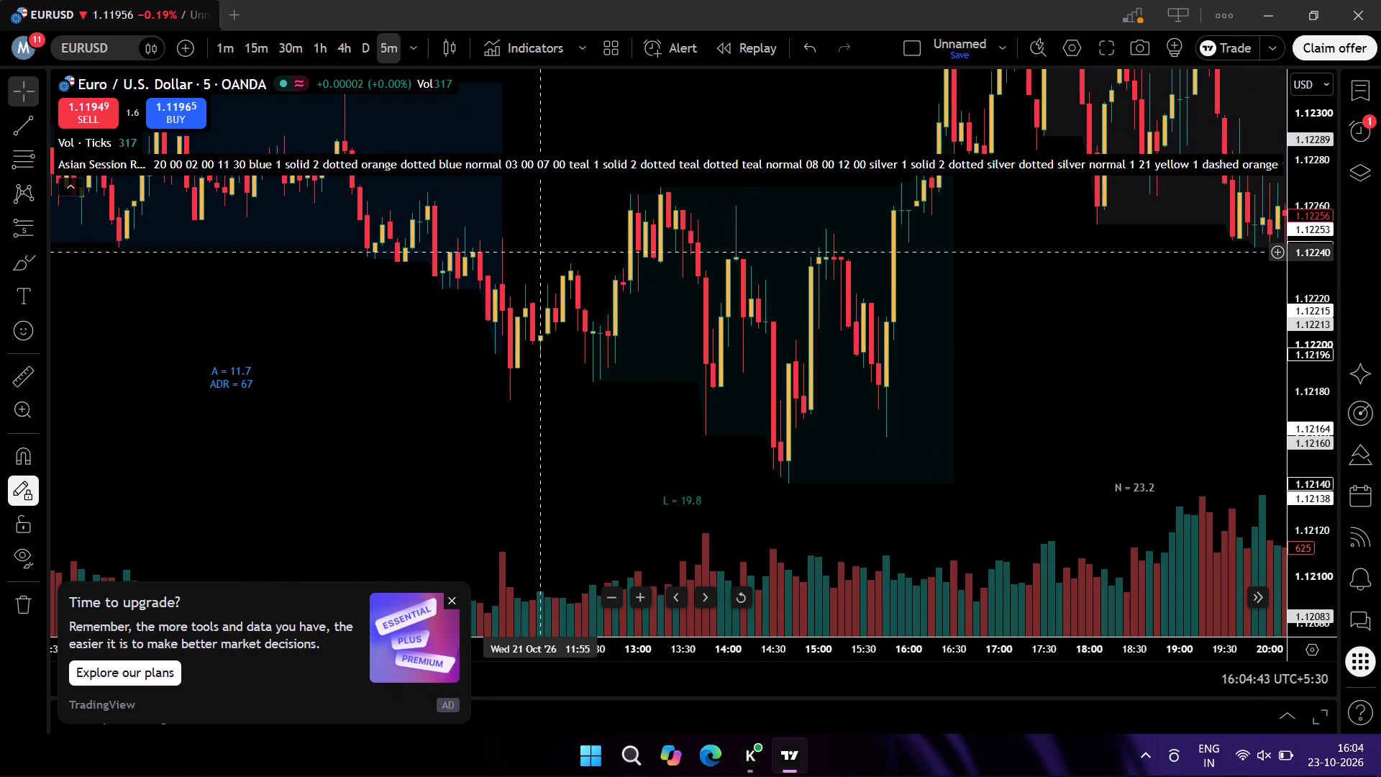
# Place a short position on the 21 October 12:25 candle with entry at about 1.12210.
pyautogui.click(583, 324)
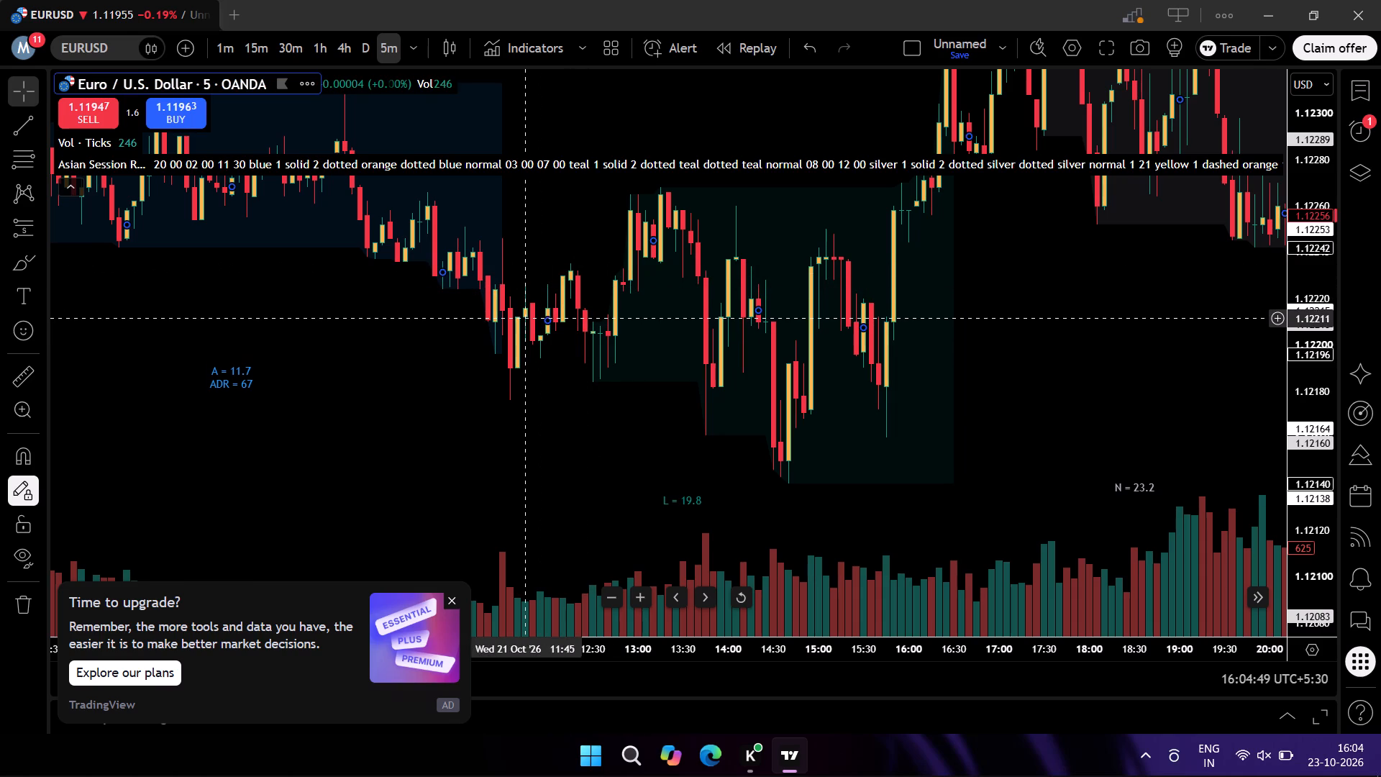
pyautogui.click(22, 224)
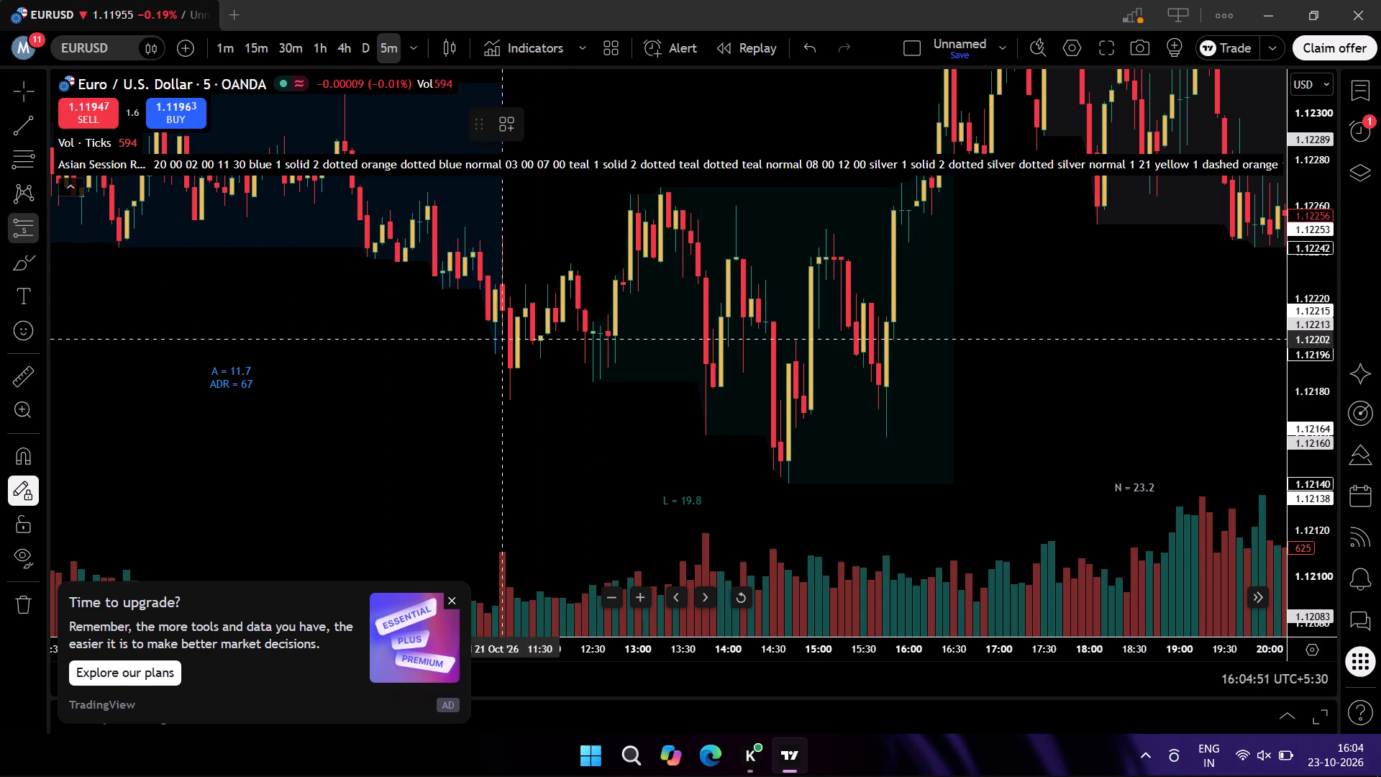
pyautogui.click(586, 322)
pyautogui.press('Escape')
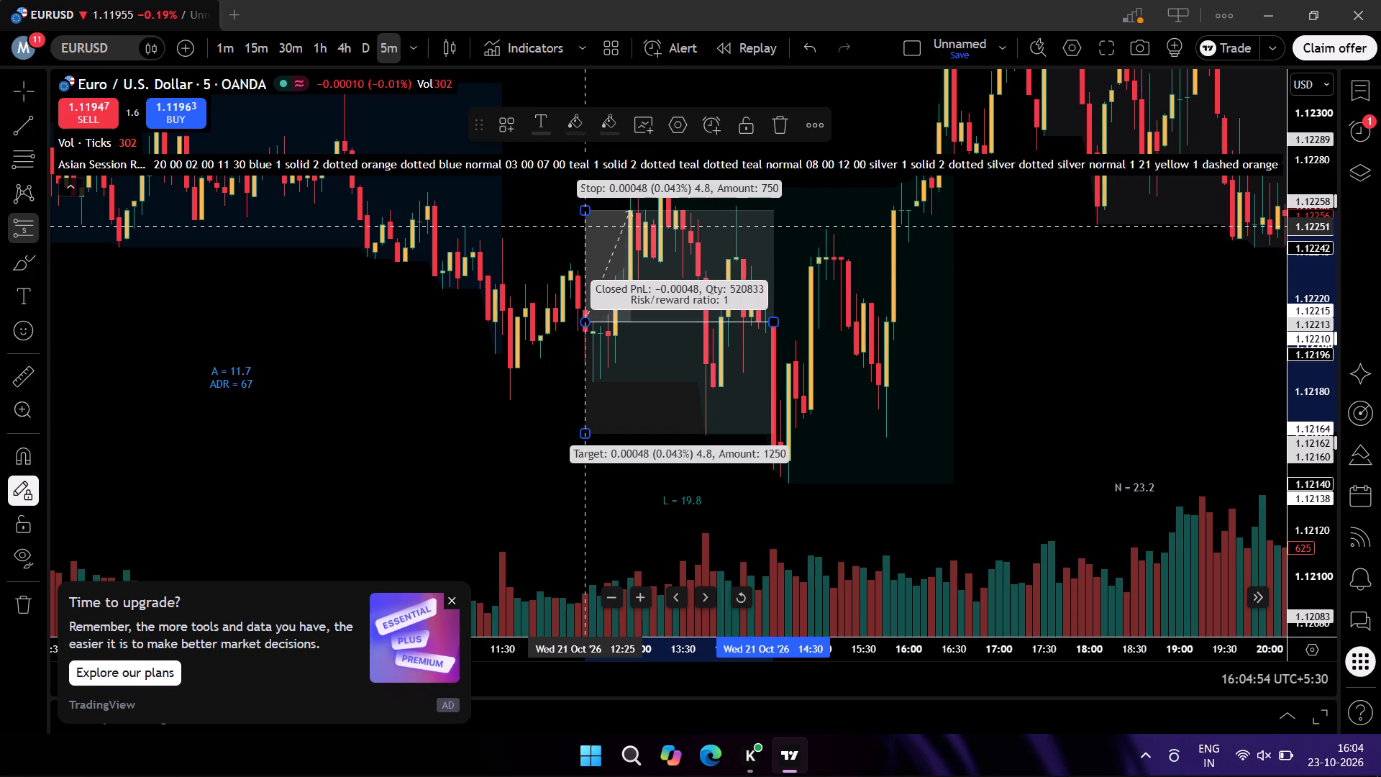
pyautogui.press('Escape')
# Tighten the 21 October short position's stop to about 1.12233 and extend its target down to about 1.12140.
pyautogui.moveTo(588, 208); pyautogui.dragTo(597, 263)
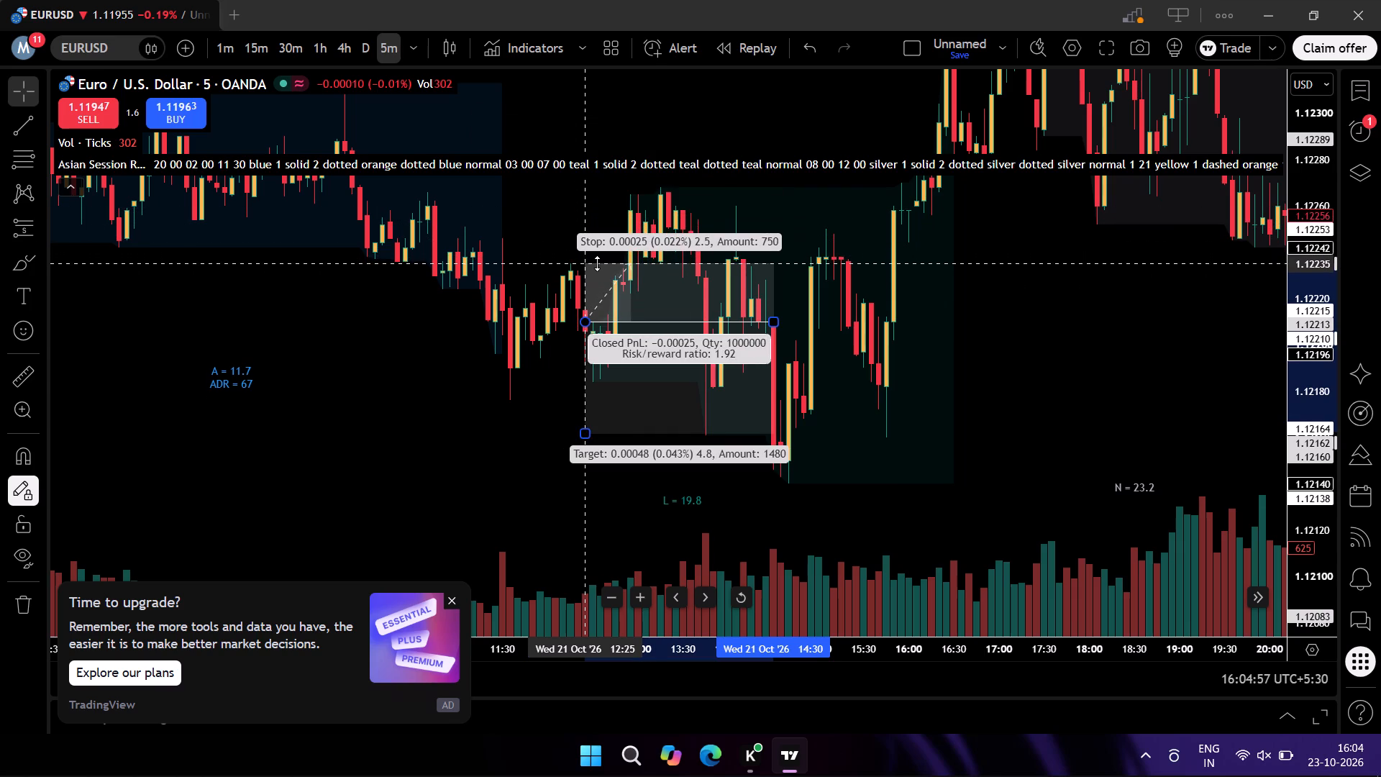
pyautogui.moveTo(597, 263); pyautogui.dragTo(597, 268)
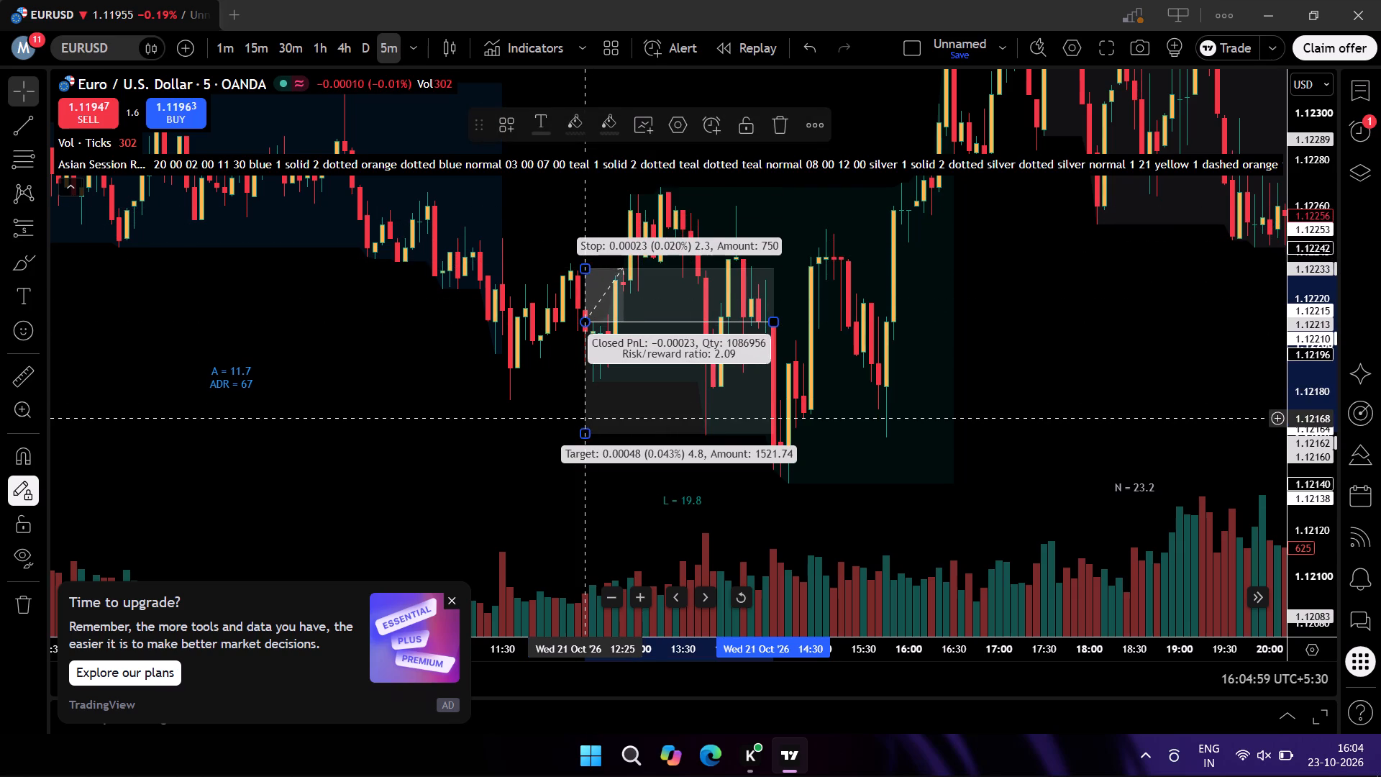
pyautogui.moveTo(586, 436); pyautogui.dragTo(590, 463)
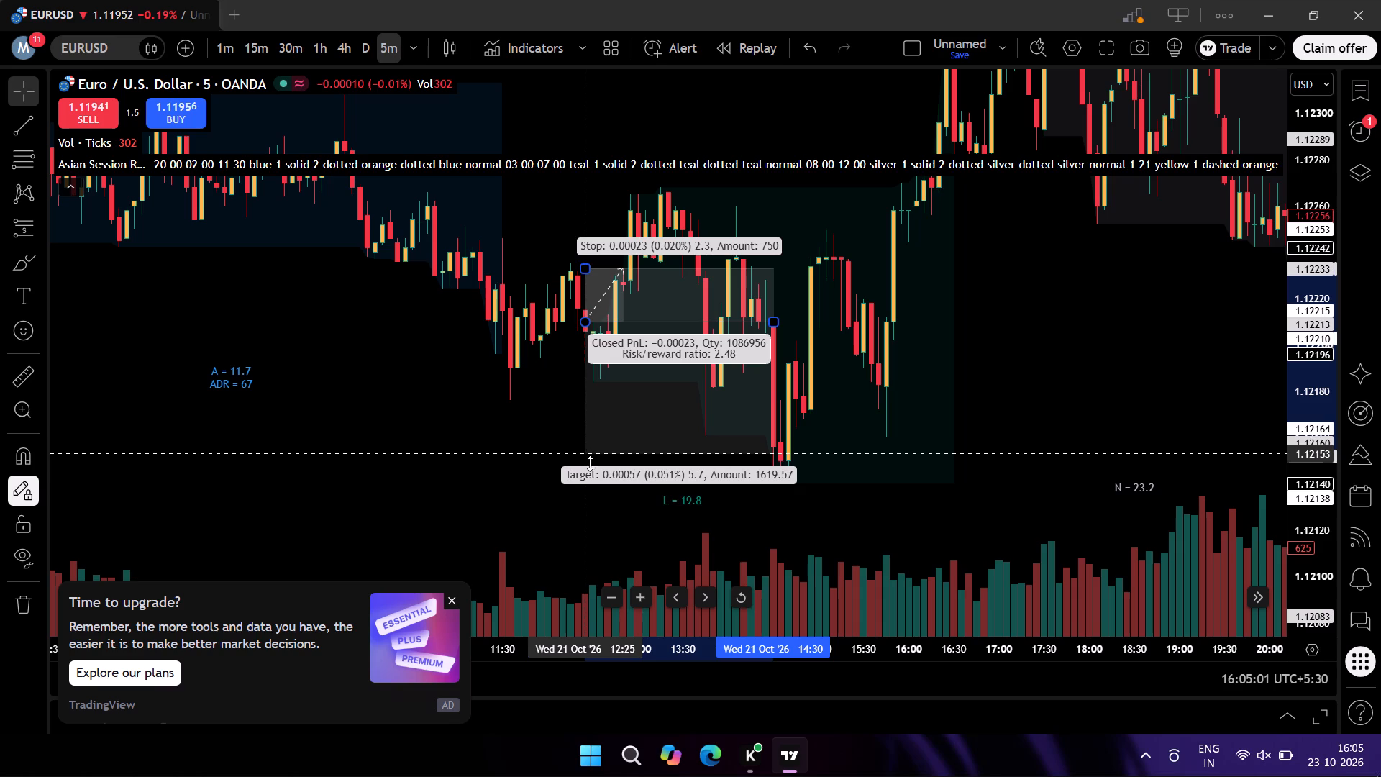
pyautogui.moveTo(590, 463); pyautogui.dragTo(591, 483)
pyautogui.click(1063, 486)
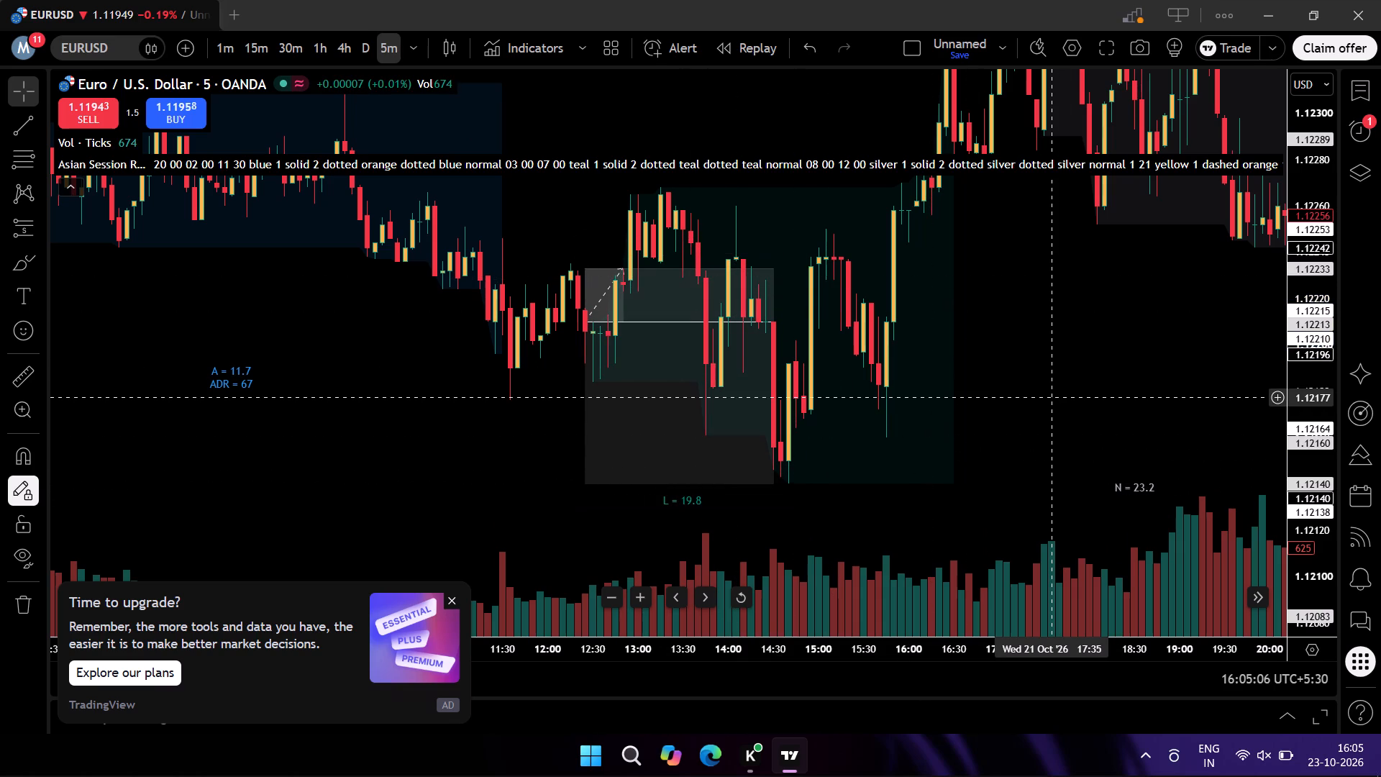
# Examine the price action from the 21 October New York session through the 22 October Asian and London sessions for the next setup.
pyautogui.scroll(-1, 1049, 404)
pyautogui.moveTo(1079, 378); pyautogui.dragTo(862, 425)
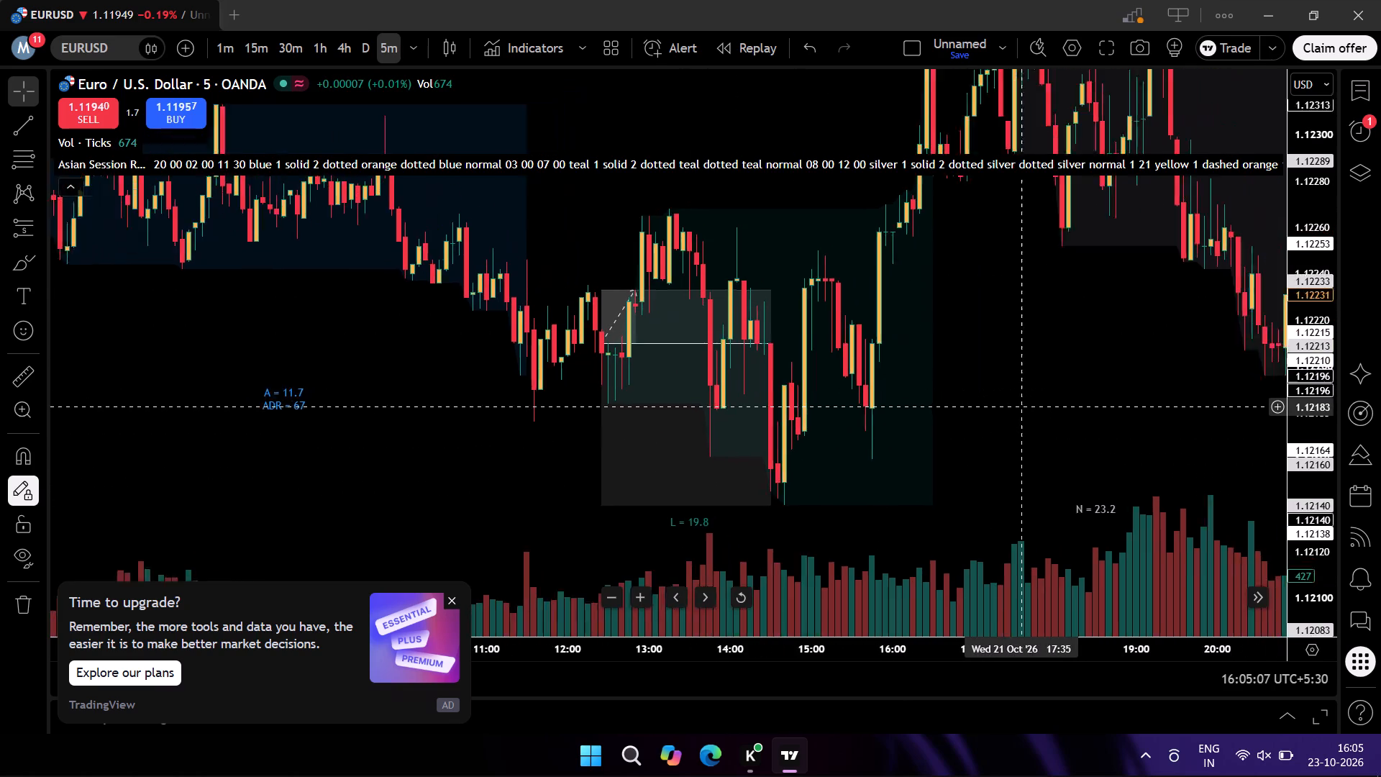
pyautogui.moveTo(862, 425); pyautogui.dragTo(470, 449)
pyautogui.moveTo(624, 378); pyautogui.dragTo(394, 424)
pyautogui.scroll(-2, 954, 390)
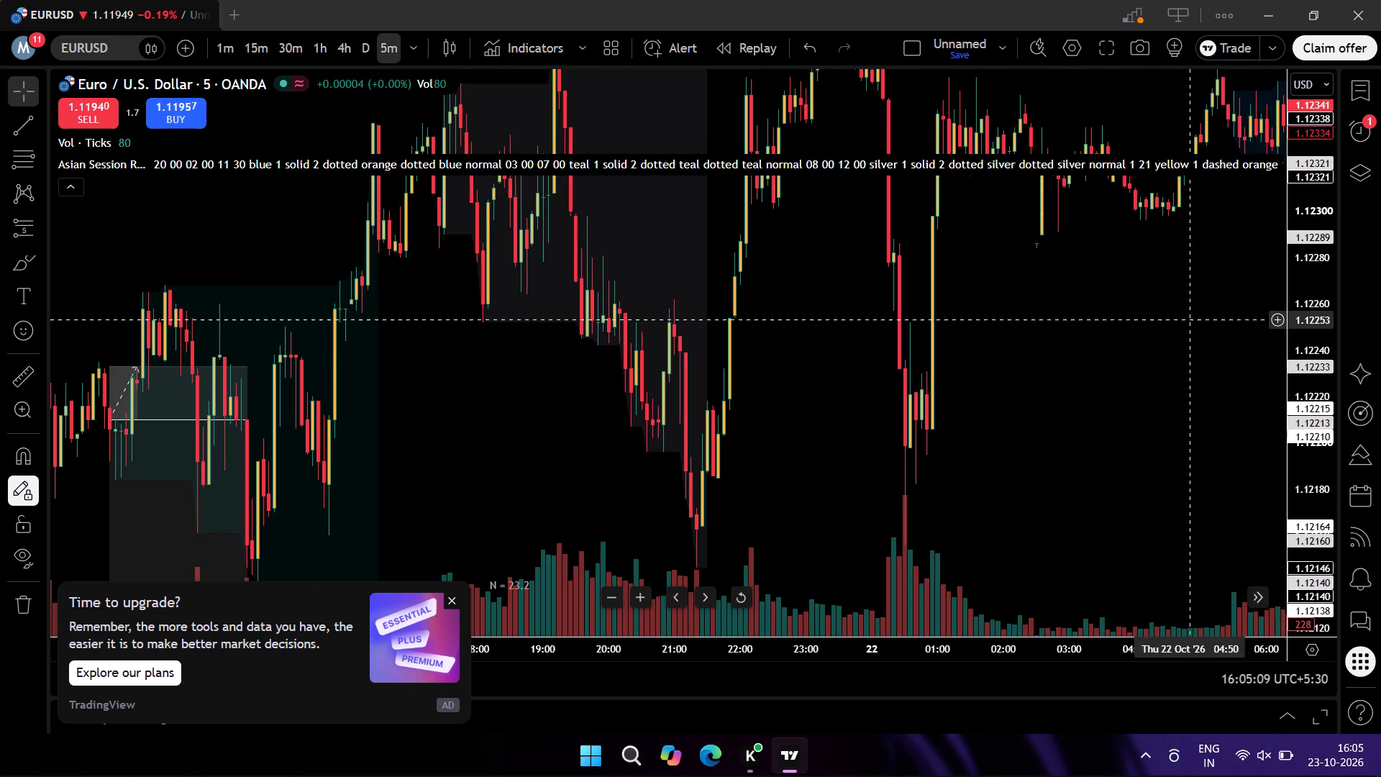
pyautogui.scroll(-3, 1311, 306)
pyautogui.moveTo(1270, 341); pyautogui.dragTo(708, 440)
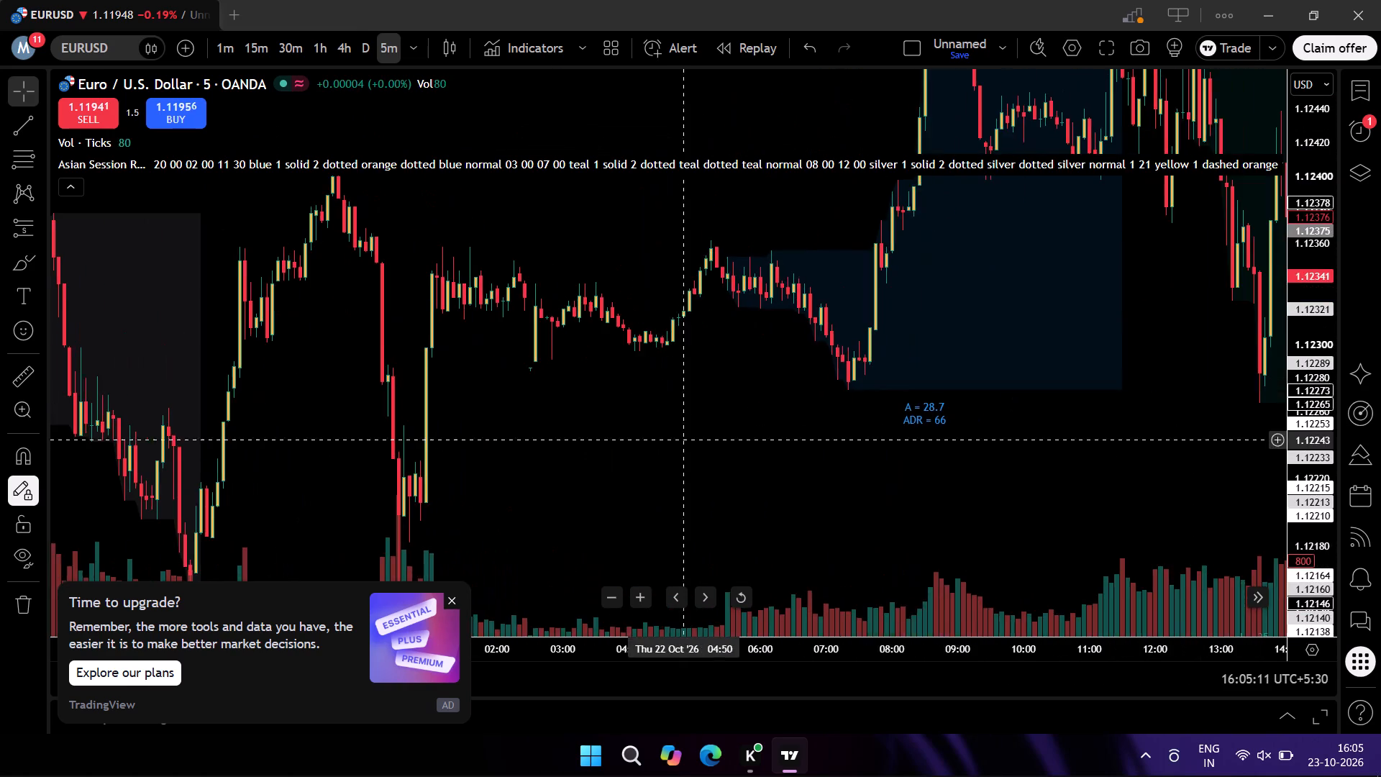
pyautogui.moveTo(926, 388); pyautogui.dragTo(511, 501)
pyautogui.moveTo(701, 392); pyautogui.dragTo(568, 504)
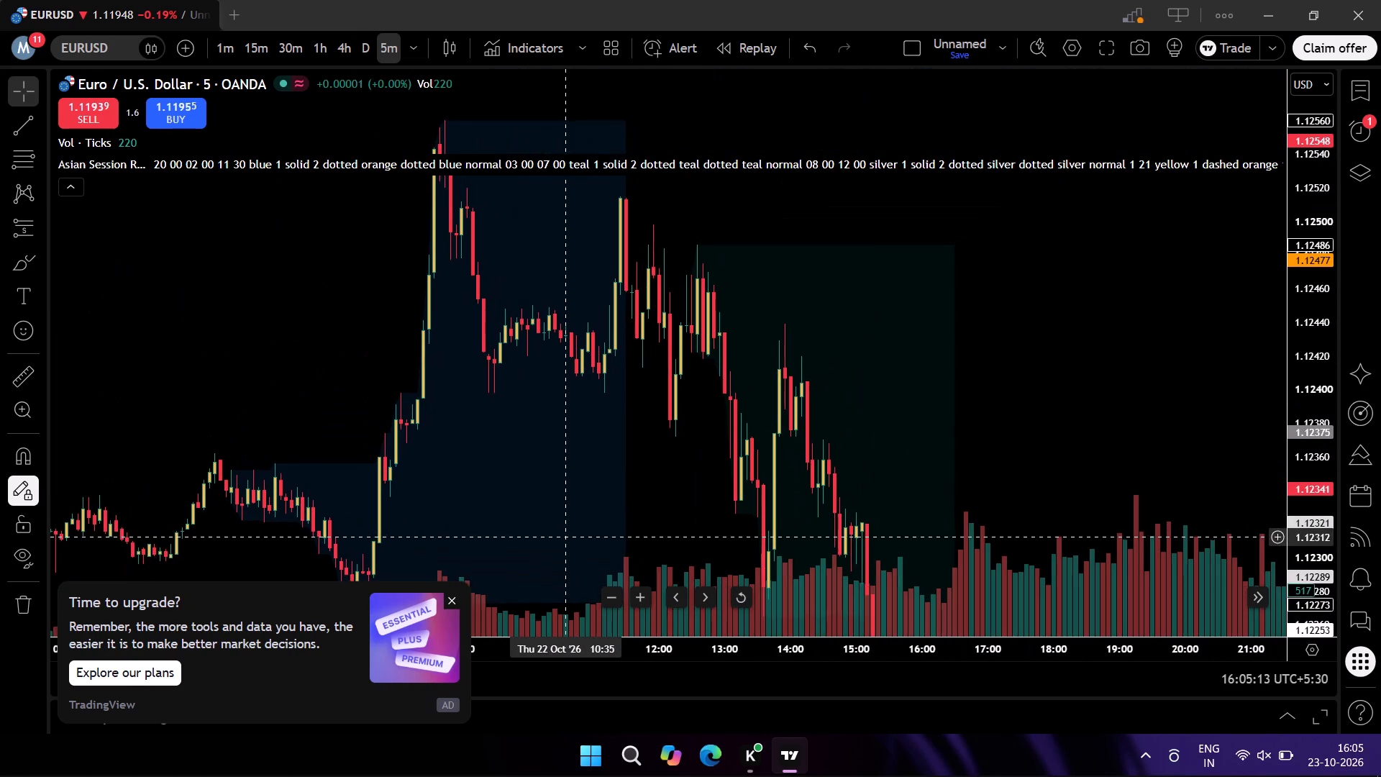
pyautogui.moveTo(568, 504); pyautogui.dragTo(542, 301)
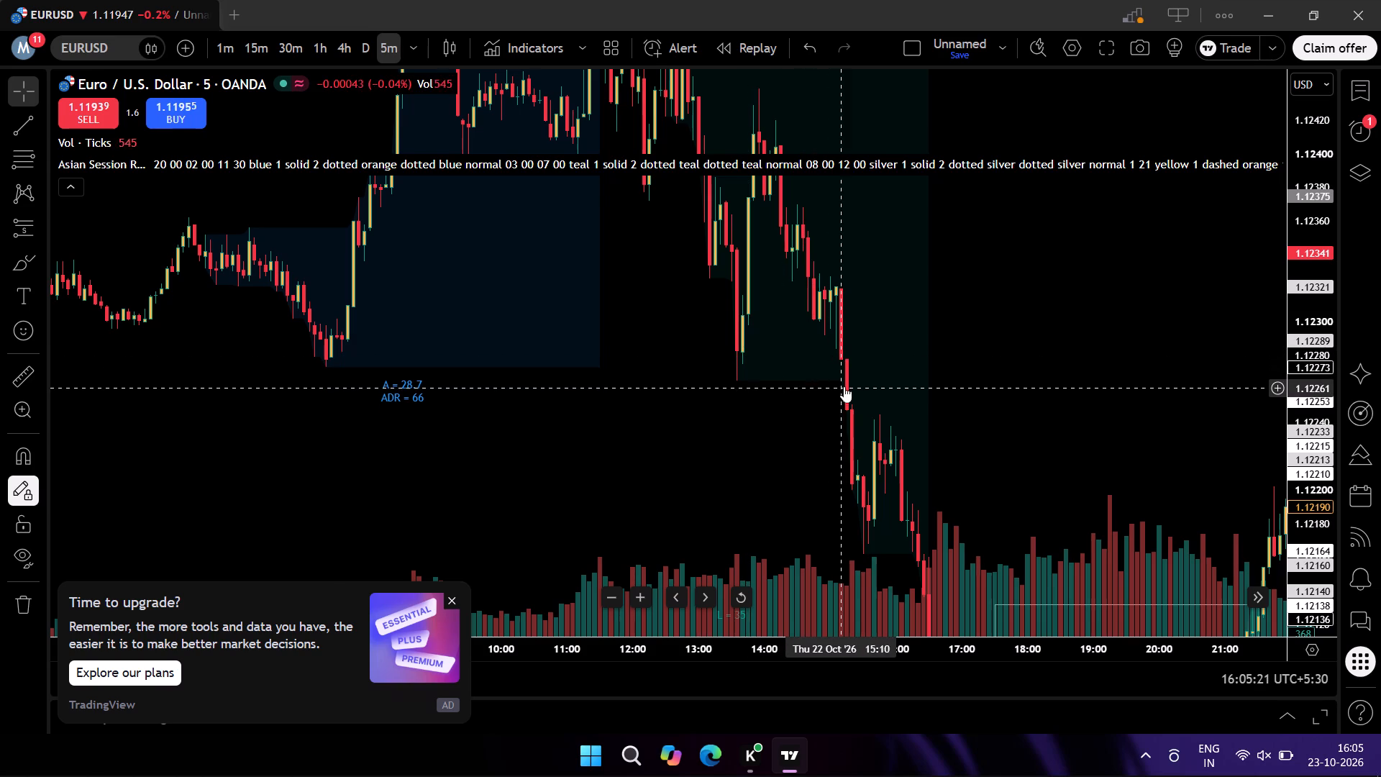
pyautogui.moveTo(885, 391); pyautogui.dragTo(783, 209)
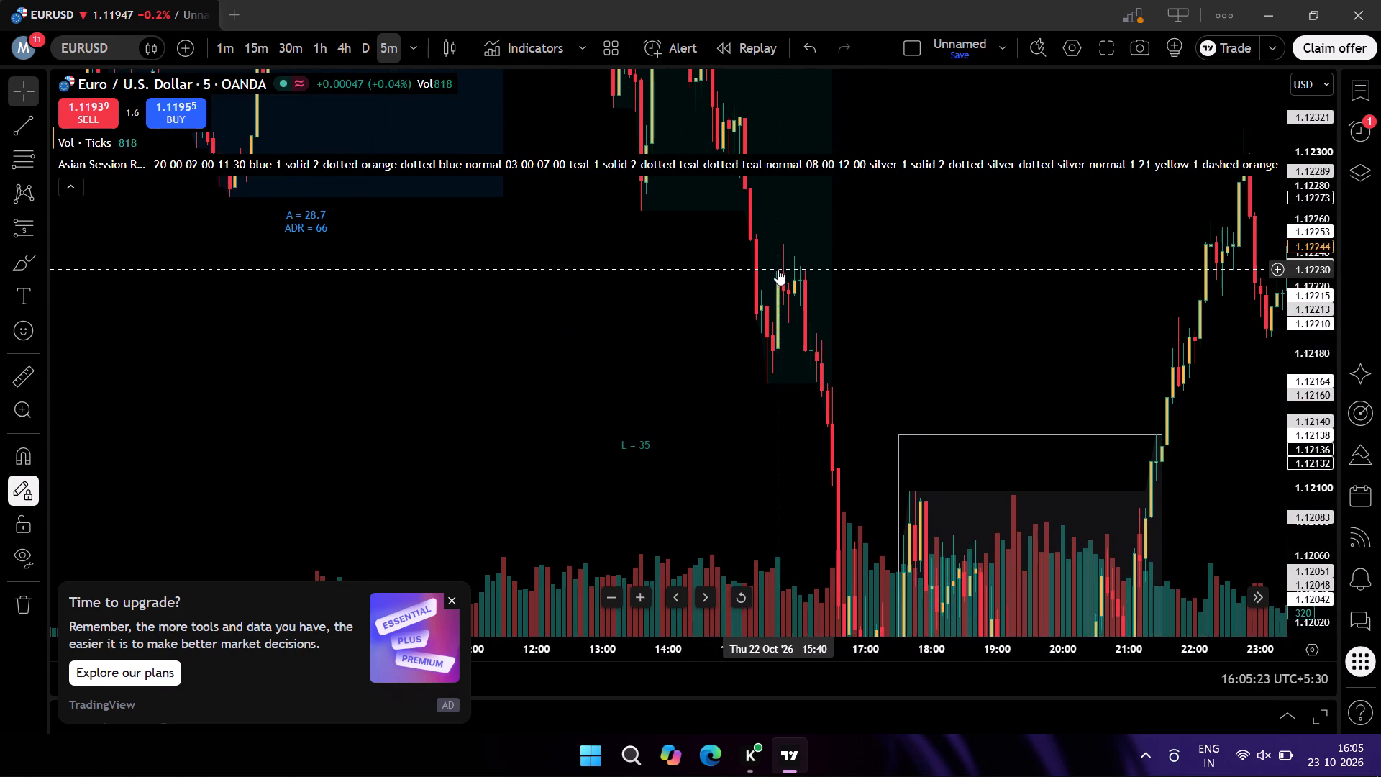
# Place a short position on the 22 October 15:20 candle in the London session with entry at about 1.12233.
pyautogui.click(757, 257)
pyautogui.click(33, 221)
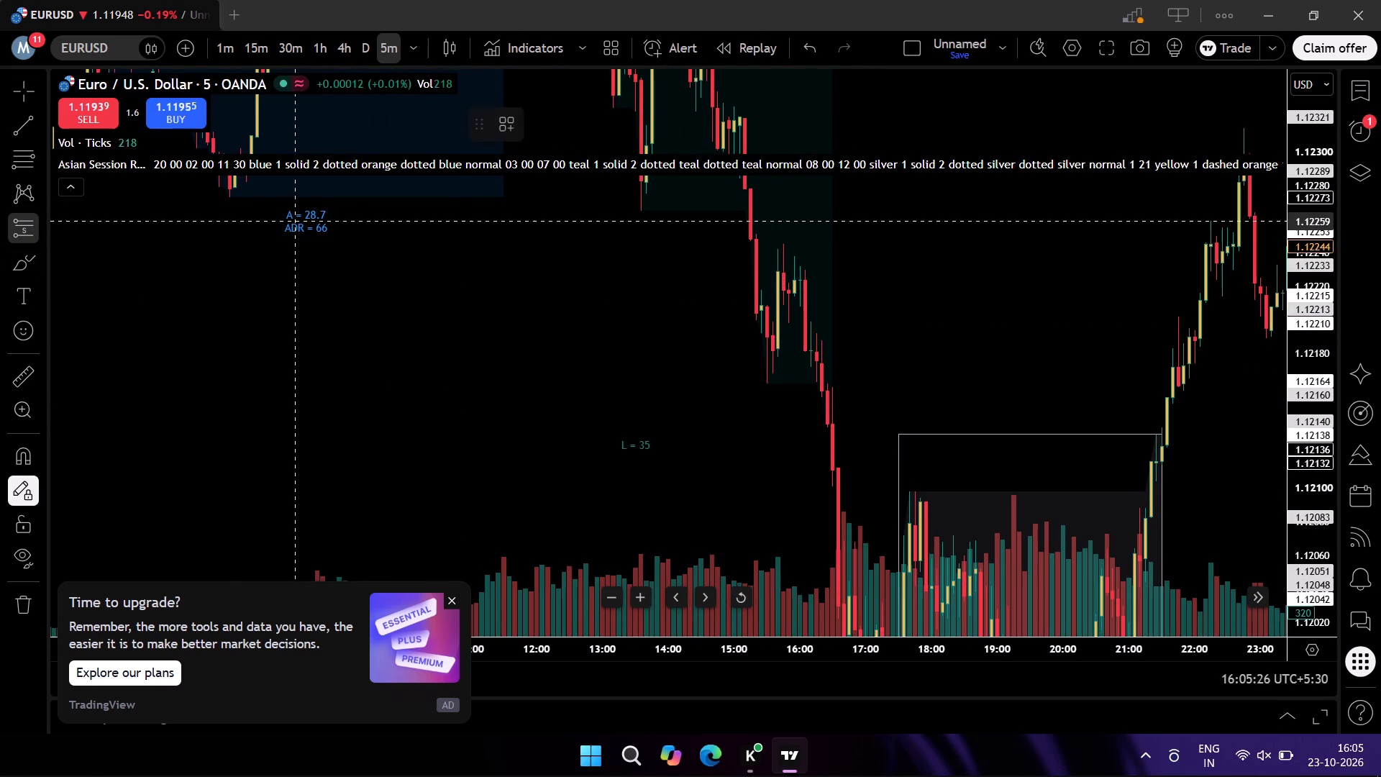
pyautogui.click(757, 264)
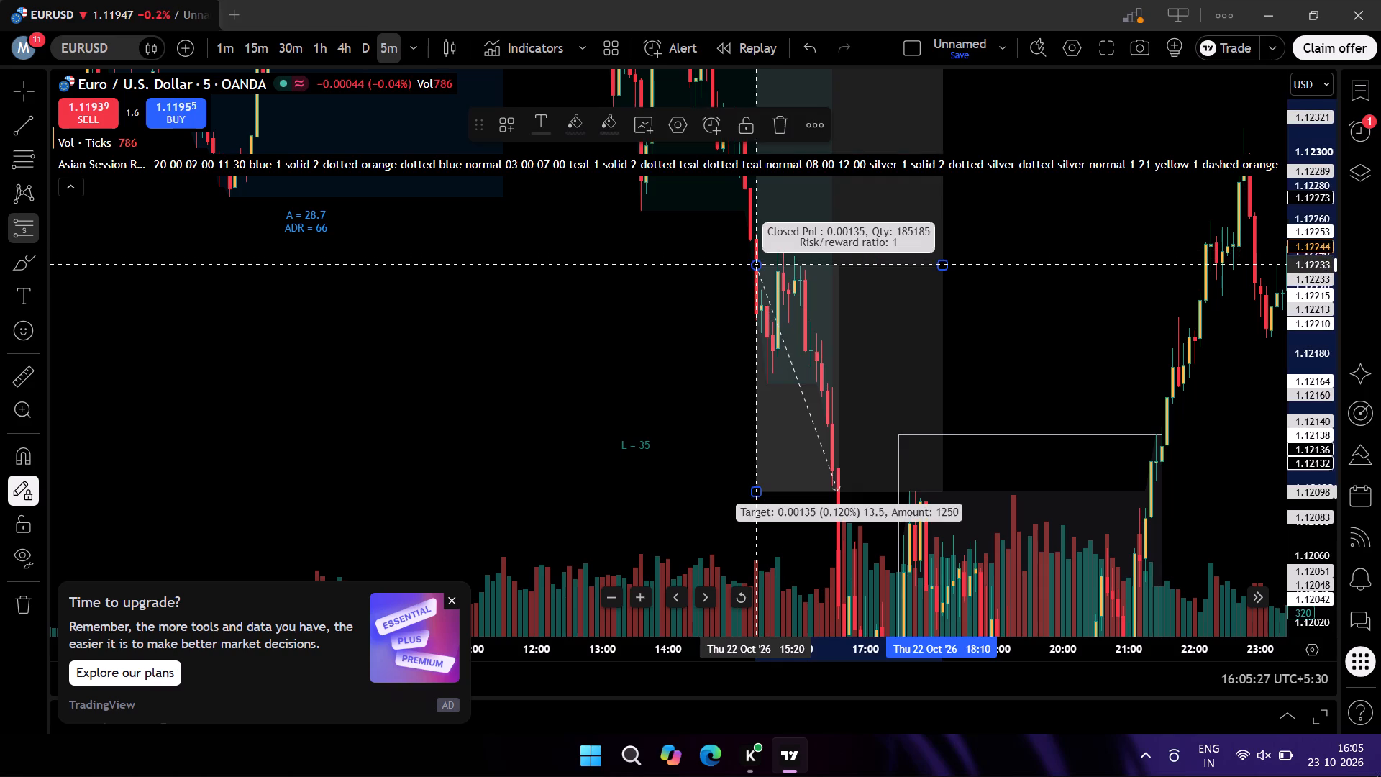
pyautogui.press('1')
pyautogui.press('Escape')
pyautogui.press('Escape')
pyautogui.press('Escape')
pyautogui.press('Escape')
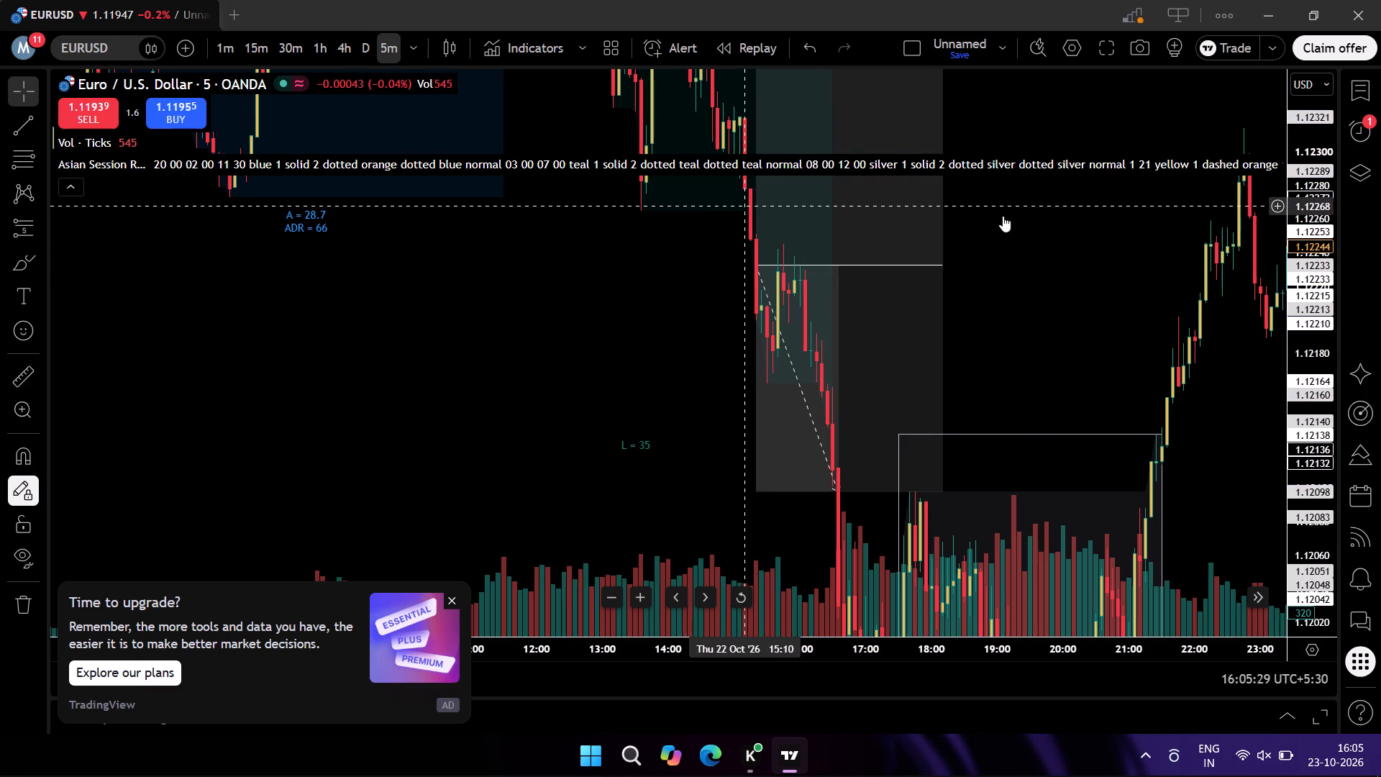
pyautogui.click(1051, 222)
pyautogui.press('Escape')
# Tighten the 22 October short position's stop to about 1.12279 and move its target to about 1.12093.
pyautogui.click(834, 253)
pyautogui.scroll(-3, 834, 253)
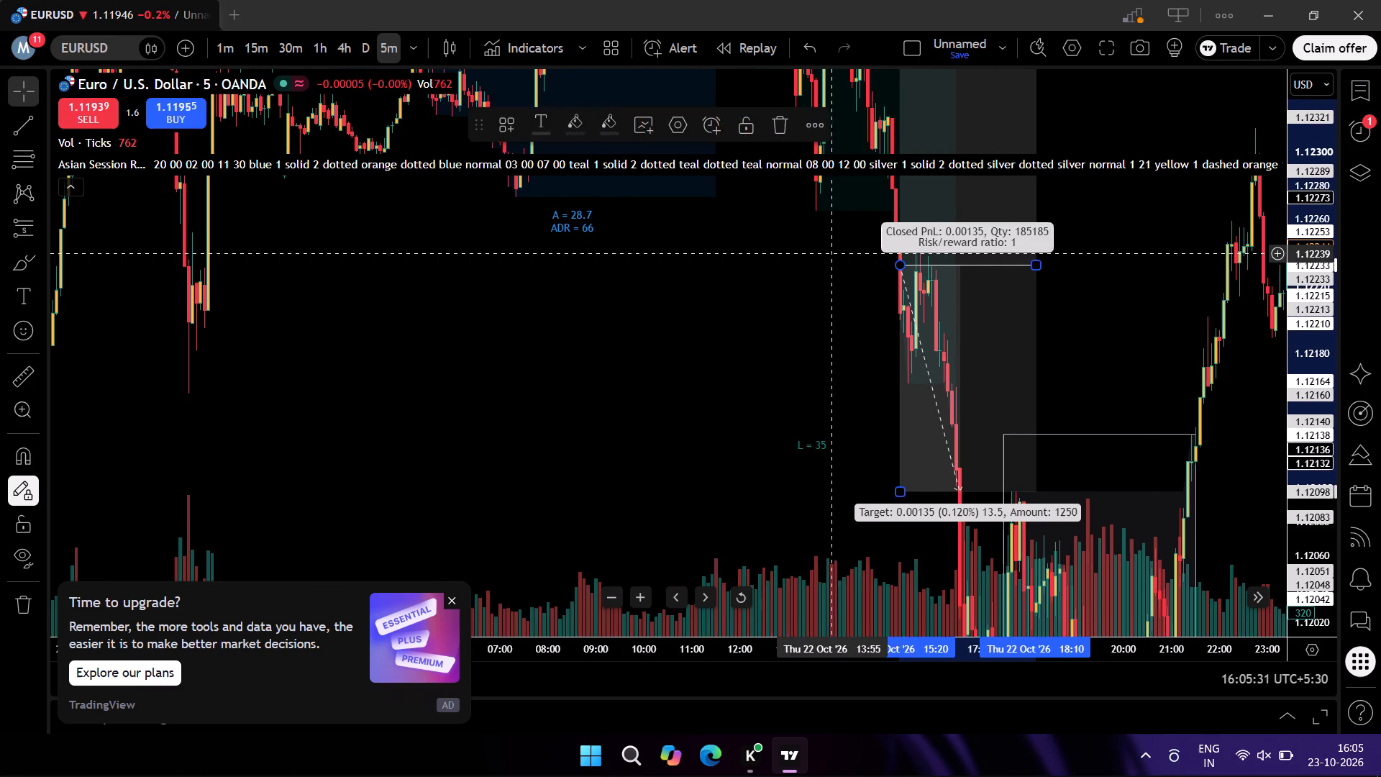
pyautogui.scroll(-3, 1320, 273)
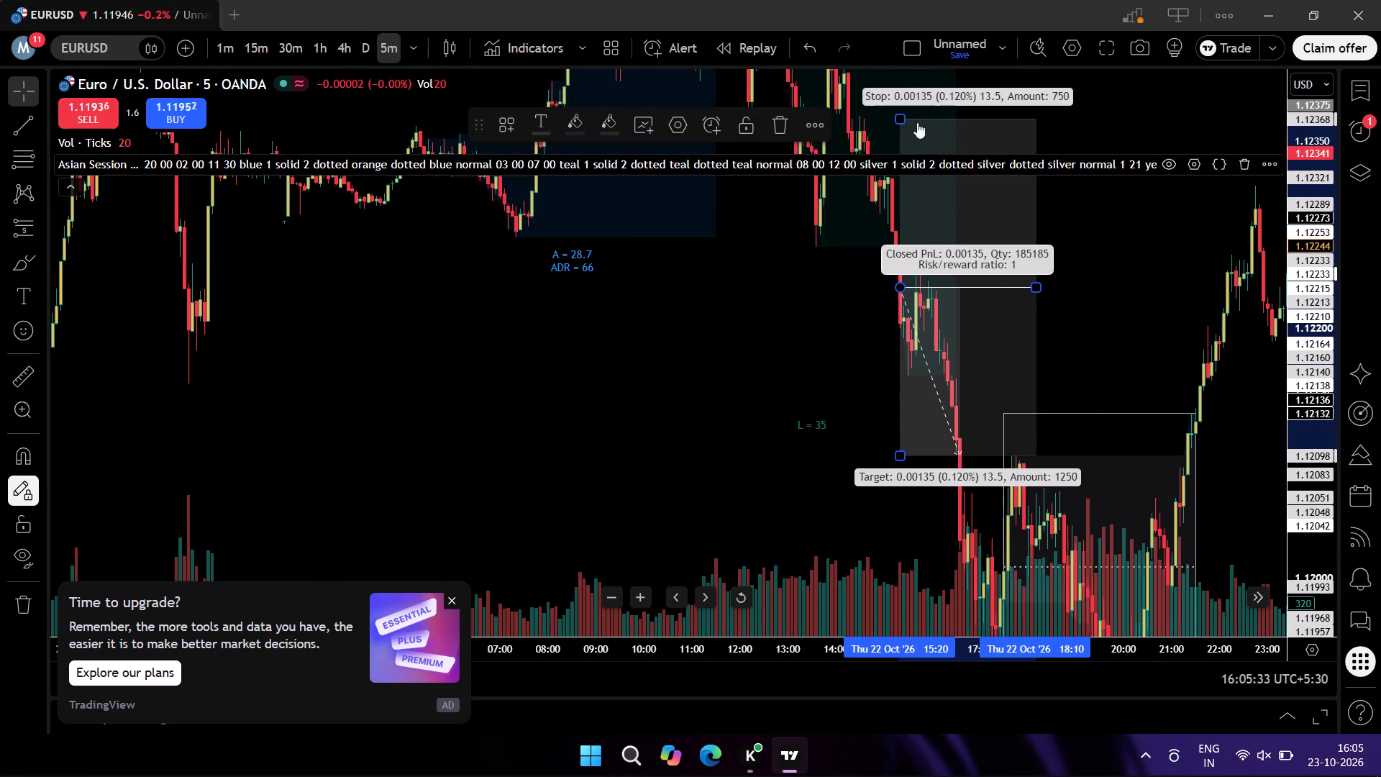
pyautogui.moveTo(903, 118); pyautogui.dragTo(951, 230)
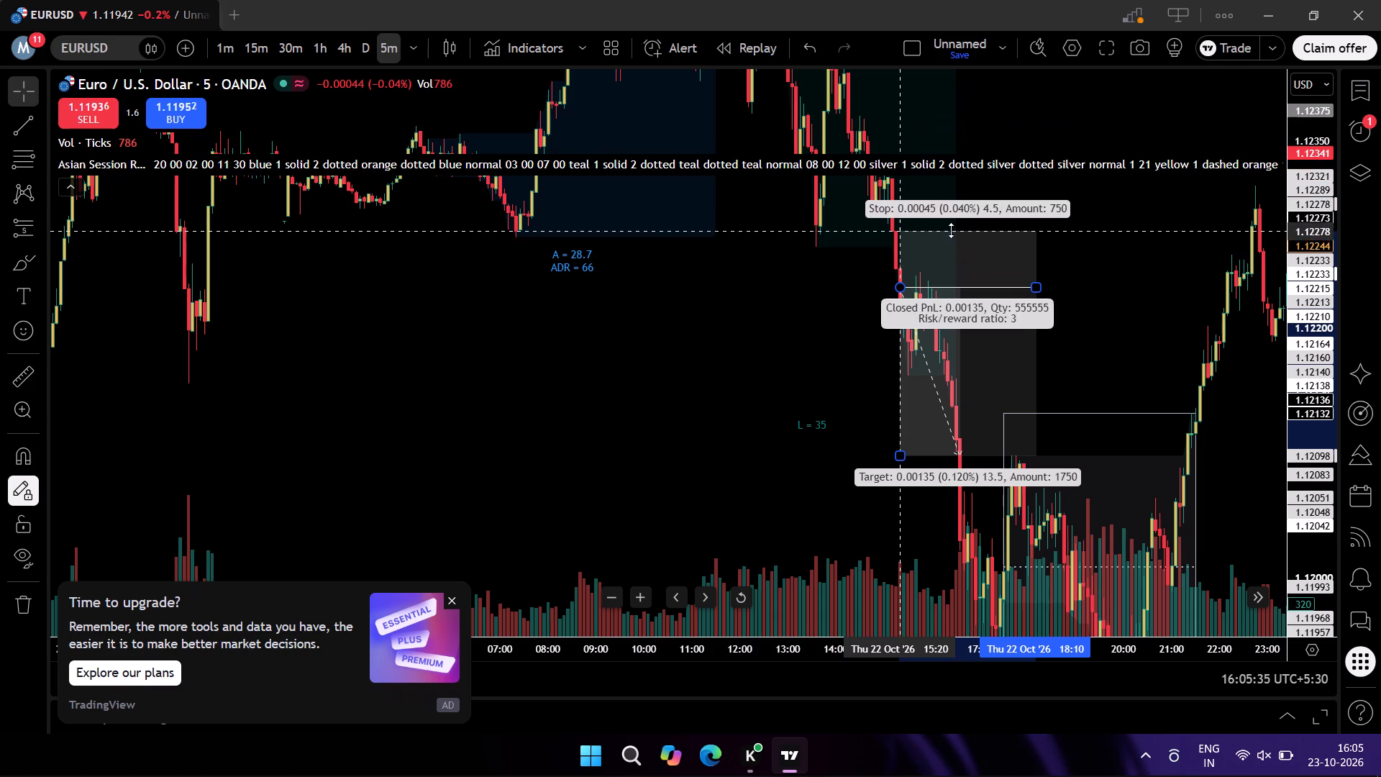
pyautogui.moveTo(951, 230); pyautogui.dragTo(952, 230)
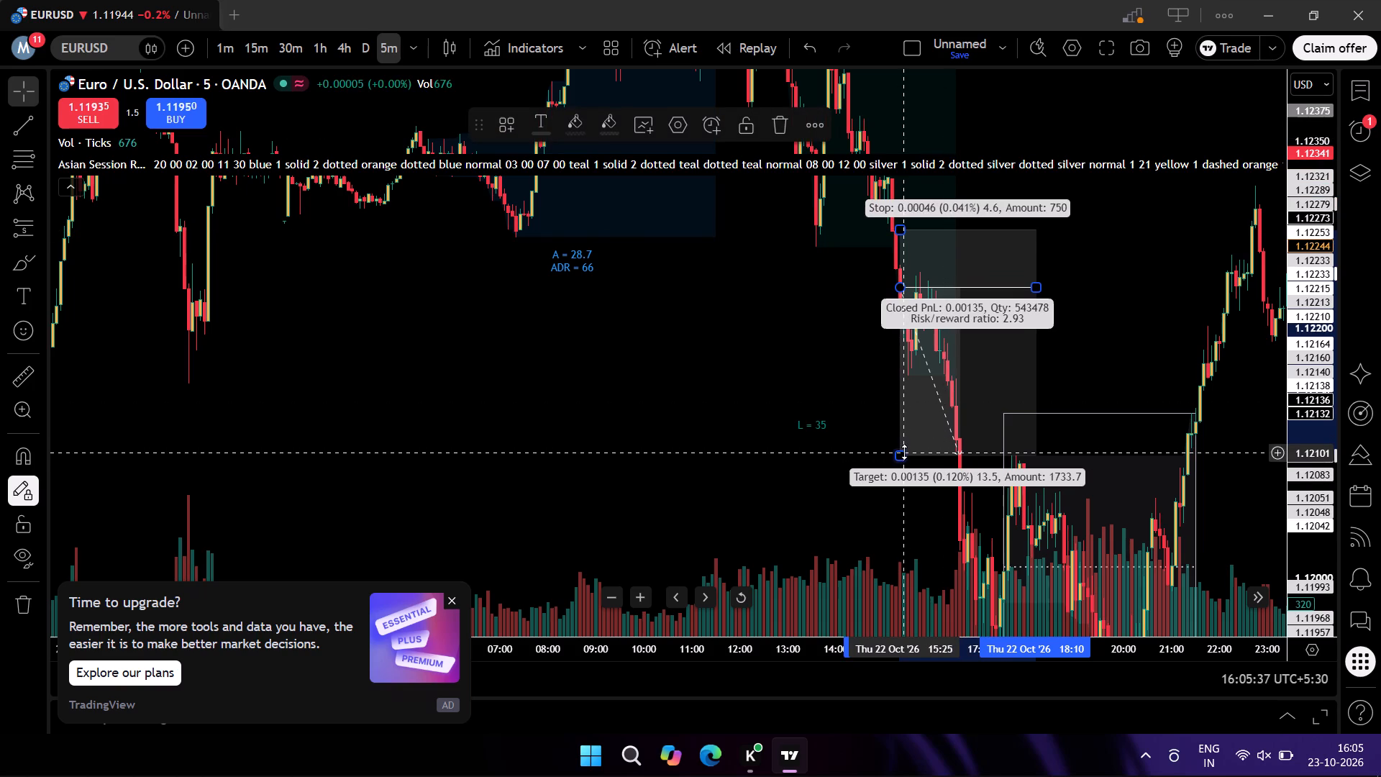
pyautogui.moveTo(904, 452); pyautogui.dragTo(906, 461)
pyautogui.click(1091, 381)
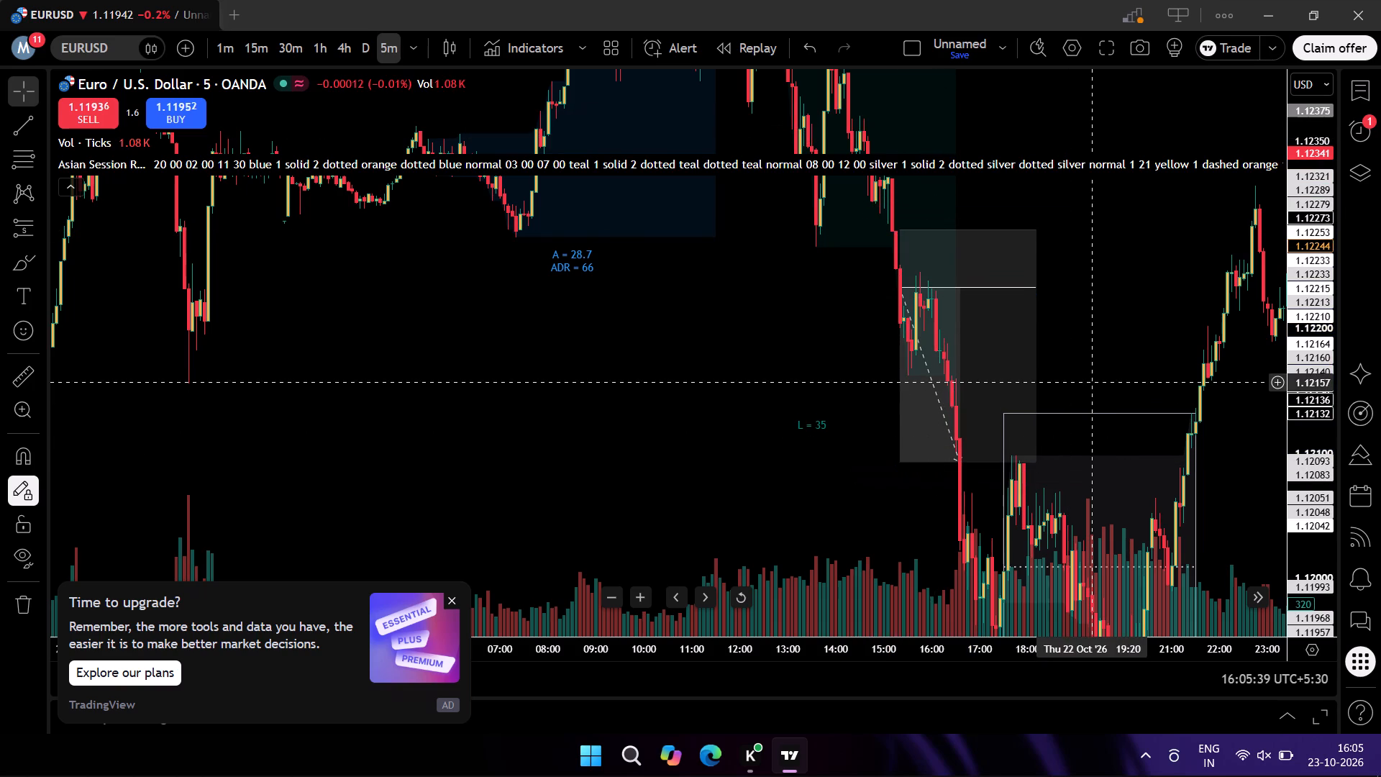
# Examine the price action from the 22 October New York session through the 23 October Asian and London sessions for the next setup.
pyautogui.moveTo(1124, 414); pyautogui.dragTo(1026, 414)
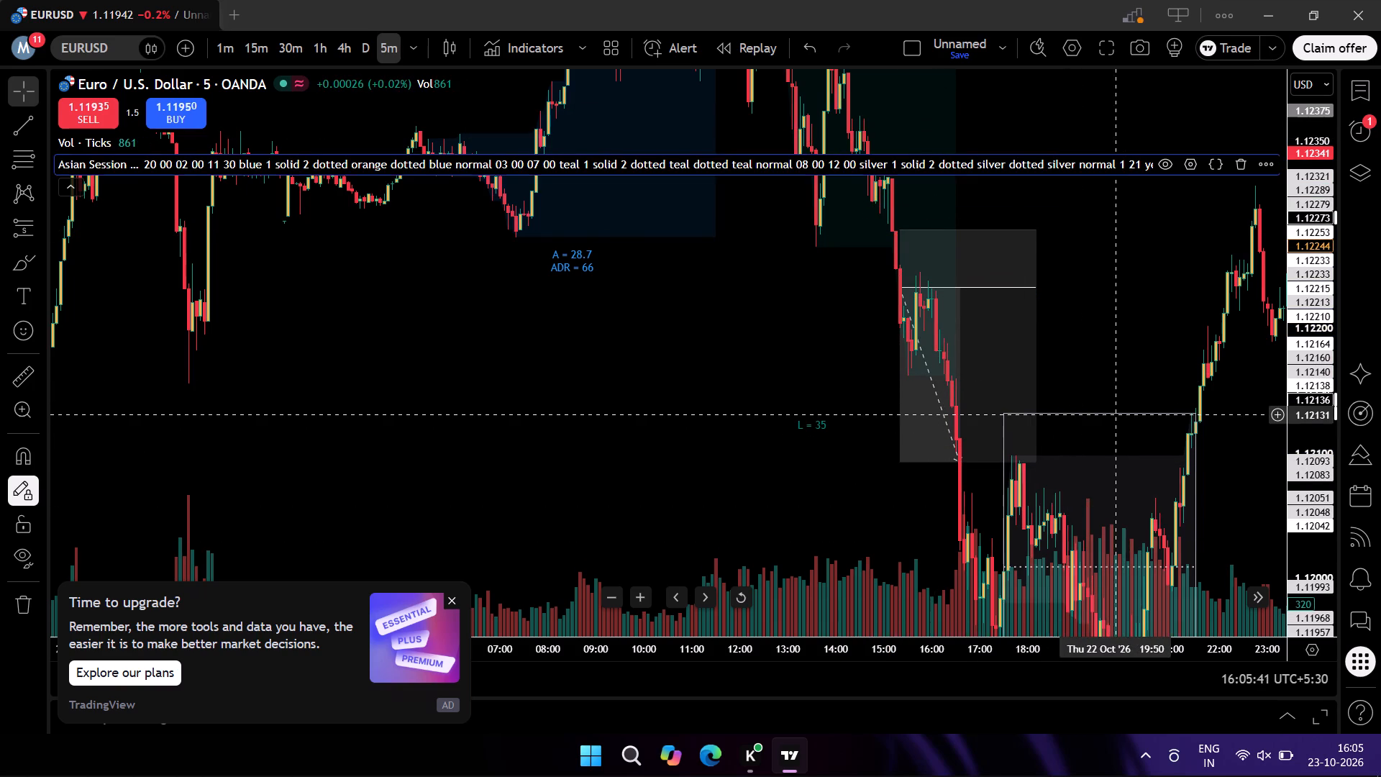
pyautogui.moveTo(1026, 414); pyautogui.dragTo(483, 364)
pyautogui.moveTo(937, 496); pyautogui.dragTo(609, 375)
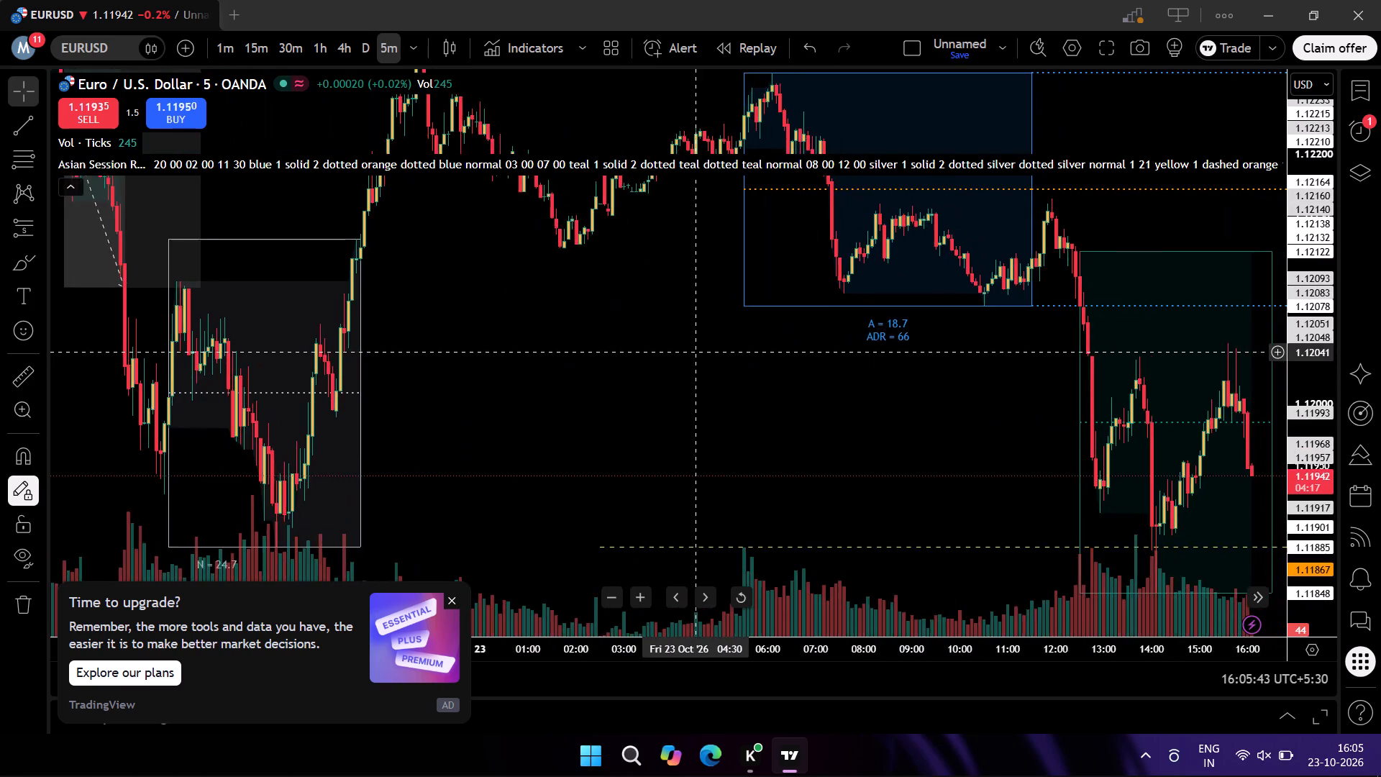
pyautogui.moveTo(609, 375); pyautogui.dragTo(464, 418)
pyautogui.moveTo(689, 414); pyautogui.dragTo(509, 306)
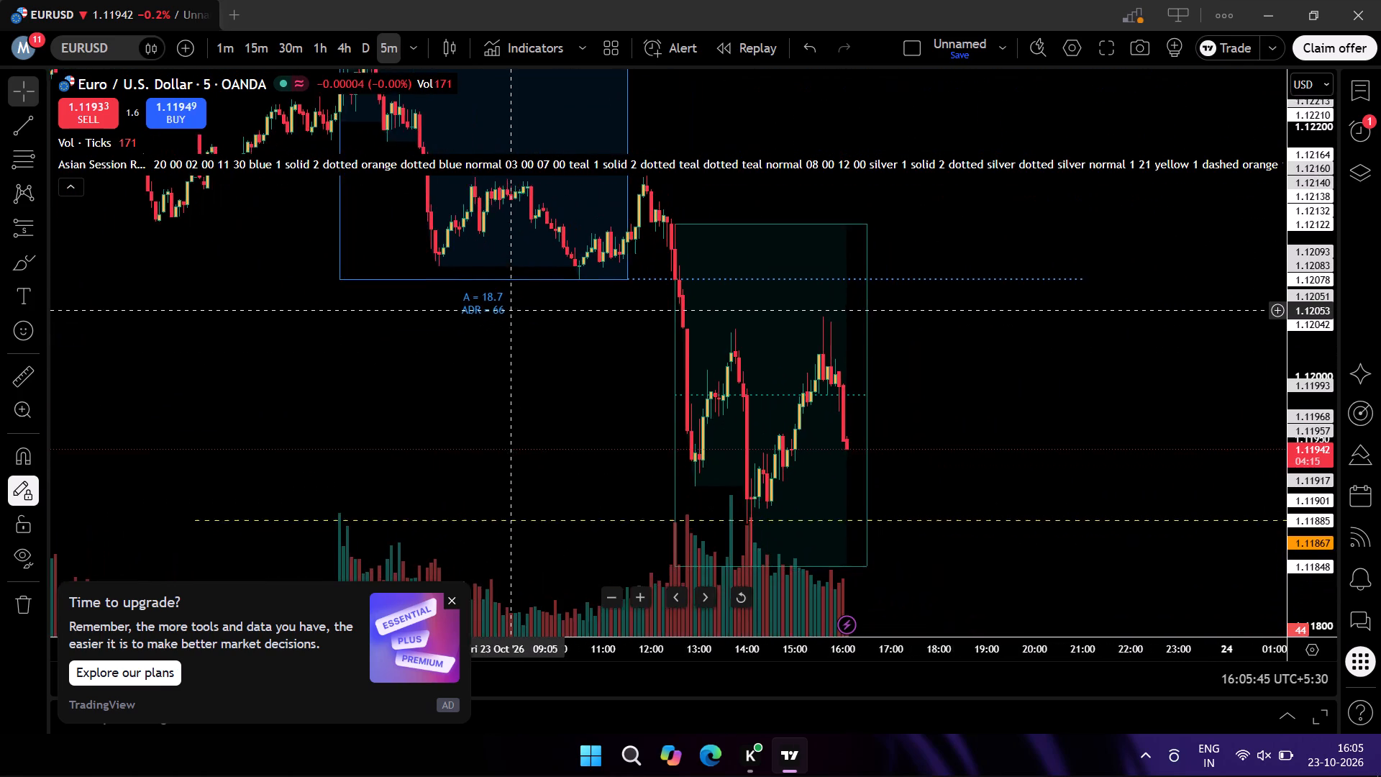
pyautogui.moveTo(509, 306); pyautogui.dragTo(562, 358)
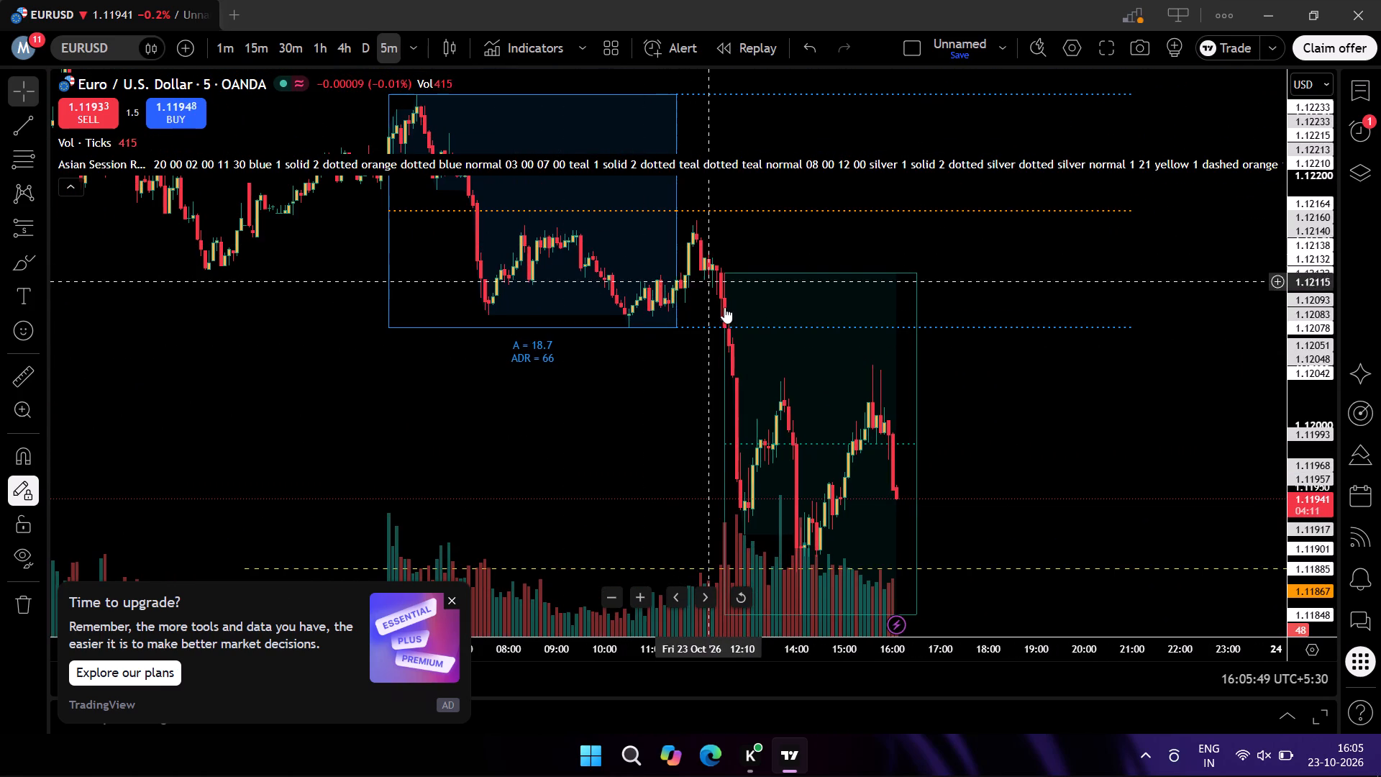
pyautogui.scroll(3, 725, 327)
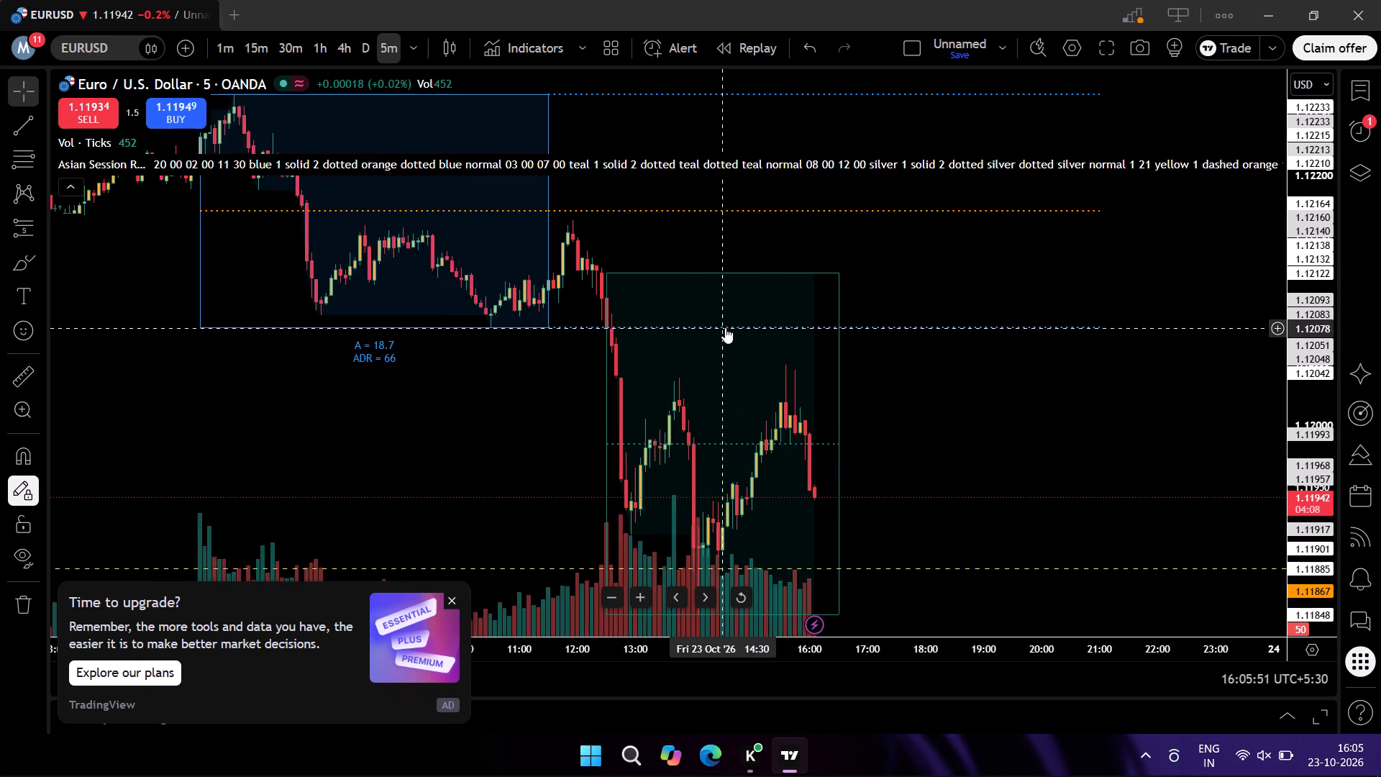
pyautogui.scroll(4, 1305, 371)
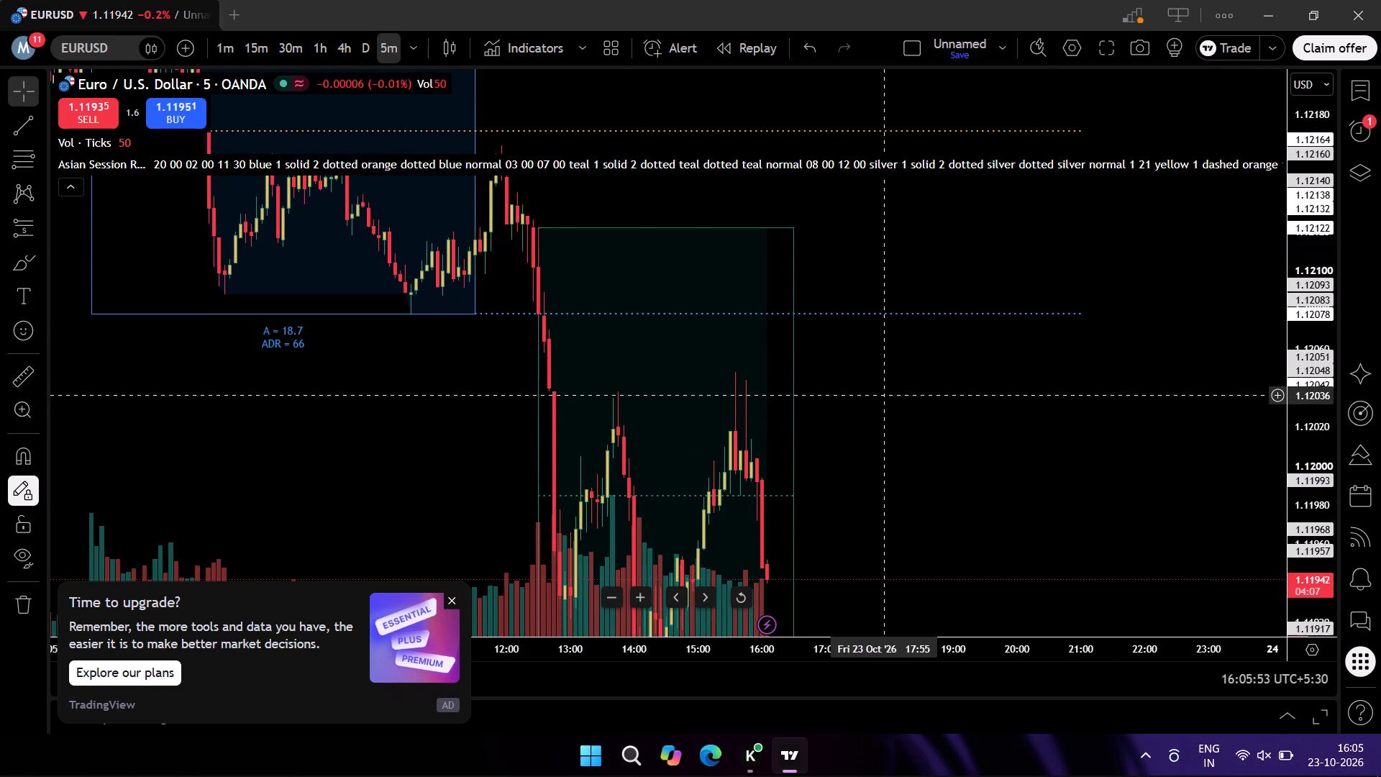
pyautogui.scroll(3, 894, 378)
pyautogui.moveTo(888, 379); pyautogui.dragTo(1121, 380)
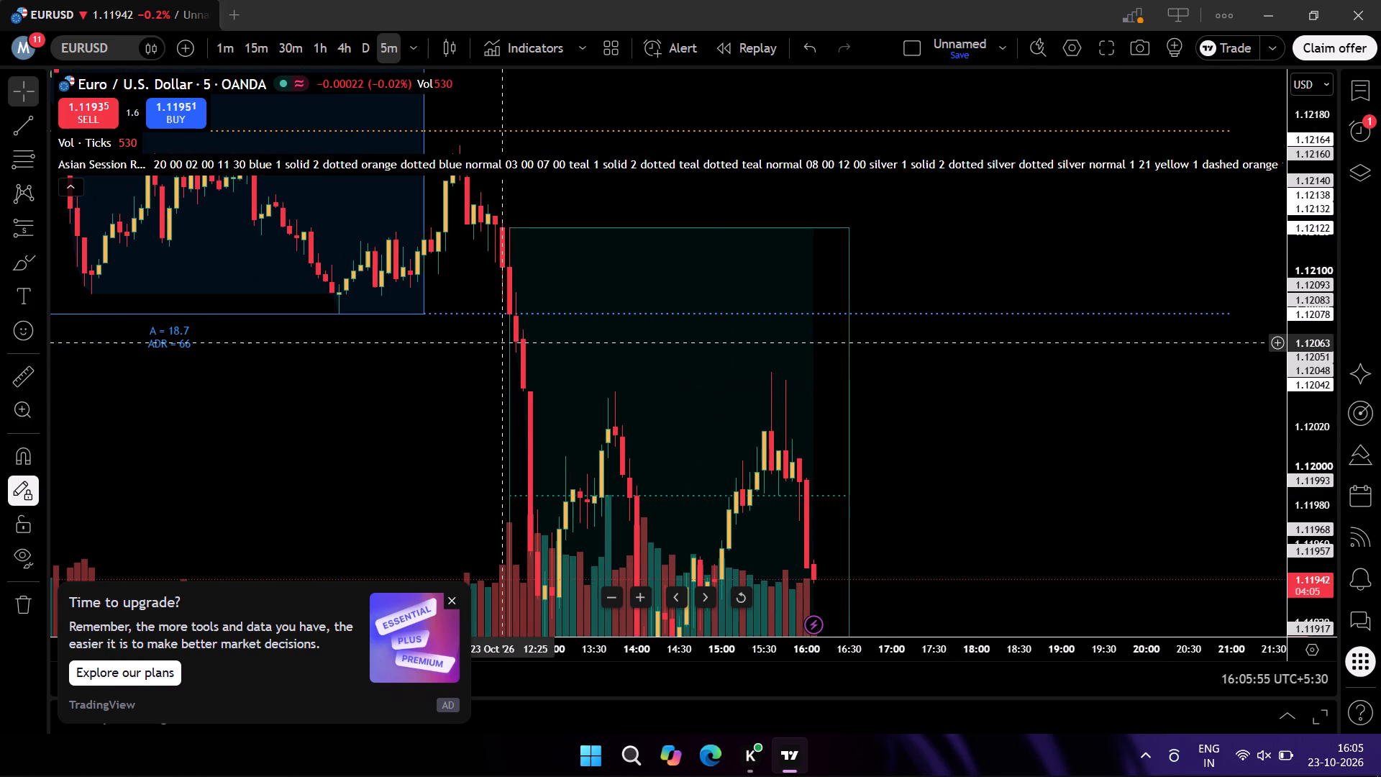
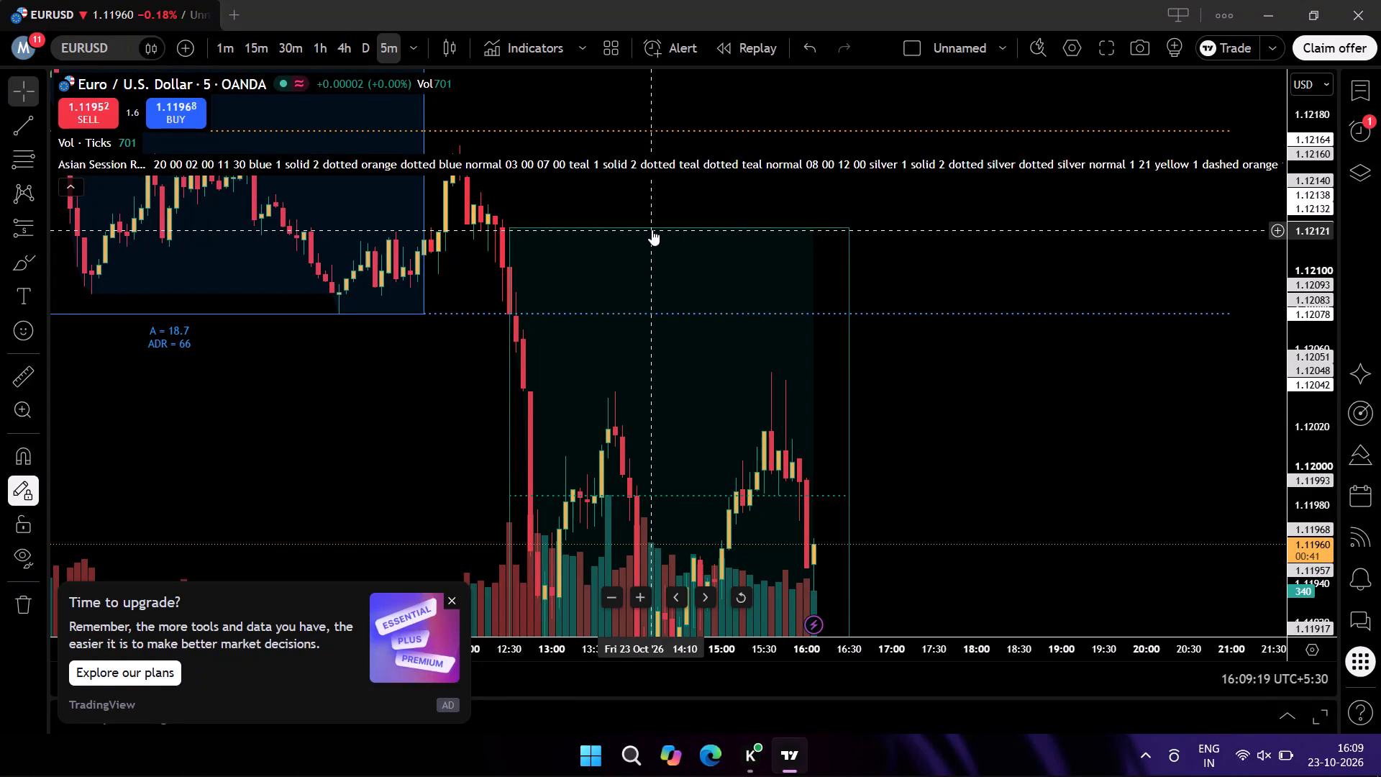
# Place a short position on the 23 October 12:35 candle in the London session with entry at about 1.12071.
pyautogui.moveTo(459, 409); pyautogui.dragTo(516, 460)
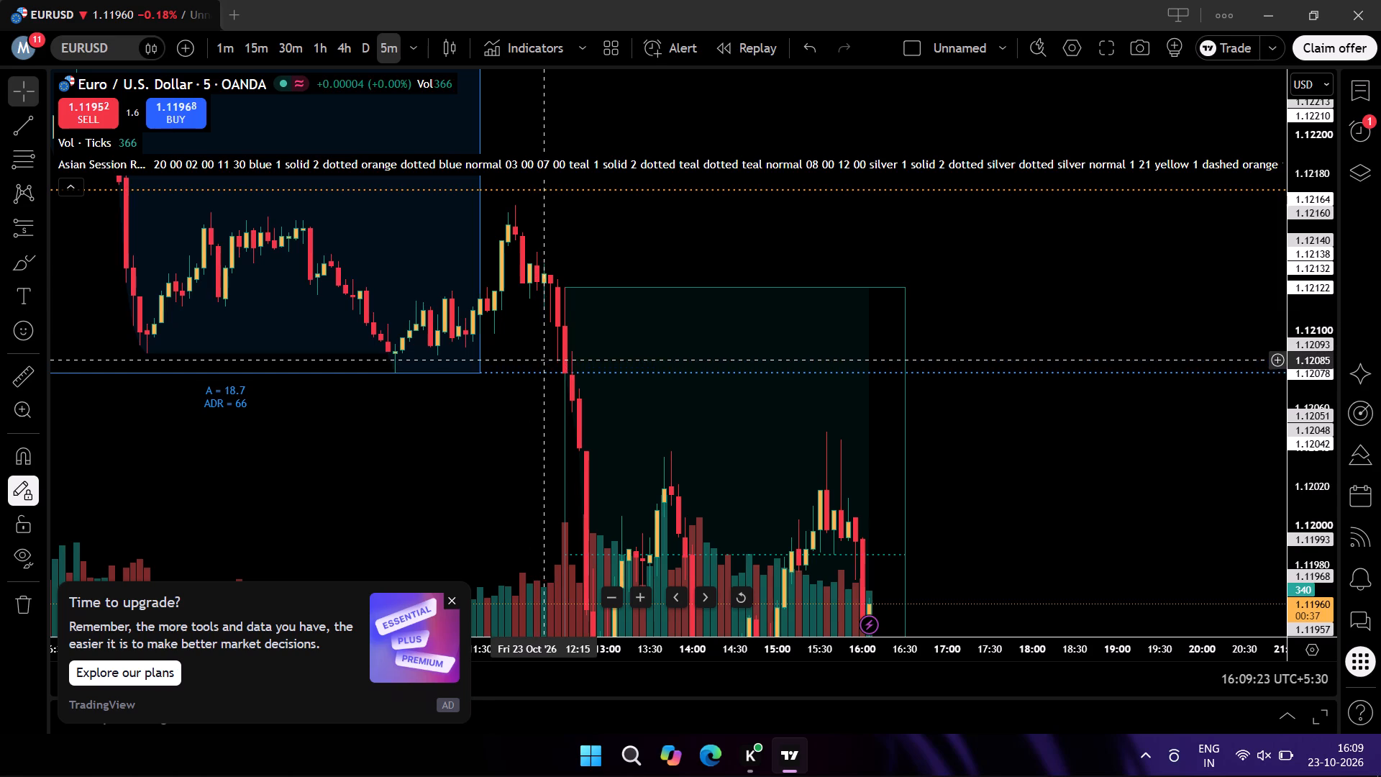
pyautogui.click(19, 240)
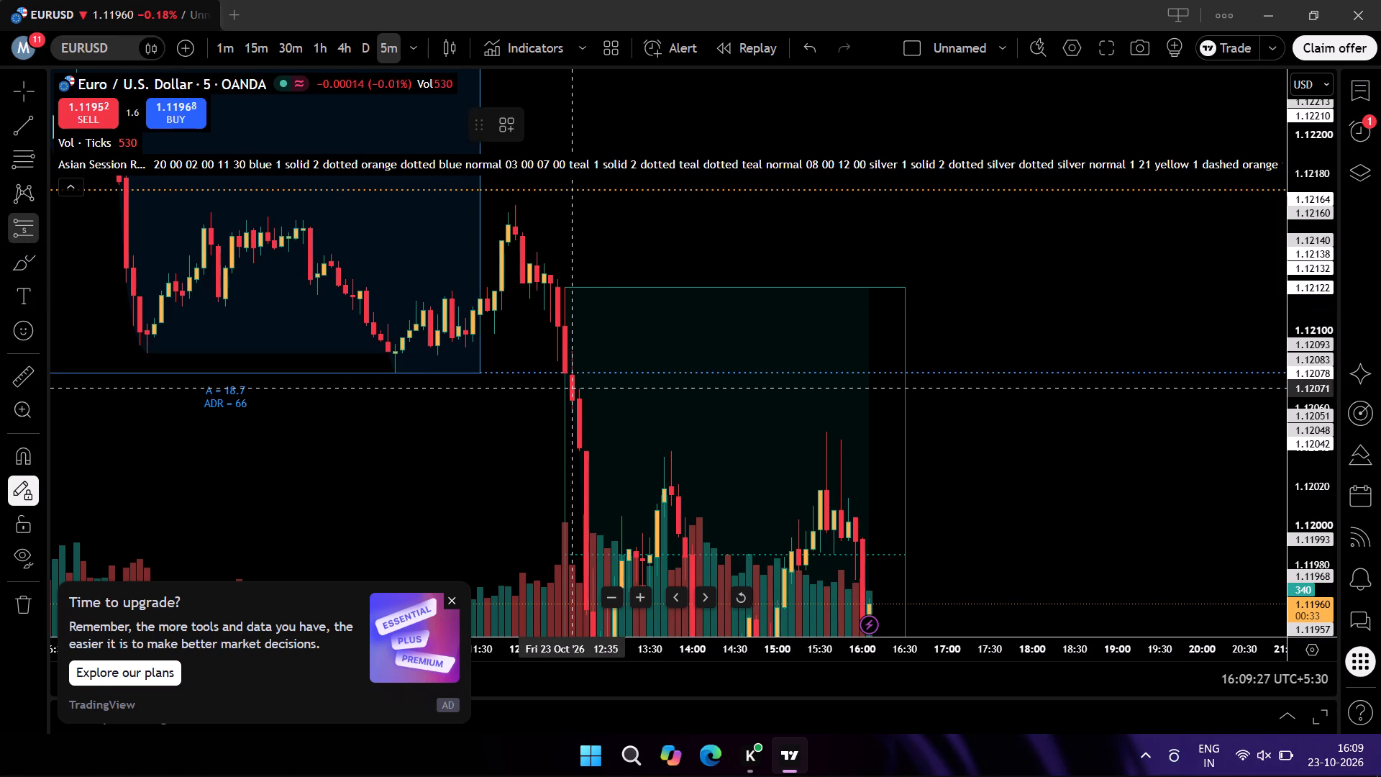
pyautogui.click(573, 387)
pyautogui.press('Escape')
pyautogui.press('Escape')
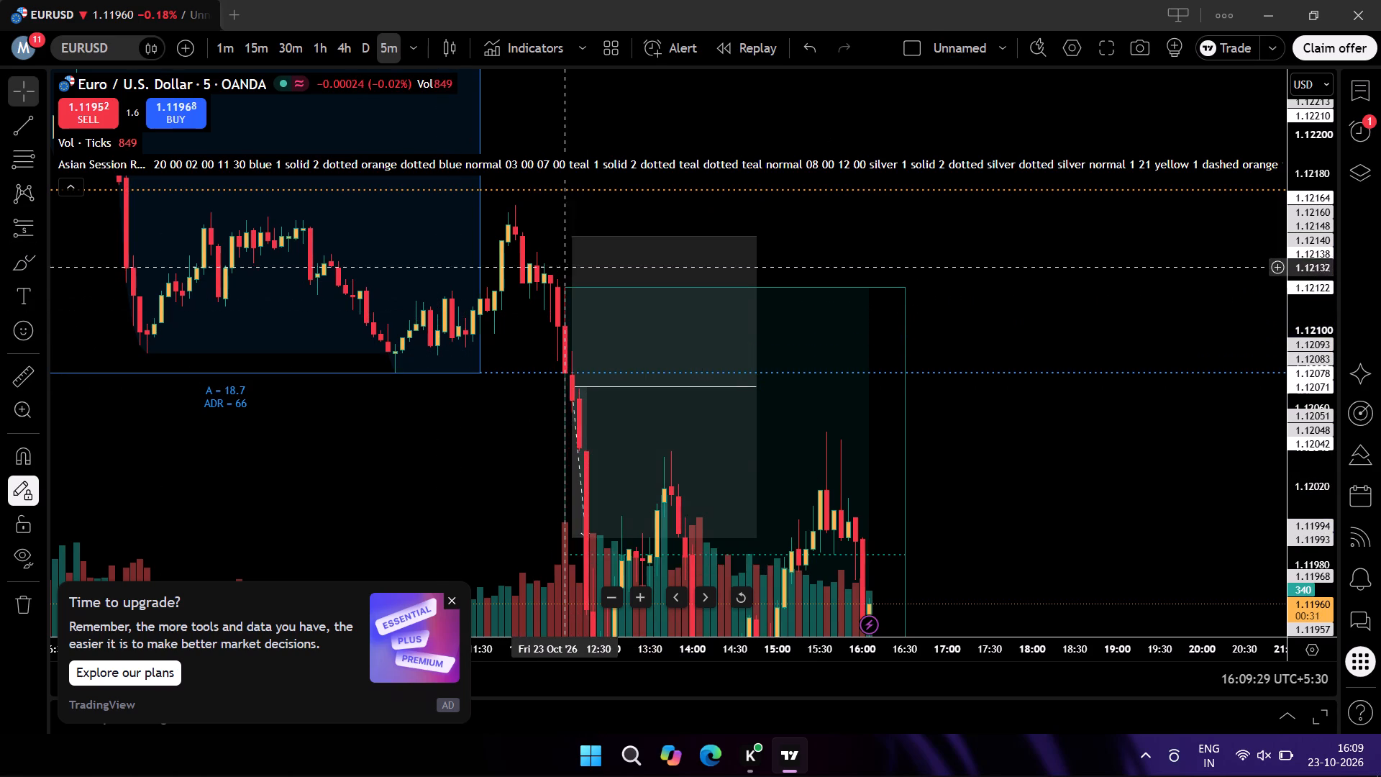
# Tighten the 23 October short position's stop to about 1.12119 and extend its target to about 1.11927.
pyautogui.moveTo(573, 235); pyautogui.dragTo(594, 288)
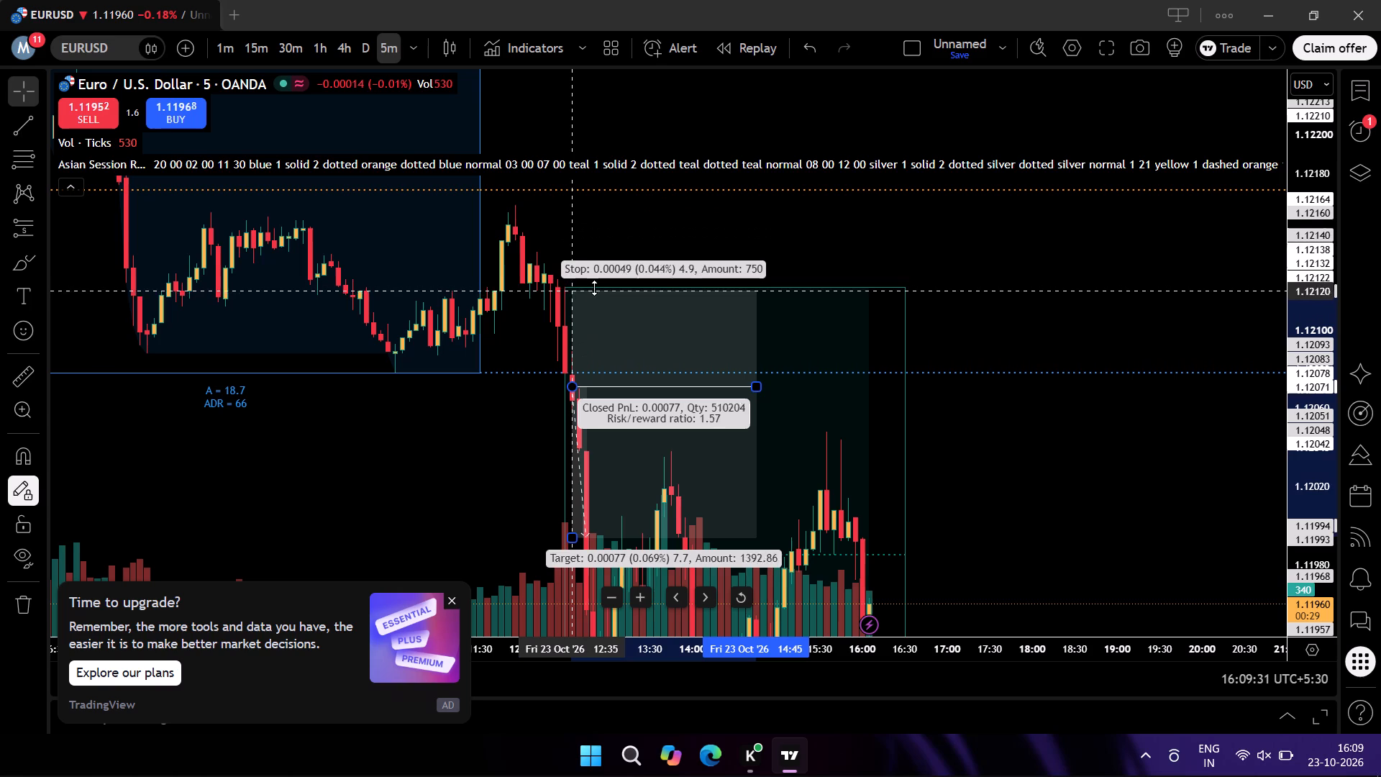
pyautogui.moveTo(594, 288); pyautogui.dragTo(596, 292)
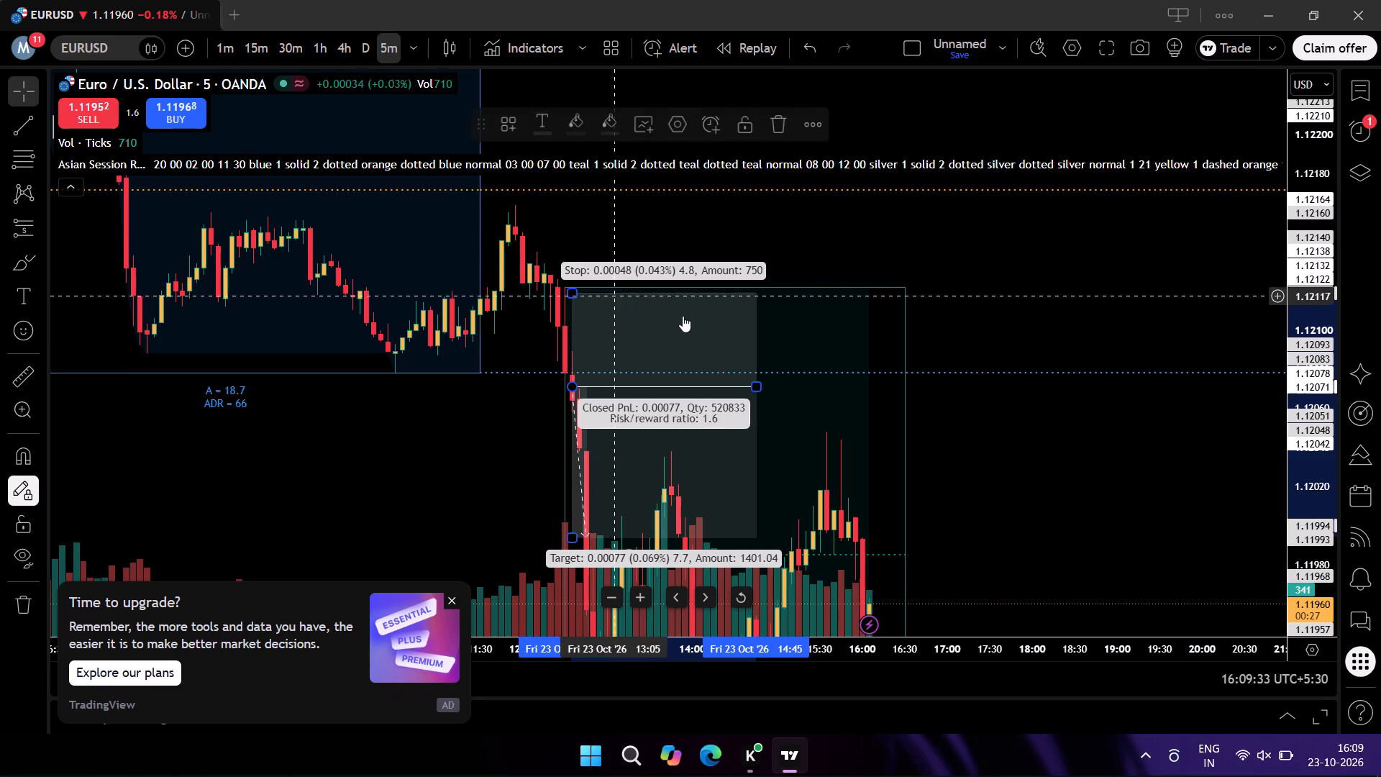
pyautogui.moveTo(952, 386); pyautogui.dragTo(923, 245)
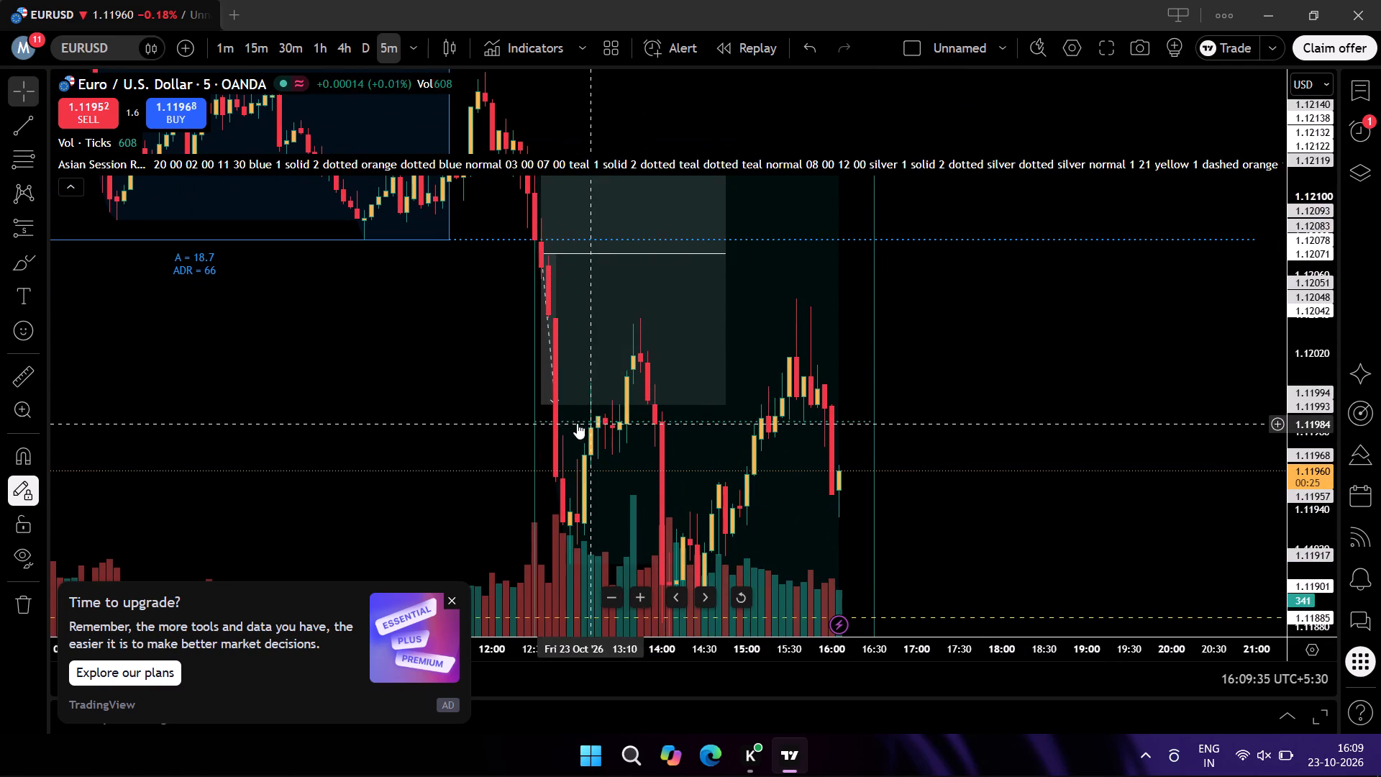
pyautogui.moveTo(544, 403); pyautogui.dragTo(562, 531)
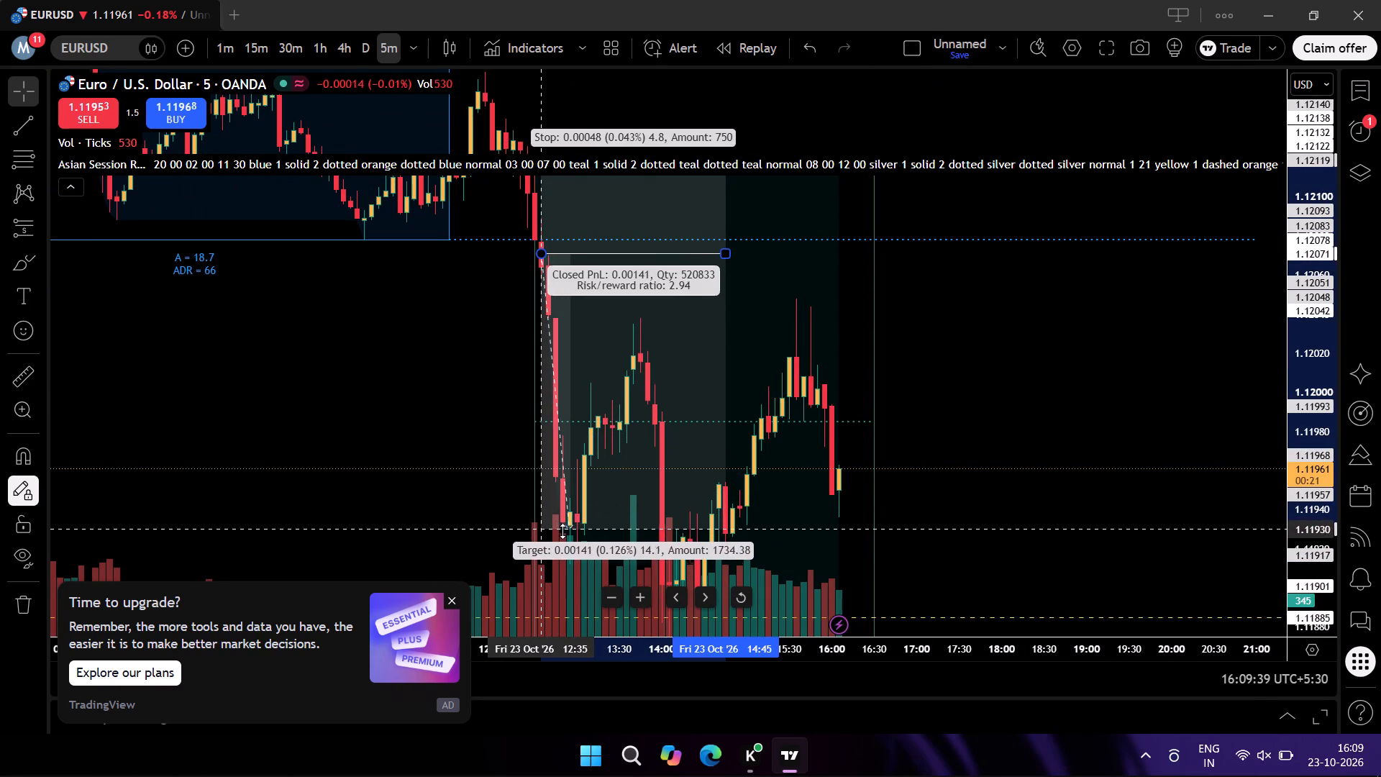
pyautogui.moveTo(562, 531); pyautogui.dragTo(564, 545)
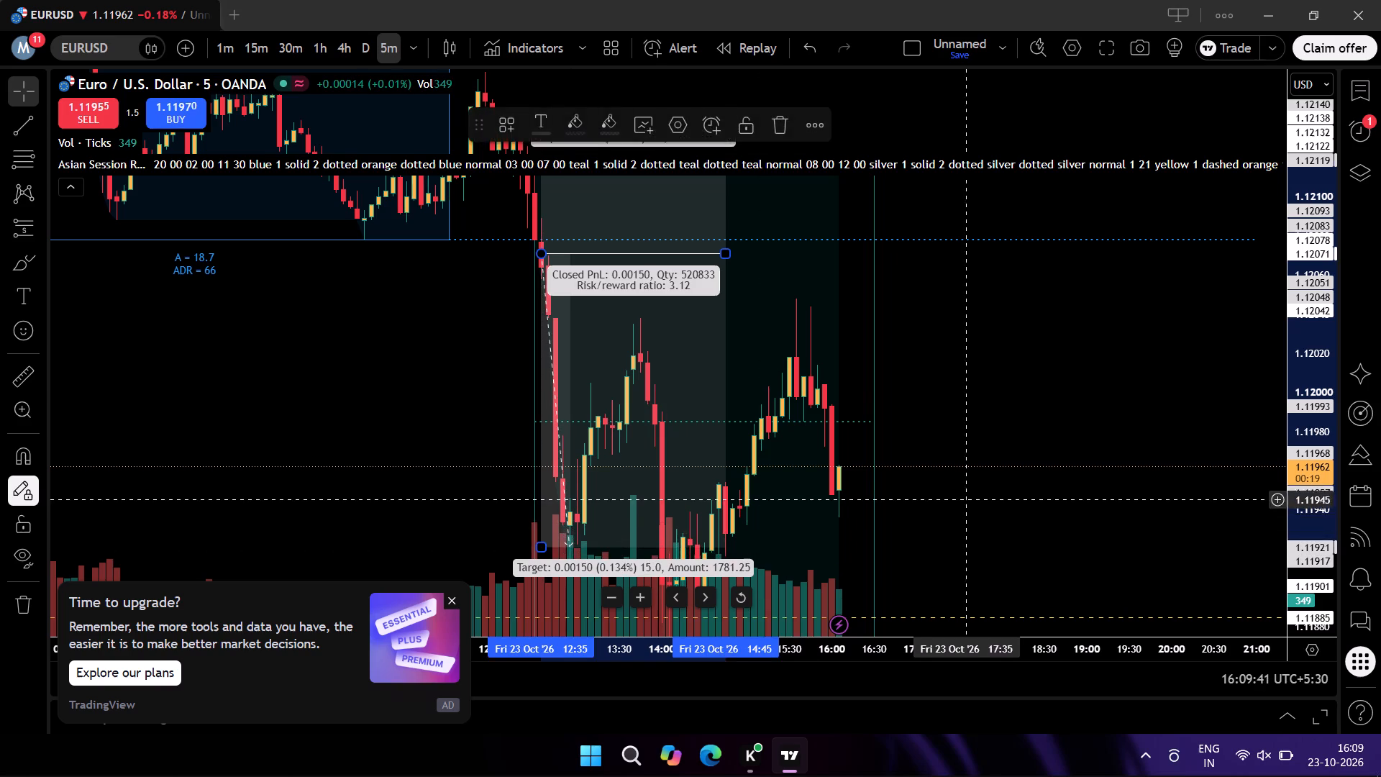
pyautogui.moveTo(977, 489); pyautogui.dragTo(977, 373)
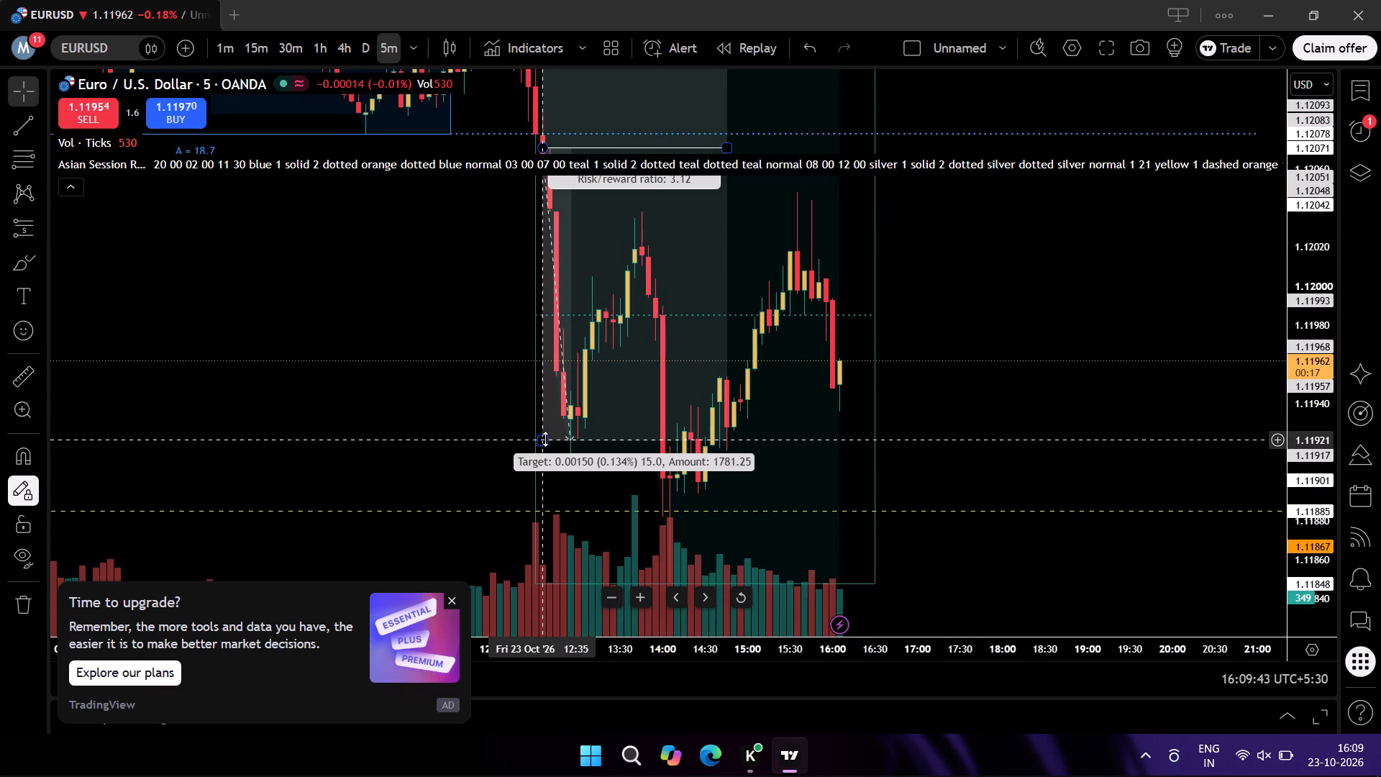
pyautogui.moveTo(545, 440); pyautogui.dragTo(562, 423)
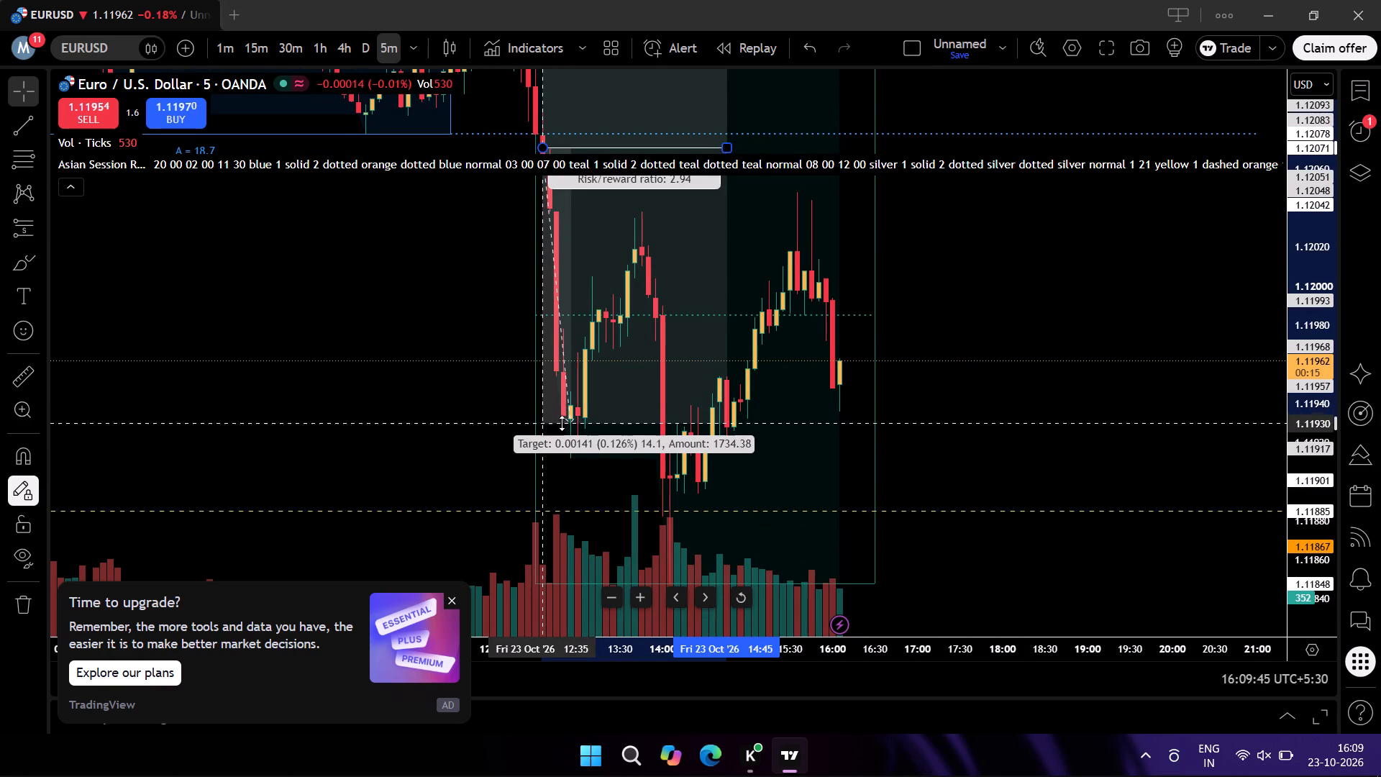
pyautogui.moveTo(562, 423); pyautogui.dragTo(562, 427)
pyautogui.click(975, 415)
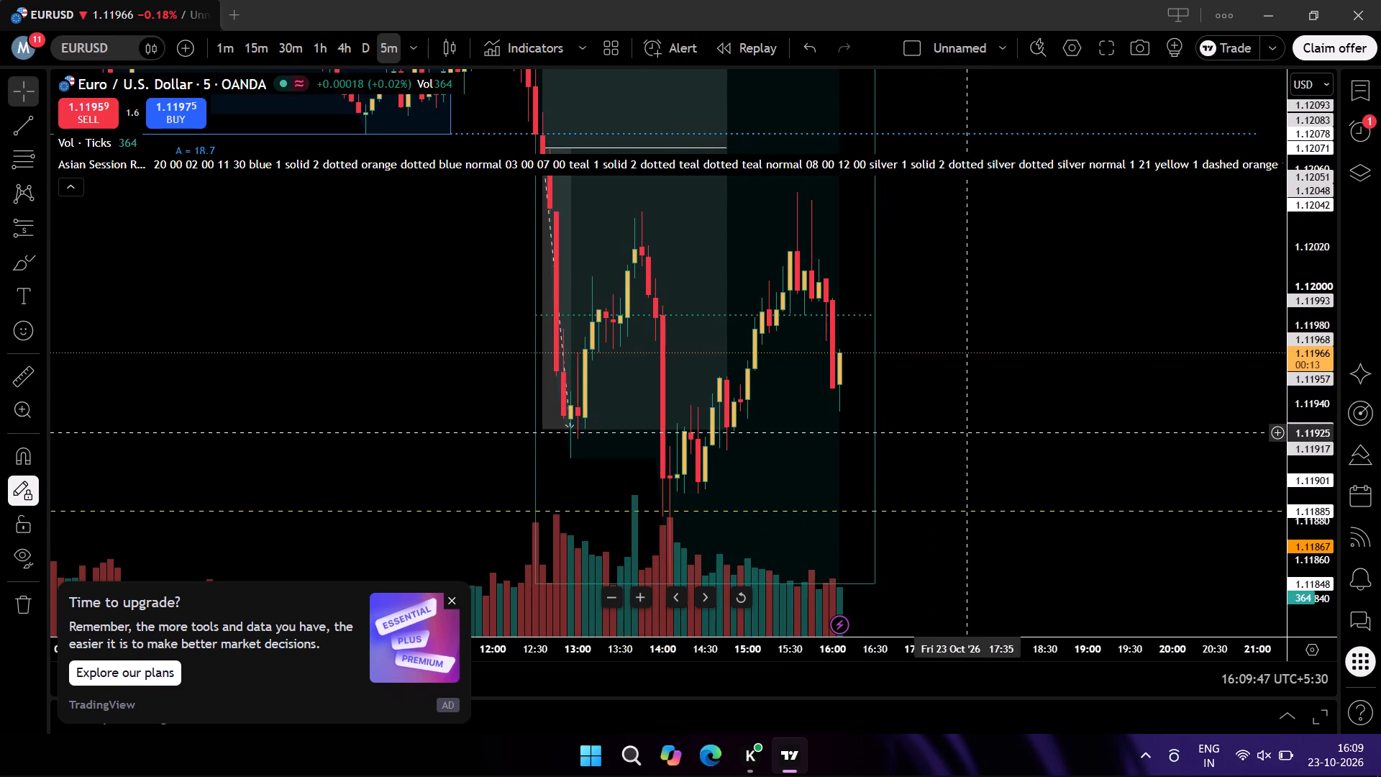
# Examine the 23 October London session price action around the short position and its preceding Asian session range.
pyautogui.scroll(2, 932, 363)
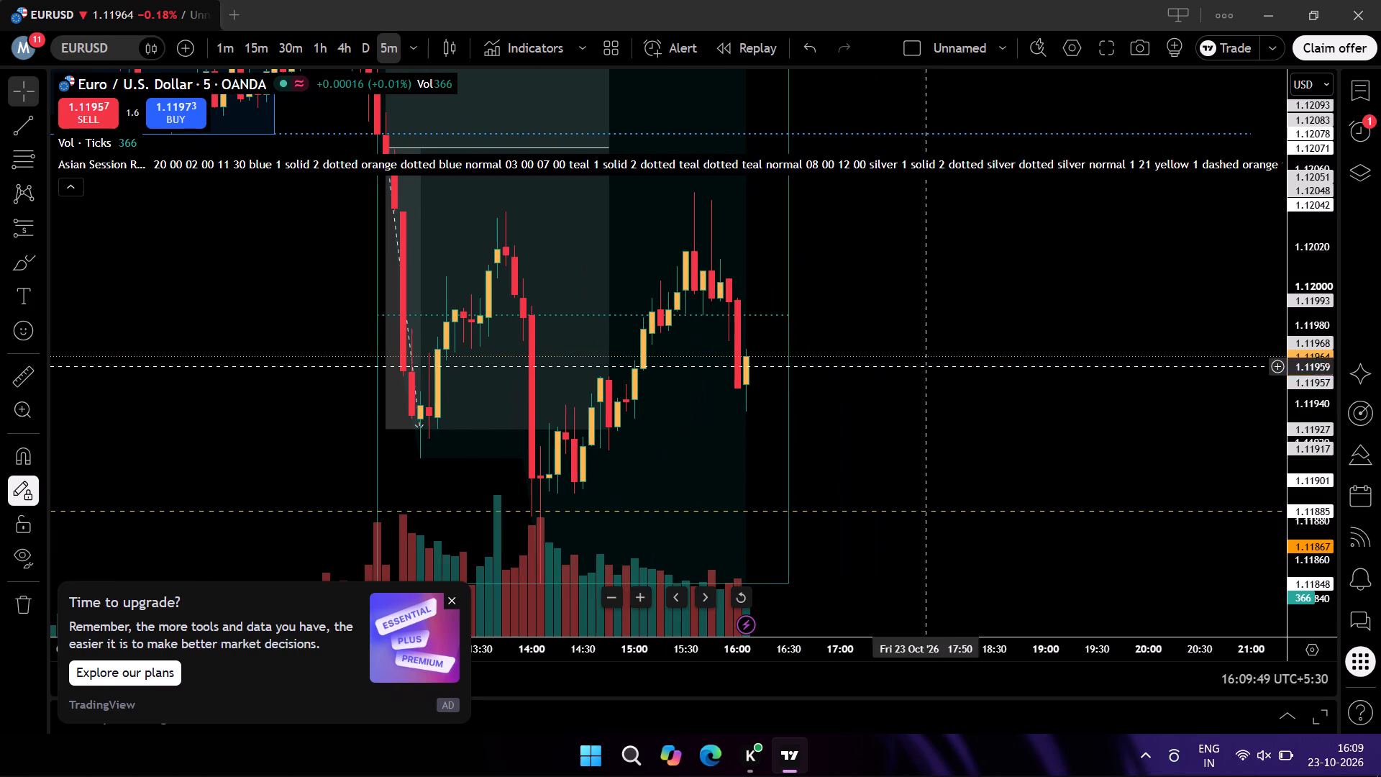
pyautogui.moveTo(781, 393); pyautogui.dragTo(1007, 476)
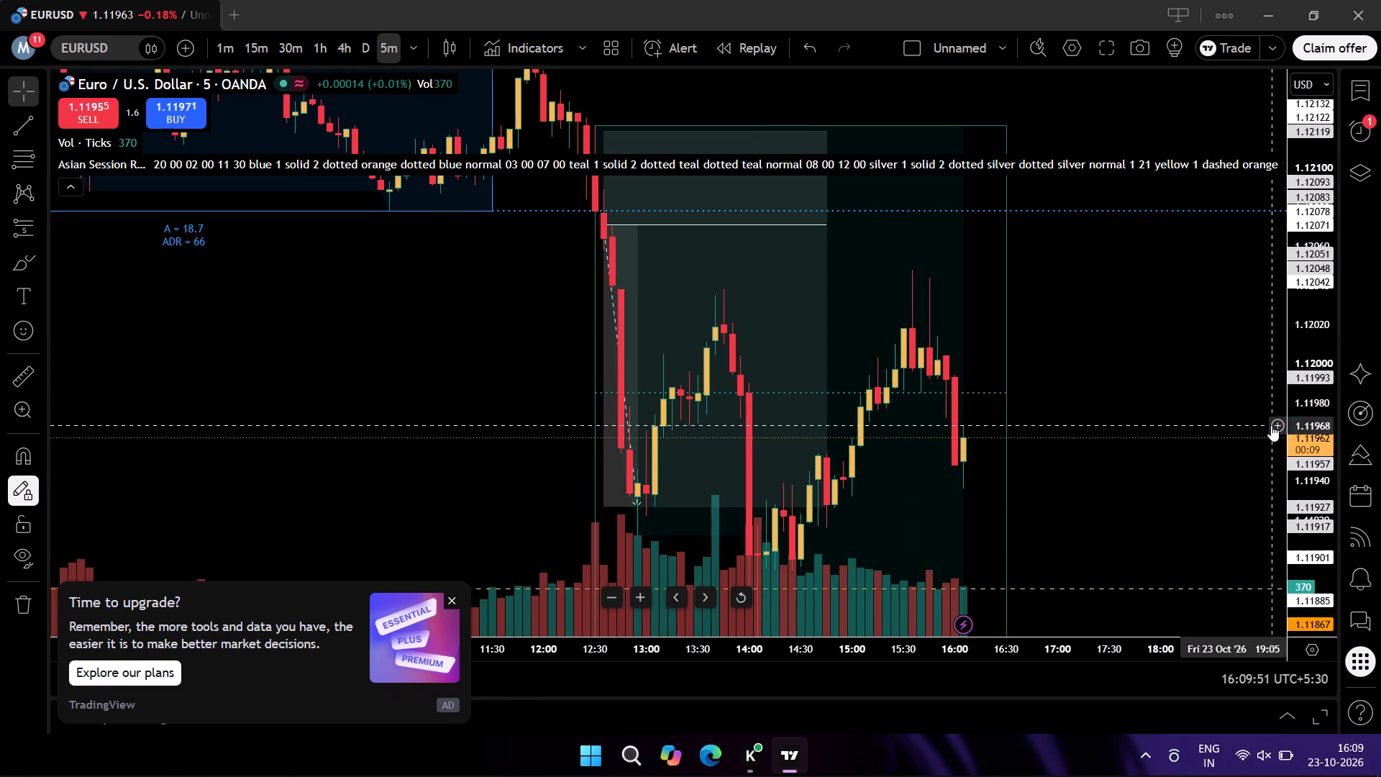
pyautogui.scroll(1, 1290, 421)
pyautogui.moveTo(1018, 453); pyautogui.dragTo(1115, 436)
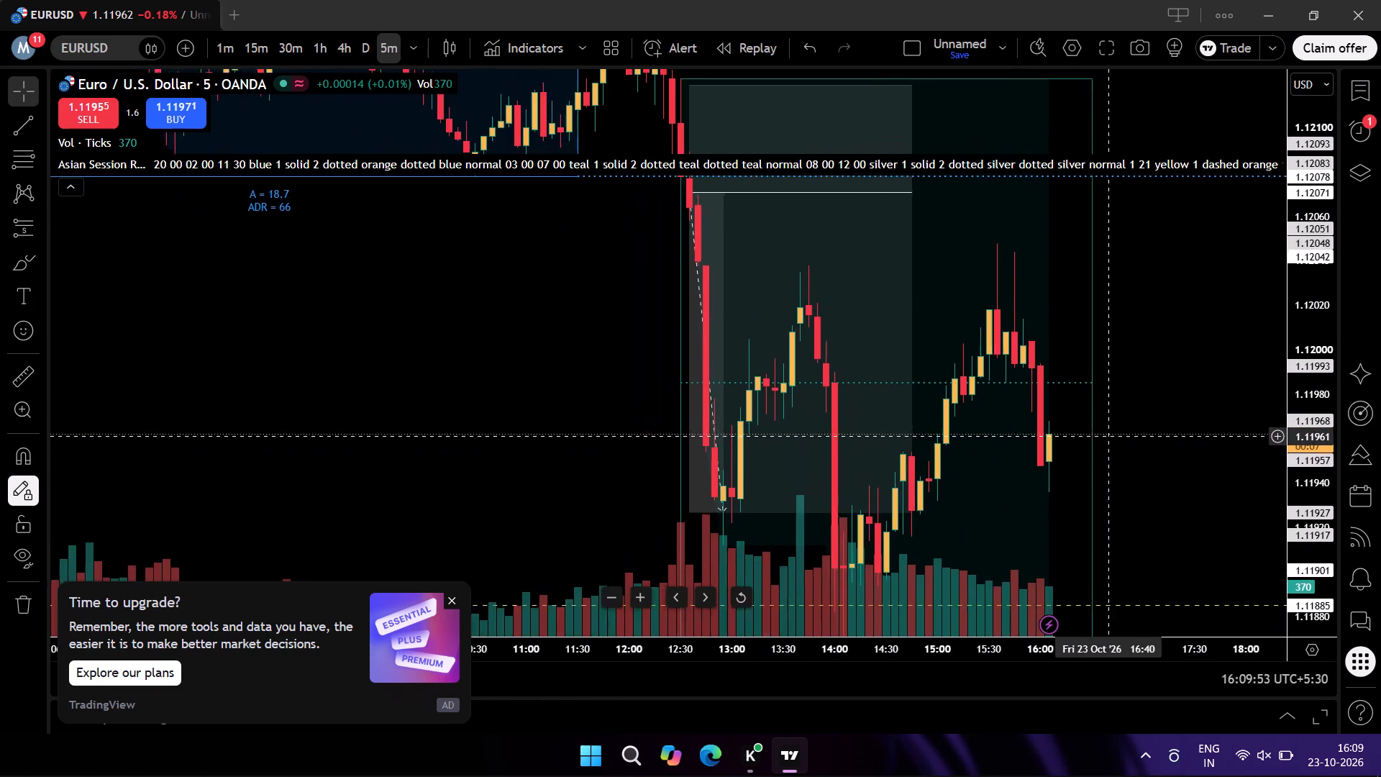
pyautogui.moveTo(1115, 436); pyautogui.dragTo(1151, 586)
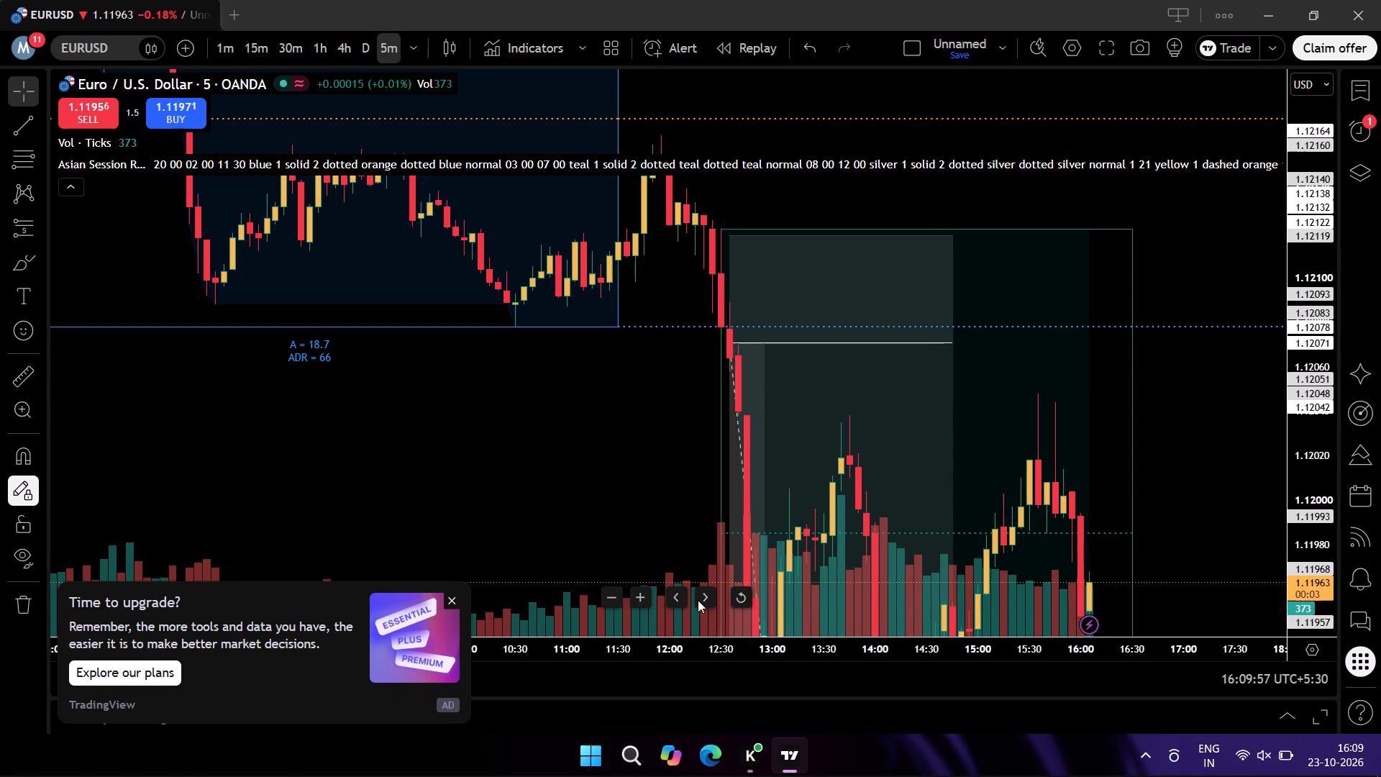
pyautogui.scroll(-4, 735, 520)
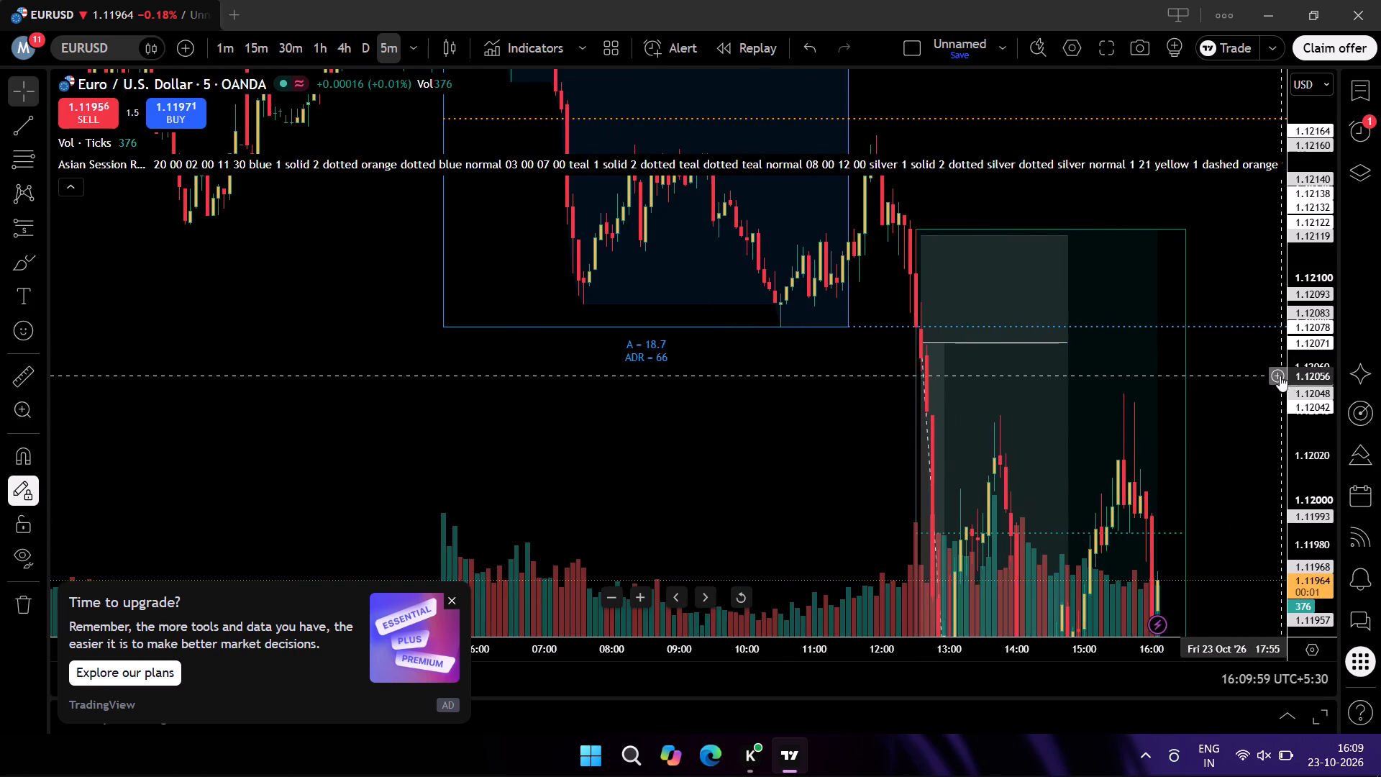
pyautogui.scroll(-12, 1280, 376)
pyautogui.scroll(-1, 1093, 460)
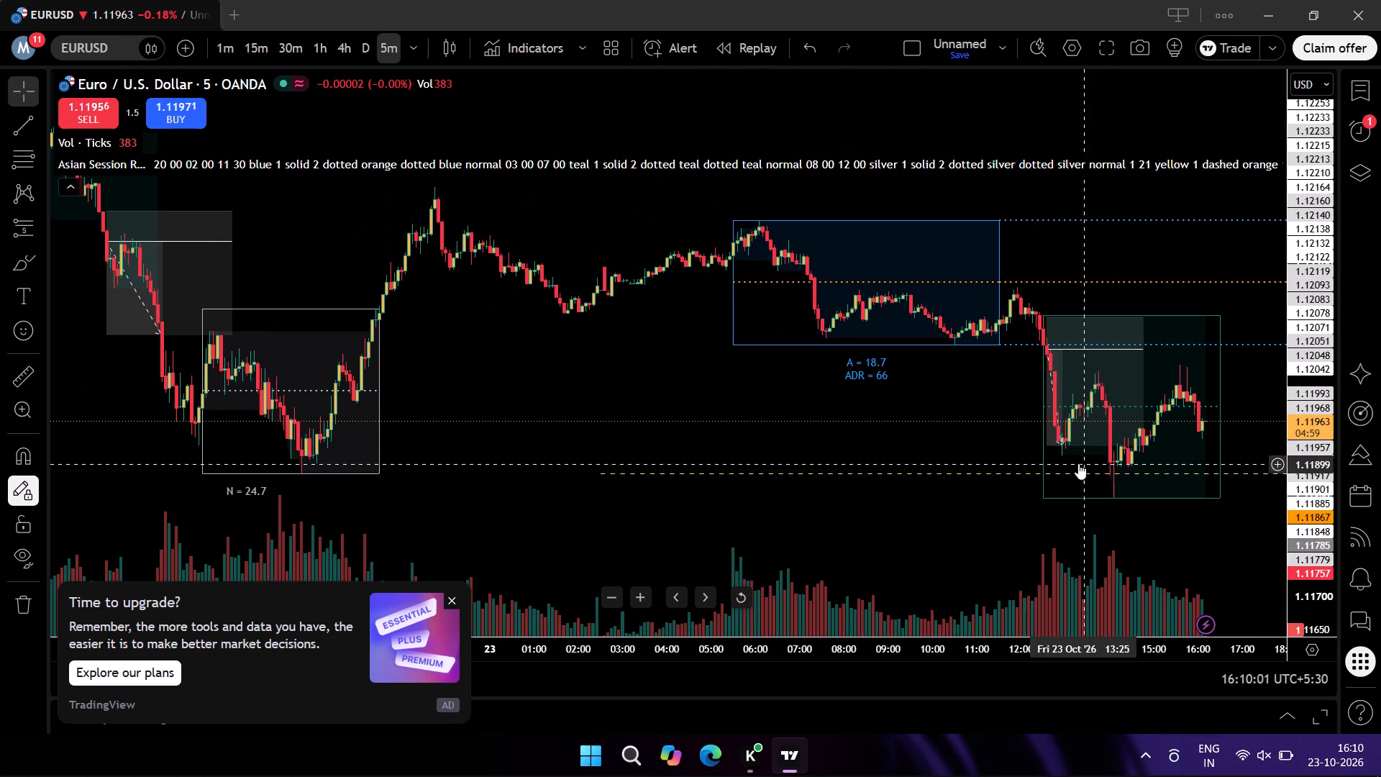
# Review the marked trades and session ranges backwards from 22 October to 19 October.
pyautogui.moveTo(547, 440); pyautogui.dragTo(983, 483)
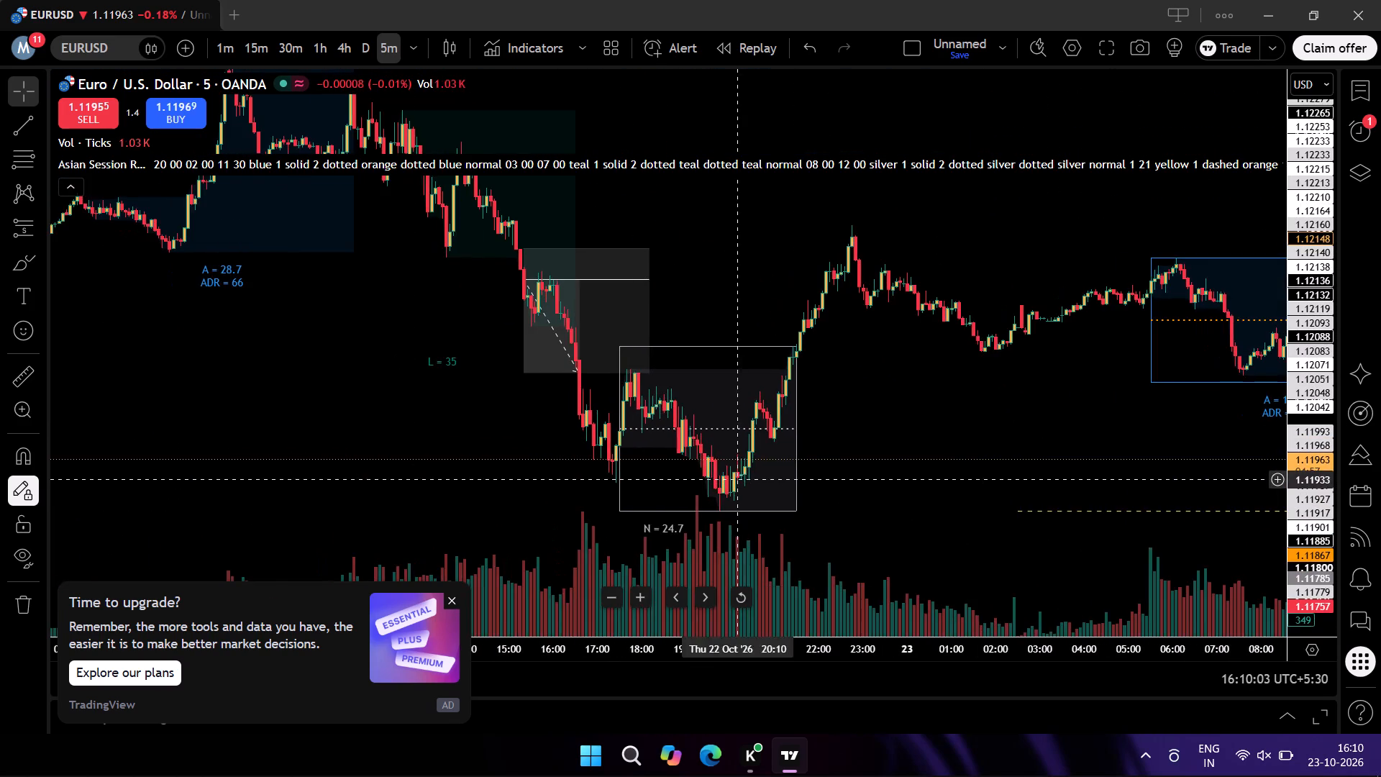
pyautogui.moveTo(414, 453); pyautogui.dragTo(861, 527)
pyautogui.moveTo(302, 483); pyautogui.dragTo(776, 481)
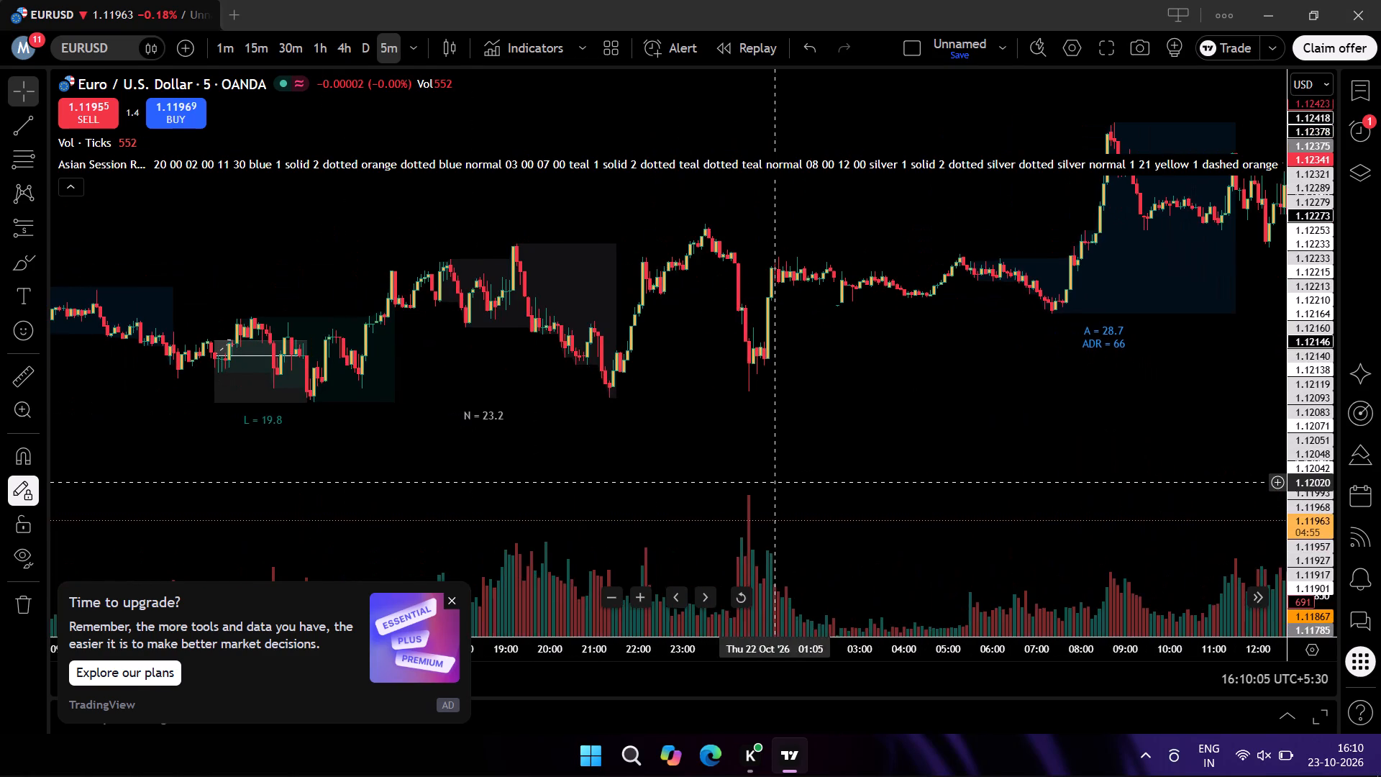
pyautogui.moveTo(413, 472); pyautogui.dragTo(684, 464)
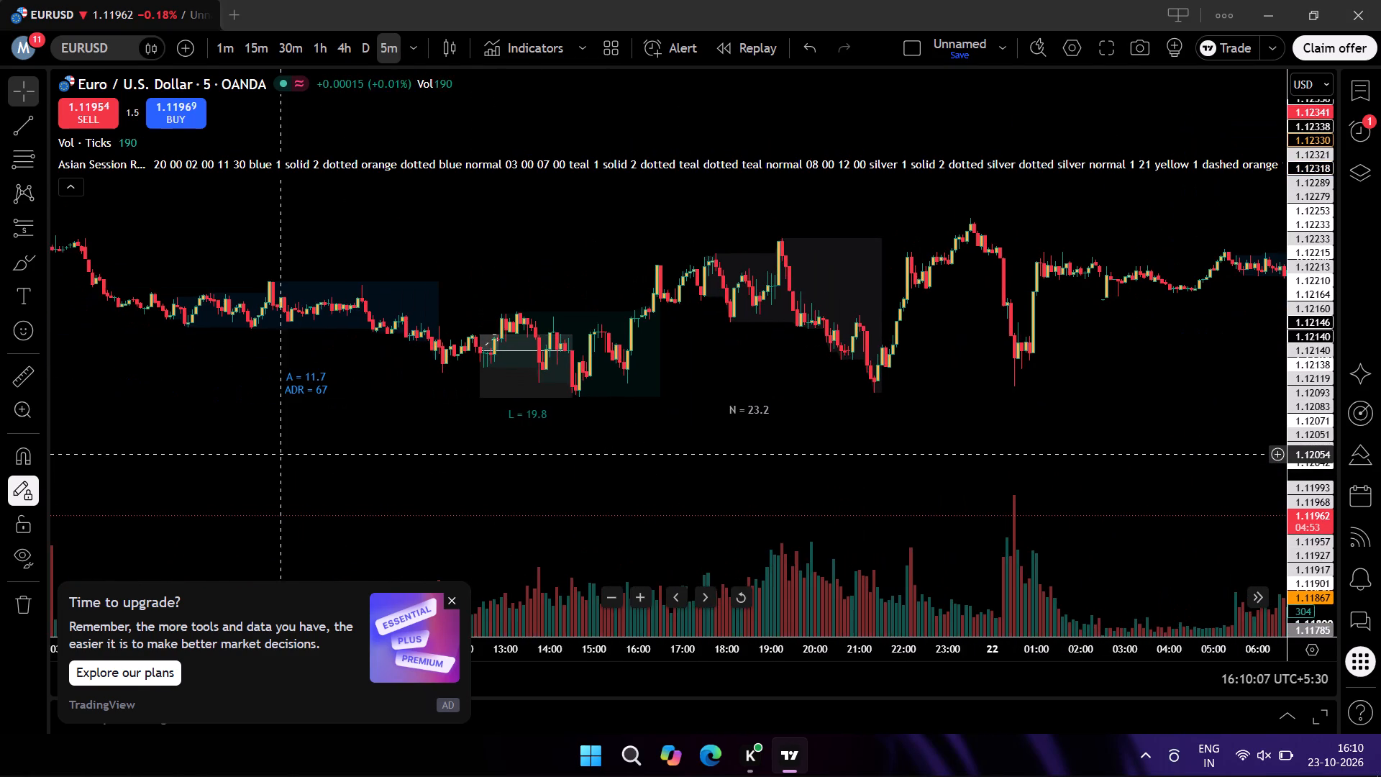
pyautogui.moveTo(506, 457); pyautogui.dragTo(49, 450)
pyautogui.moveTo(616, 445); pyautogui.dragTo(102, 445)
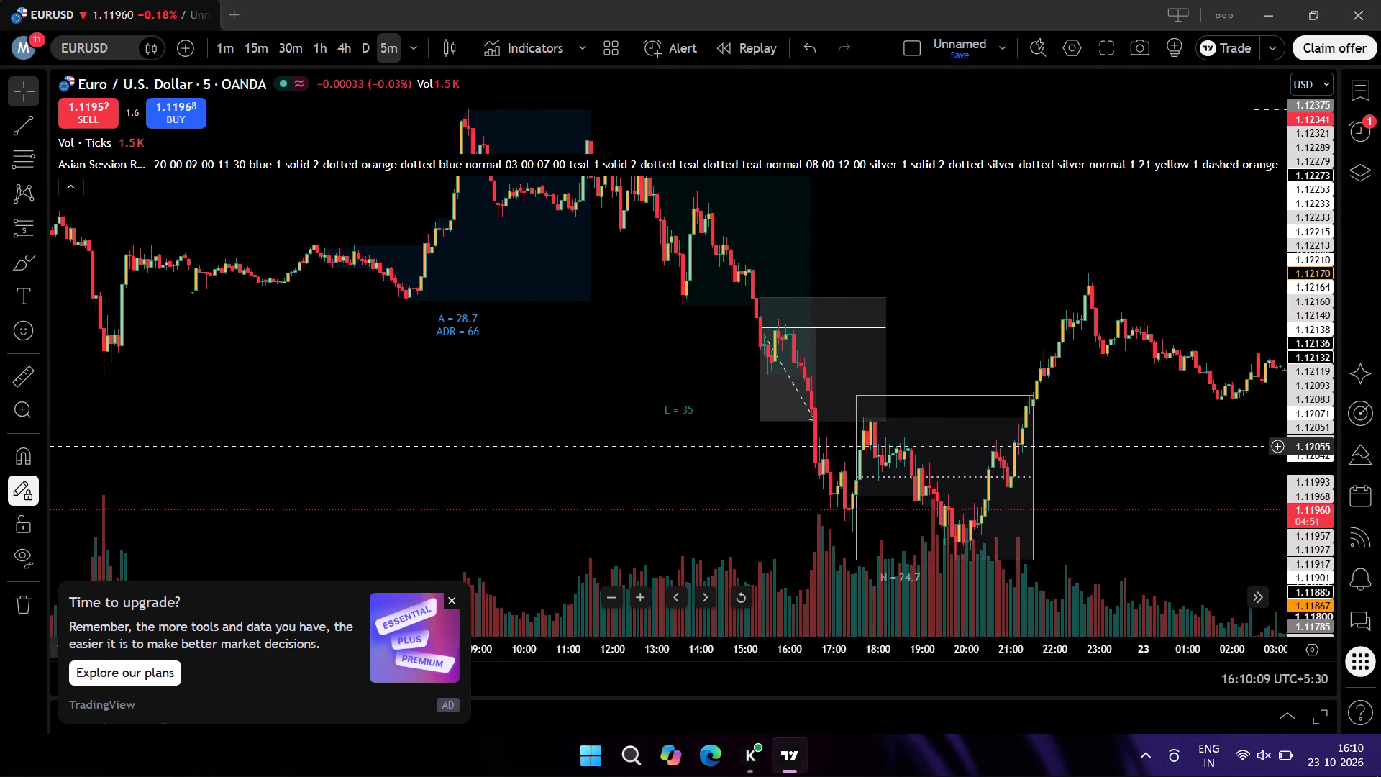
pyautogui.moveTo(102, 445); pyautogui.dragTo(938, 456)
pyautogui.moveTo(344, 460); pyautogui.dragTo(793, 460)
pyautogui.moveTo(281, 459); pyautogui.dragTo(613, 464)
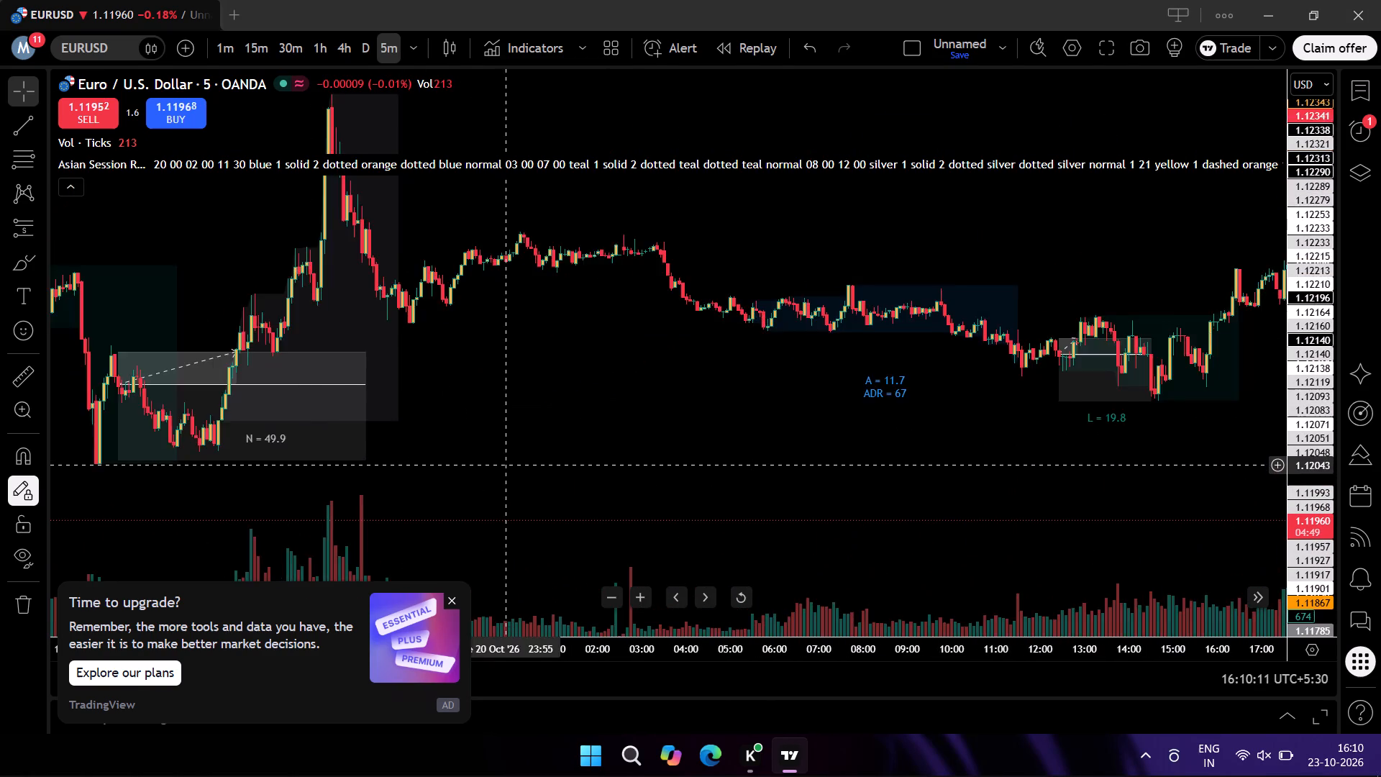
pyautogui.moveTo(613, 464); pyautogui.dragTo(682, 464)
pyautogui.moveTo(391, 497); pyautogui.dragTo(770, 410)
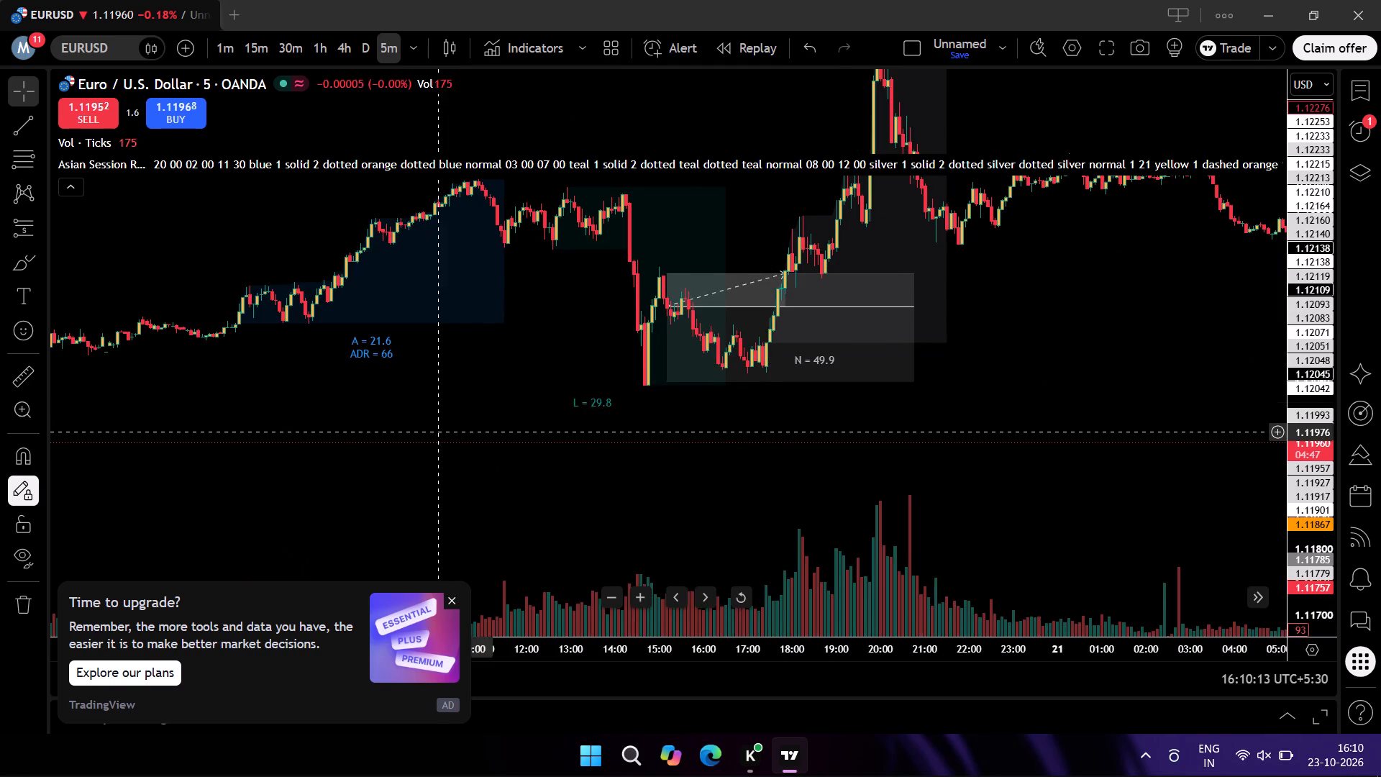
pyautogui.moveTo(439, 431); pyautogui.dragTo(808, 406)
pyautogui.moveTo(233, 404); pyautogui.dragTo(747, 417)
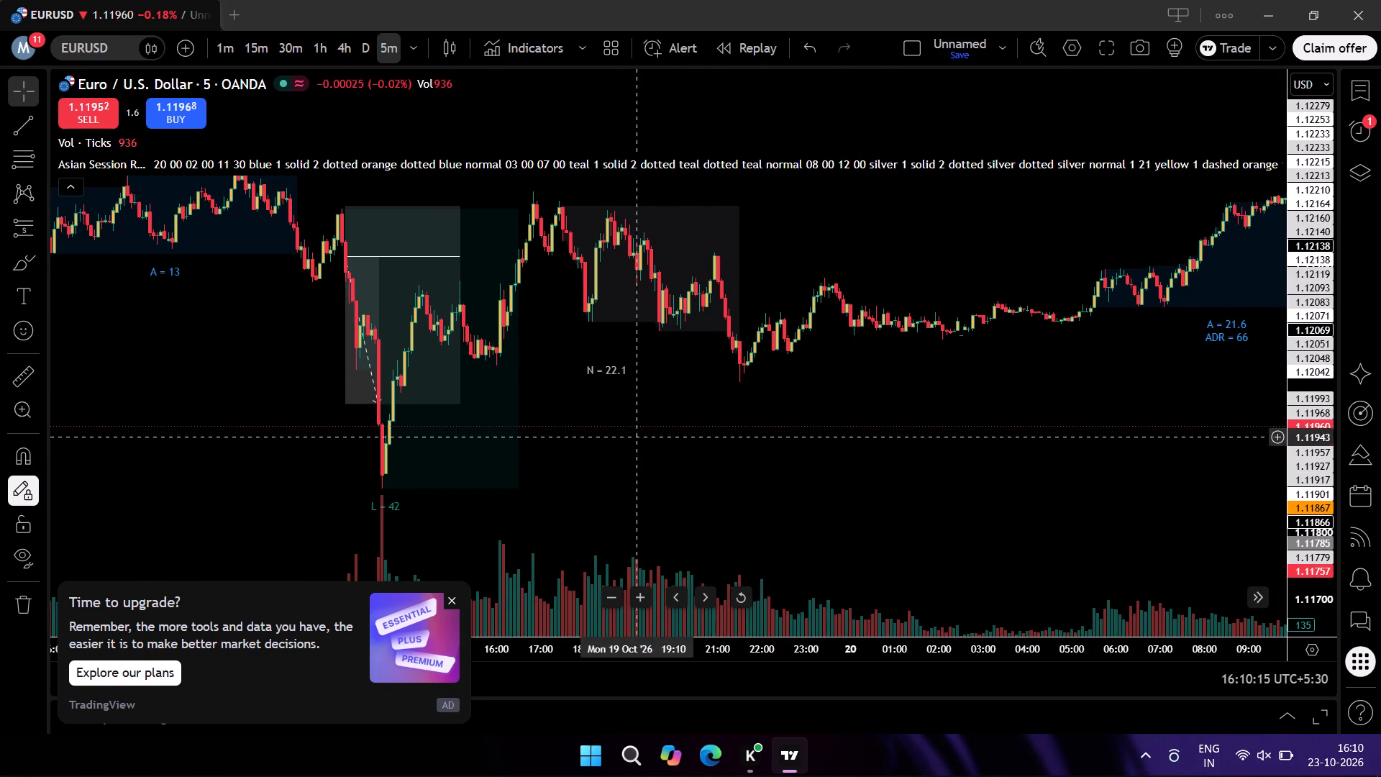
# Review the marked trades and session ranges backwards from 16 October to 13 October.
pyautogui.moveTo(574, 446); pyautogui.dragTo(1282, 455)
pyautogui.moveTo(497, 452); pyautogui.dragTo(993, 591)
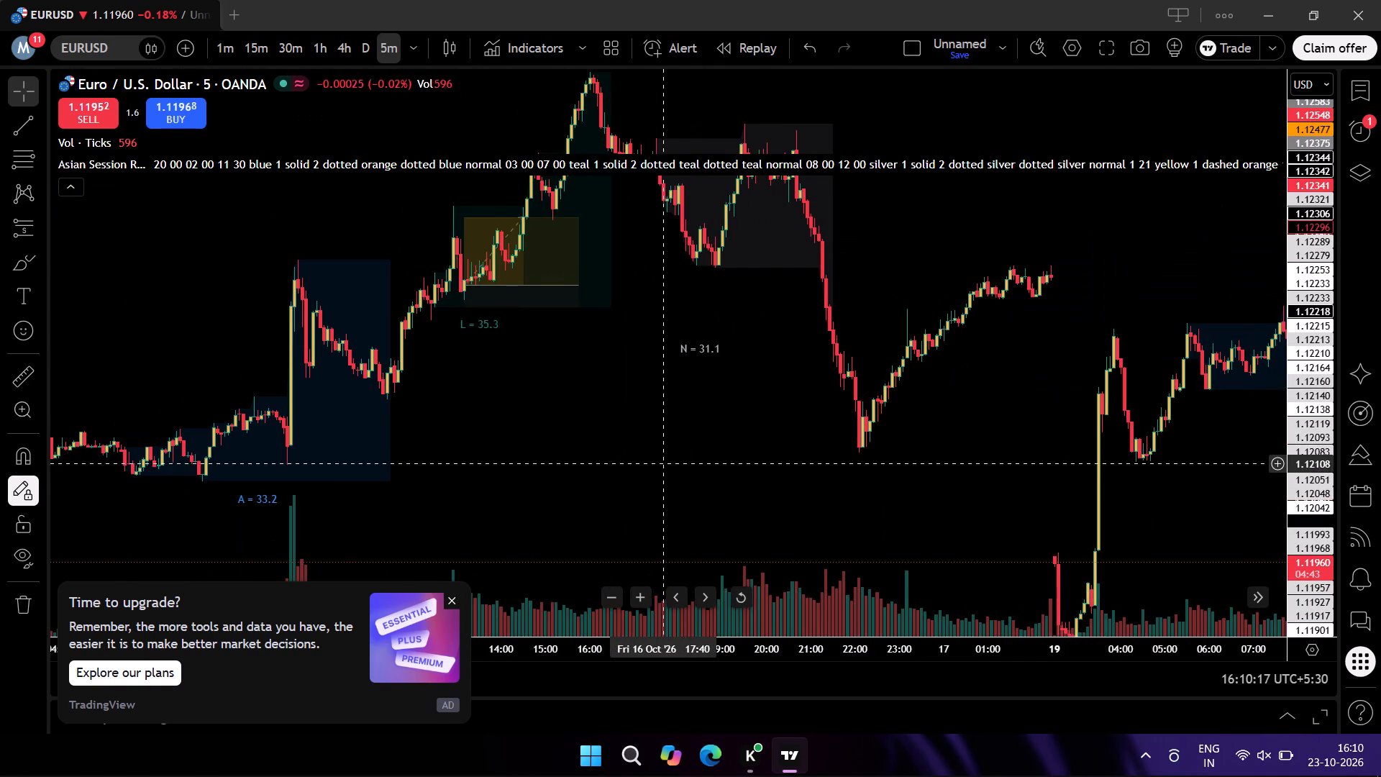
pyautogui.moveTo(651, 458); pyautogui.dragTo(1298, 374)
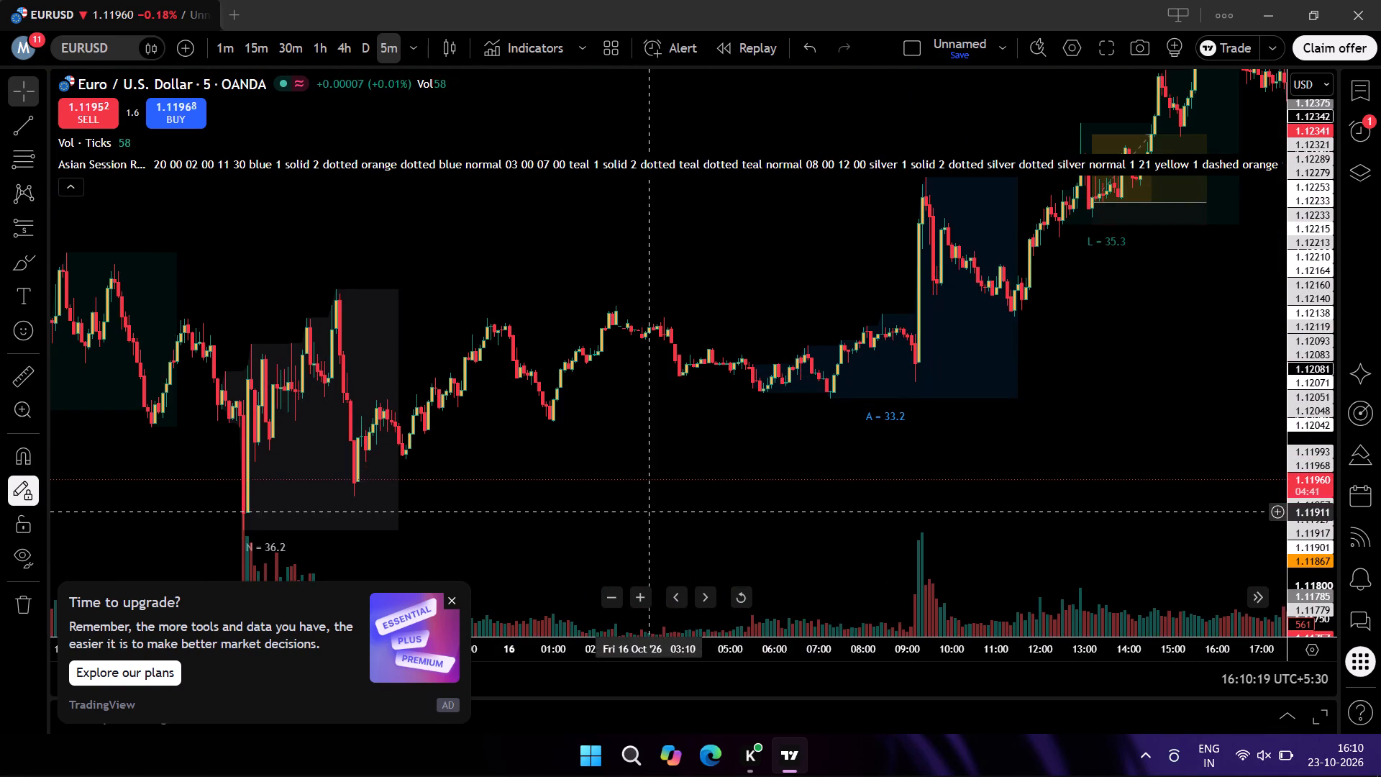
pyautogui.moveTo(645, 512); pyautogui.dragTo(1331, 413)
pyautogui.moveTo(591, 483); pyautogui.dragTo(887, 422)
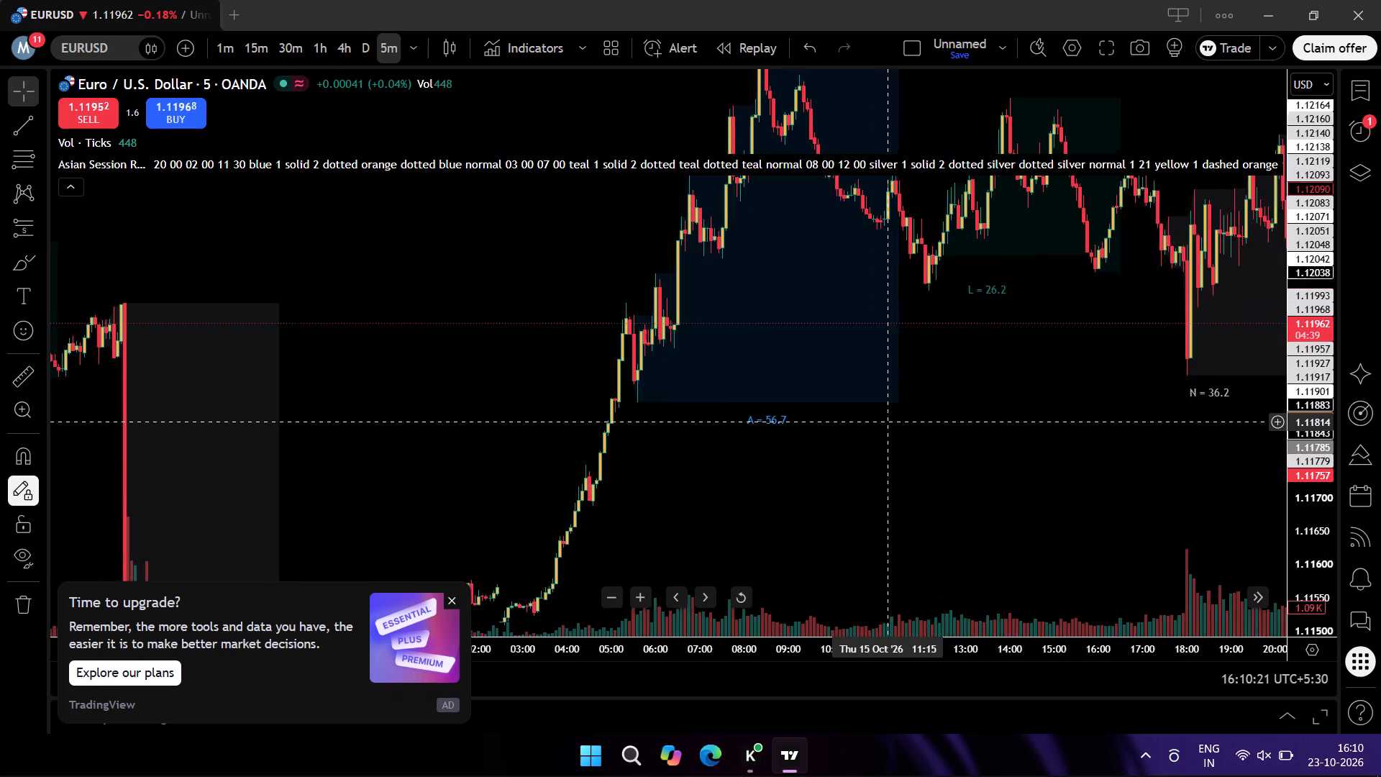
pyautogui.moveTo(887, 422); pyautogui.dragTo(1247, 312)
pyautogui.moveTo(656, 458); pyautogui.dragTo(1244, 519)
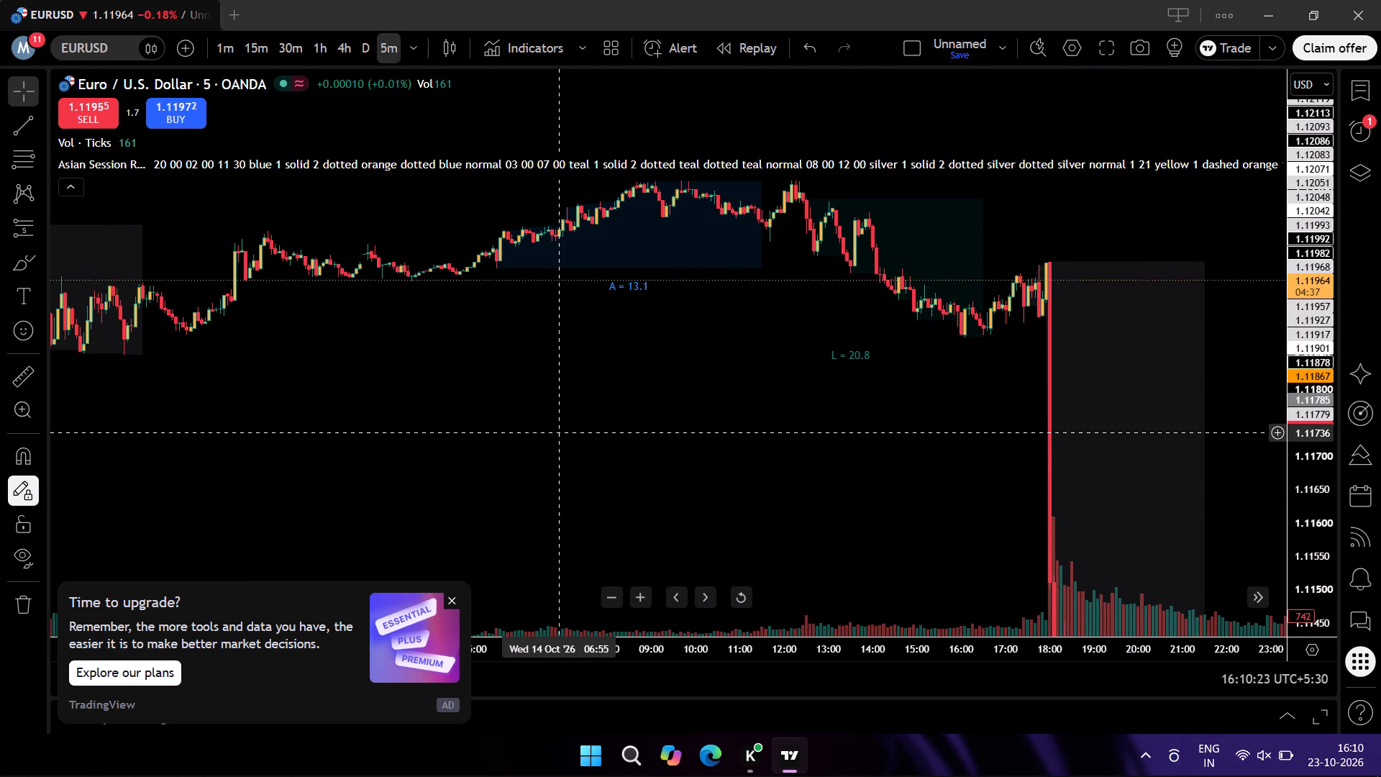
pyautogui.moveTo(560, 432); pyautogui.dragTo(545, 467)
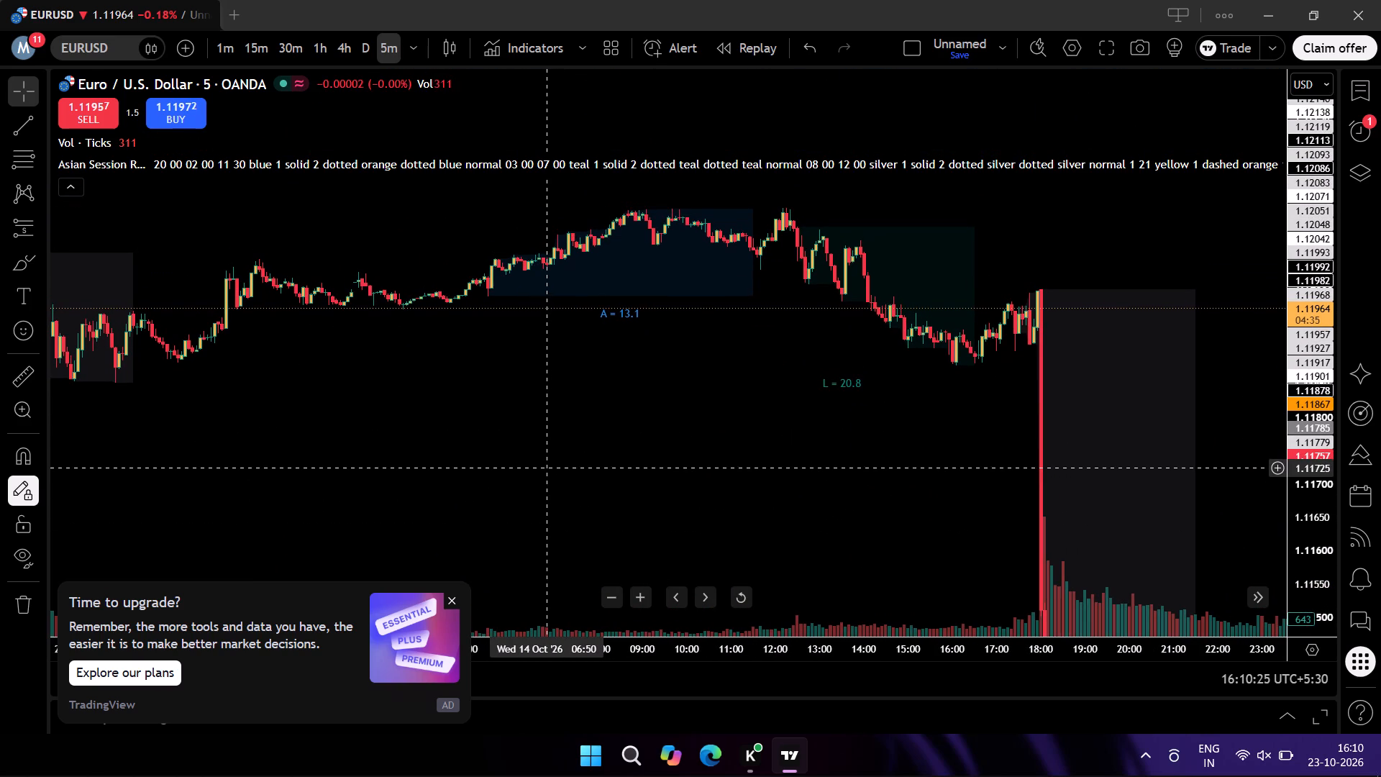
pyautogui.moveTo(545, 467); pyautogui.dragTo(1091, 413)
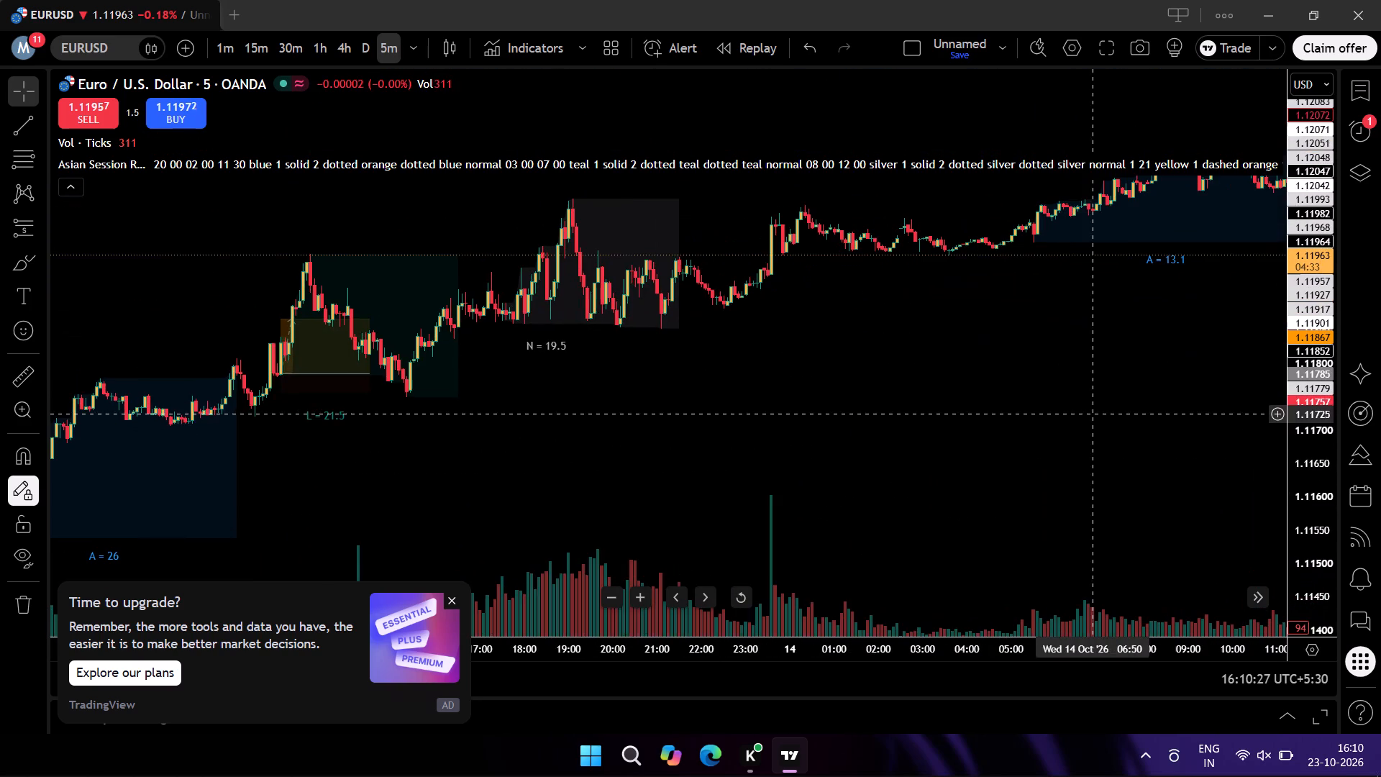
pyautogui.moveTo(585, 443); pyautogui.dragTo(816, 387)
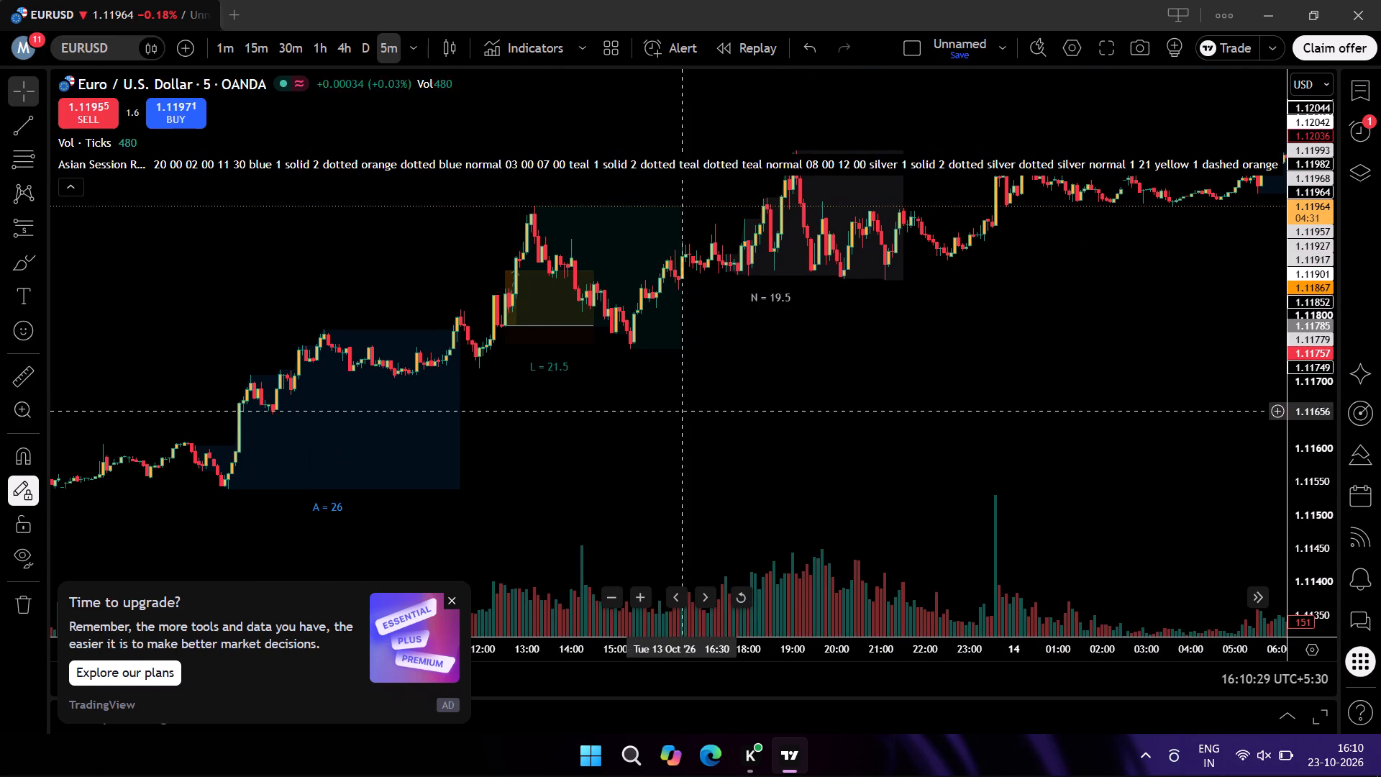
# Review the marked trades and session ranges backwards from 12 October to the 8 October London session.
pyautogui.moveTo(604, 422); pyautogui.dragTo(1095, 335)
pyautogui.moveTo(455, 425); pyautogui.dragTo(1011, 485)
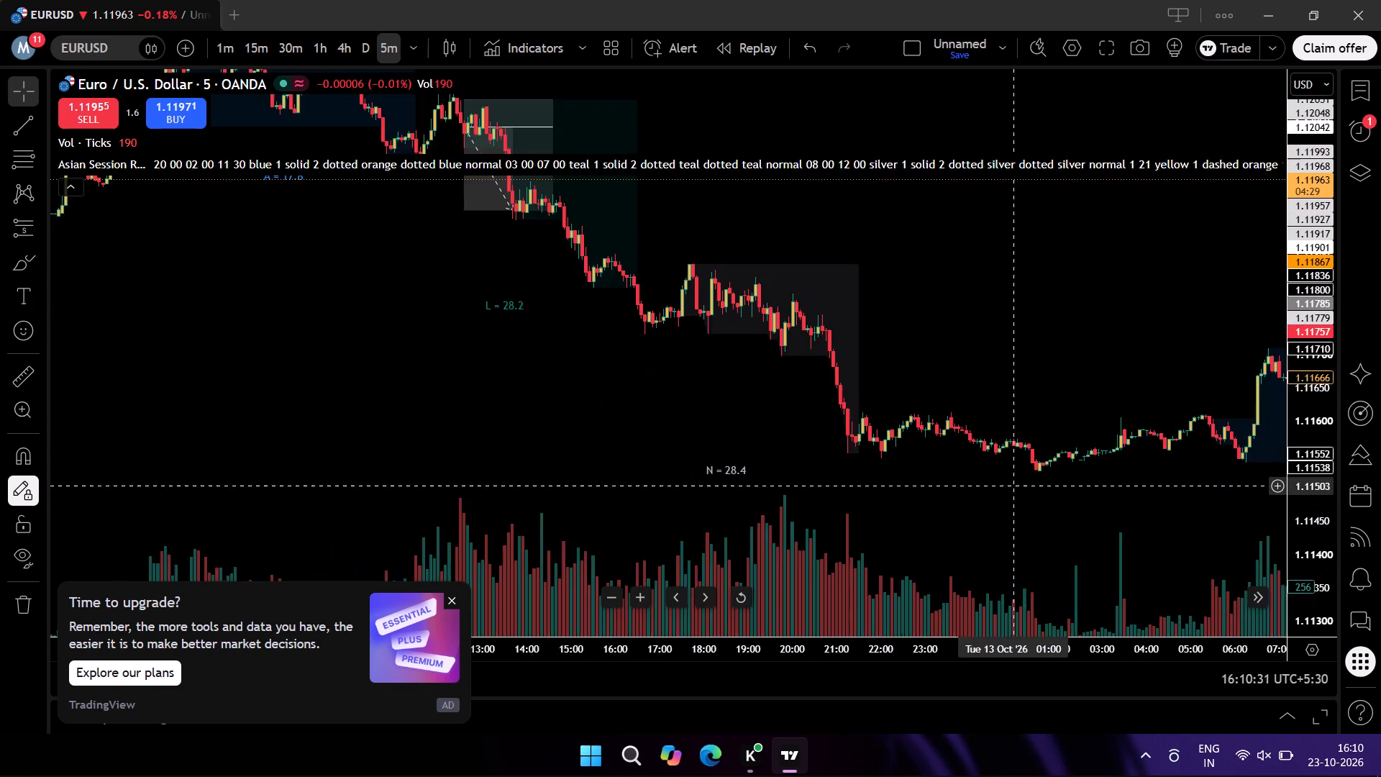
pyautogui.moveTo(1011, 485); pyautogui.dragTo(1009, 485)
pyautogui.moveTo(616, 405); pyautogui.dragTo(788, 559)
pyautogui.moveTo(504, 456); pyautogui.dragTo(522, 455)
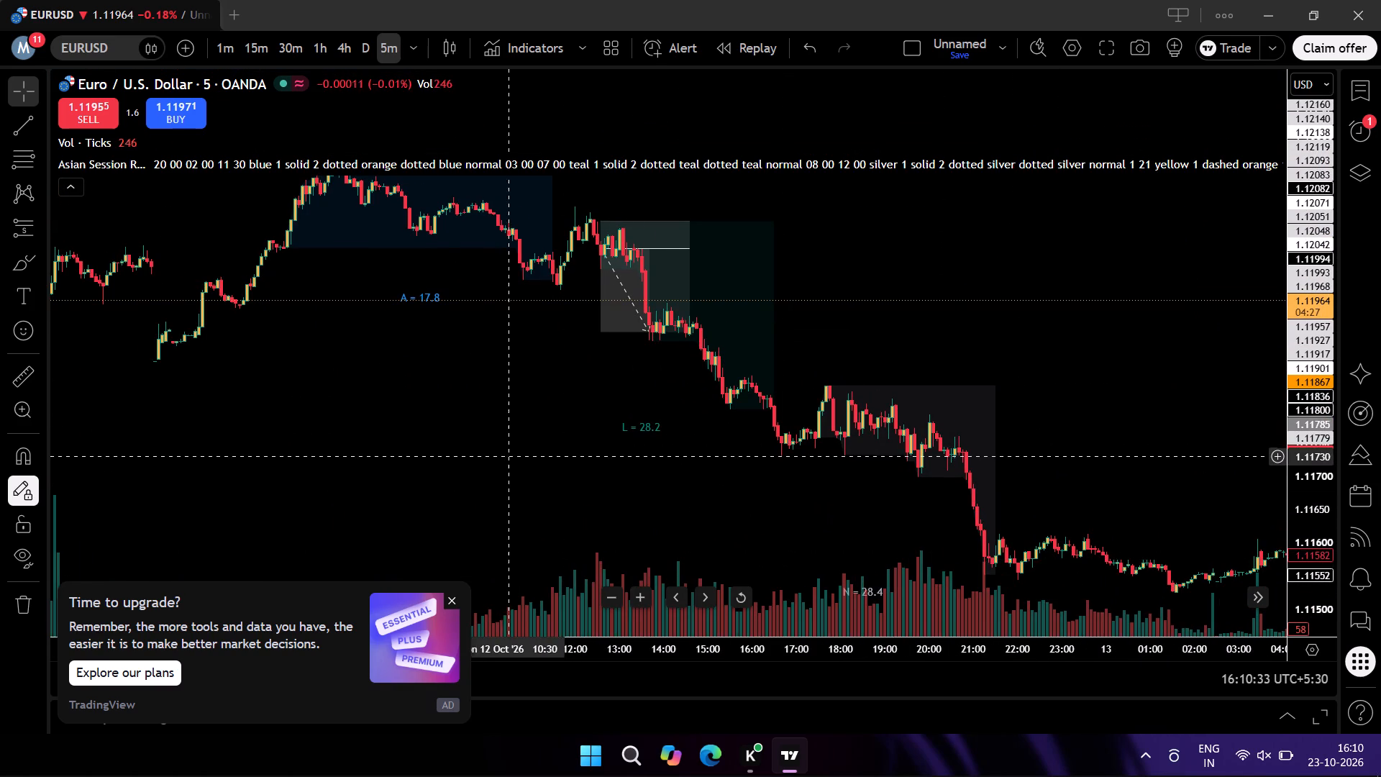
pyautogui.moveTo(522, 455); pyautogui.dragTo(1189, 408)
pyautogui.moveTo(639, 391); pyautogui.dragTo(876, 481)
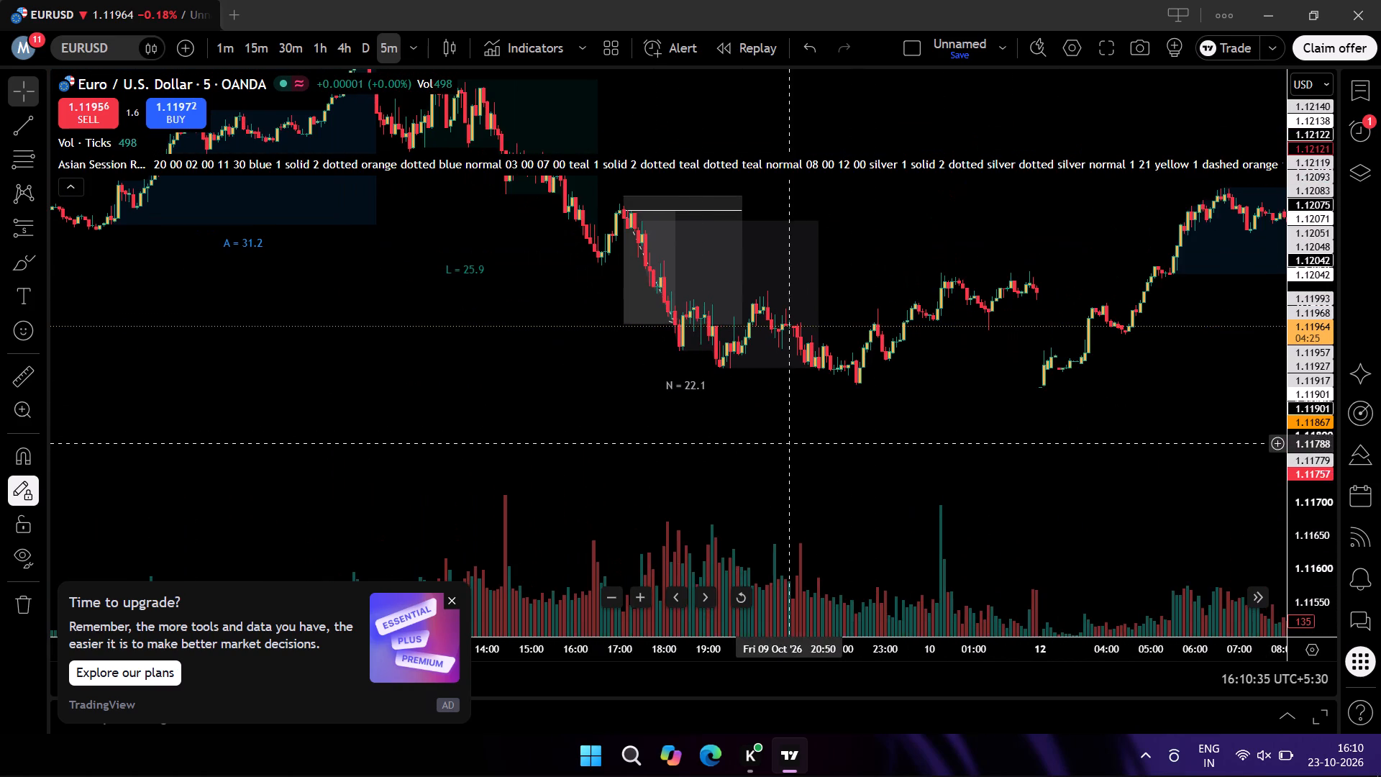
pyautogui.moveTo(588, 409); pyautogui.dragTo(1163, 519)
pyautogui.moveTo(542, 468); pyautogui.dragTo(603, 460)
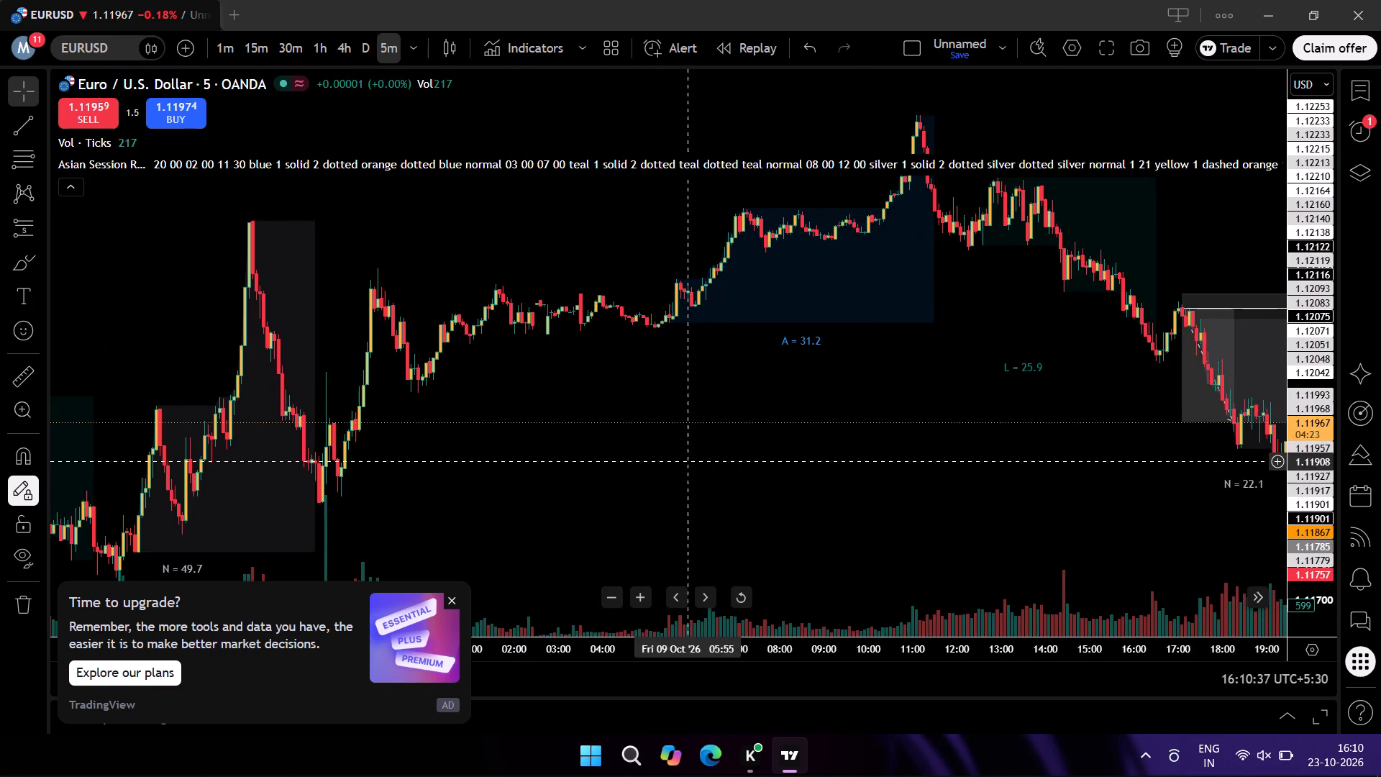
pyautogui.moveTo(603, 460); pyautogui.dragTo(1124, 355)
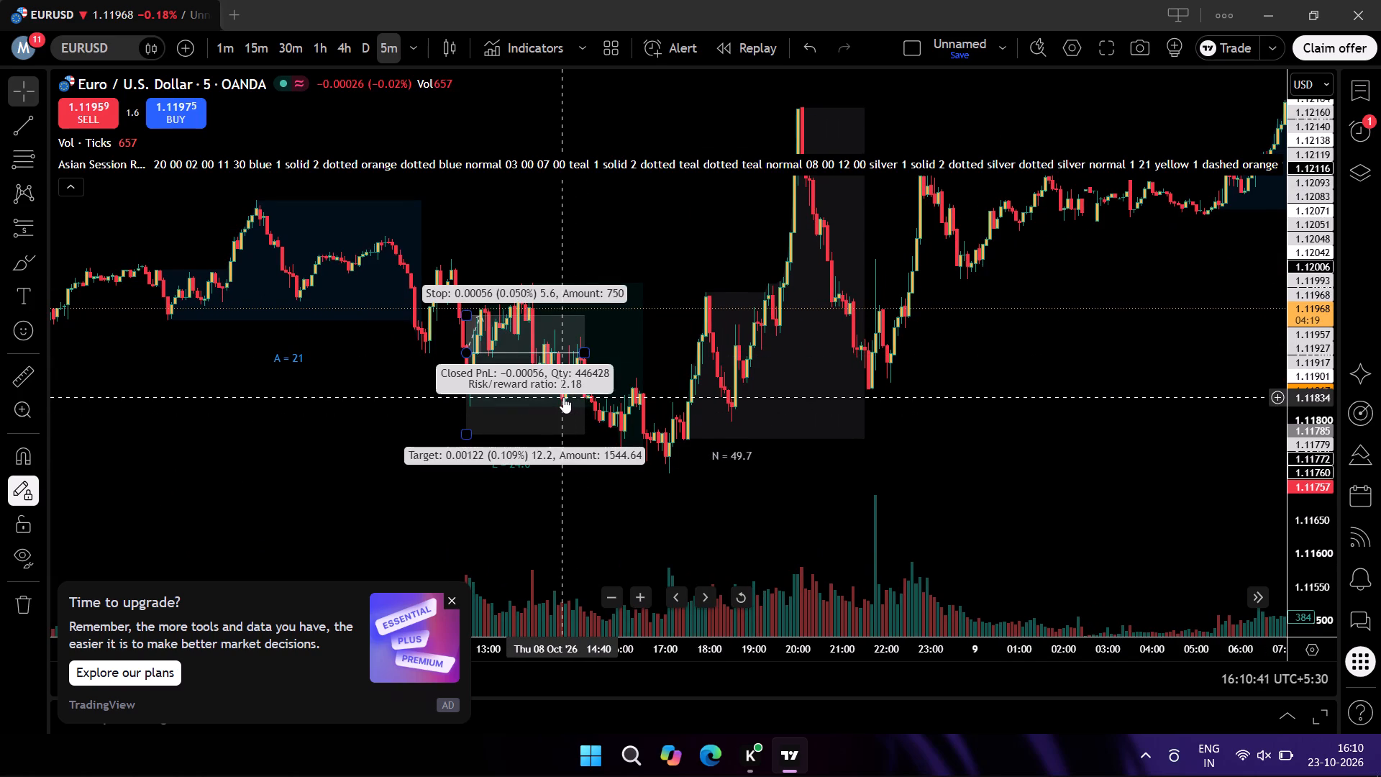
# Go back to 9 October and re-examine the short position in the New York session and the sessions around it.
pyautogui.moveTo(983, 388); pyautogui.dragTo(409, 540)
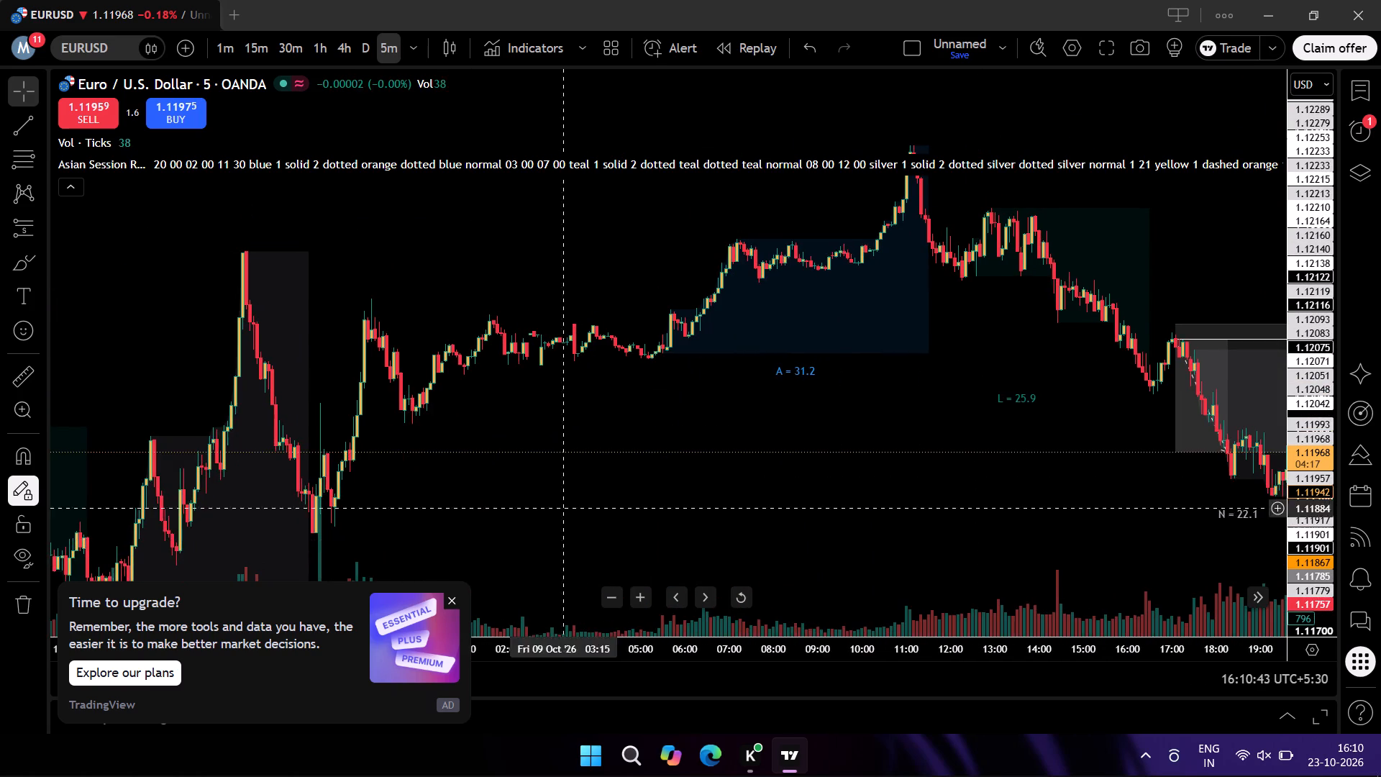
pyautogui.moveTo(834, 472); pyautogui.dragTo(620, 477)
pyautogui.moveTo(611, 454); pyautogui.dragTo(111, 417)
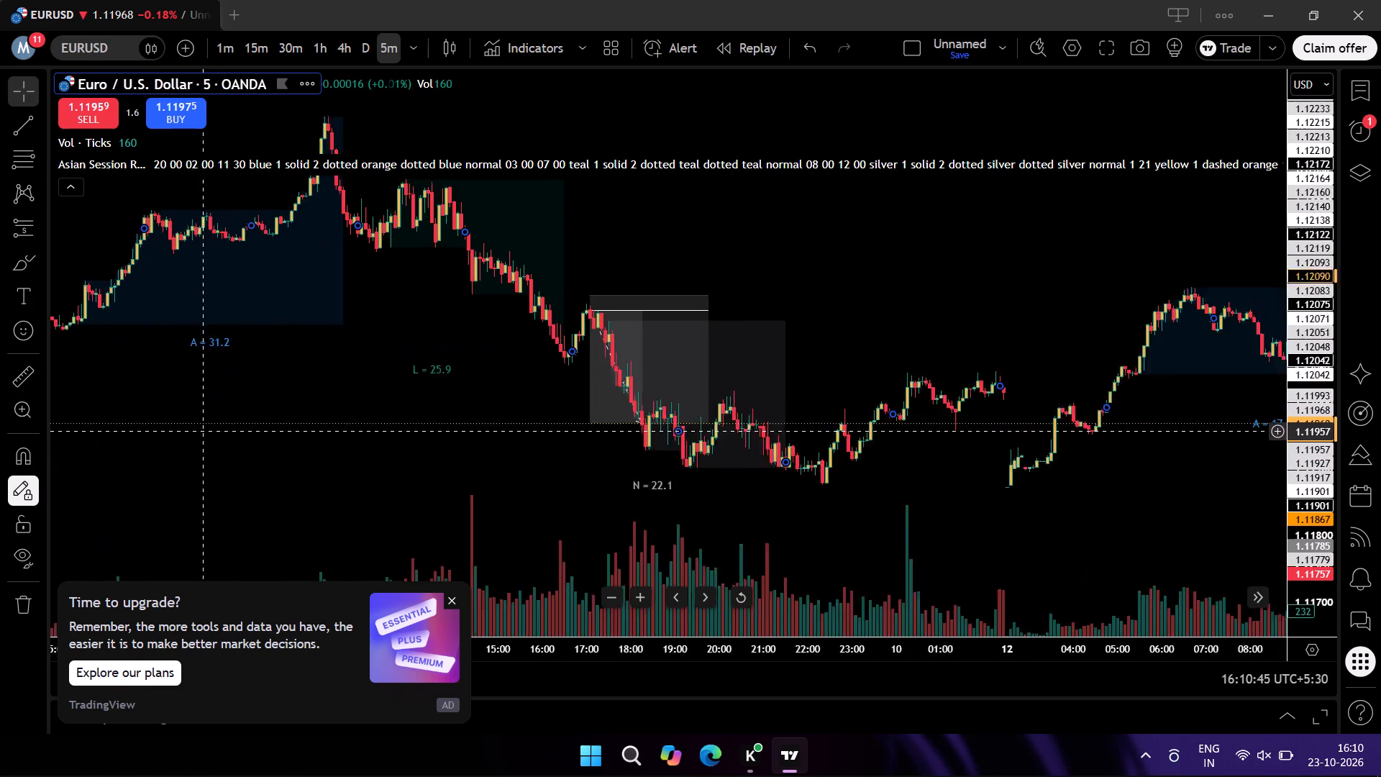
pyautogui.moveTo(111, 417); pyautogui.dragTo(396, 407)
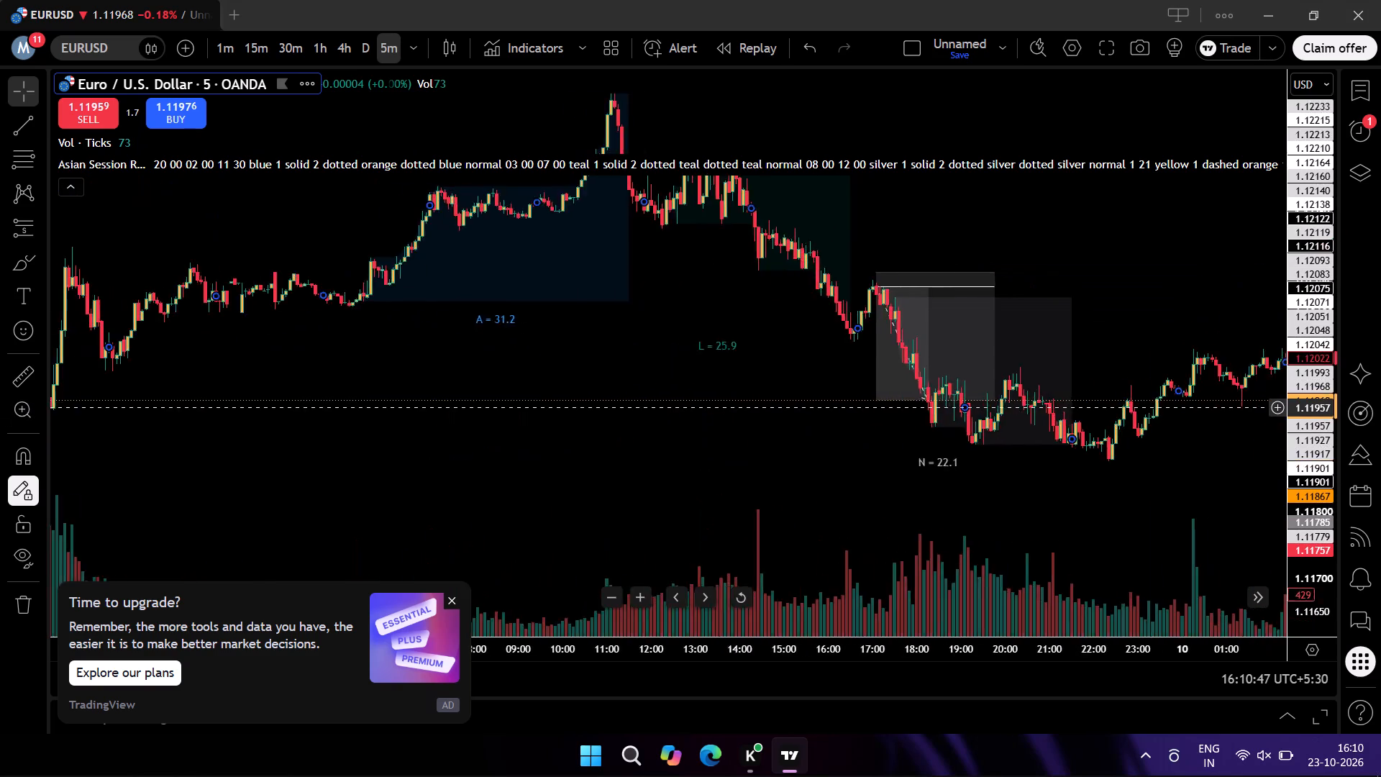
pyautogui.moveTo(396, 407); pyautogui.dragTo(1, 391)
pyautogui.moveTo(1252, 441); pyautogui.dragTo(1380, 443)
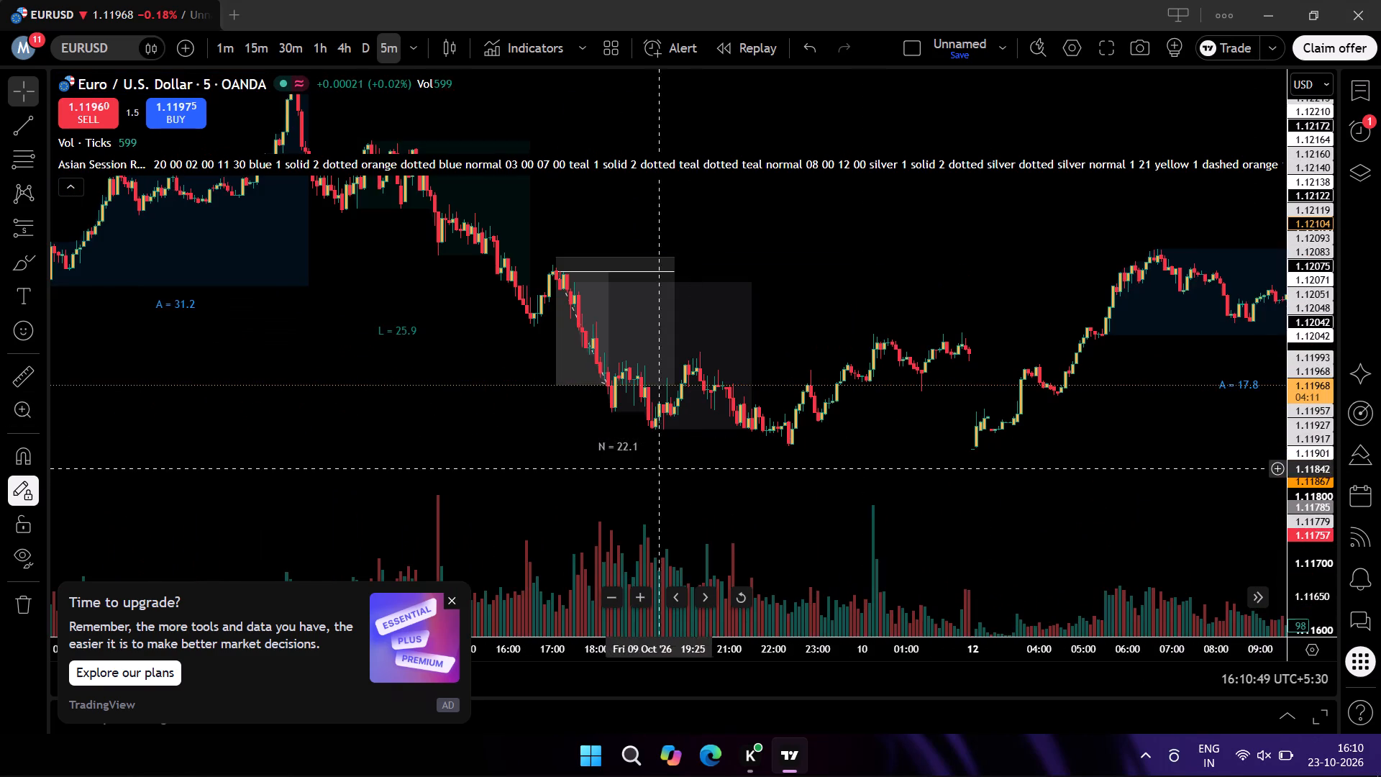
# Review the marked trades and session ranges backwards from 8 October to 6 October, including the 6 October Asian and London sessions.
pyautogui.moveTo(648, 472); pyautogui.dragTo(1336, 383)
pyautogui.moveTo(744, 389); pyautogui.dragTo(1342, 335)
pyautogui.moveTo(740, 396); pyautogui.dragTo(1339, 404)
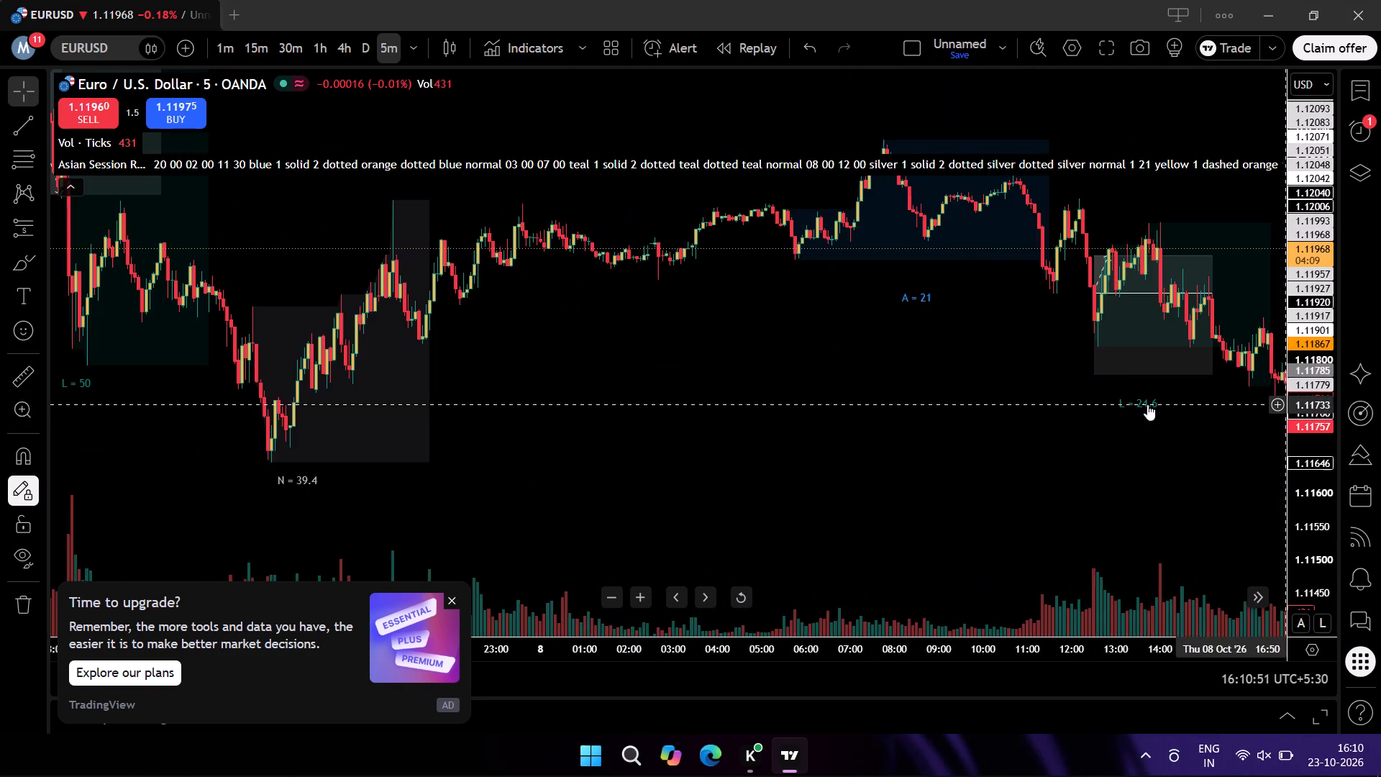
pyautogui.moveTo(785, 405); pyautogui.dragTo(1380, 426)
pyautogui.moveTo(673, 390); pyautogui.dragTo(916, 553)
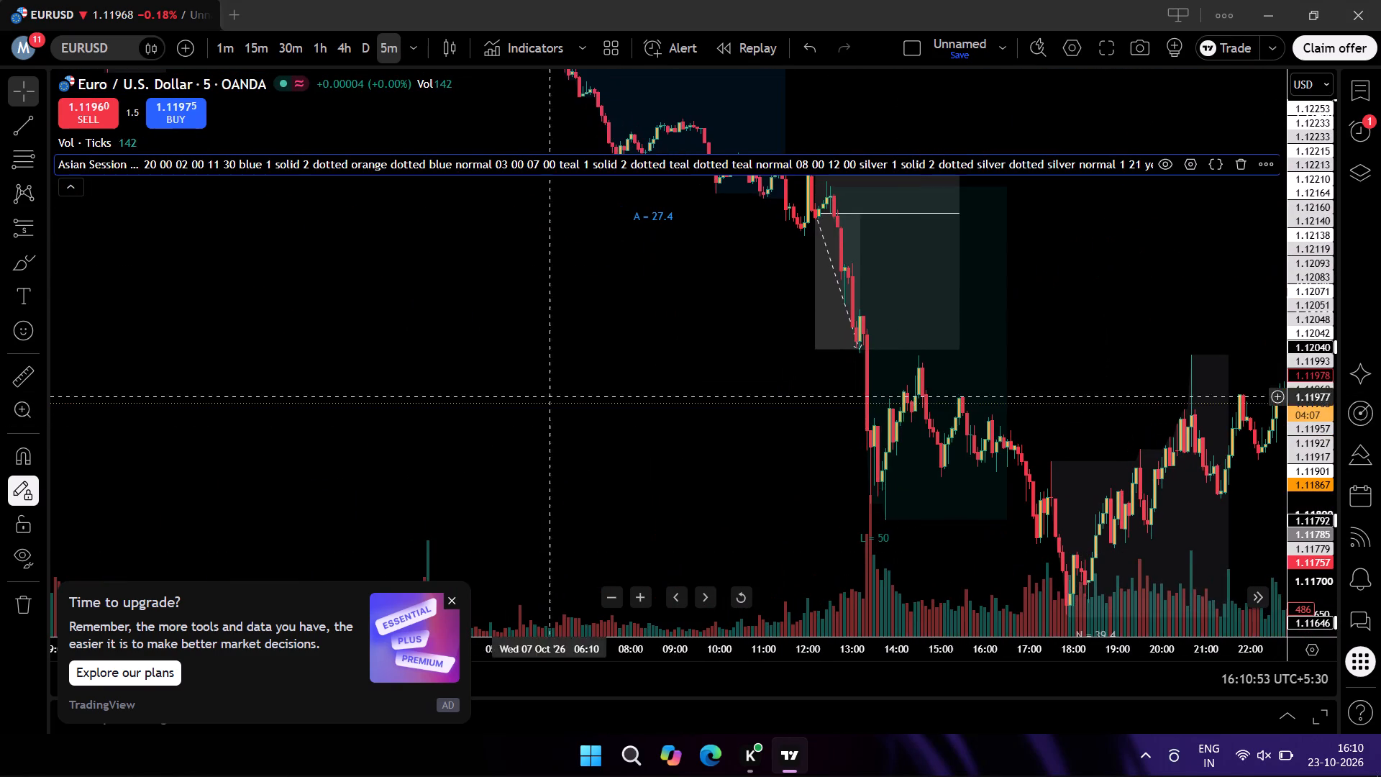
pyautogui.moveTo(292, 304); pyautogui.dragTo(901, 505)
pyautogui.moveTo(553, 369); pyautogui.dragTo(1199, 294)
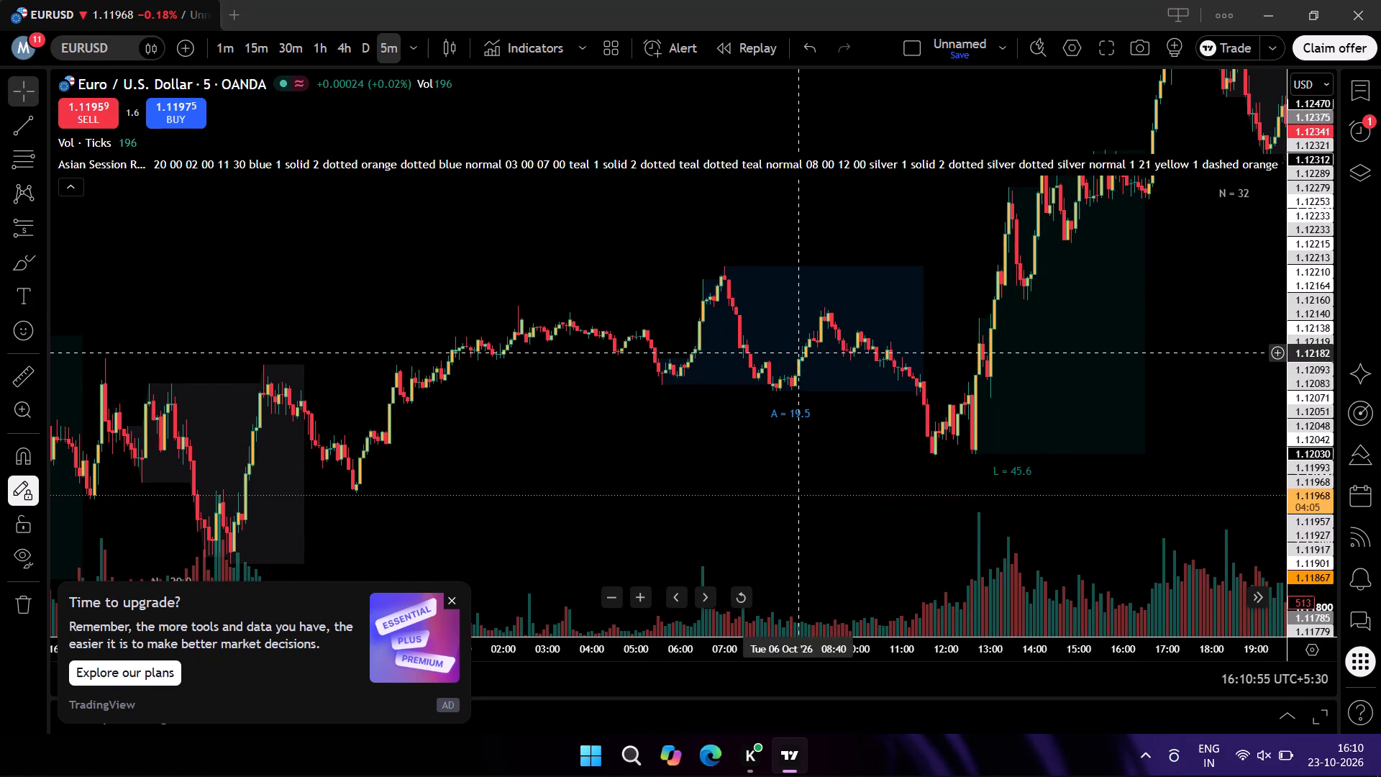
pyautogui.moveTo(796, 414); pyautogui.dragTo(500, 413)
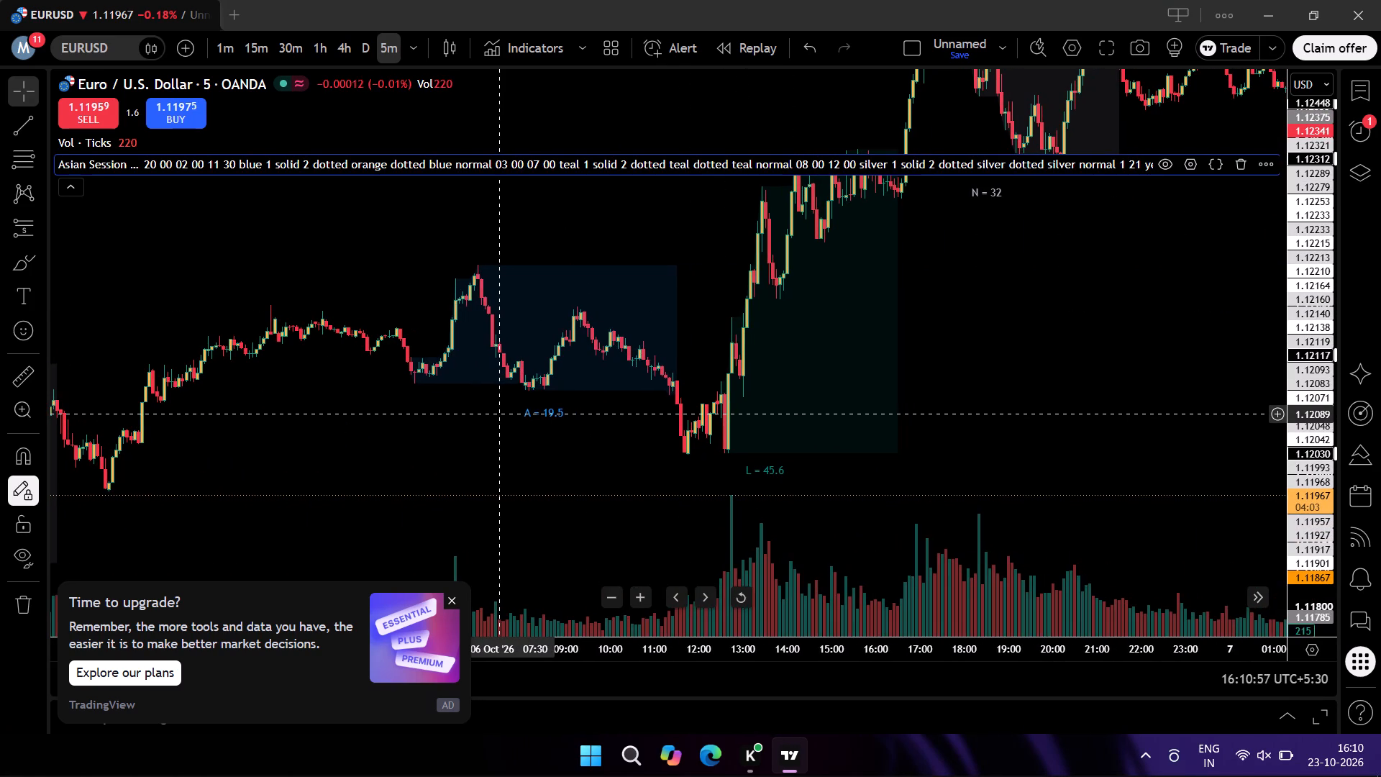
pyautogui.moveTo(500, 413); pyautogui.dragTo(379, 406)
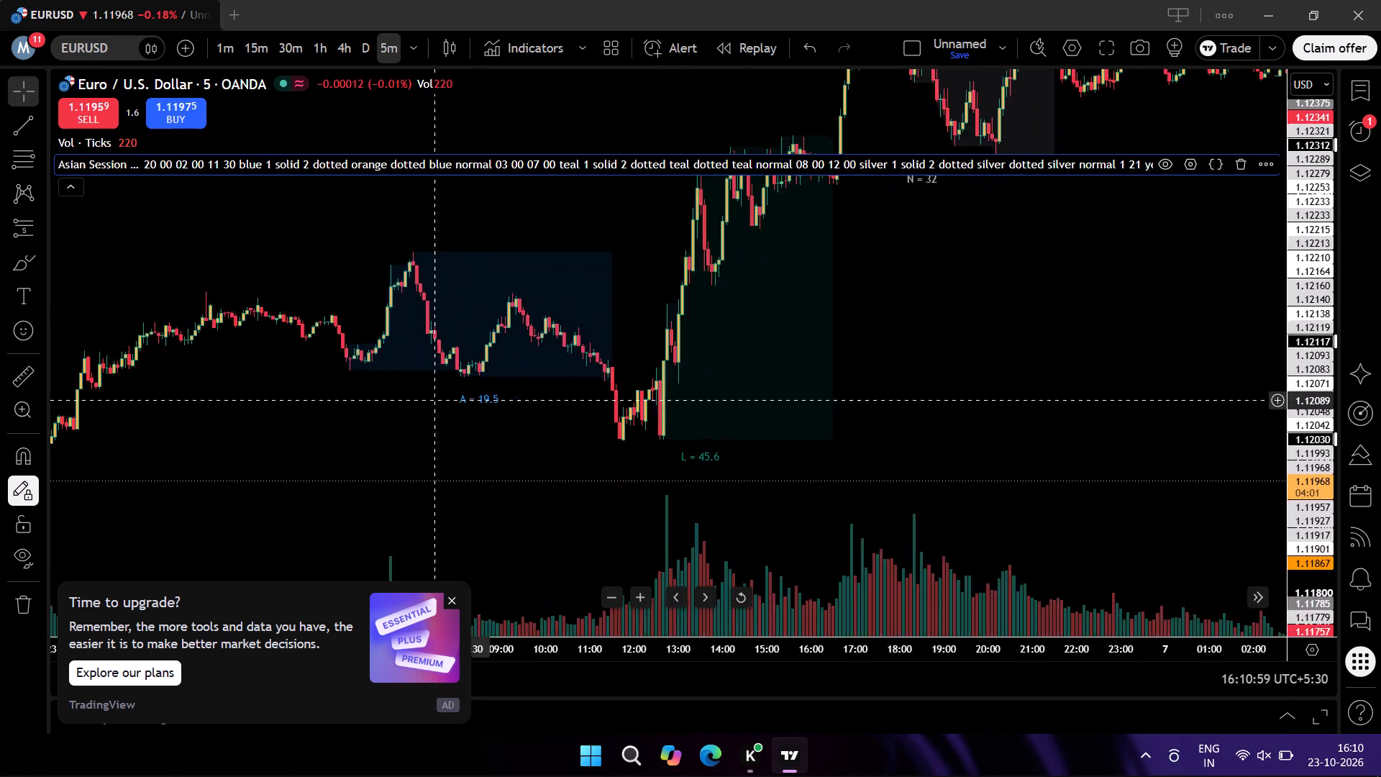
pyautogui.moveTo(379, 406); pyautogui.dragTo(333, 389)
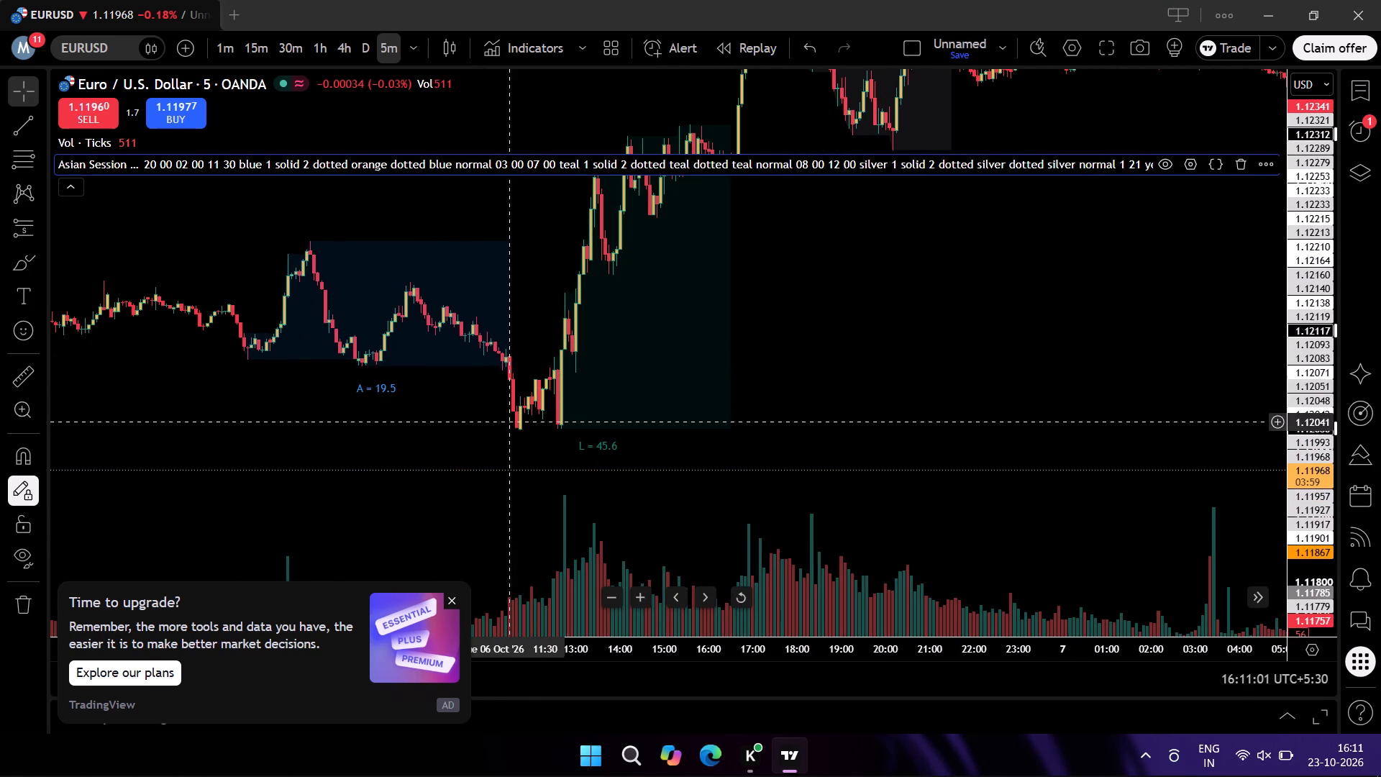
# Review the session ranges and marked trades backwards from 5 October to 2 October.
pyautogui.moveTo(407, 416); pyautogui.dragTo(962, 345)
pyautogui.moveTo(418, 437); pyautogui.dragTo(867, 353)
pyautogui.moveTo(541, 418); pyautogui.dragTo(552, 425)
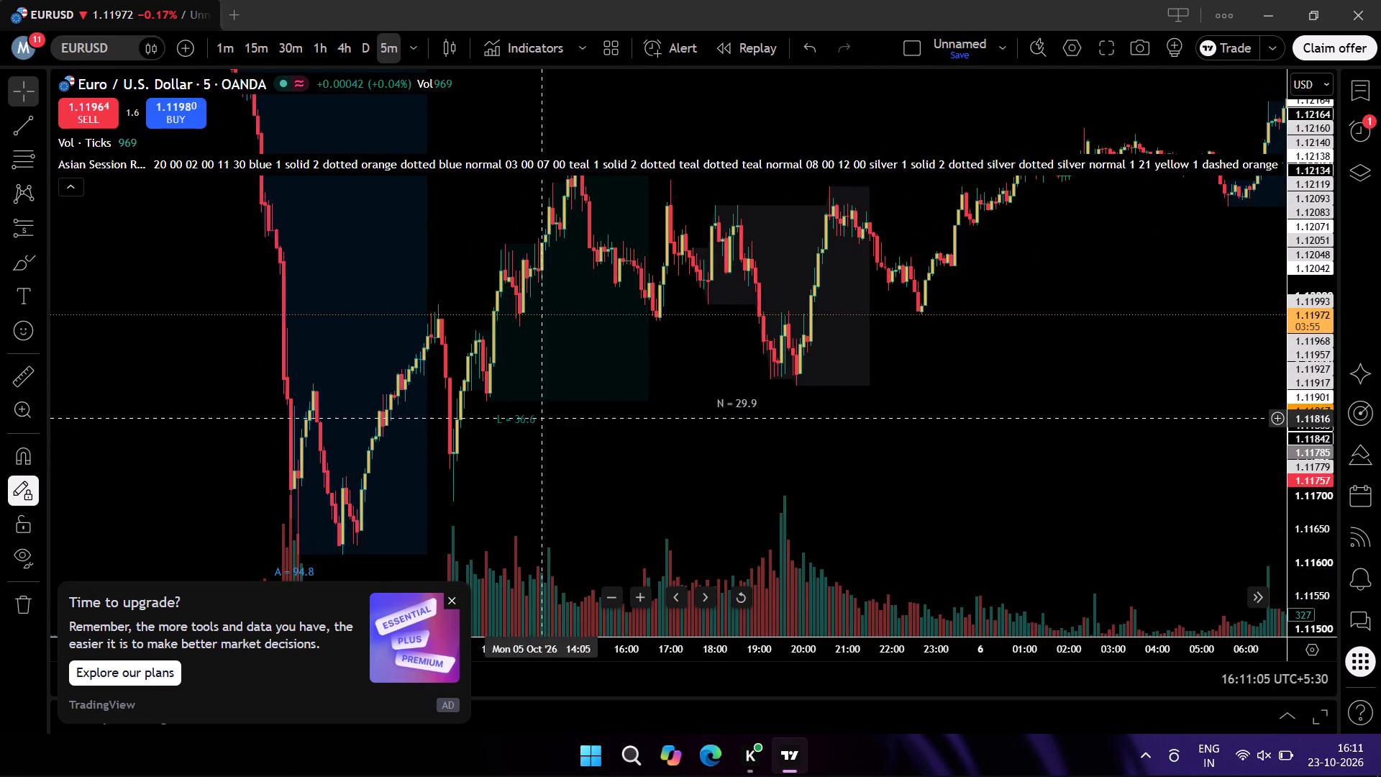
pyautogui.moveTo(552, 425); pyautogui.dragTo(1015, 520)
pyautogui.moveTo(664, 355); pyautogui.dragTo(625, 368)
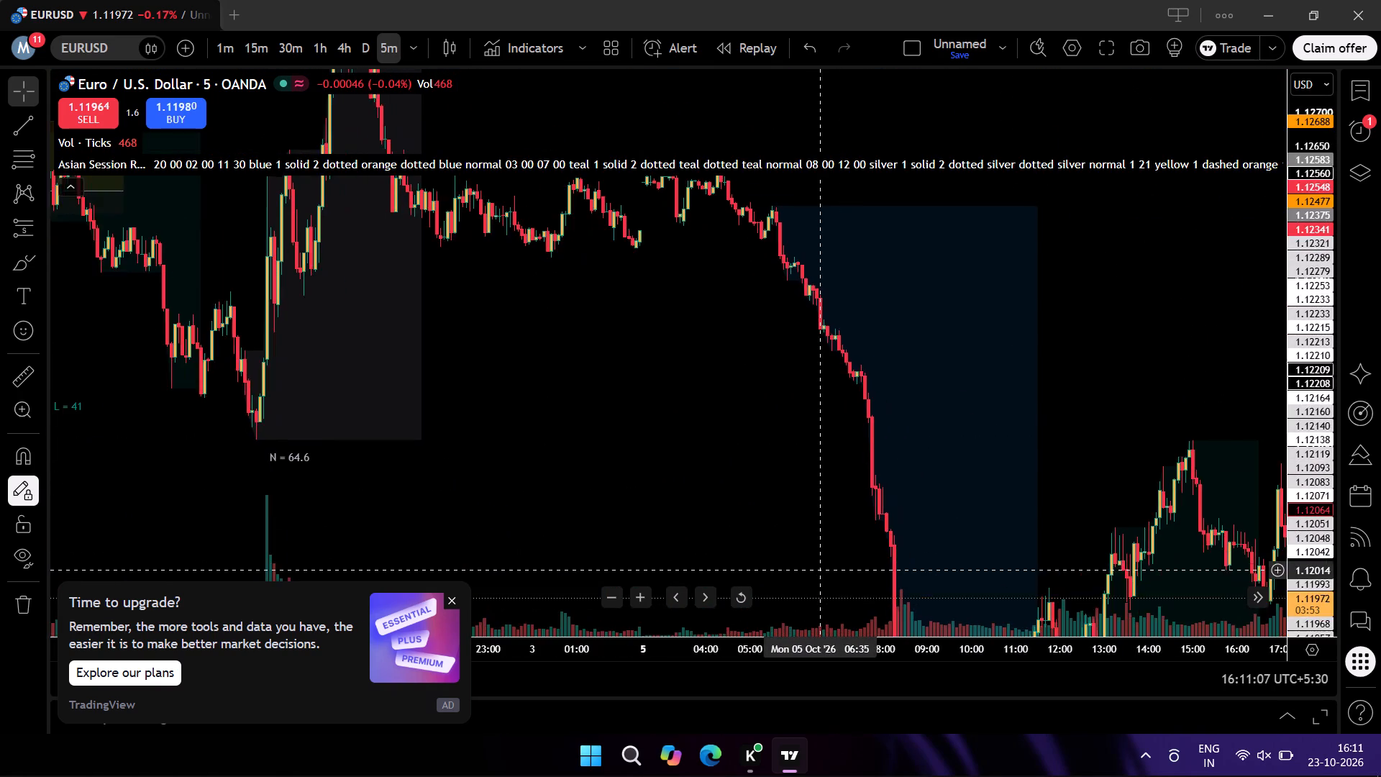
pyautogui.moveTo(625, 368); pyautogui.dragTo(1193, 312)
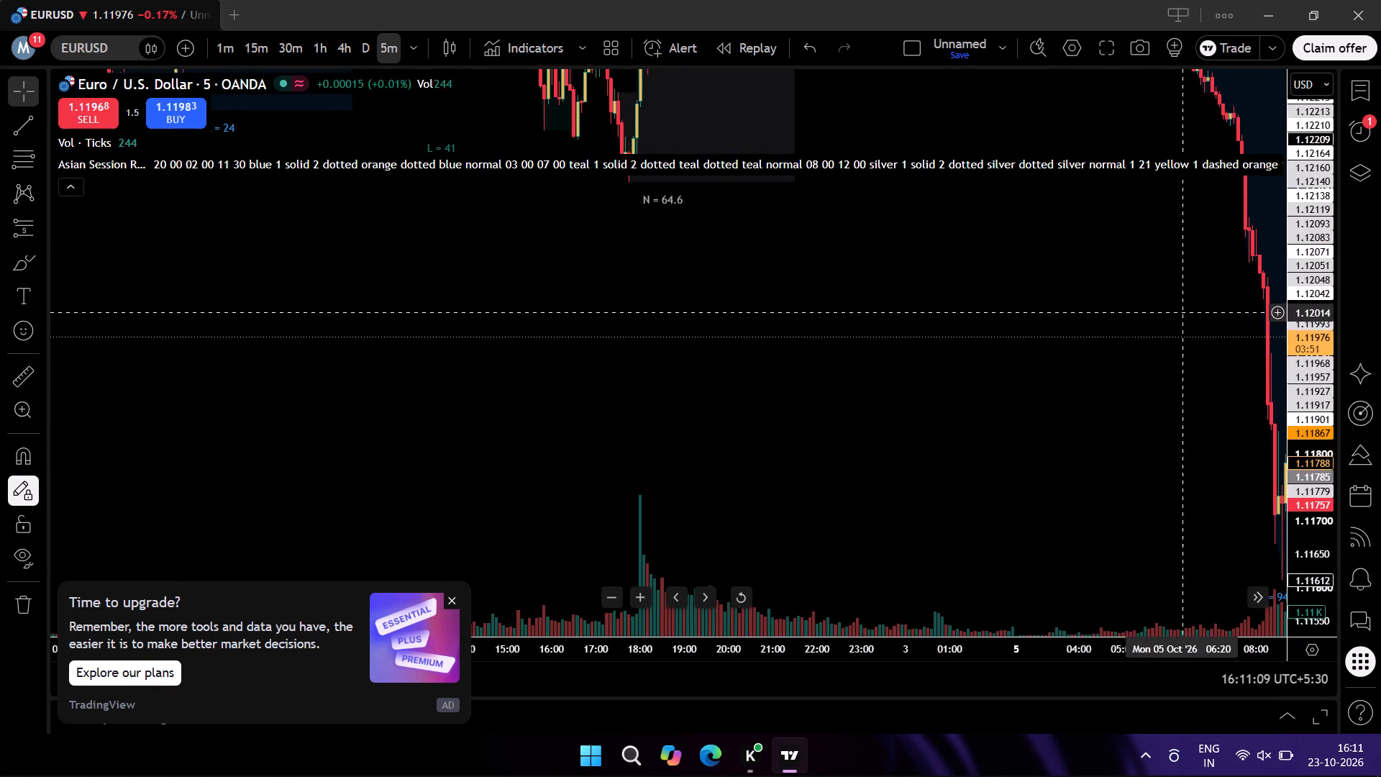
pyautogui.moveTo(837, 254); pyautogui.dragTo(1031, 471)
pyautogui.moveTo(403, 355); pyautogui.dragTo(757, 482)
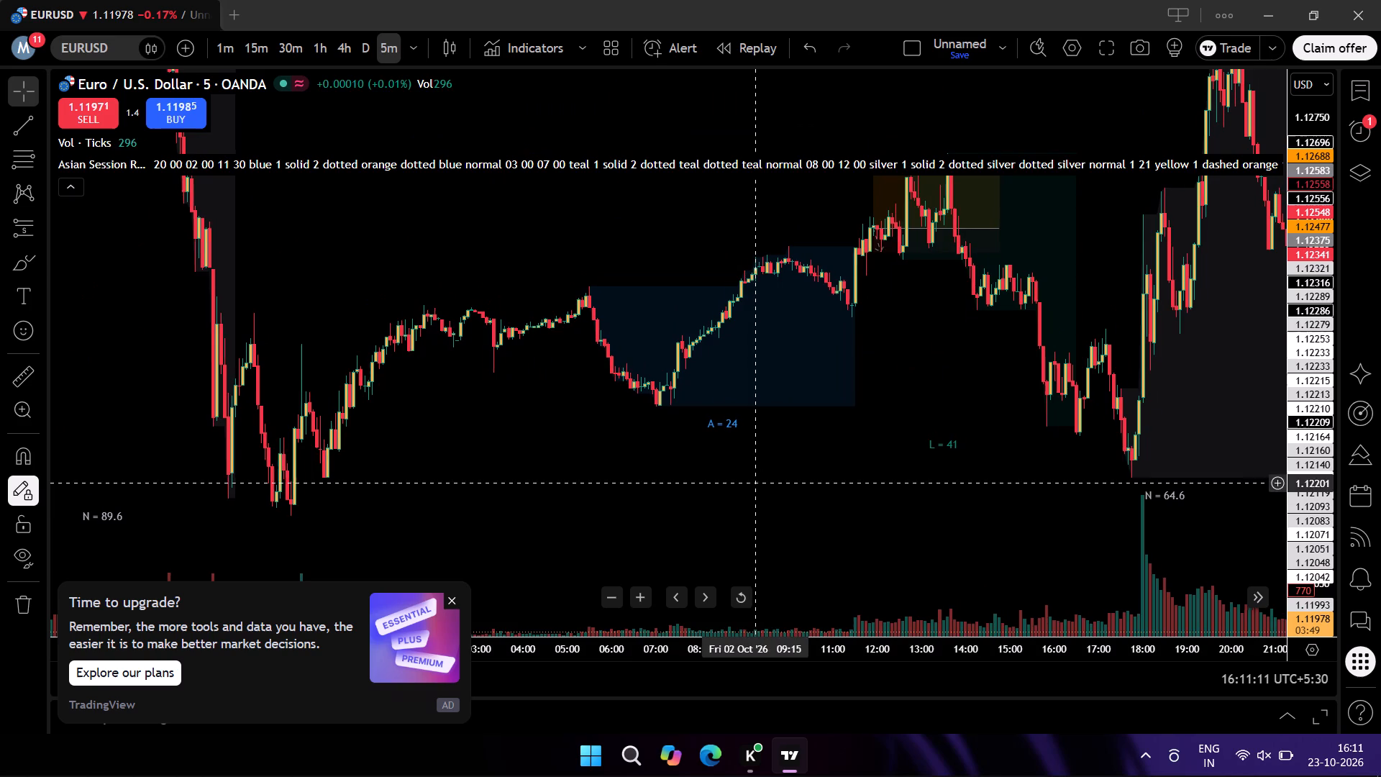
pyautogui.moveTo(534, 358); pyautogui.dragTo(534, 358)
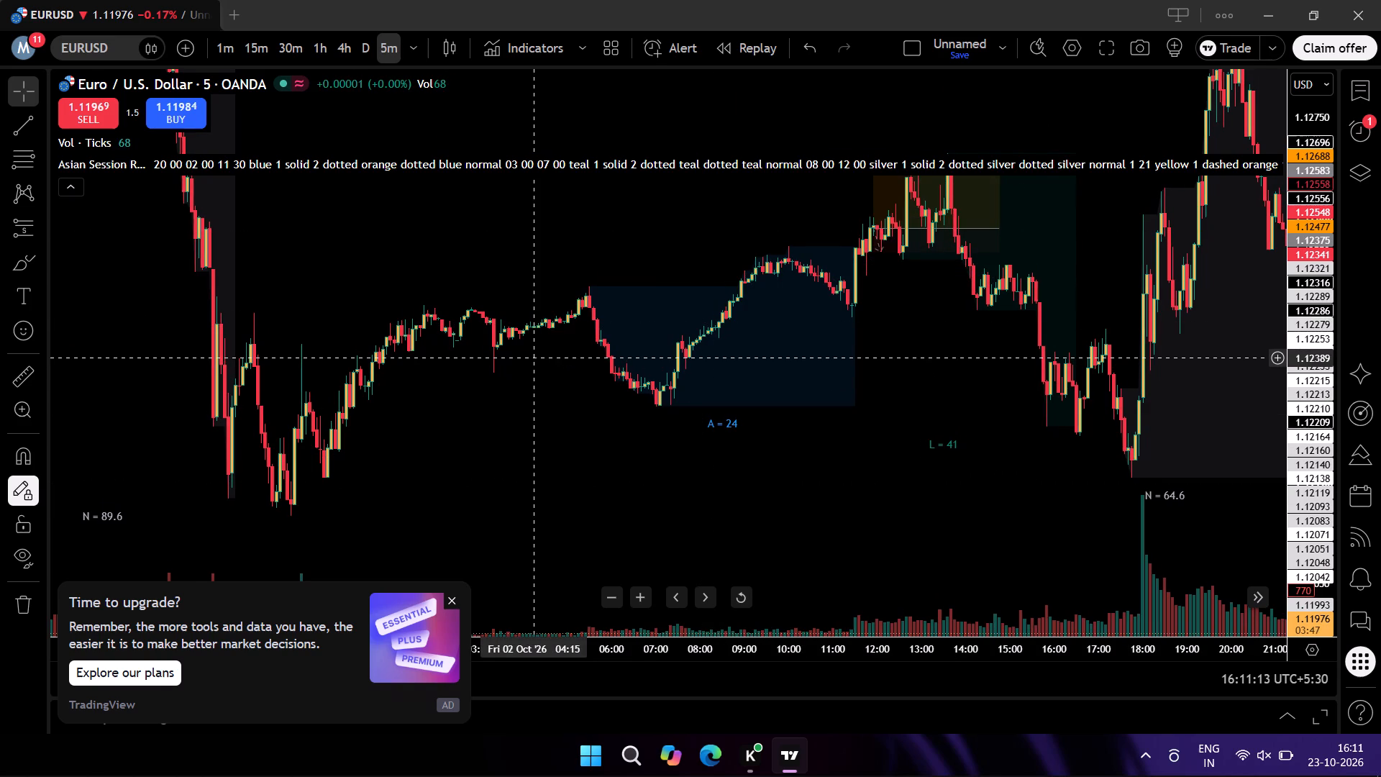
pyautogui.moveTo(534, 358); pyautogui.dragTo(592, 385)
# Fine-tune the stop of the 2 October London session long position, trying lower levels before settling at about 1.12549.
pyautogui.click(965, 260)
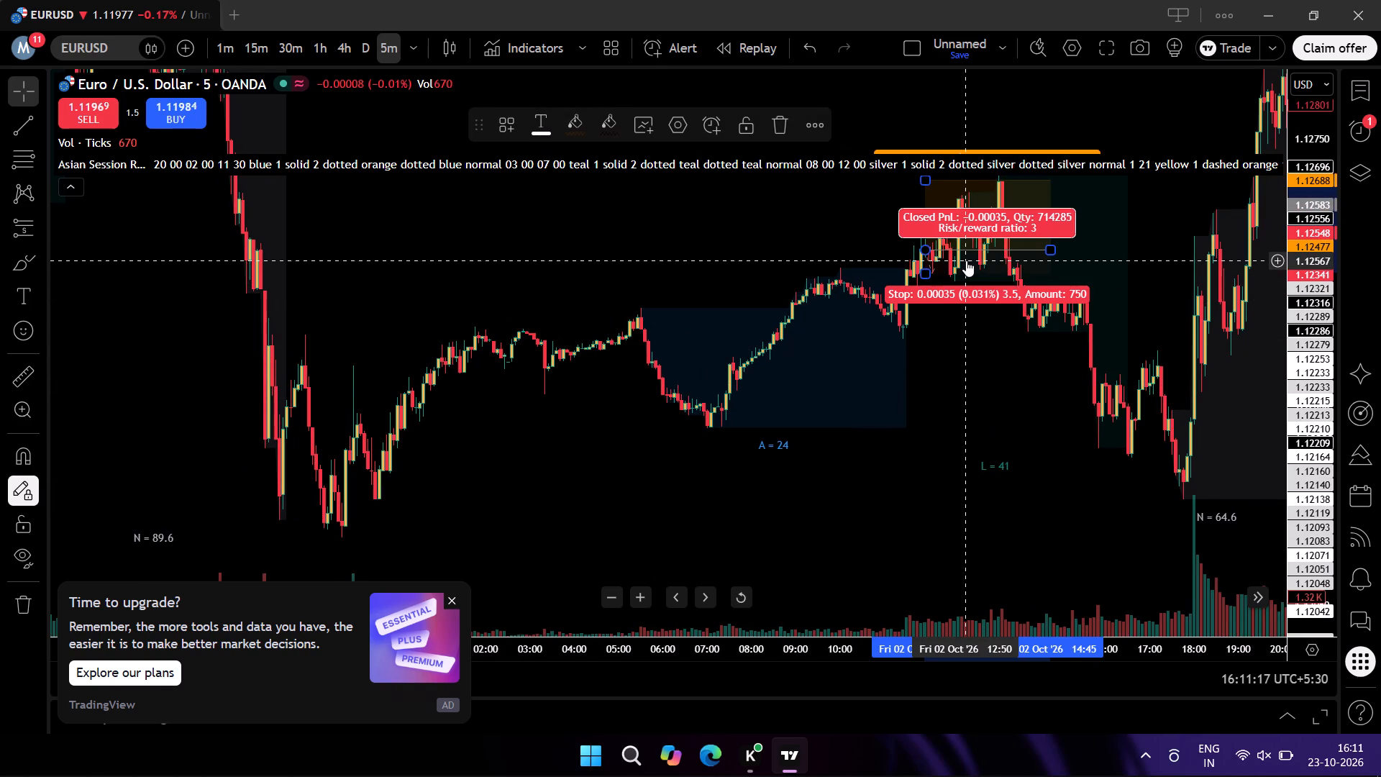
pyautogui.scroll(5, 925, 290)
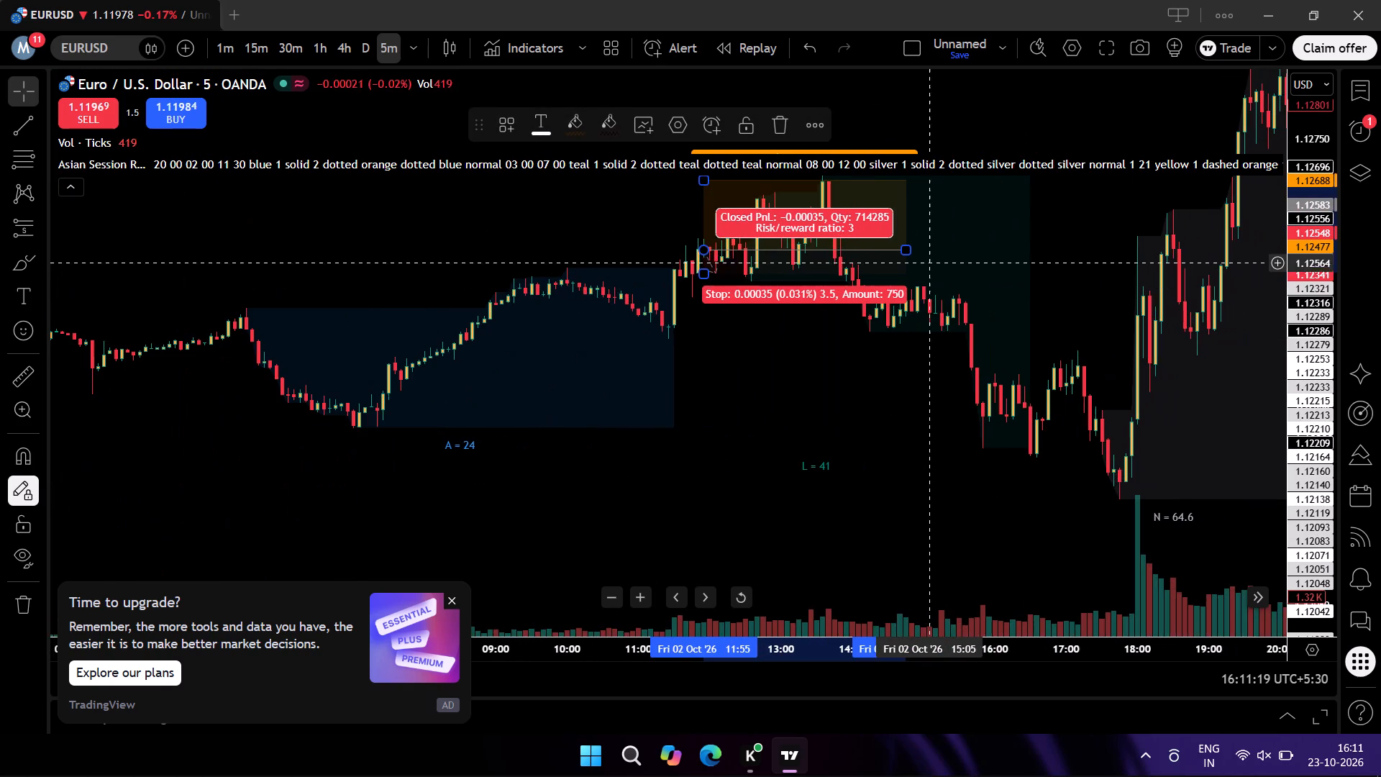
pyautogui.scroll(8, 1303, 273)
pyautogui.moveTo(848, 321); pyautogui.dragTo(853, 382)
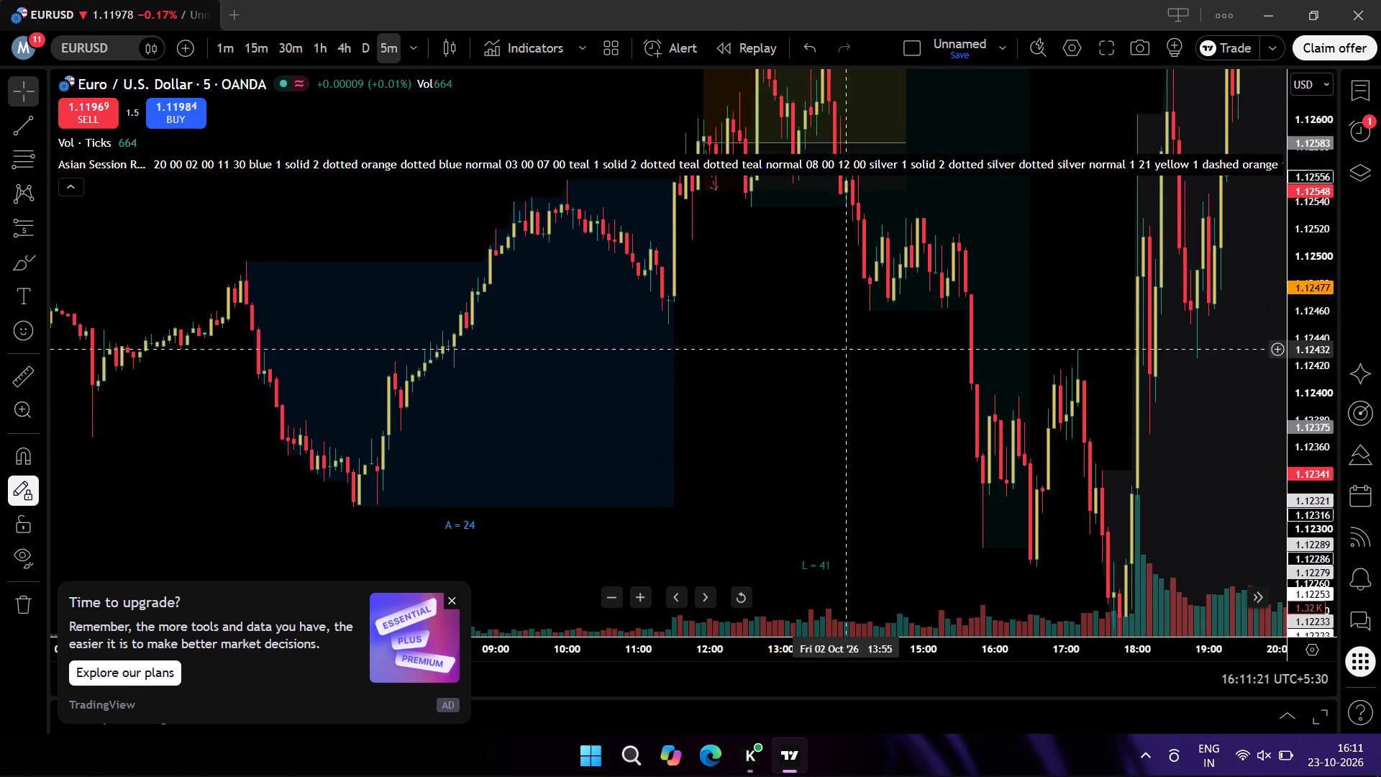
pyautogui.moveTo(853, 382); pyautogui.dragTo(876, 455)
pyautogui.click(772, 270)
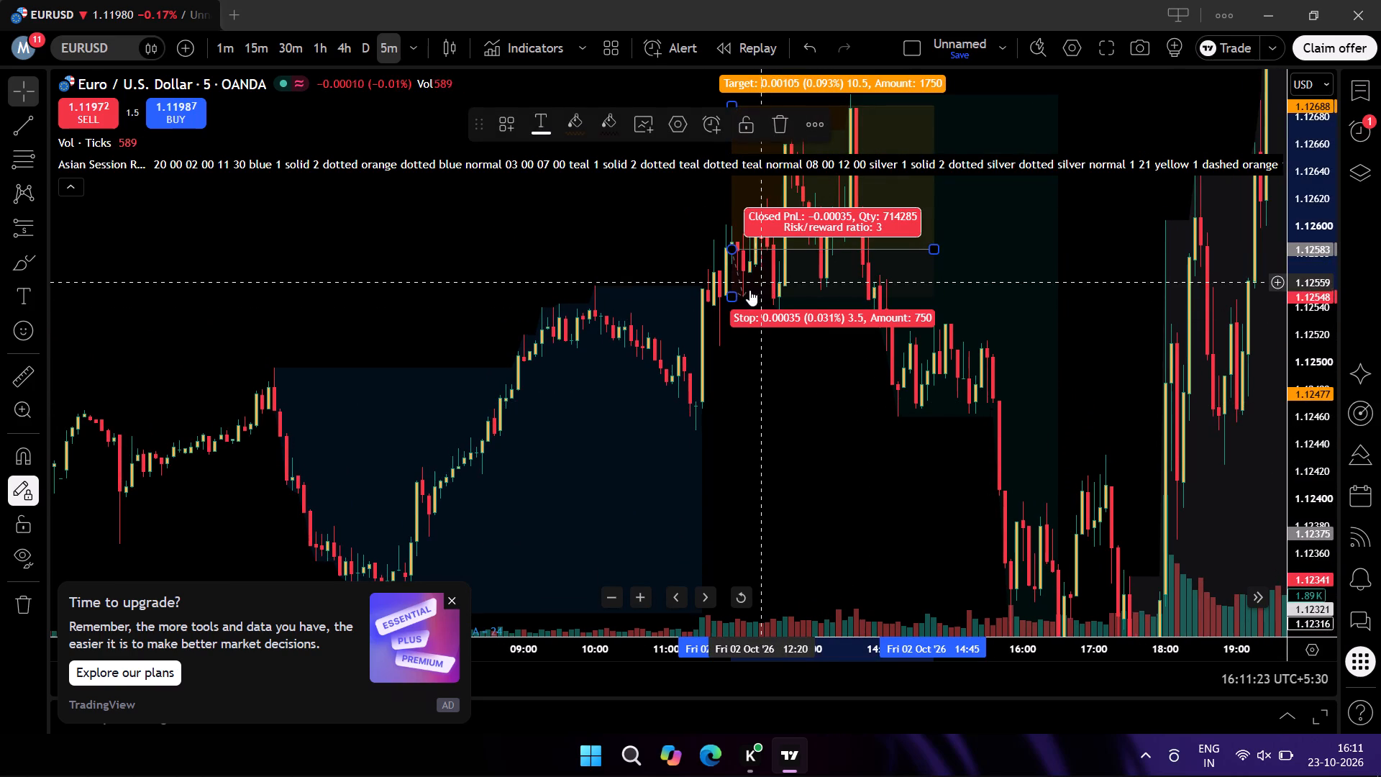
pyautogui.moveTo(731, 299); pyautogui.dragTo(736, 309)
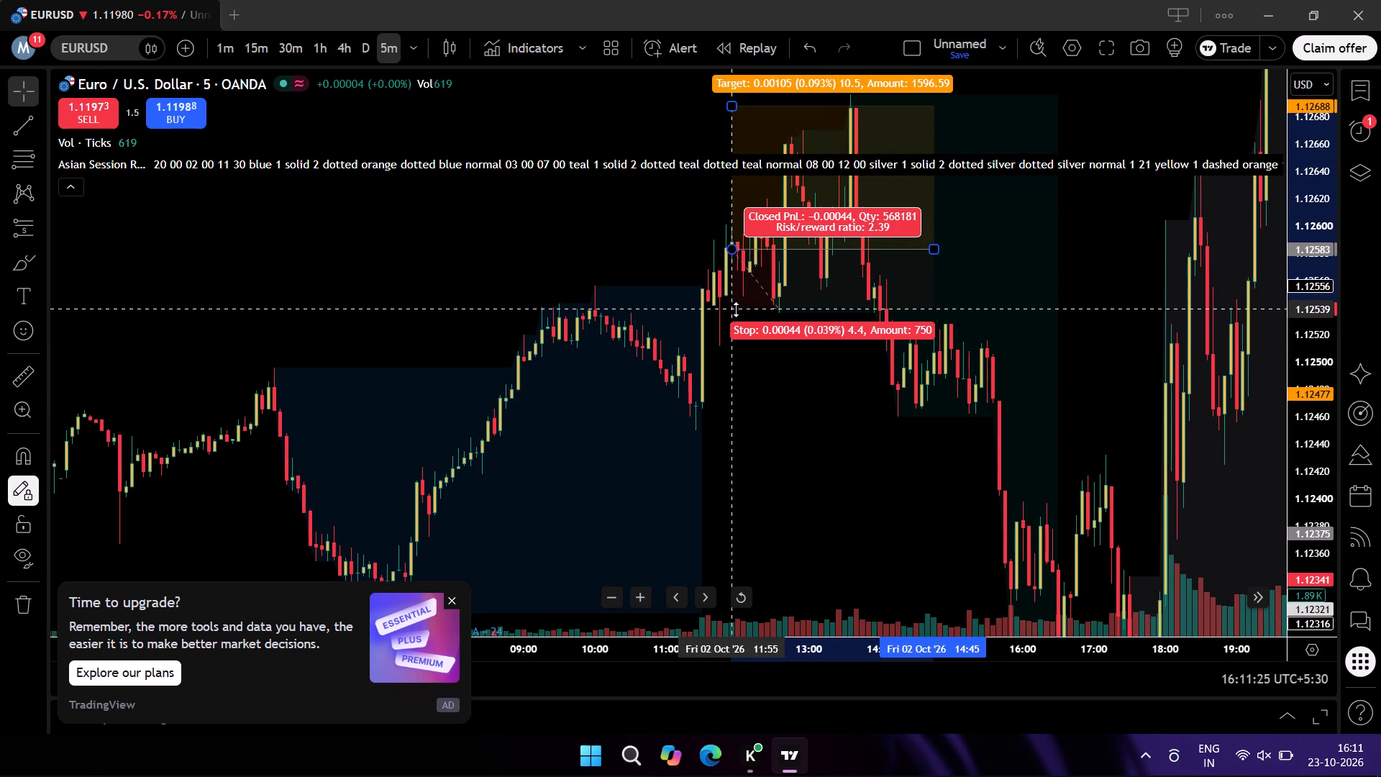
pyautogui.moveTo(736, 309); pyautogui.dragTo(754, 314)
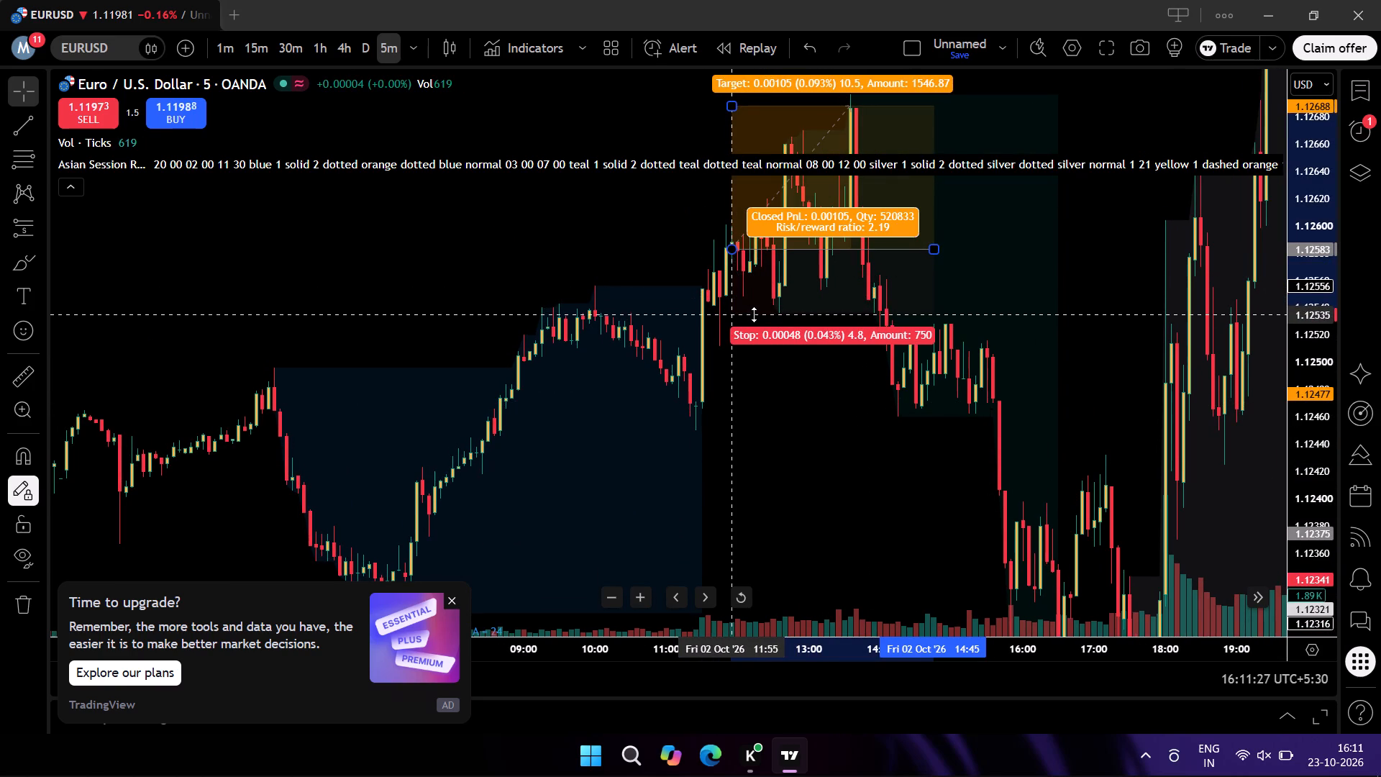
pyautogui.moveTo(754, 314); pyautogui.dragTo(755, 300)
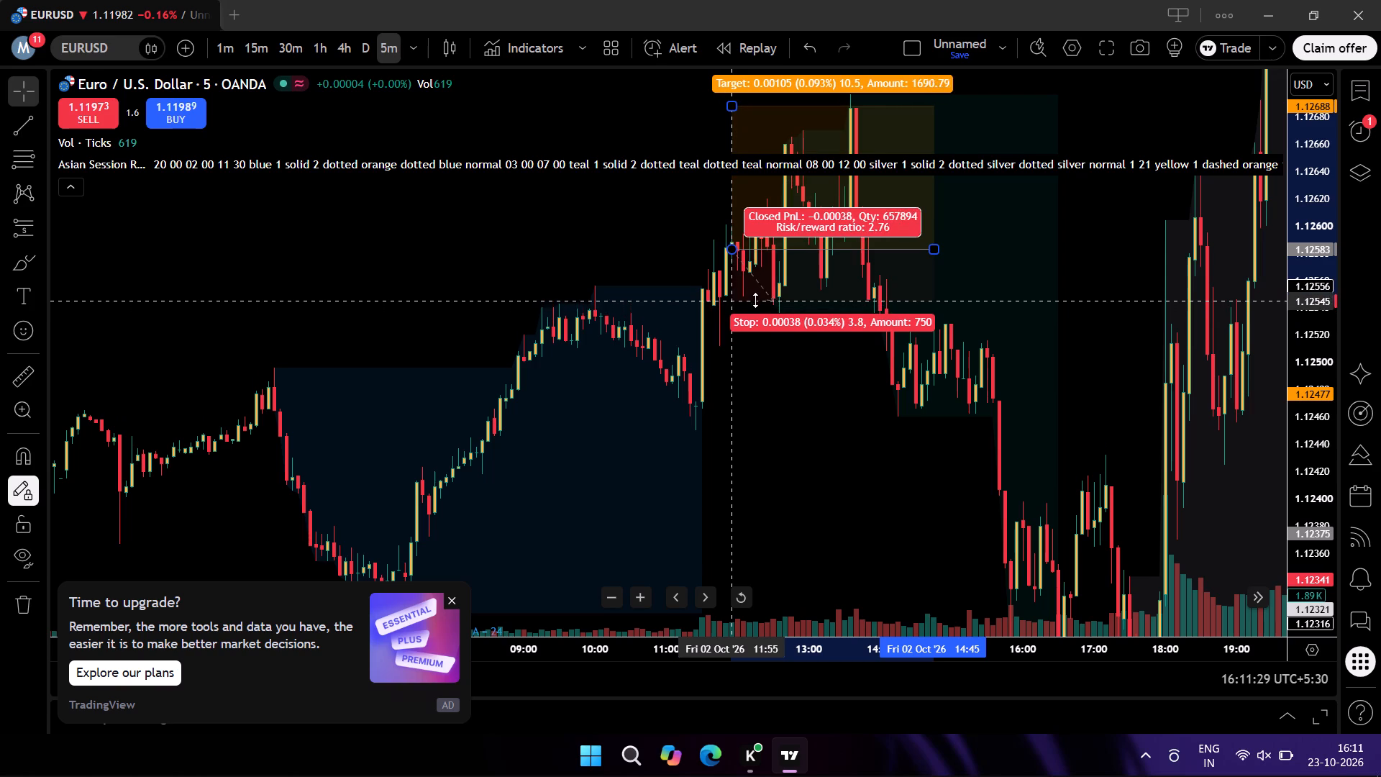
pyautogui.moveTo(755, 300); pyautogui.dragTo(755, 296)
pyautogui.click(811, 405)
pyautogui.scroll(-2, 664, 342)
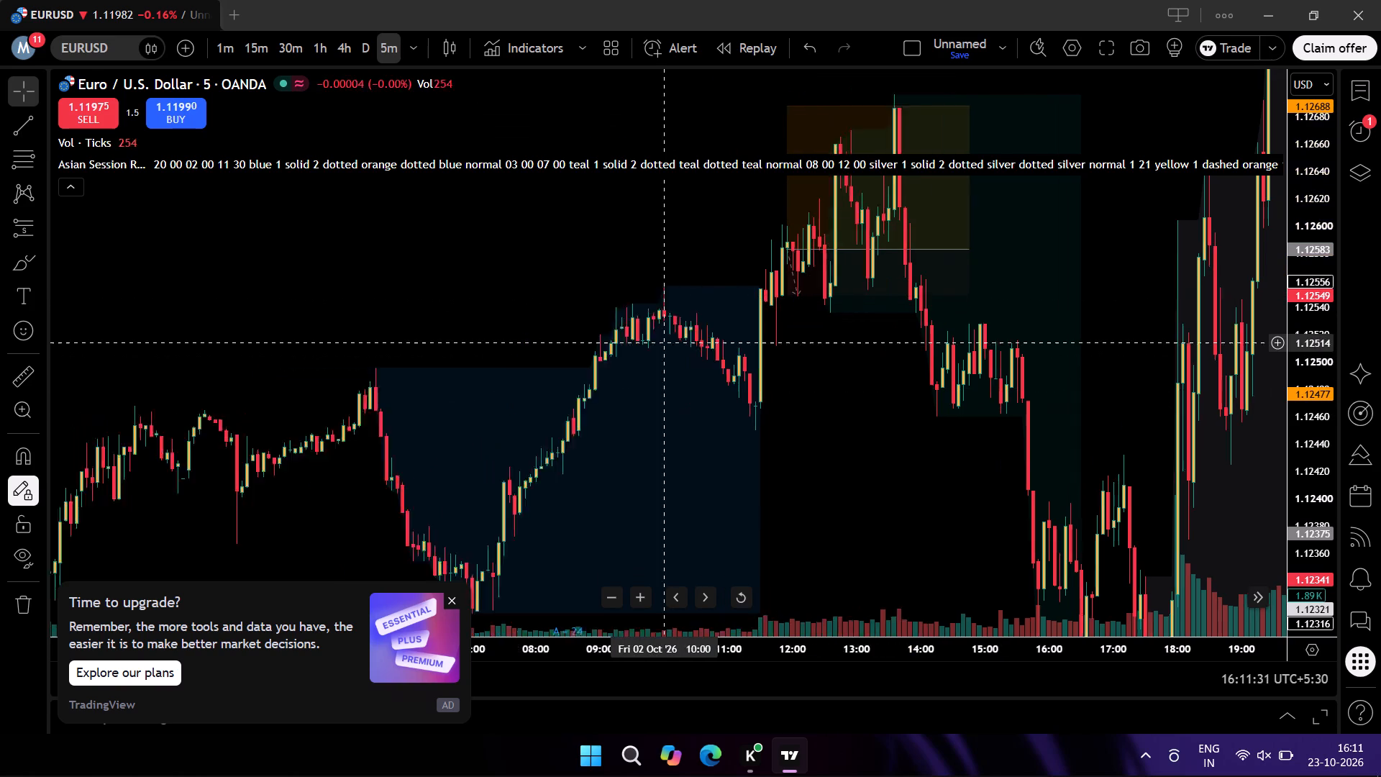
# Review the marked trades and session ranges backwards from 2 October to the London session position on 28 September.
pyautogui.scroll(-3, 664, 342)
pyautogui.scroll(-7, 1328, 319)
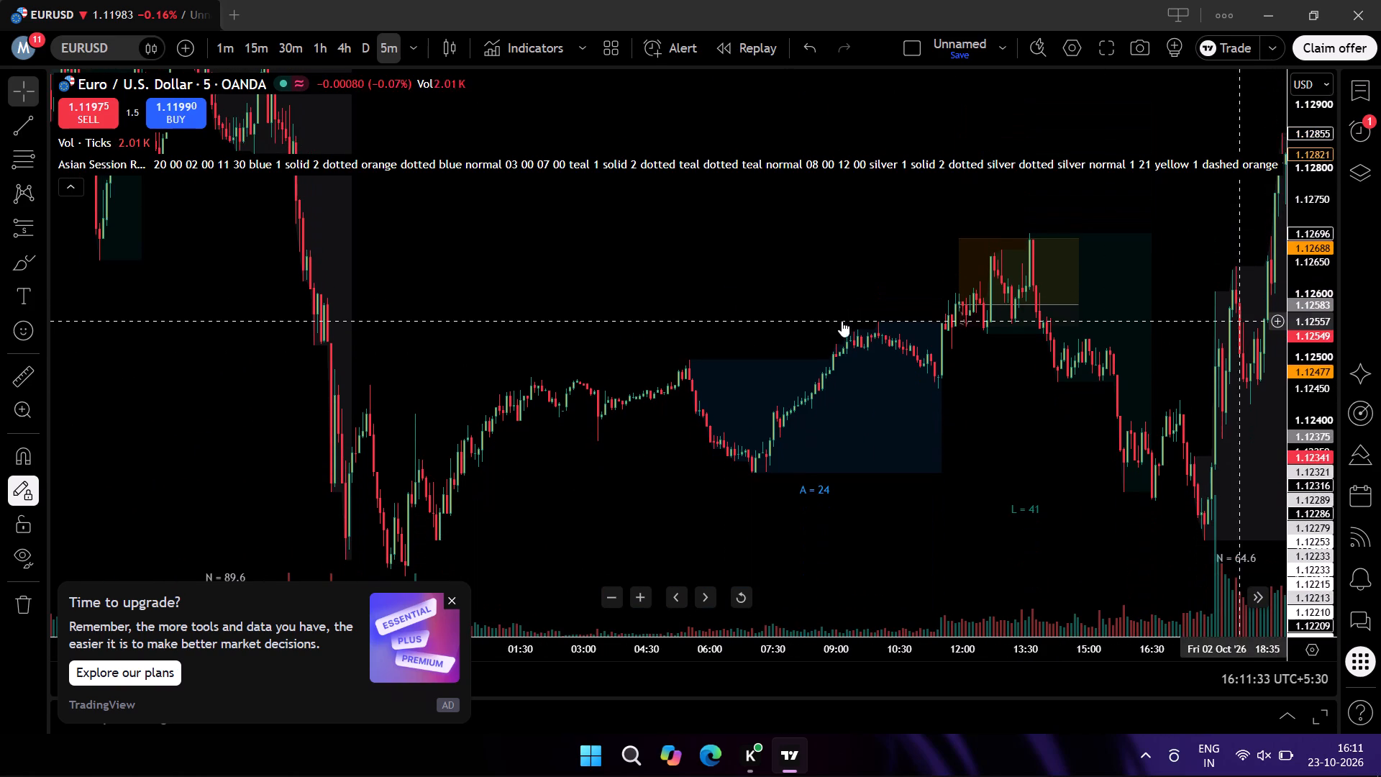
pyautogui.moveTo(565, 300); pyautogui.dragTo(1024, 416)
pyautogui.moveTo(635, 333); pyautogui.dragTo(872, 457)
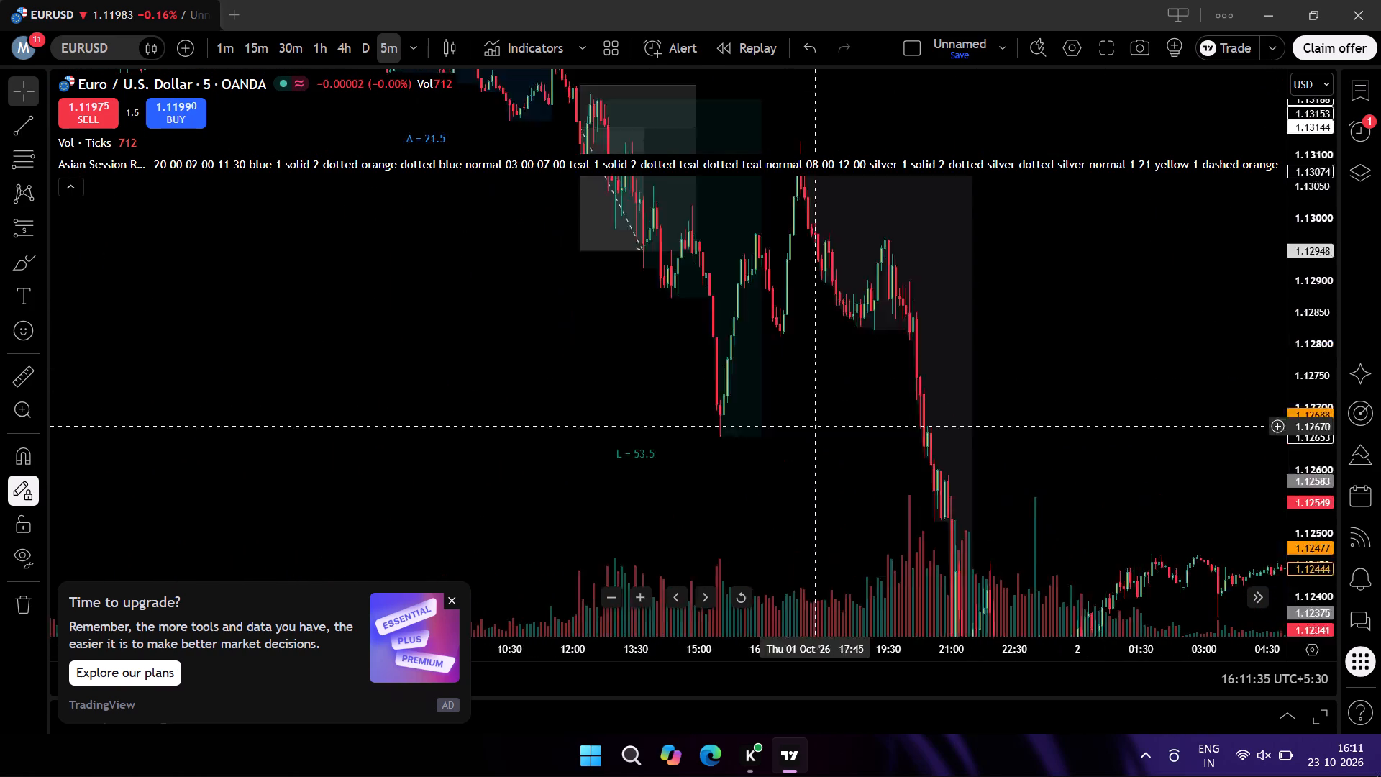
pyautogui.moveTo(872, 457); pyautogui.dragTo(939, 514)
pyautogui.moveTo(443, 396); pyautogui.dragTo(912, 507)
pyautogui.moveTo(515, 305); pyautogui.dragTo(820, 478)
pyautogui.moveTo(474, 371); pyautogui.dragTo(916, 452)
pyautogui.moveTo(431, 399); pyautogui.dragTo(903, 265)
pyautogui.moveTo(436, 330); pyautogui.dragTo(924, 468)
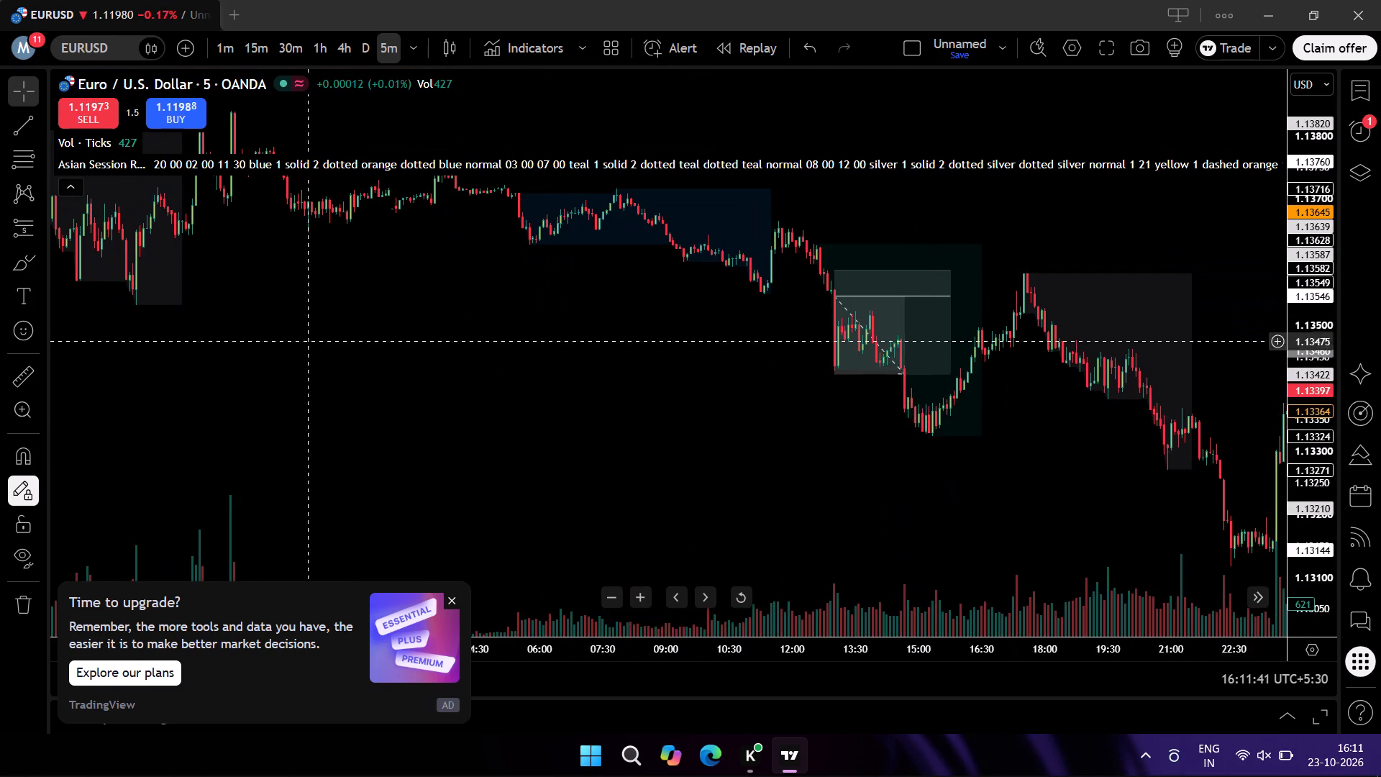
pyautogui.moveTo(321, 347); pyautogui.dragTo(942, 447)
pyautogui.moveTo(345, 373); pyautogui.dragTo(1027, 396)
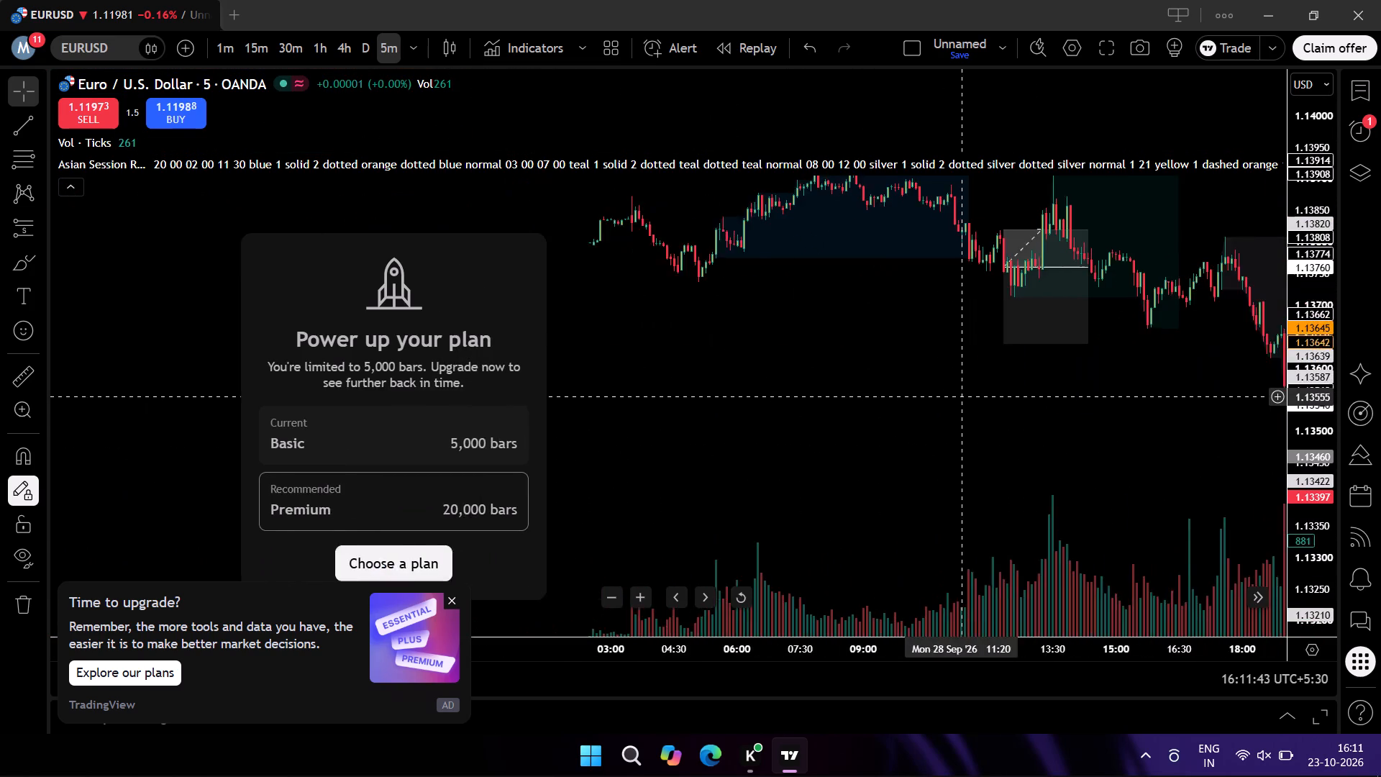
pyautogui.moveTo(1027, 396); pyautogui.dragTo(1046, 395)
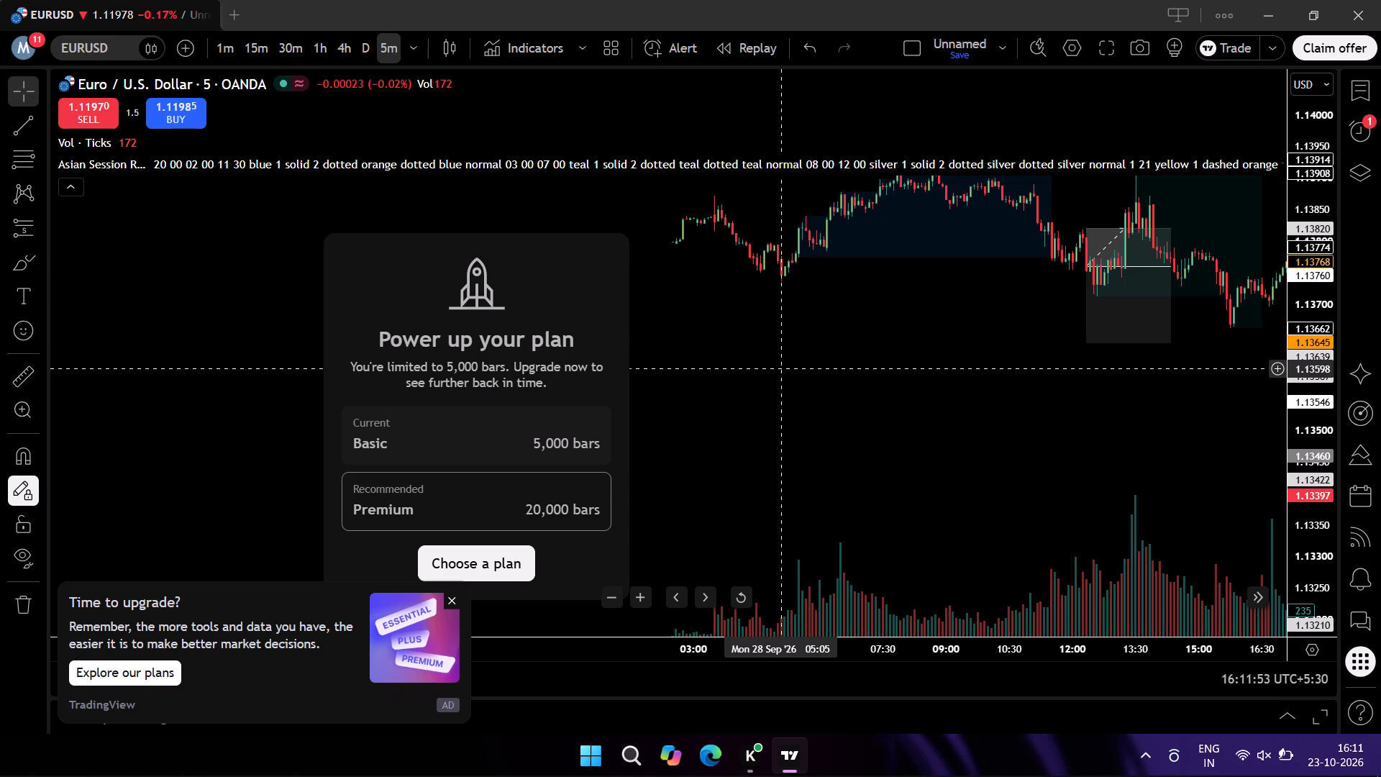
pyautogui.moveTo(889, 347); pyautogui.dragTo(872, 347)
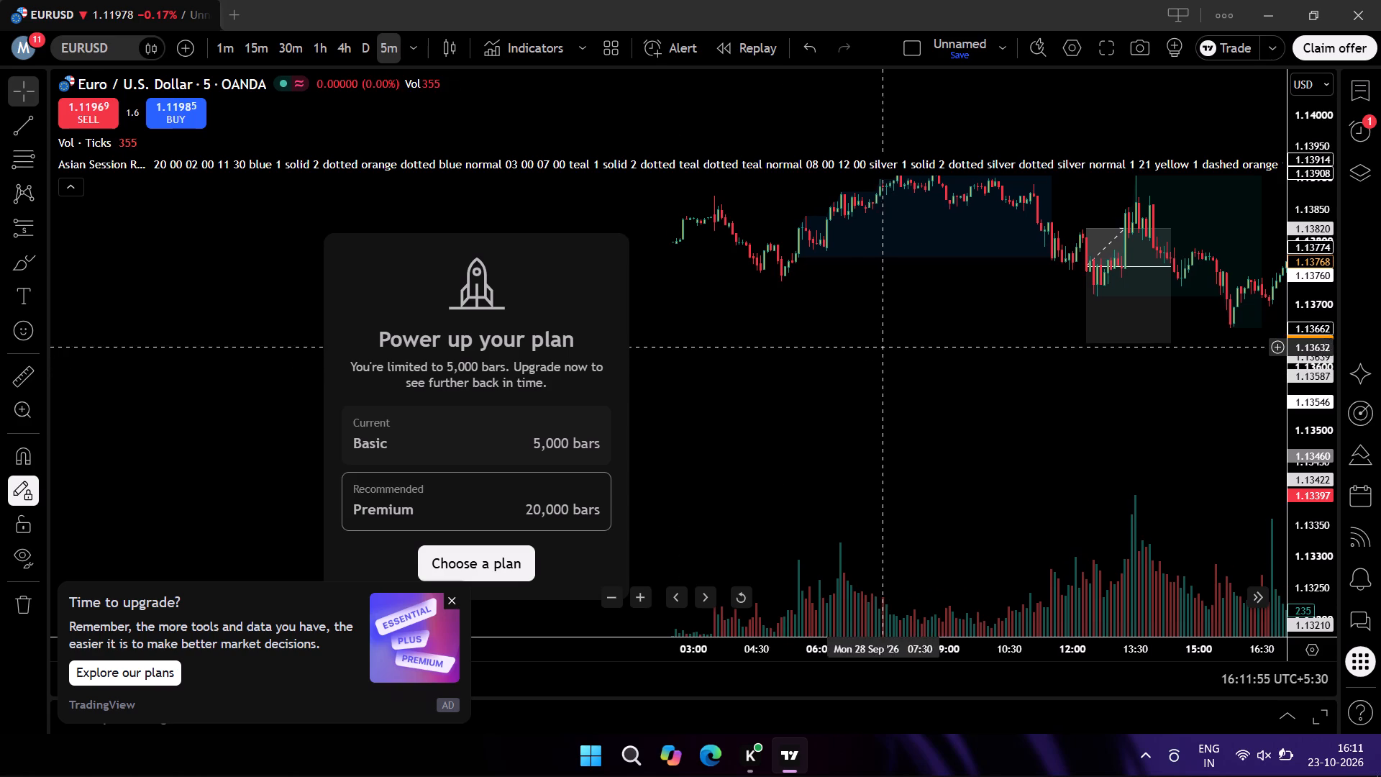
# Check the marked trades on 29 and 30 September and return to the 28 September London session position.
pyautogui.moveTo(872, 347); pyautogui.dragTo(150, 407)
pyautogui.moveTo(874, 418); pyautogui.dragTo(162, 413)
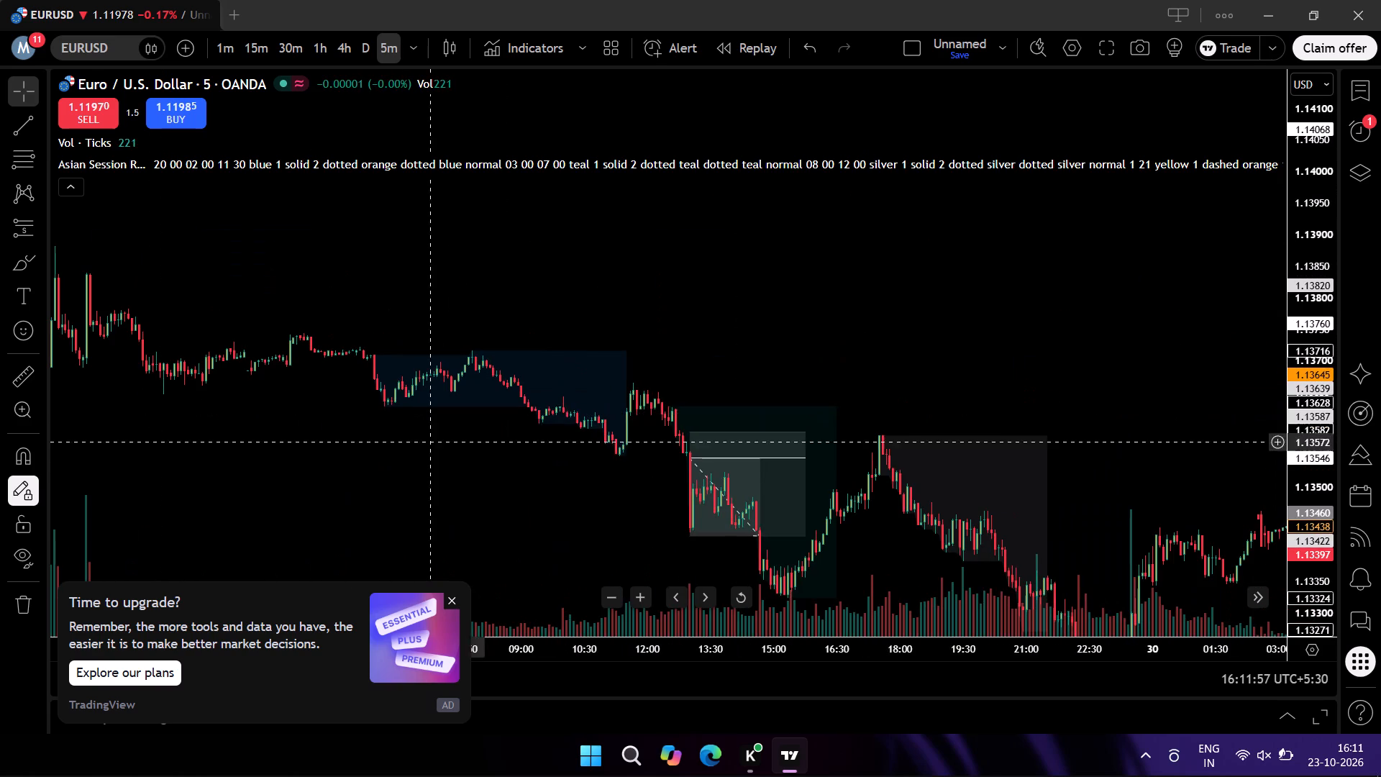
pyautogui.moveTo(570, 467); pyautogui.dragTo(120, 338)
pyautogui.moveTo(1020, 476); pyautogui.dragTo(644, 476)
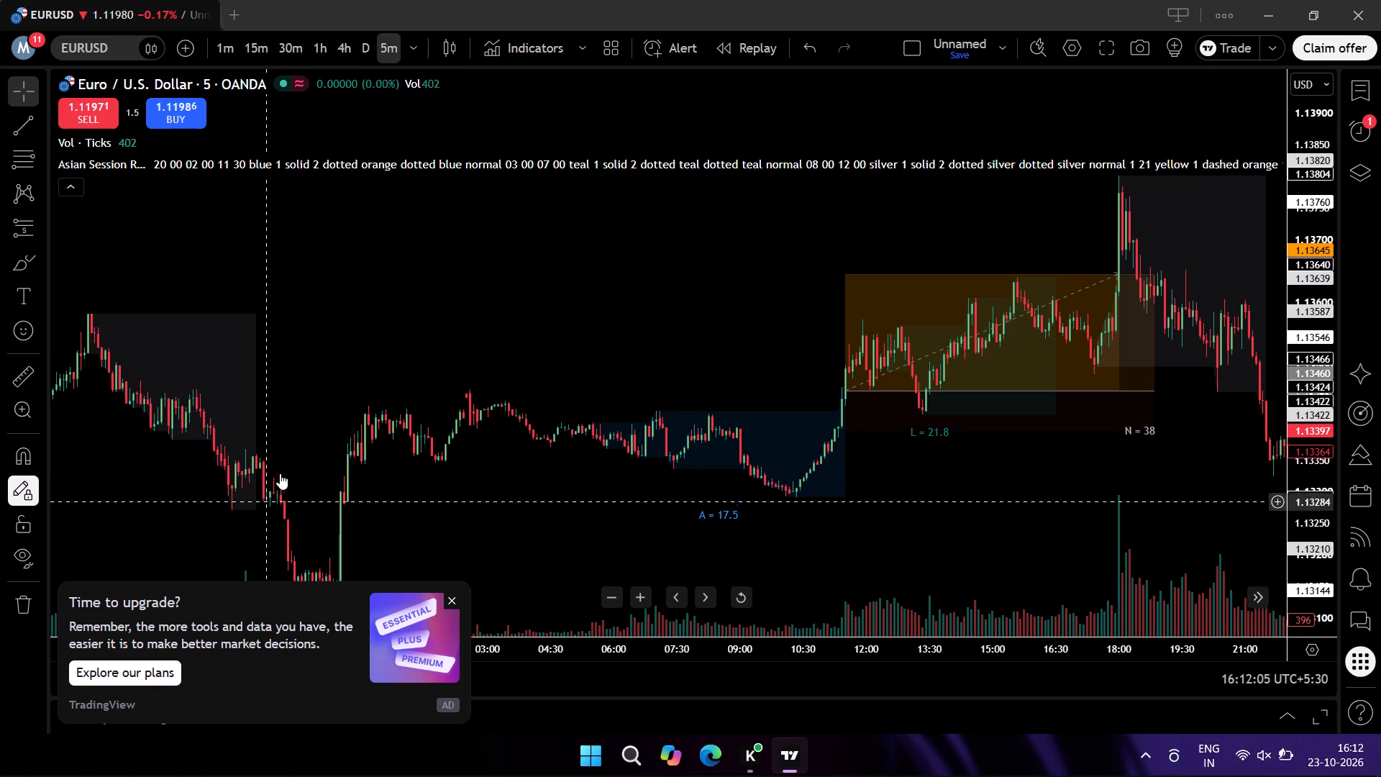
pyautogui.moveTo(316, 383); pyautogui.dragTo(1164, 105)
pyautogui.moveTo(480, 401); pyautogui.dragTo(1380, 460)
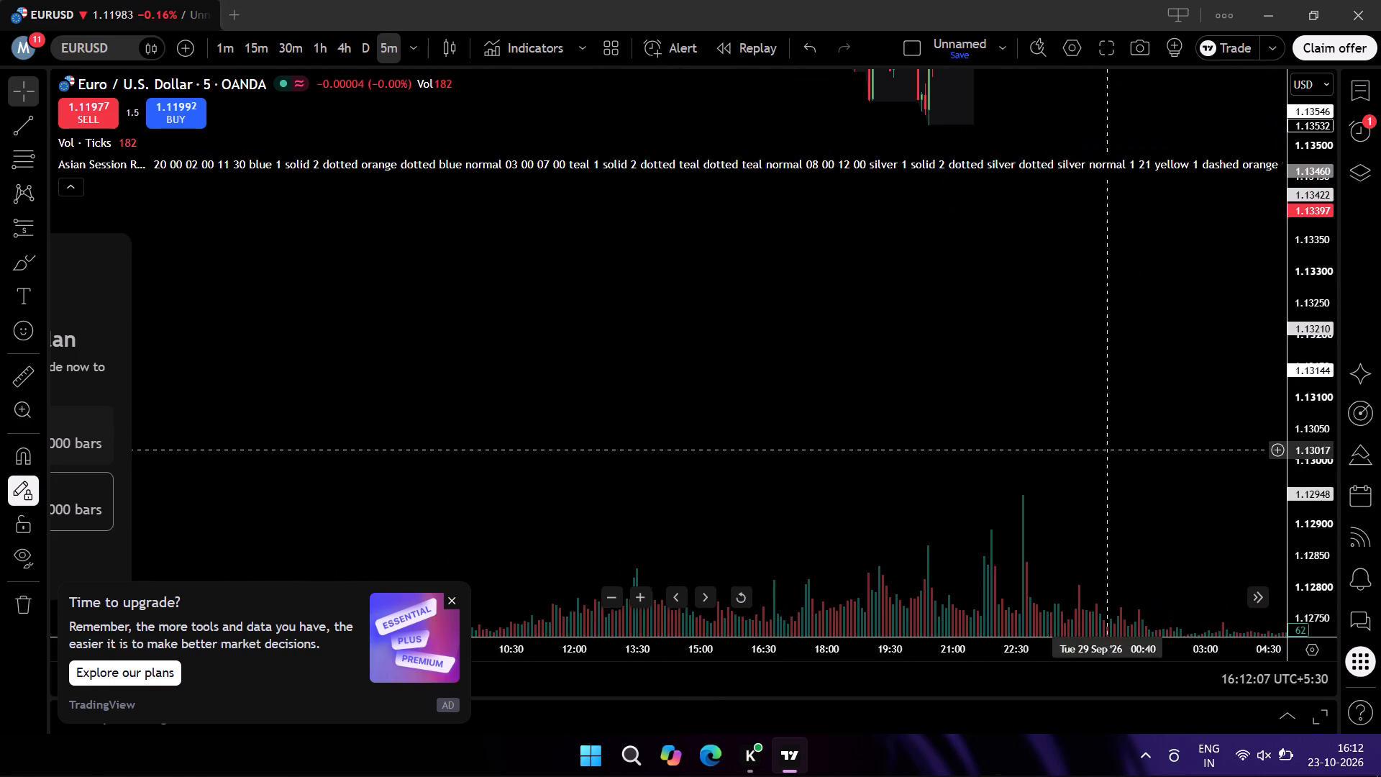
pyautogui.moveTo(464, 445); pyautogui.dragTo(691, 725)
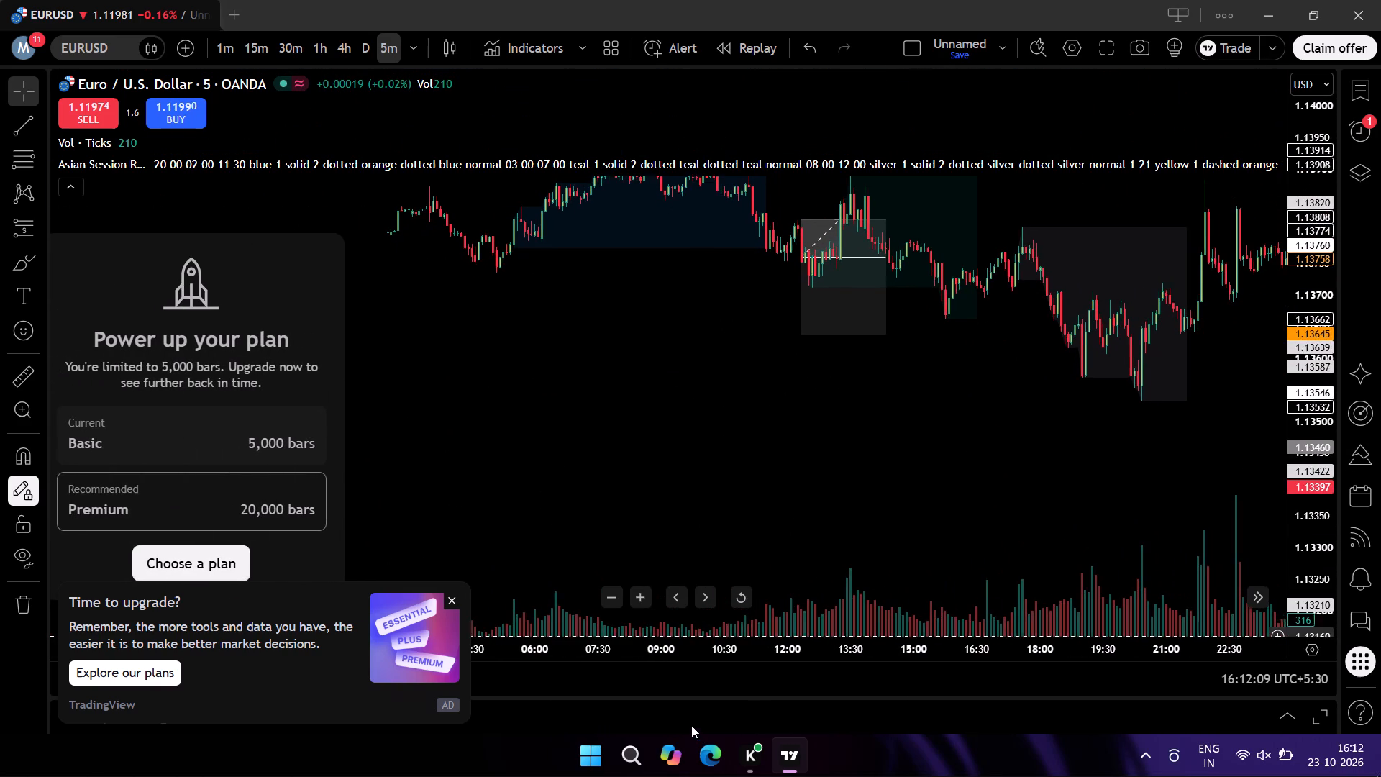
pyautogui.moveTo(691, 725); pyautogui.dragTo(690, 724)
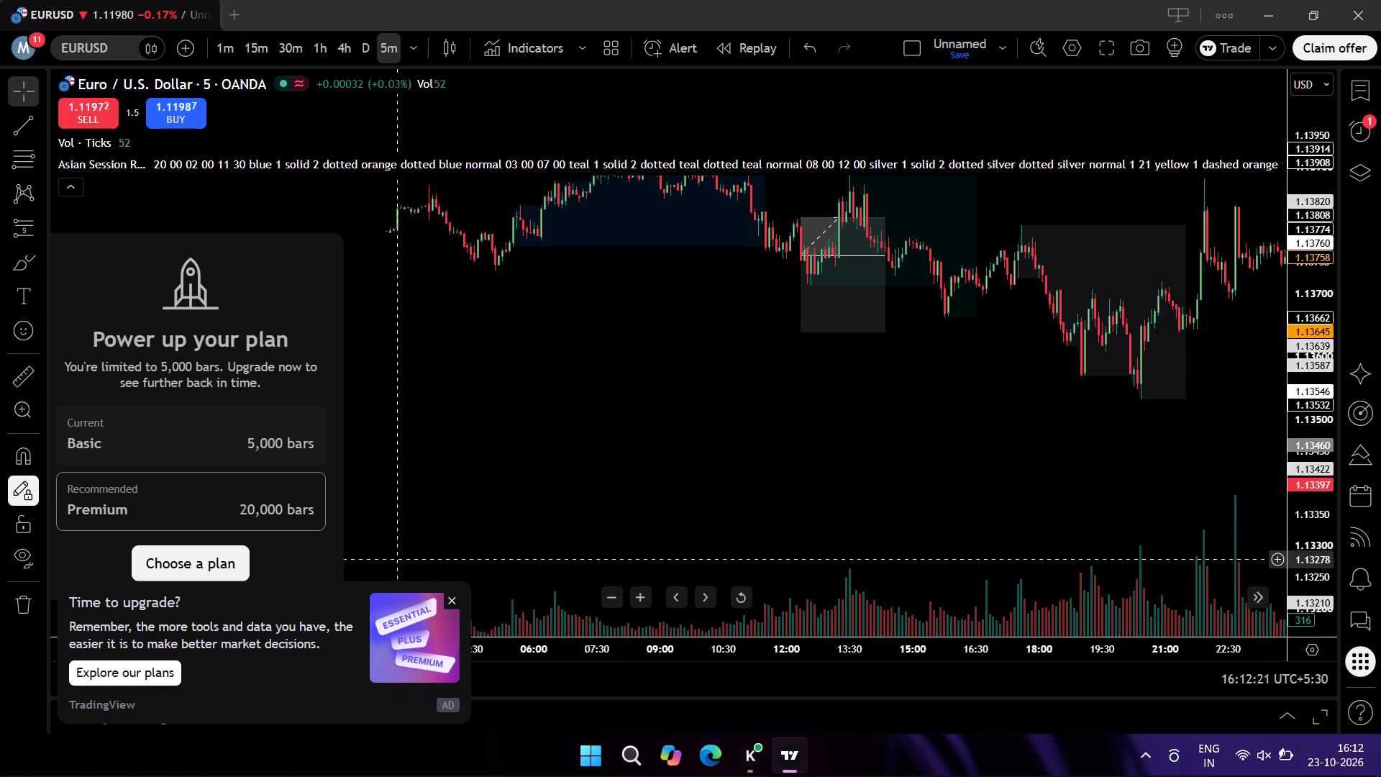
pyautogui.moveTo(905, 414); pyautogui.dragTo(840, 441)
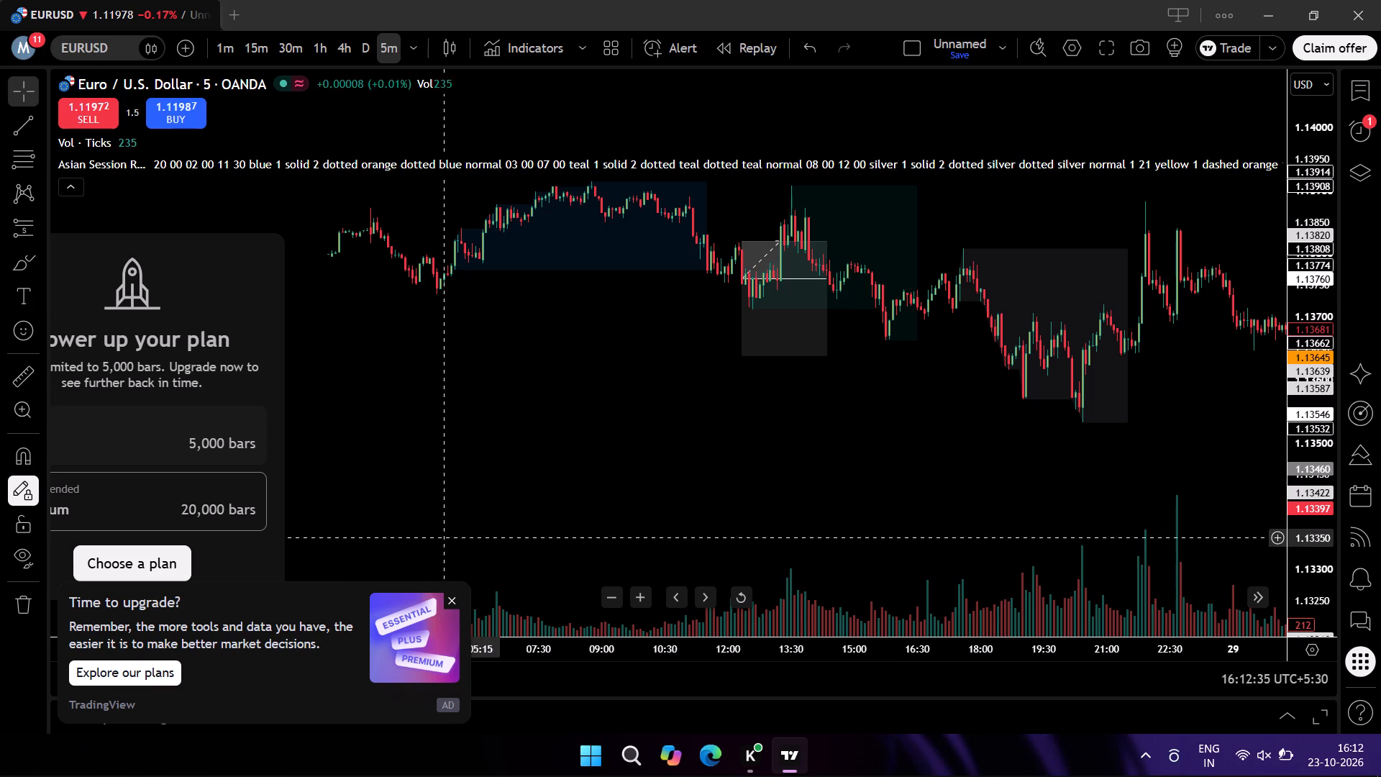
# Review the marked trades and session ranges forwards from 28 September to the London session position on 2 October.
pyautogui.moveTo(856, 375); pyautogui.dragTo(473, 518)
pyautogui.moveTo(909, 486); pyautogui.dragTo(910, 486)
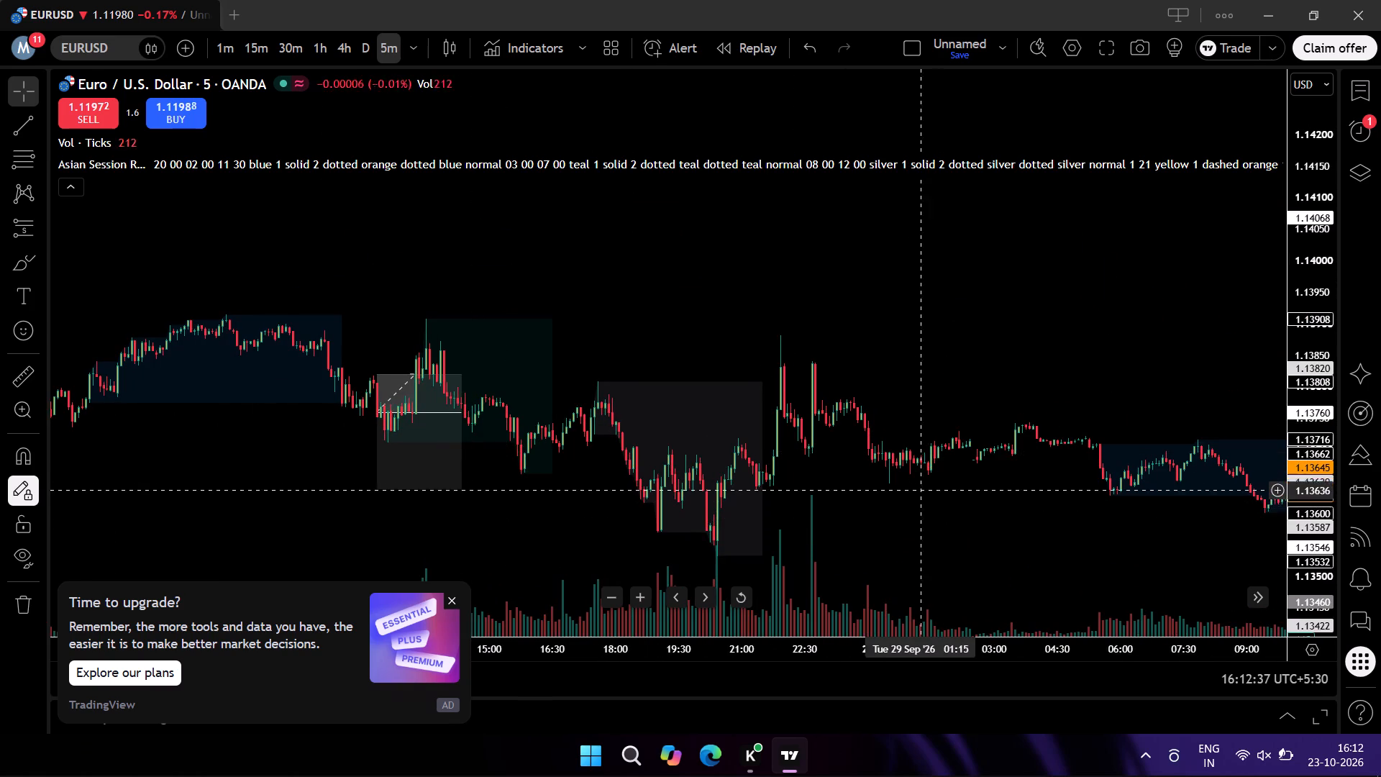
pyautogui.moveTo(910, 486); pyautogui.dragTo(344, 378)
pyautogui.moveTo(541, 517); pyautogui.dragTo(420, 459)
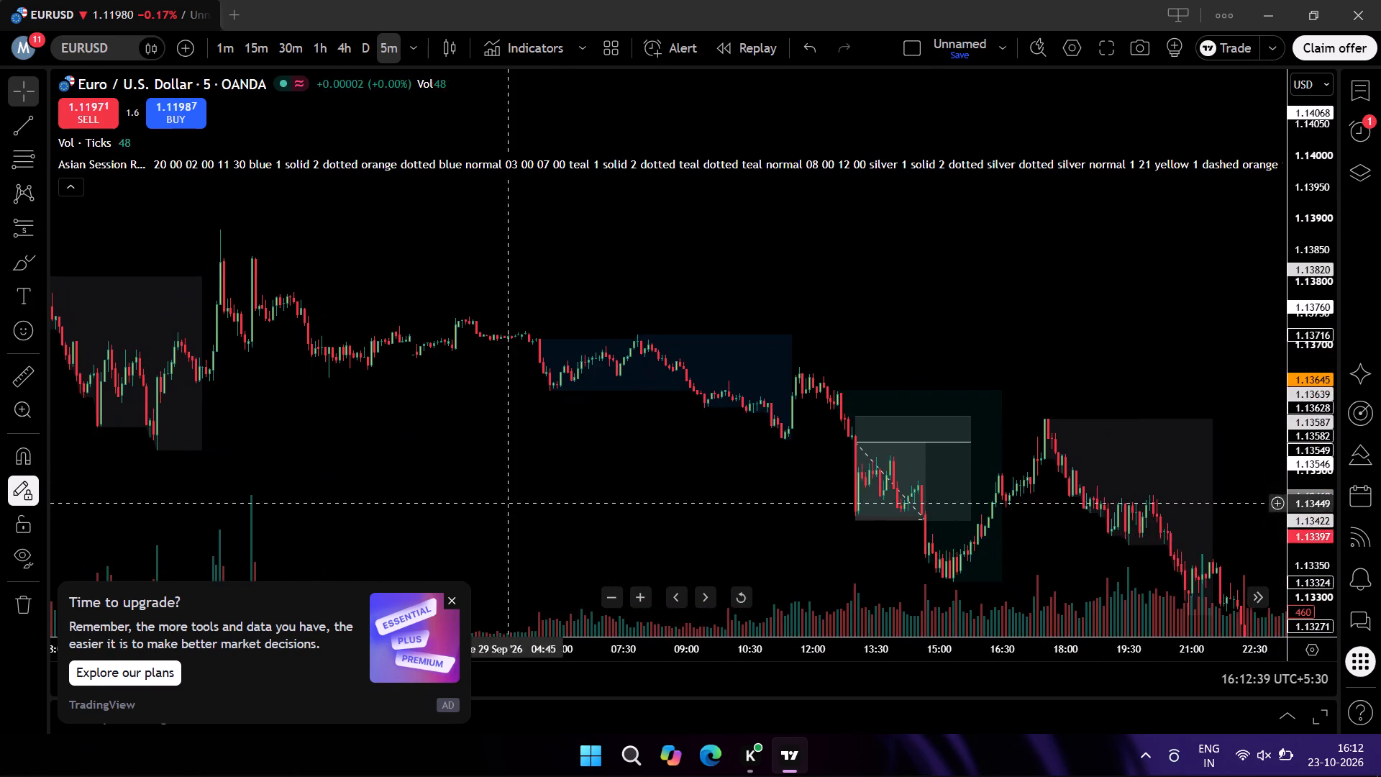
pyautogui.moveTo(420, 459); pyautogui.dragTo(223, 353)
pyautogui.moveTo(680, 454); pyautogui.dragTo(181, 388)
pyautogui.moveTo(917, 379); pyautogui.dragTo(559, 499)
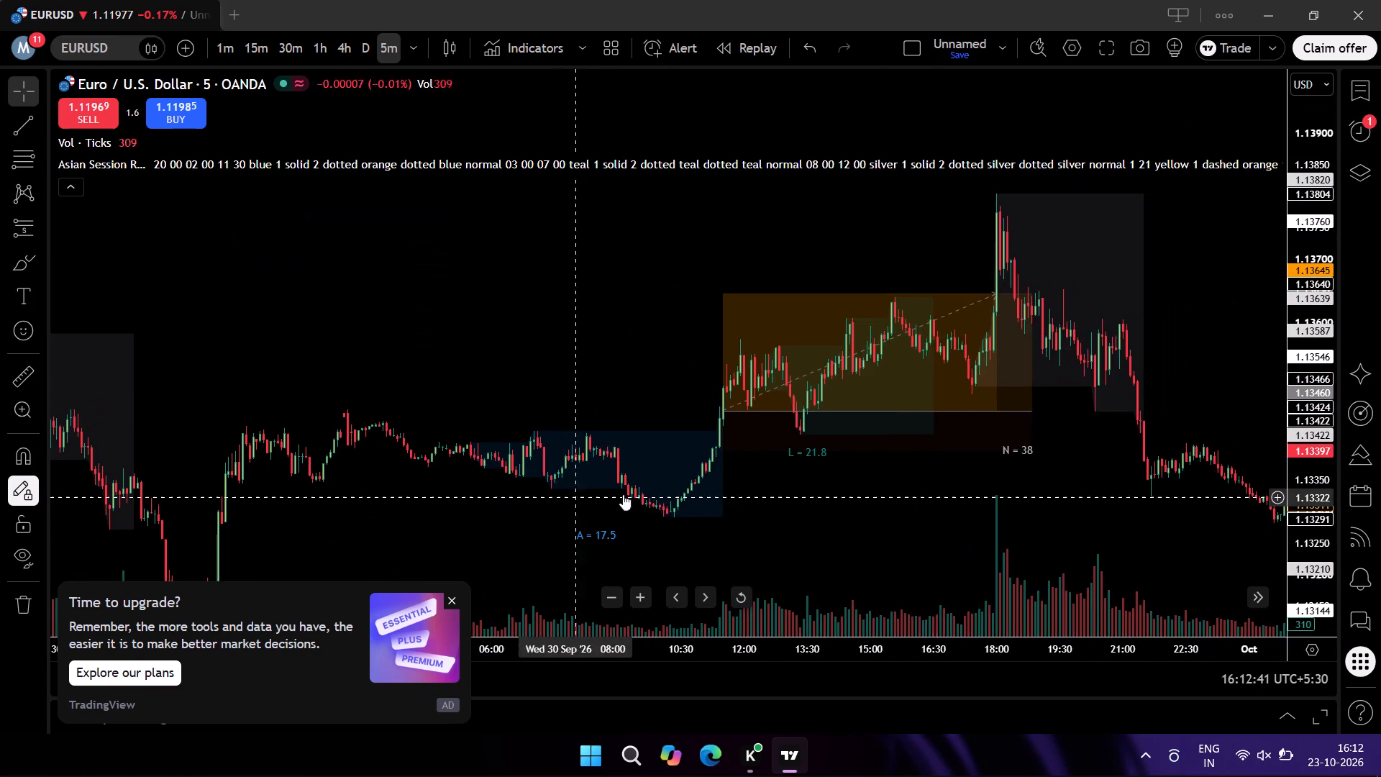
pyautogui.moveTo(973, 486); pyautogui.dragTo(502, 397)
pyautogui.moveTo(973, 445); pyautogui.dragTo(349, 329)
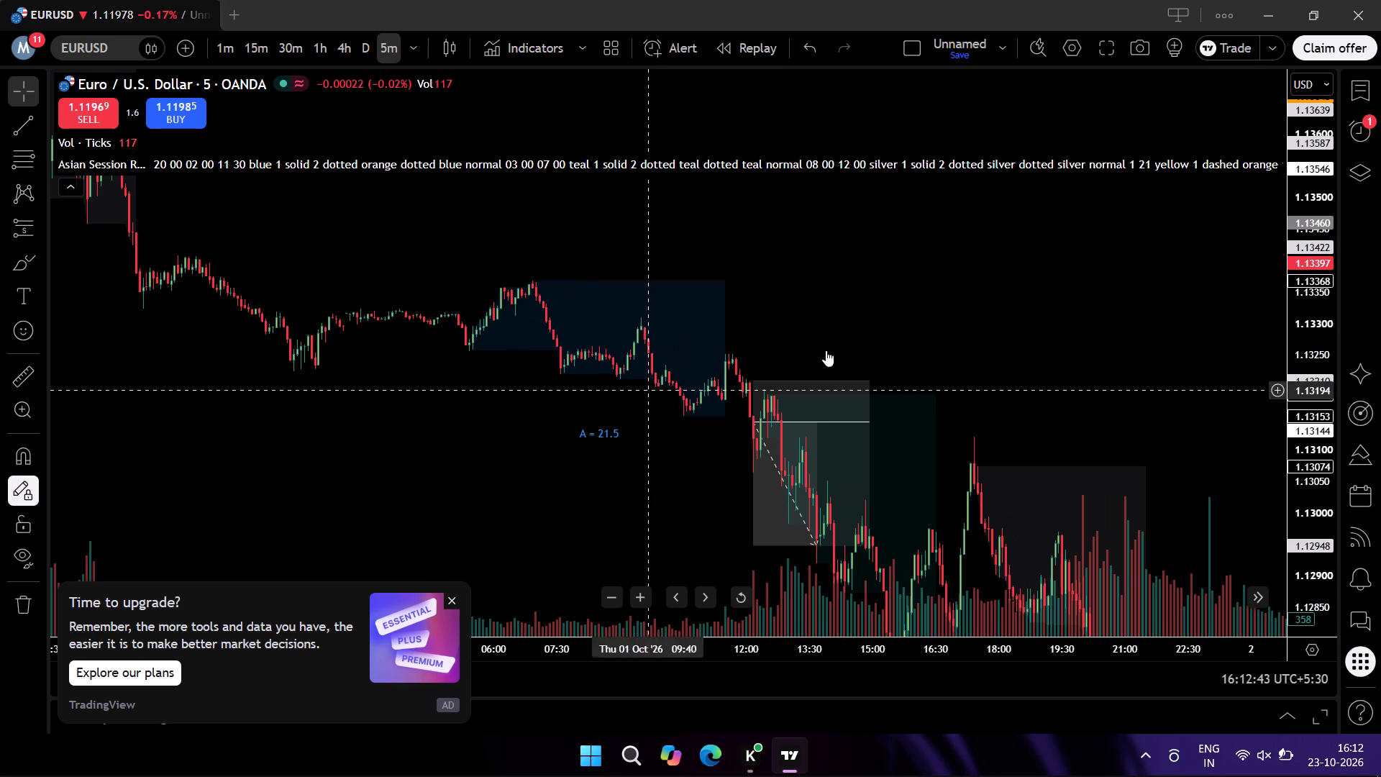
pyautogui.moveTo(969, 311); pyautogui.dragTo(578, 244)
pyautogui.moveTo(975, 483); pyautogui.dragTo(570, 148)
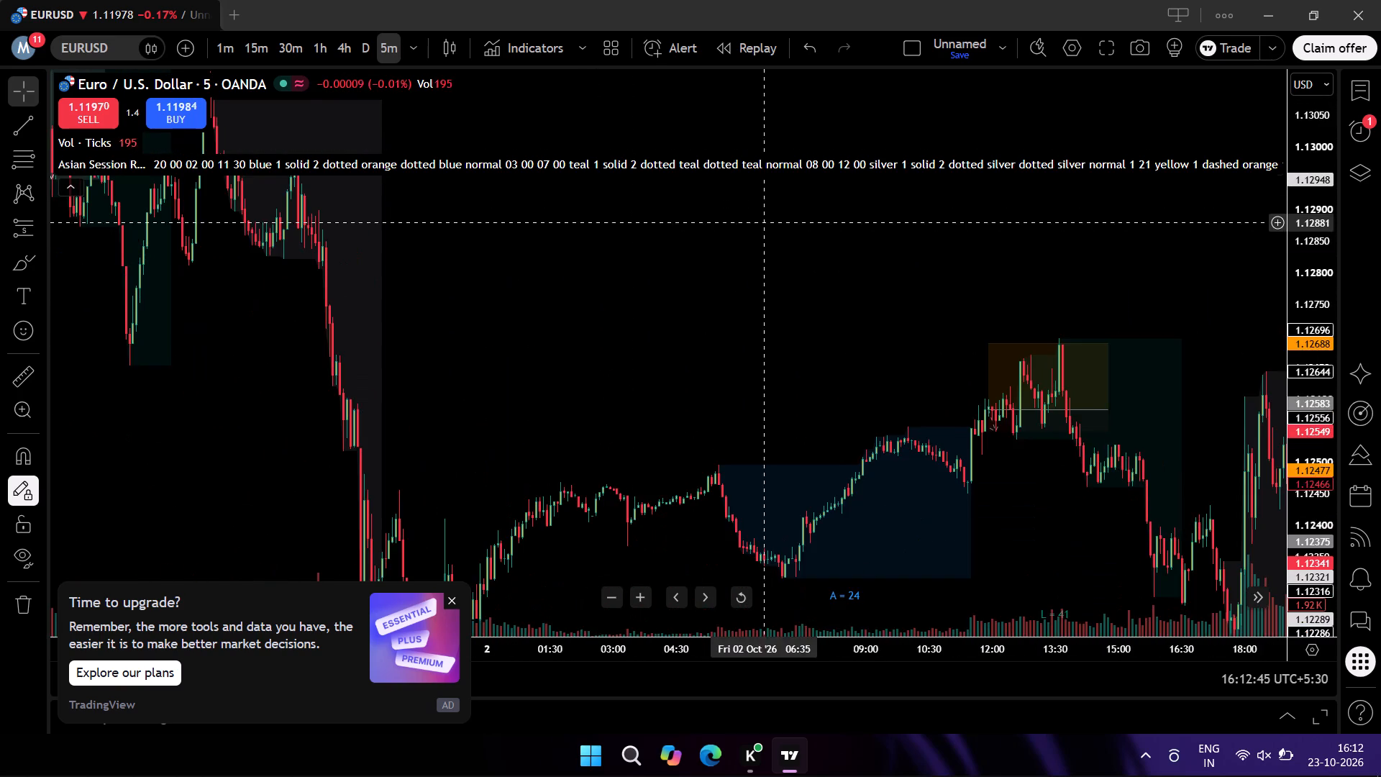
pyautogui.moveTo(765, 222); pyautogui.dragTo(580, 189)
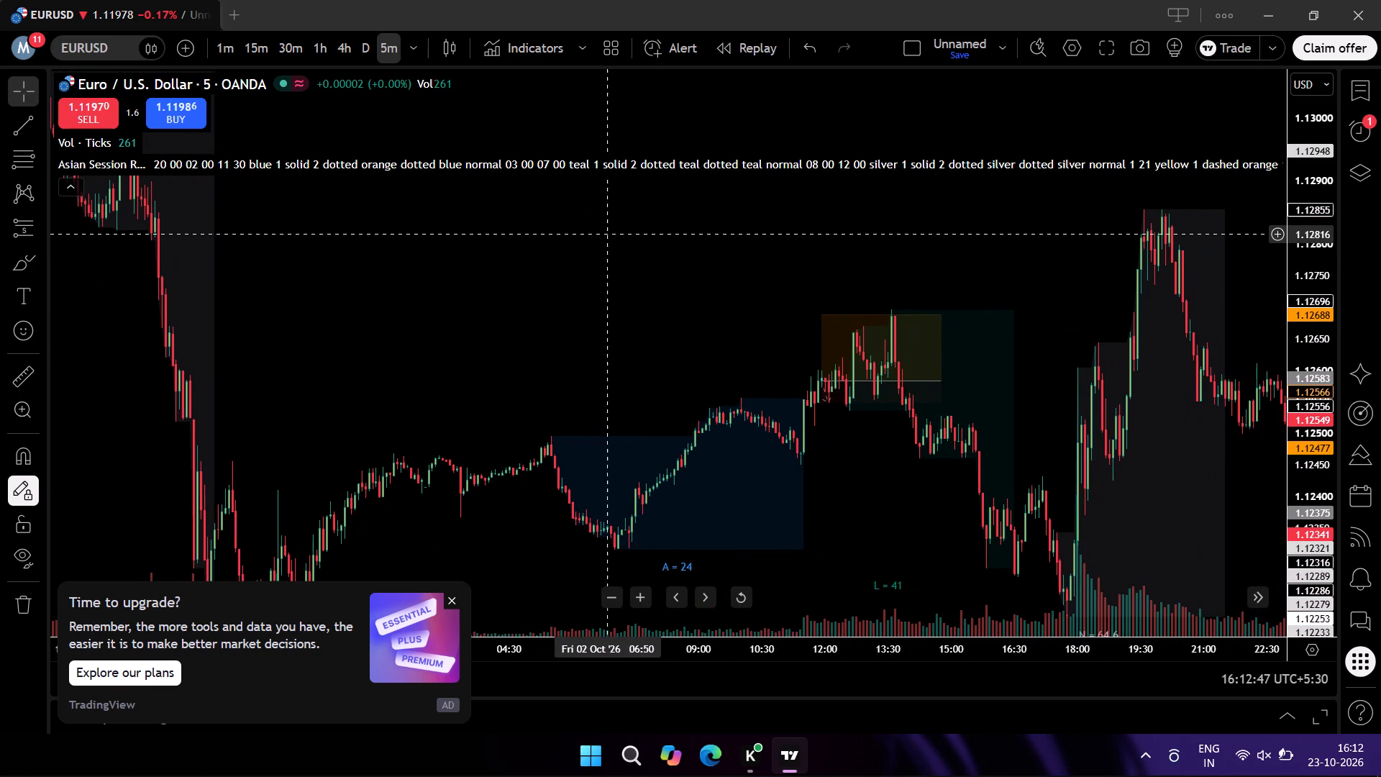
pyautogui.moveTo(998, 317); pyautogui.dragTo(978, 312)
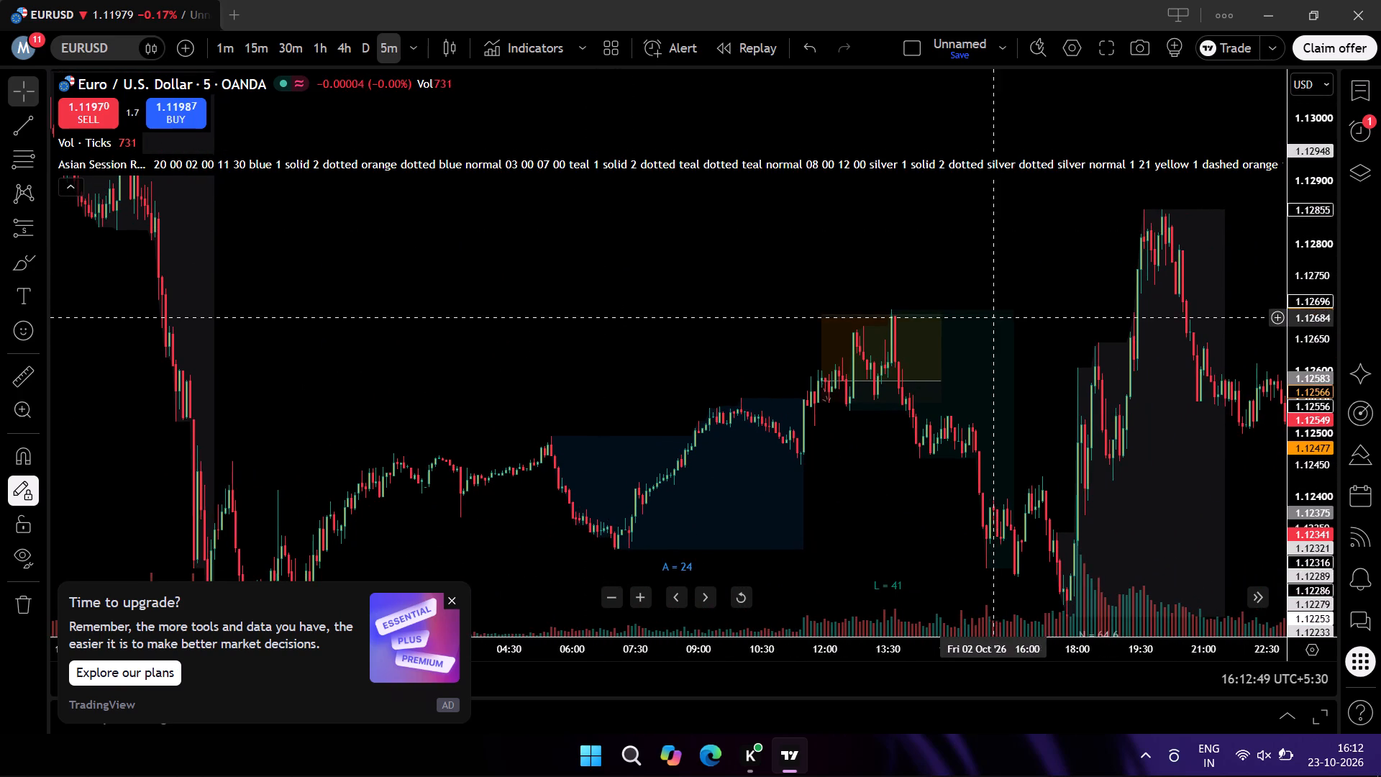
# Examine the 5 October Asian, London and New York sessions, rechecking the 2 October sessions for comparison.
pyautogui.moveTo(978, 312); pyautogui.dragTo(345, 255)
pyautogui.moveTo(659, 522); pyautogui.dragTo(204, 154)
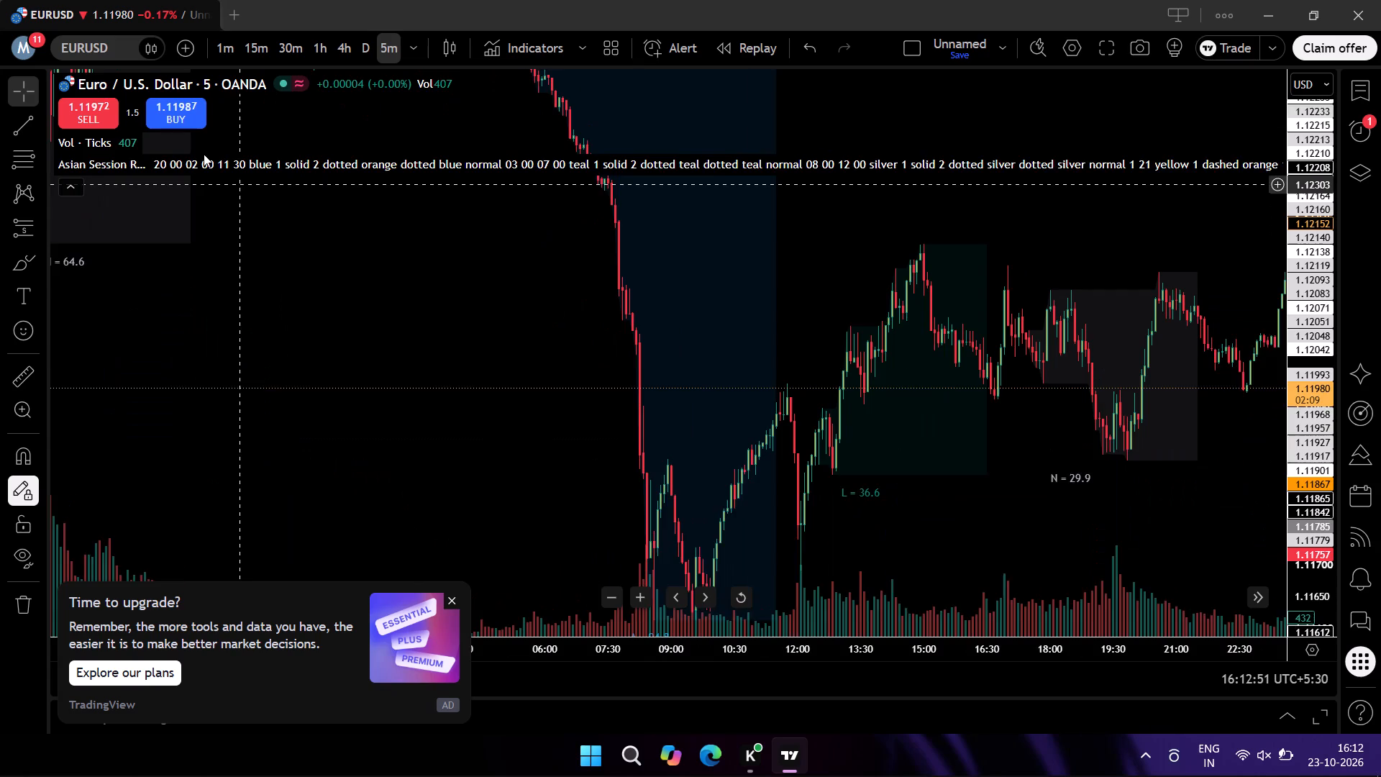
pyautogui.moveTo(204, 154); pyautogui.dragTo(198, 148)
pyautogui.moveTo(729, 395); pyautogui.dragTo(599, 276)
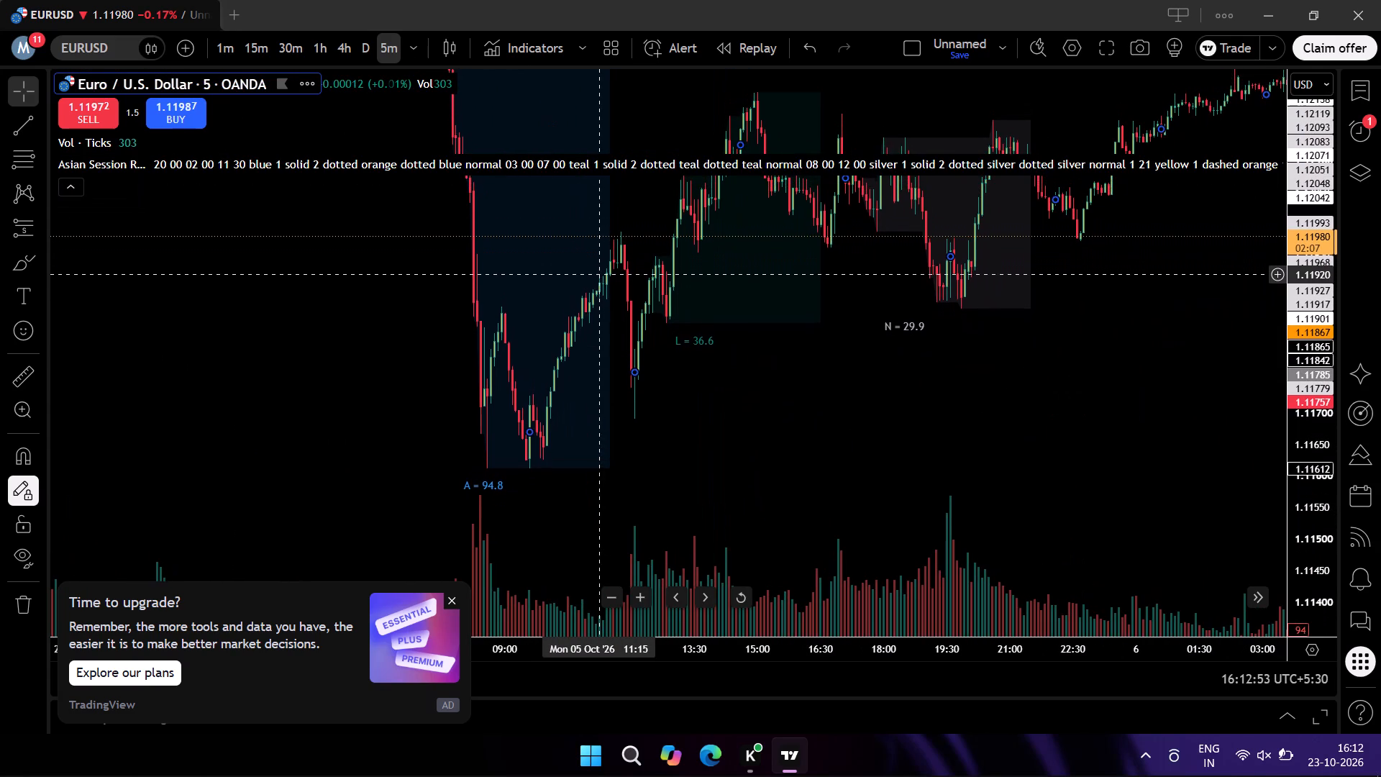
pyautogui.moveTo(599, 276); pyautogui.dragTo(599, 283)
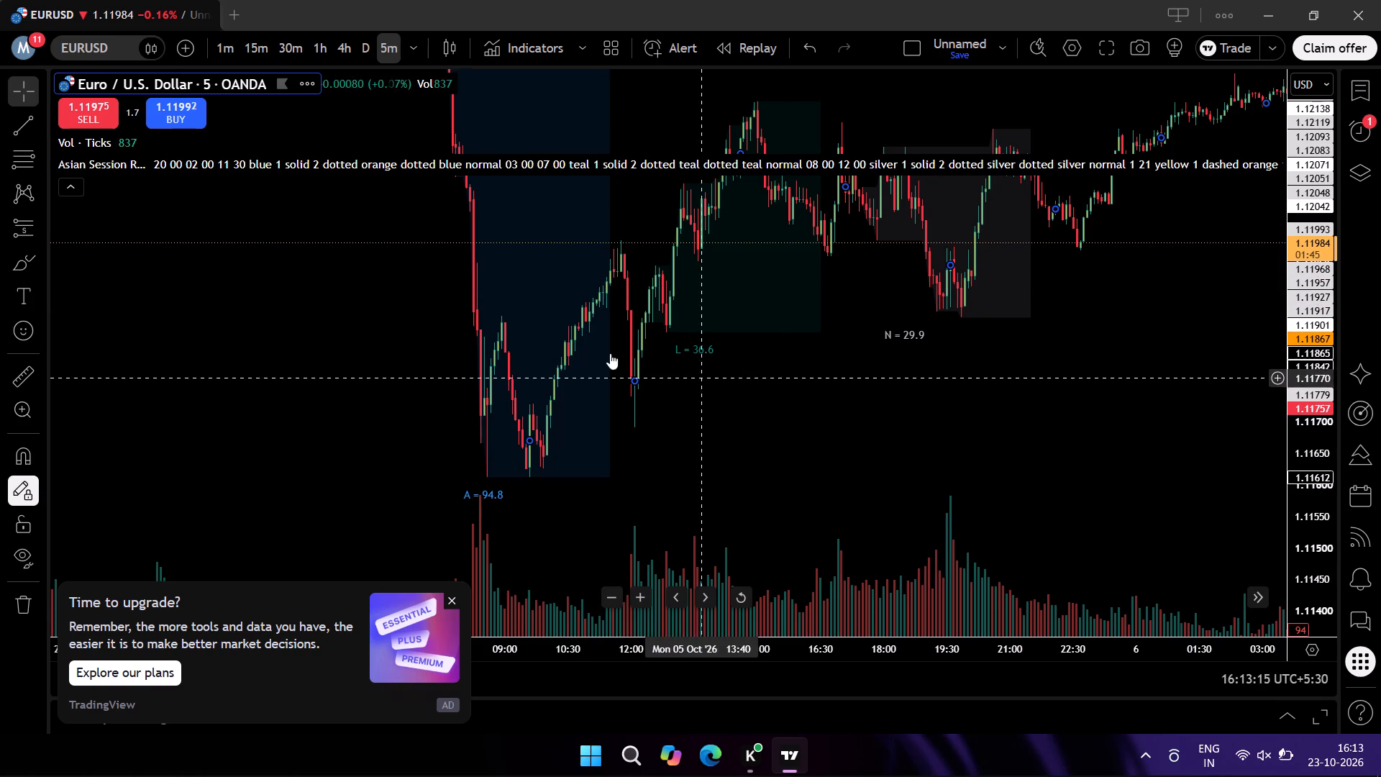
pyautogui.moveTo(395, 262); pyautogui.dragTo(1067, 506)
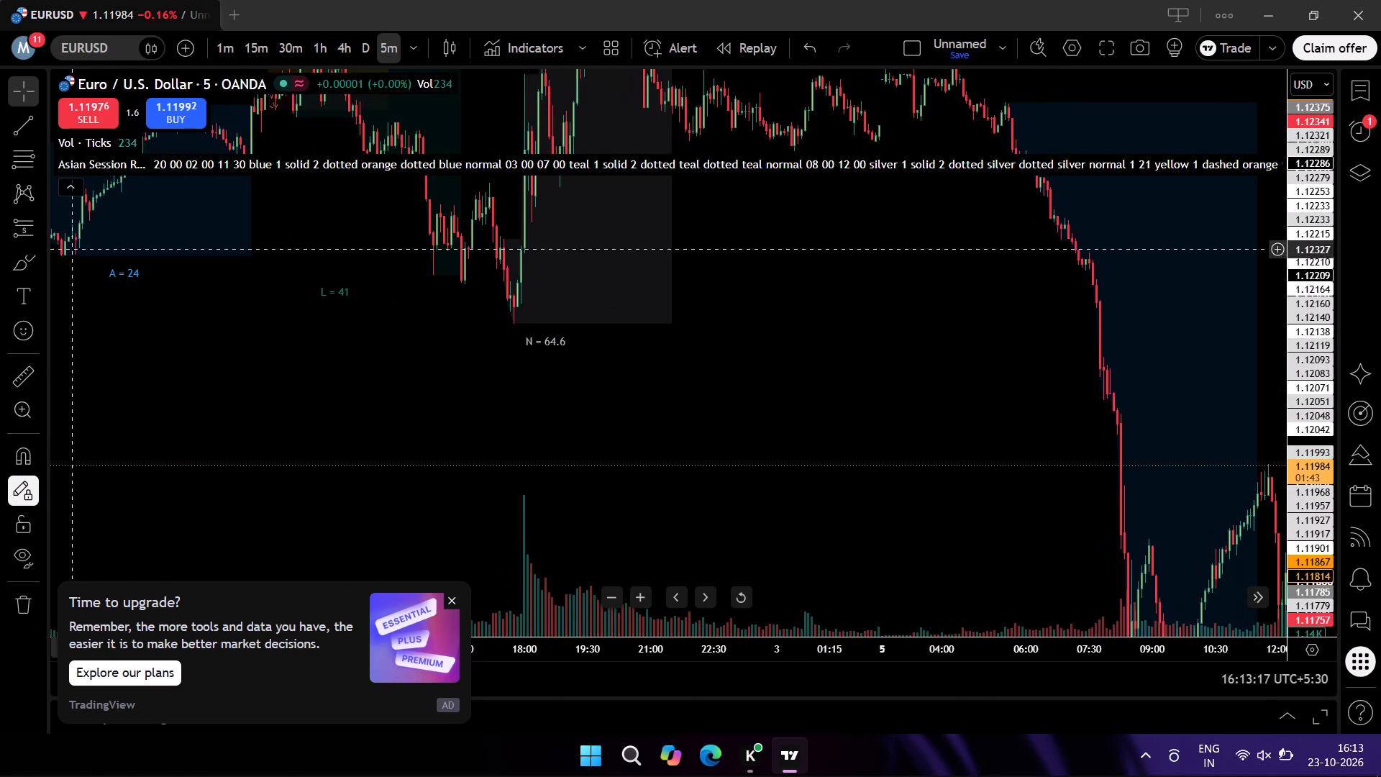
pyautogui.moveTo(109, 259); pyautogui.dragTo(1066, 478)
pyautogui.moveTo(973, 419); pyautogui.dragTo(1380, 624)
pyautogui.moveTo(644, 444); pyautogui.dragTo(281, 173)
pyautogui.moveTo(967, 311); pyautogui.dragTo(885, 304)
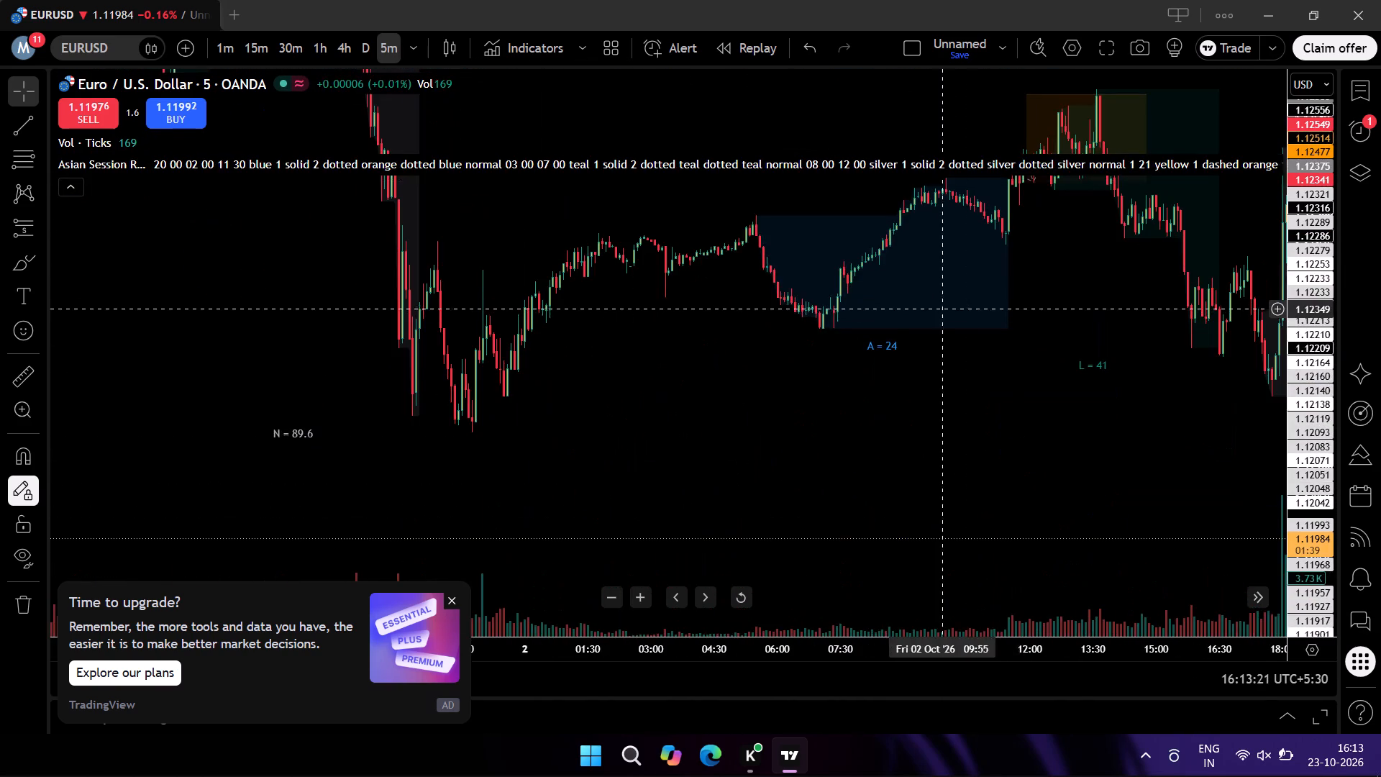
pyautogui.moveTo(885, 304); pyautogui.dragTo(496, 287)
pyautogui.moveTo(1124, 430); pyautogui.dragTo(445, 299)
pyautogui.moveTo(1099, 322); pyautogui.dragTo(601, 212)
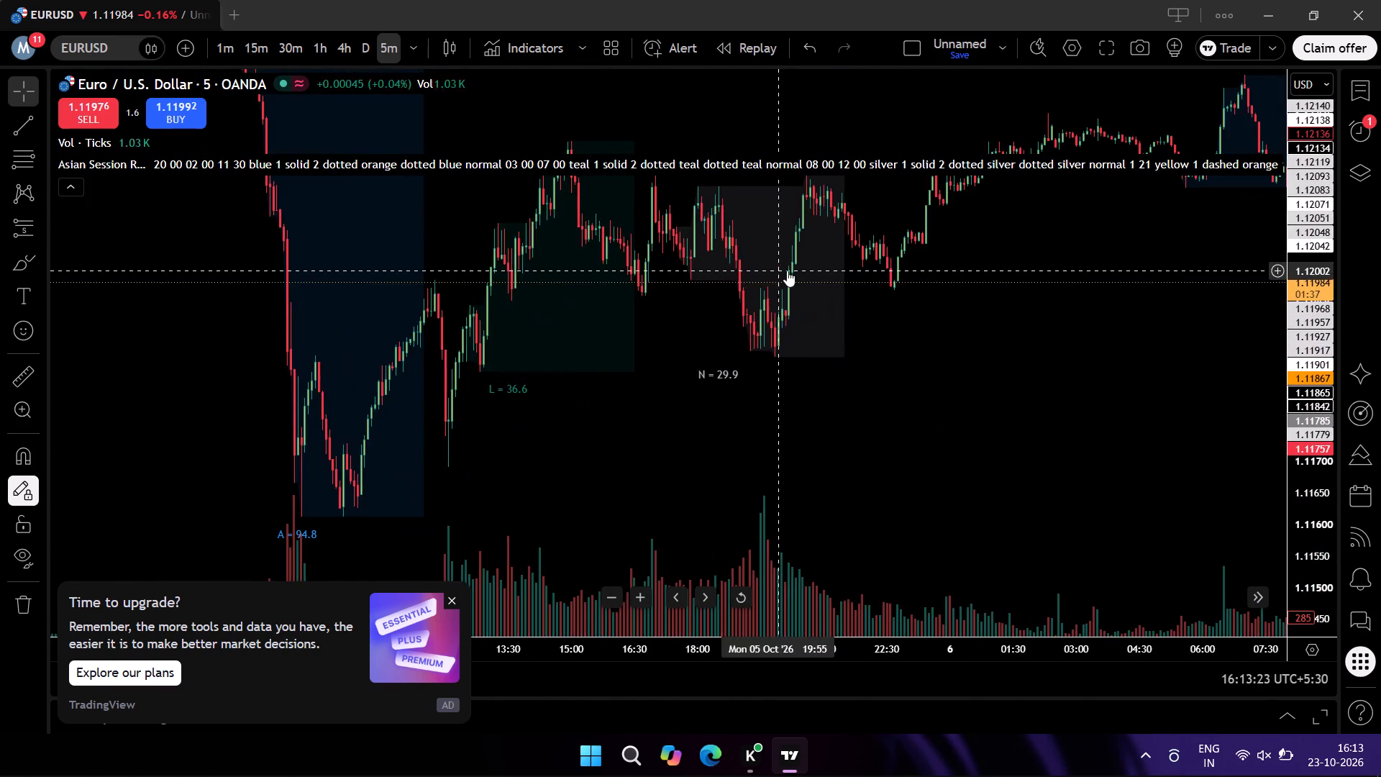
# Review the session ranges and marked trades forwards from 6 October to the New York session short on 9 October.
pyautogui.moveTo(787, 271); pyautogui.dragTo(389, 356)
pyautogui.moveTo(919, 356); pyautogui.dragTo(678, 386)
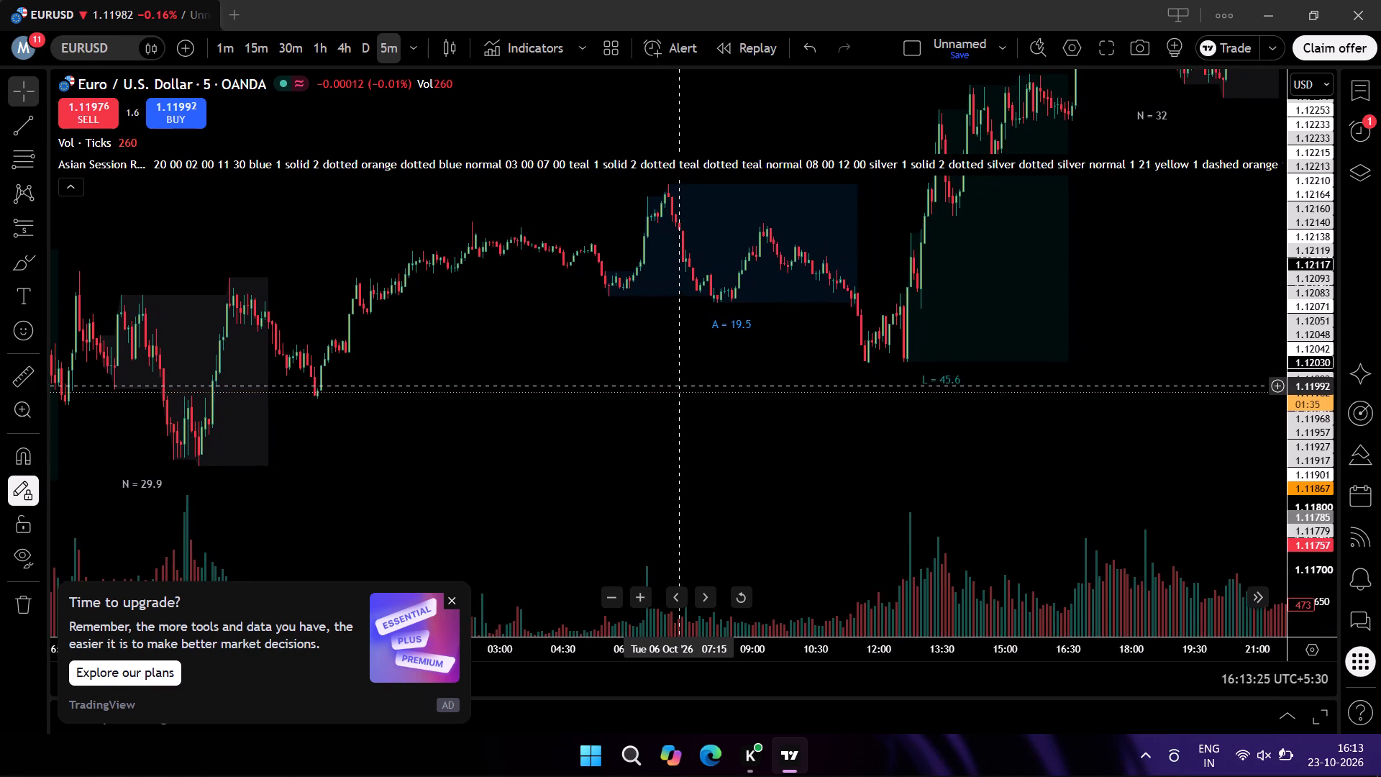
pyautogui.moveTo(678, 386); pyautogui.dragTo(624, 405)
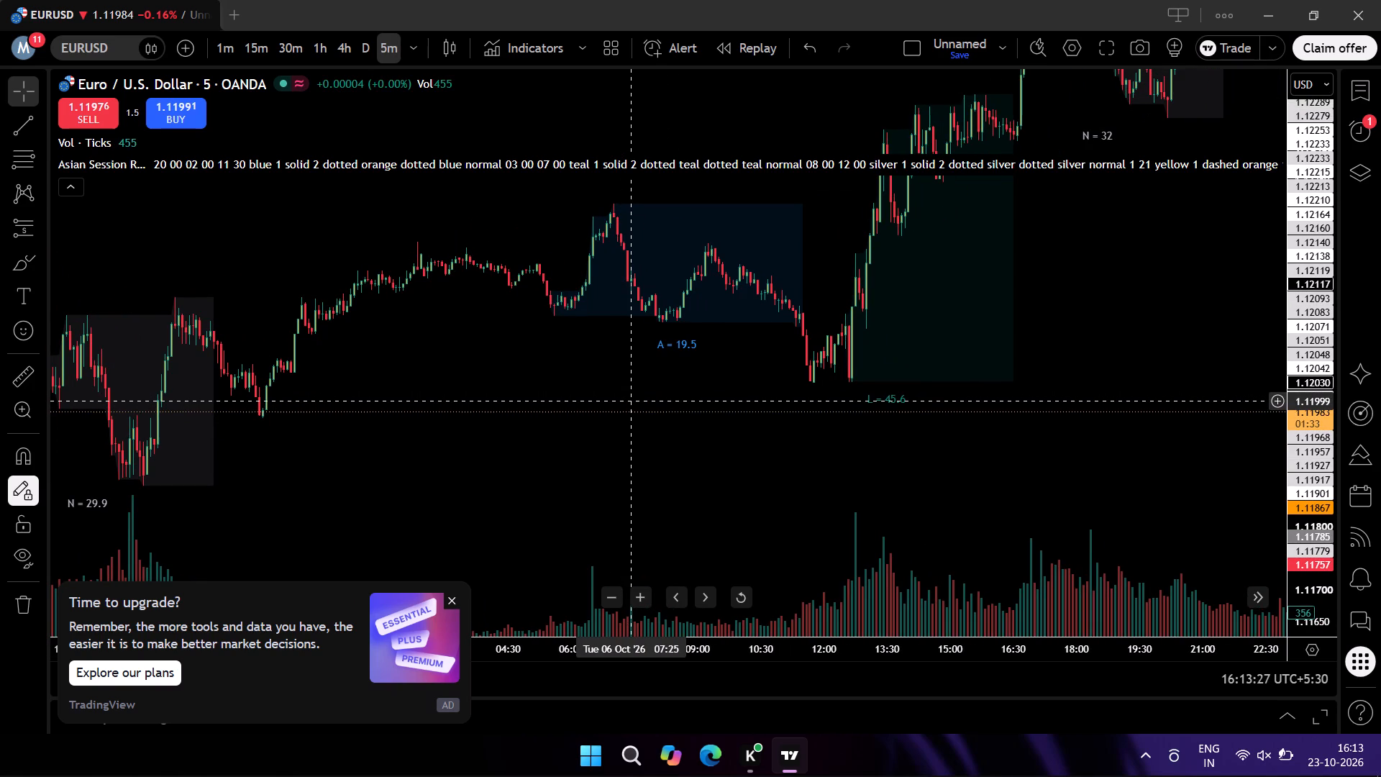
pyautogui.moveTo(969, 427); pyautogui.dragTo(755, 494)
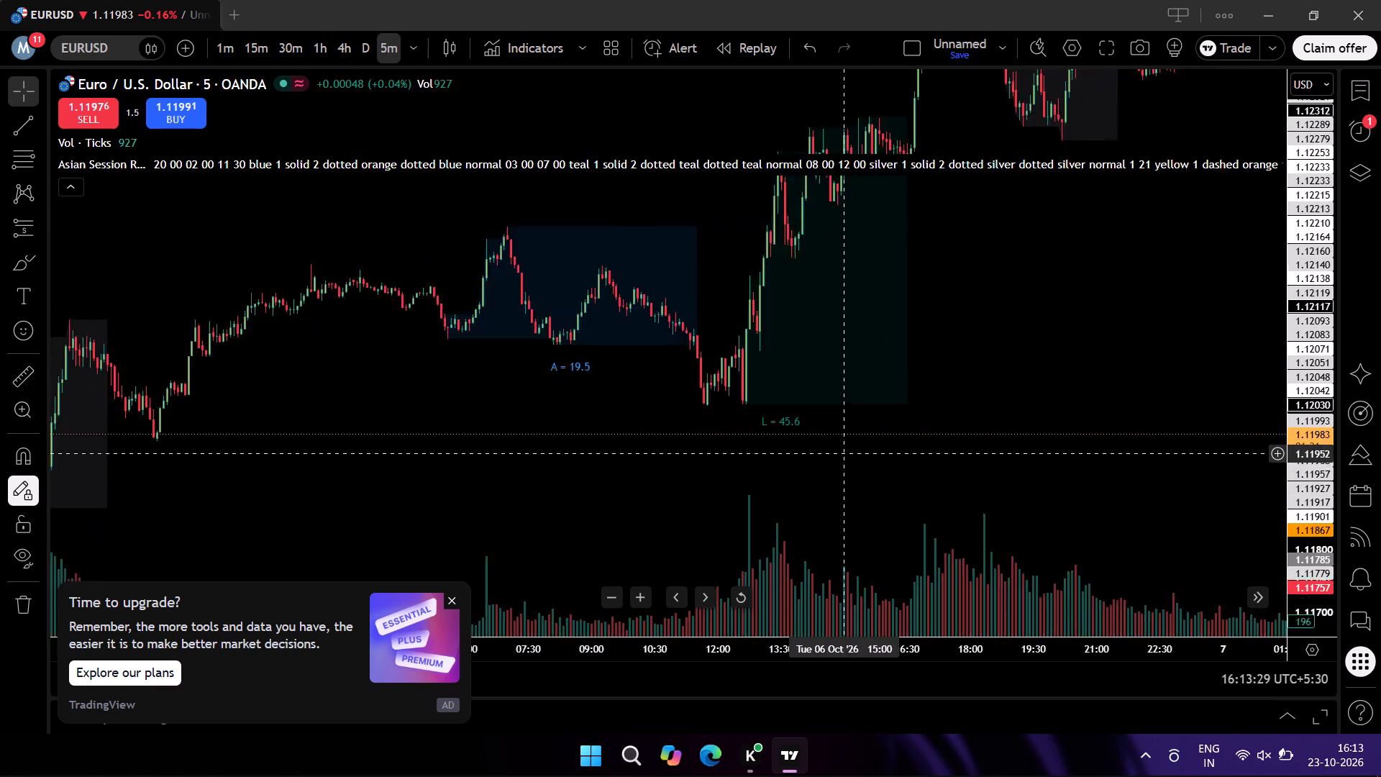
pyautogui.moveTo(755, 494); pyautogui.dragTo(537, 537)
pyautogui.moveTo(1111, 338); pyautogui.dragTo(703, 476)
pyautogui.moveTo(806, 517); pyautogui.dragTo(616, 342)
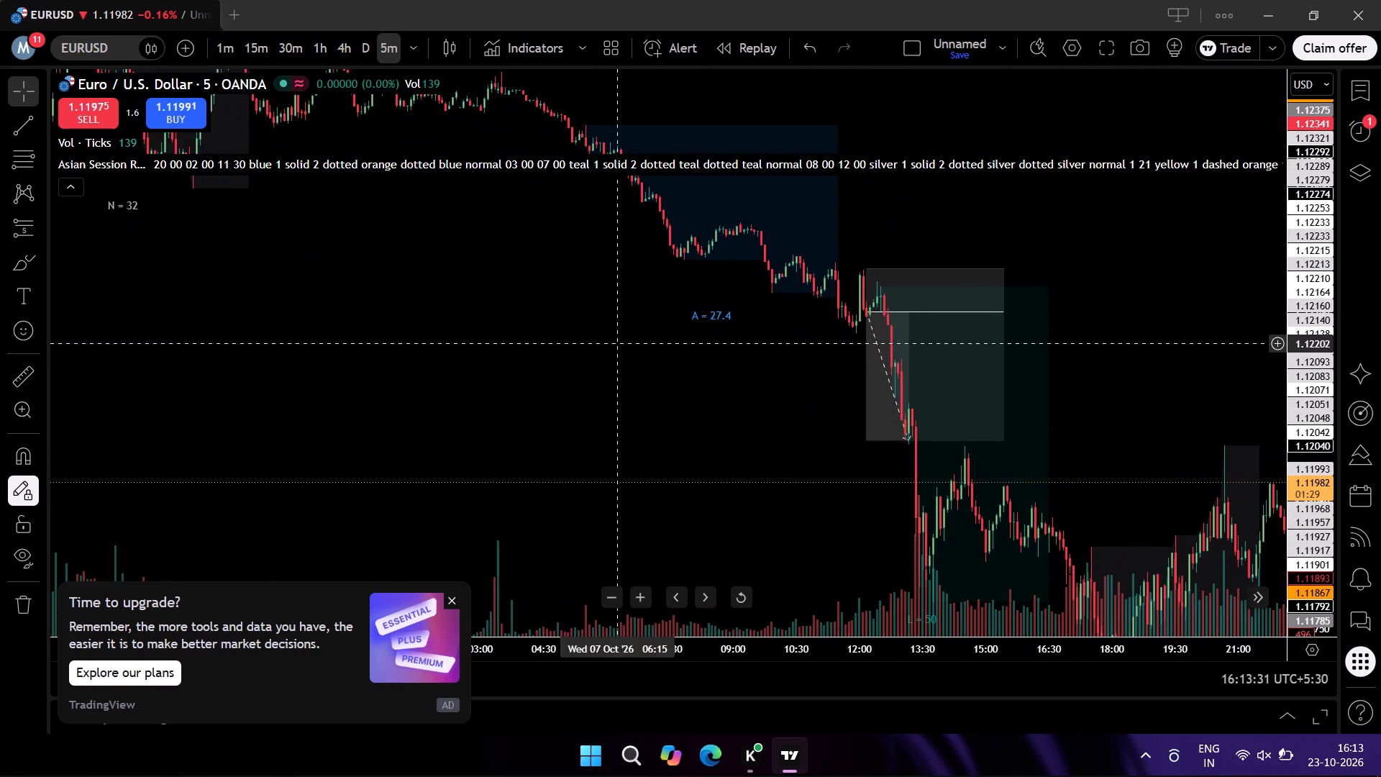
pyautogui.moveTo(1143, 409); pyautogui.dragTo(709, 283)
pyautogui.moveTo(1062, 355); pyautogui.dragTo(523, 298)
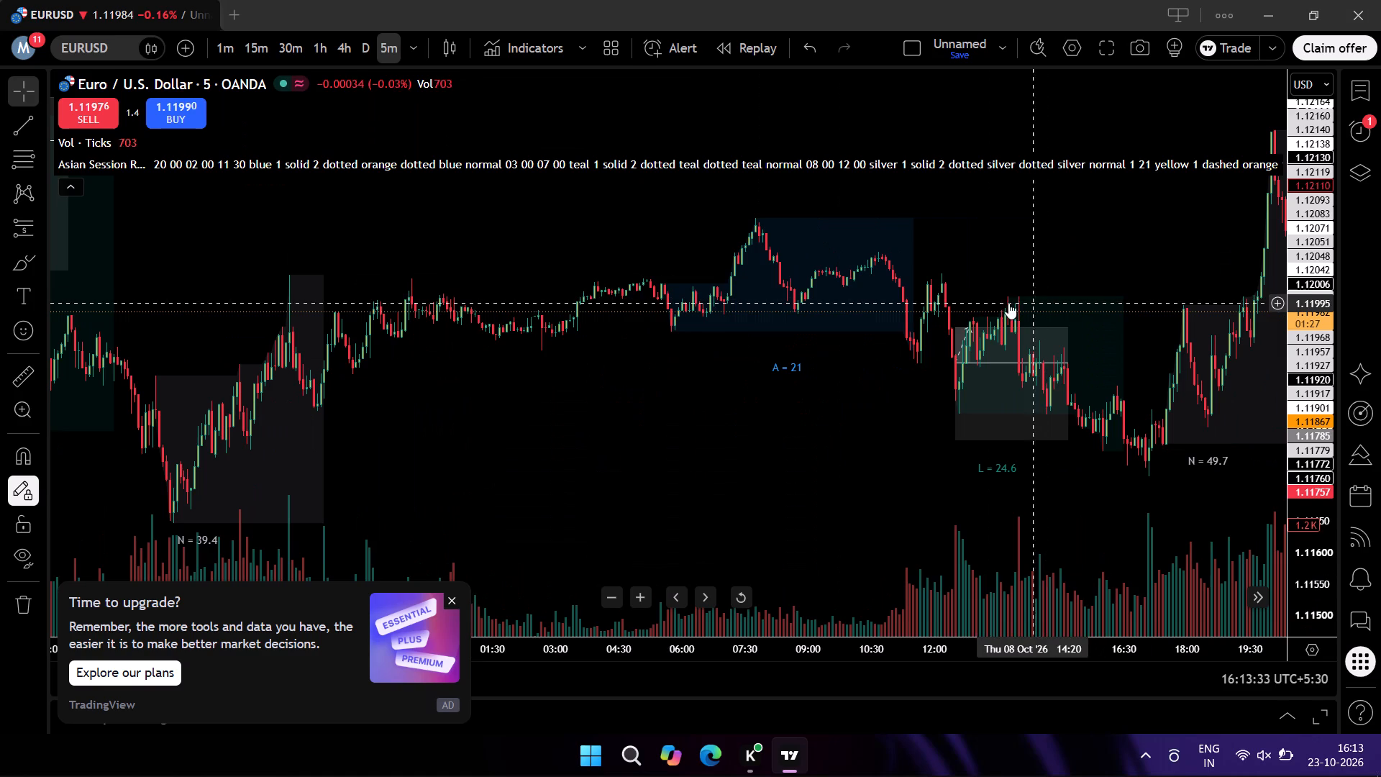
pyautogui.moveTo(964, 301); pyautogui.dragTo(801, 276)
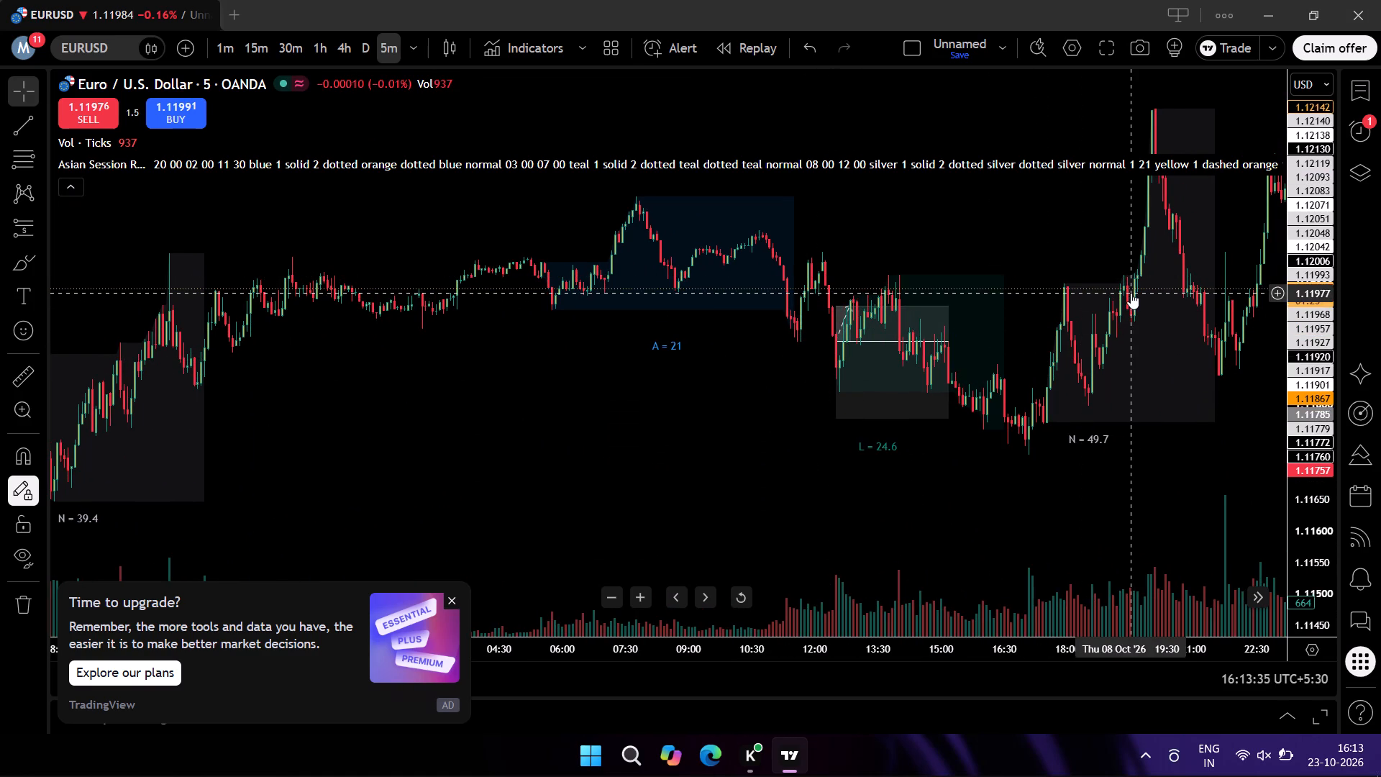
pyautogui.moveTo(1070, 482); pyautogui.dragTo(816, 468)
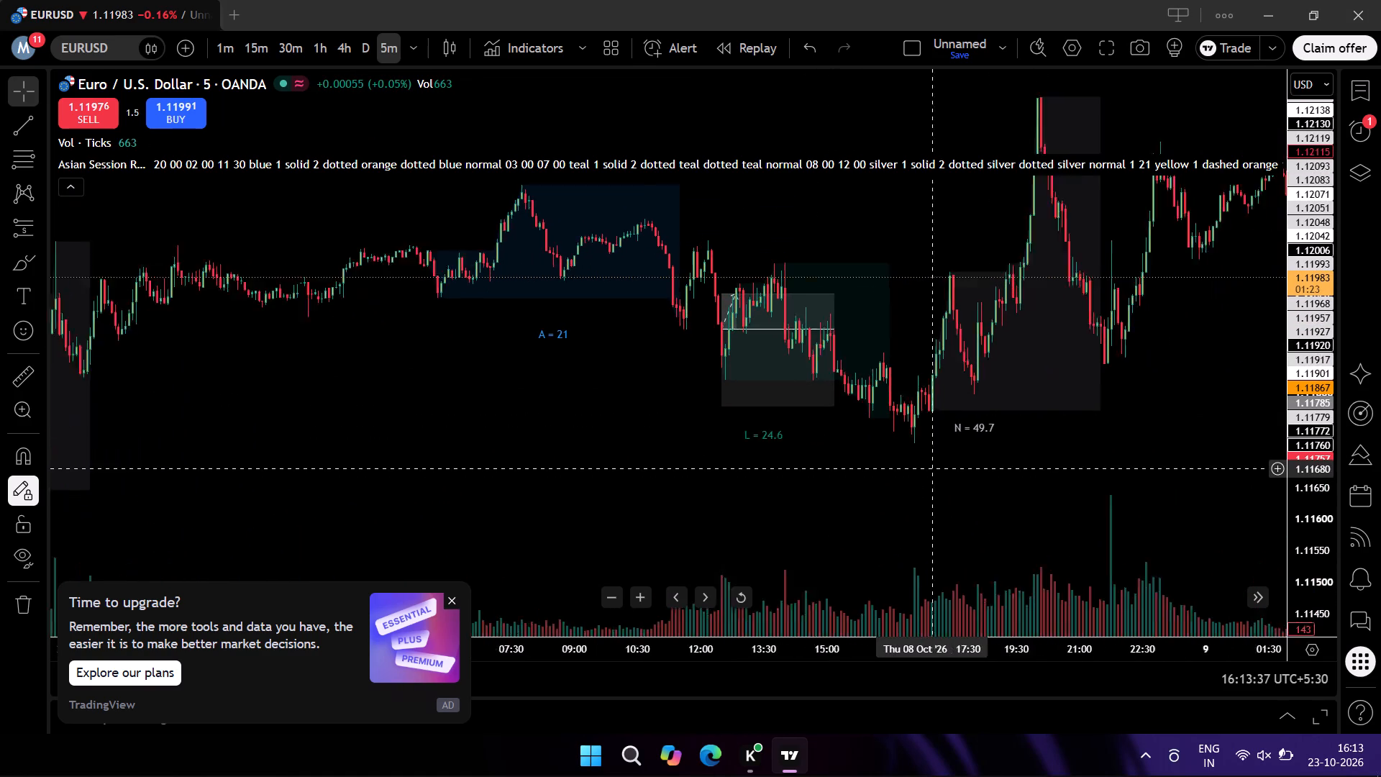
pyautogui.moveTo(816, 468); pyautogui.dragTo(502, 455)
pyautogui.moveTo(1054, 384); pyautogui.dragTo(729, 432)
pyautogui.moveTo(1042, 331); pyautogui.dragTo(889, 394)
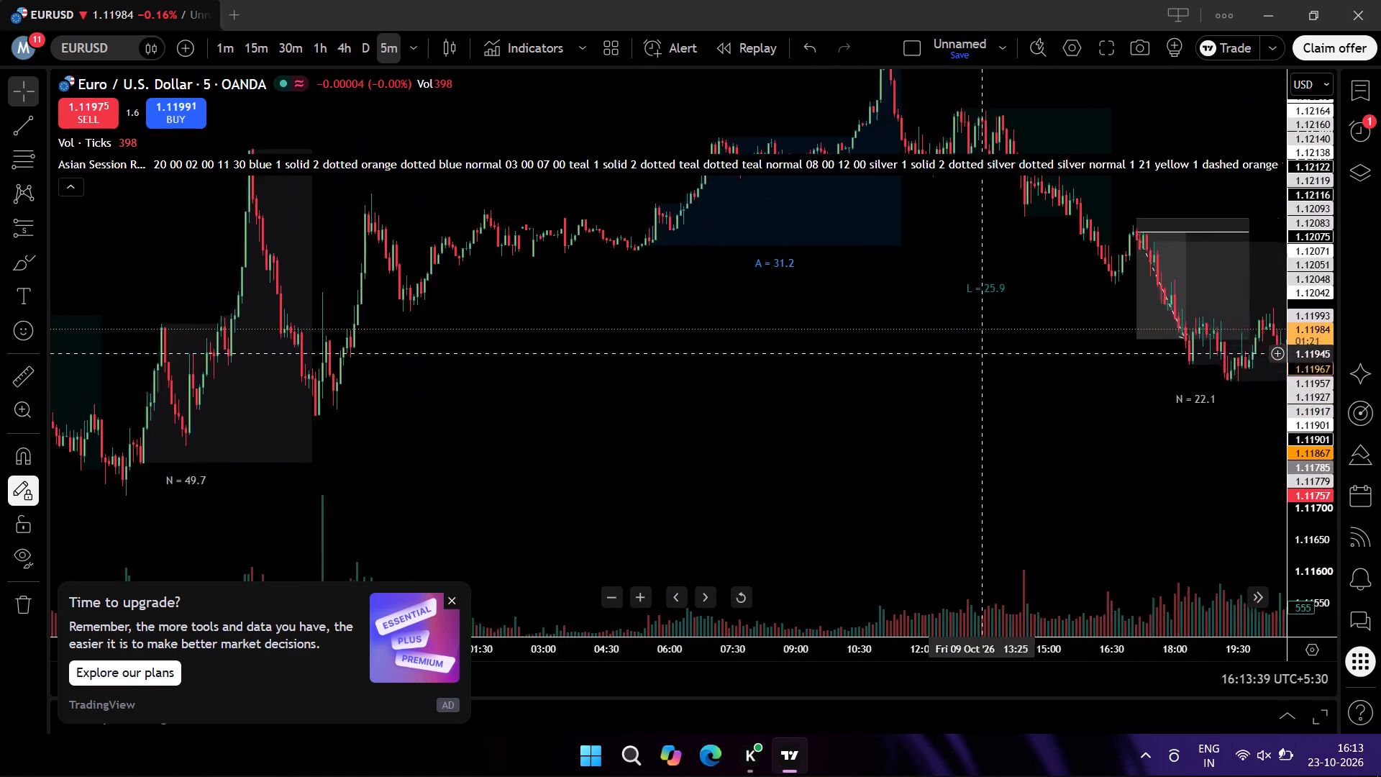
pyautogui.moveTo(889, 394); pyautogui.dragTo(759, 484)
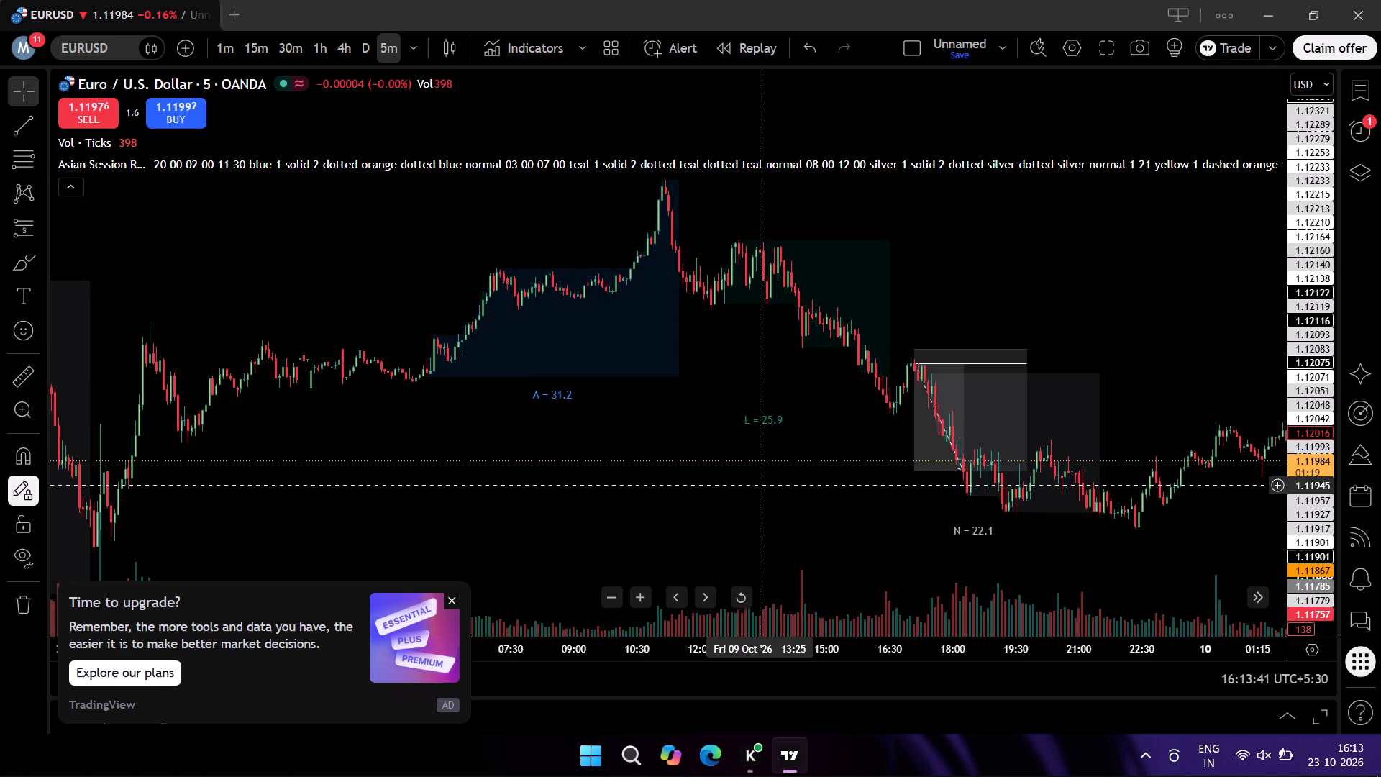
pyautogui.moveTo(759, 484); pyautogui.dragTo(757, 461)
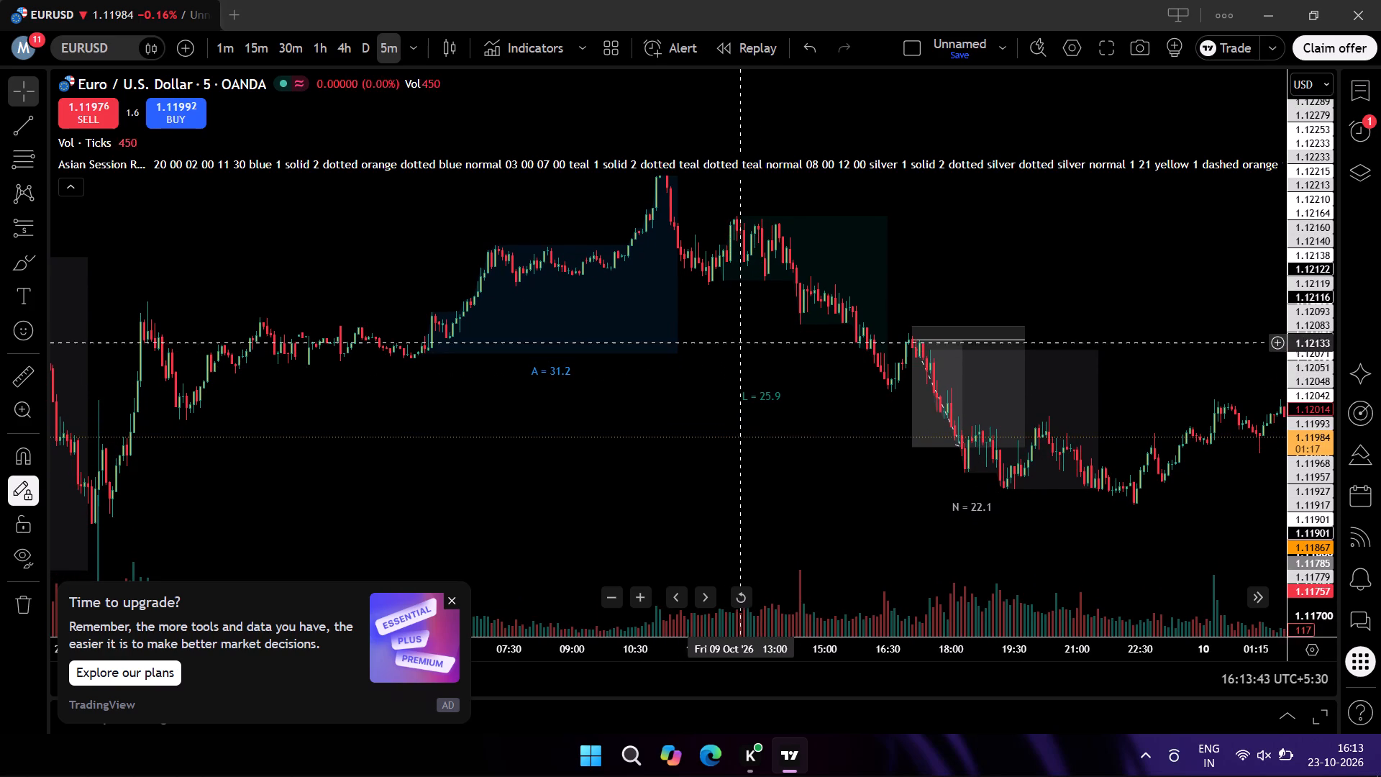
# Reposition the 9 October New York short to start at 17:10 with entry near 1.12121 and a 2.8-pip stop.
pyautogui.moveTo(853, 392); pyautogui.dragTo(799, 384)
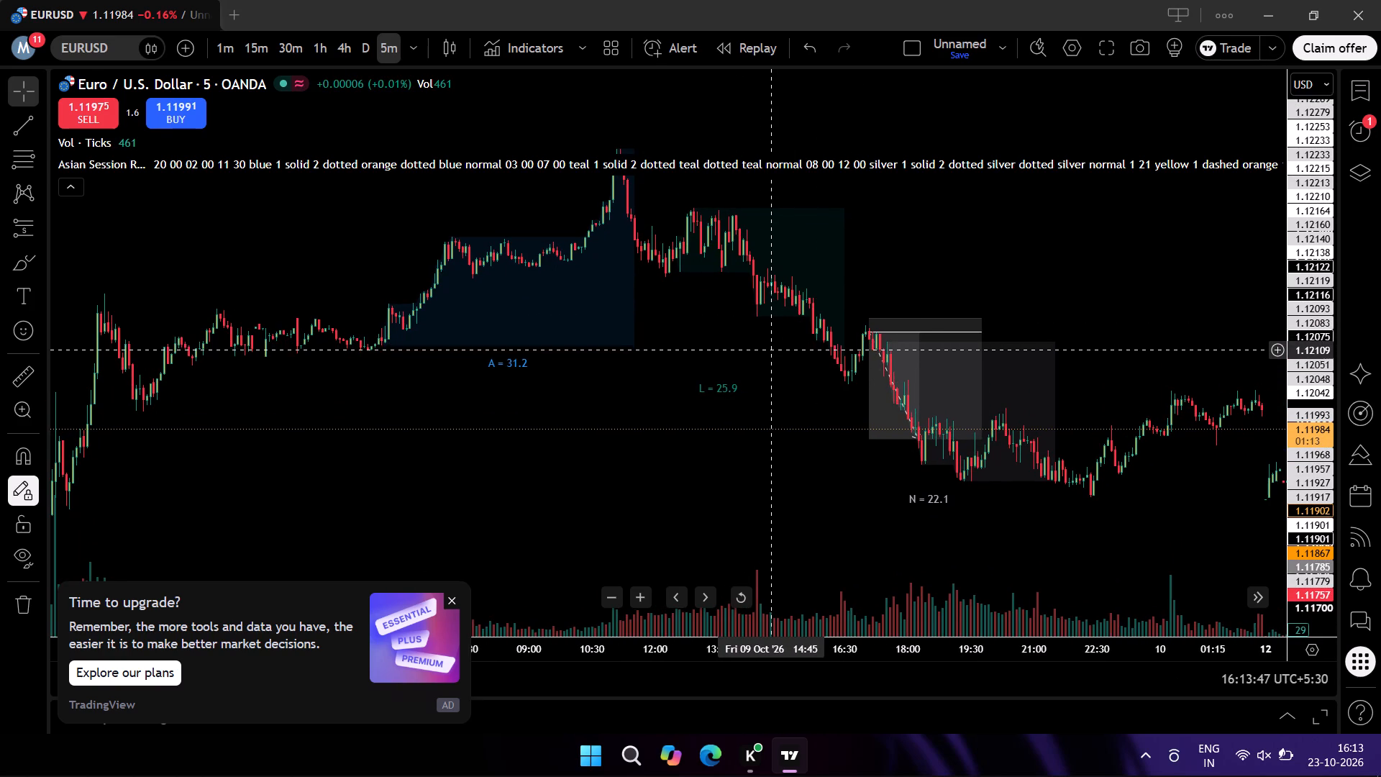
pyautogui.moveTo(870, 360); pyautogui.dragTo(873, 365)
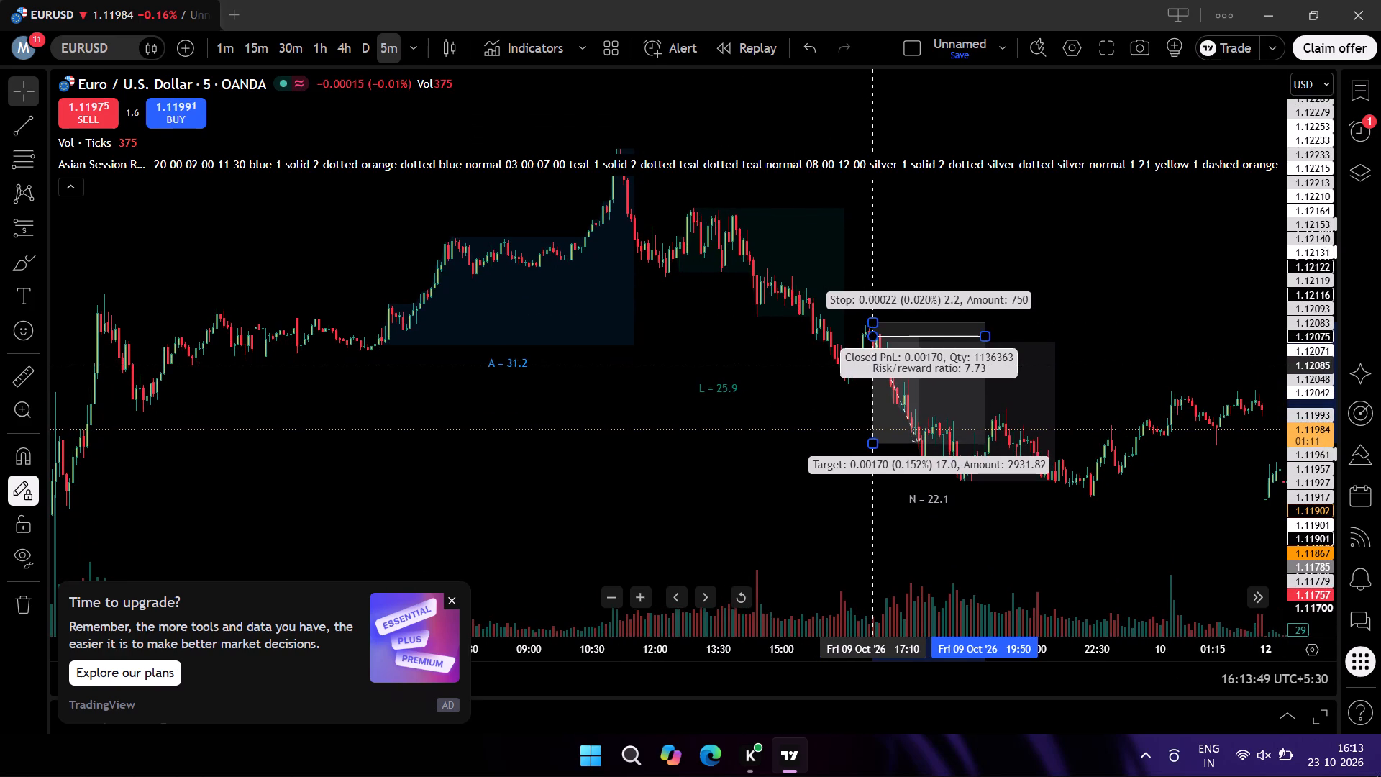
pyautogui.moveTo(873, 365); pyautogui.dragTo(874, 368)
pyautogui.scroll(7, 874, 365)
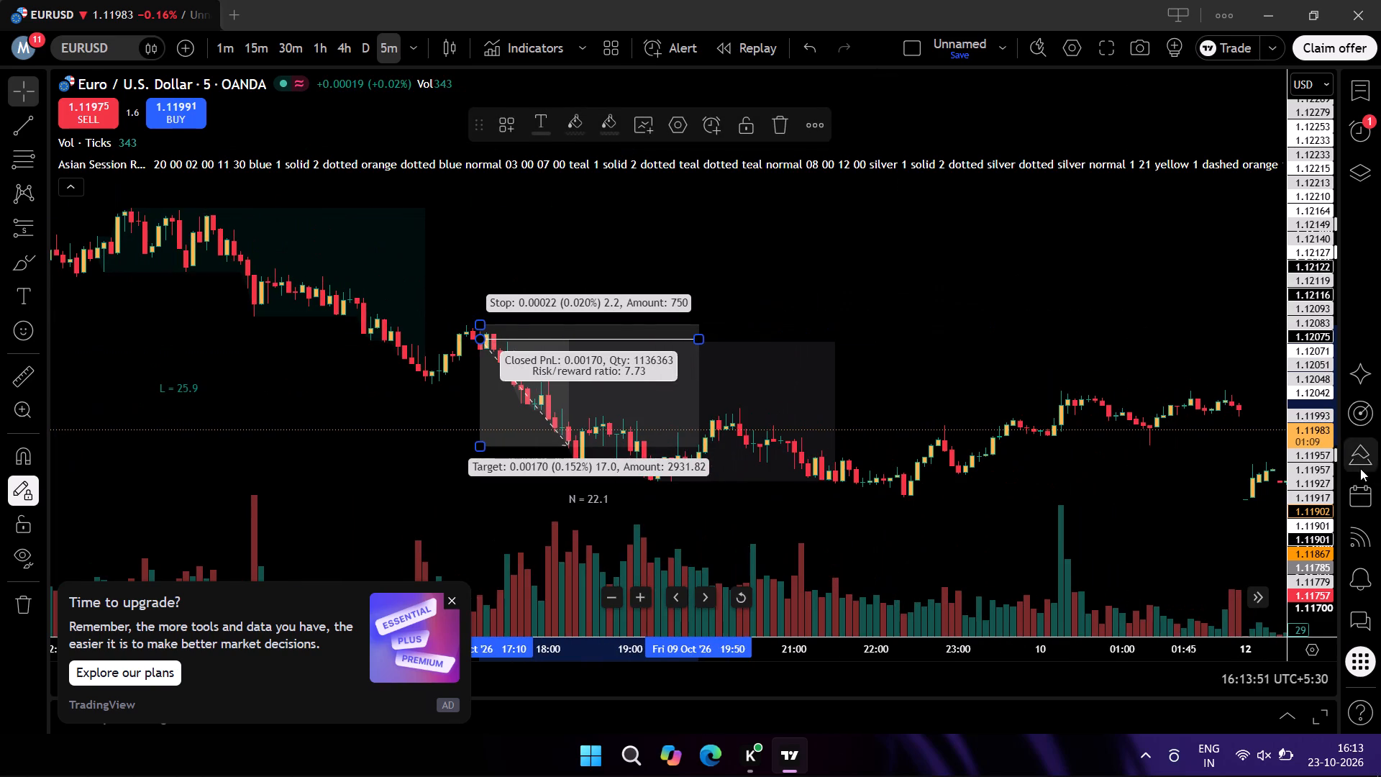
pyautogui.scroll(9, 1290, 429)
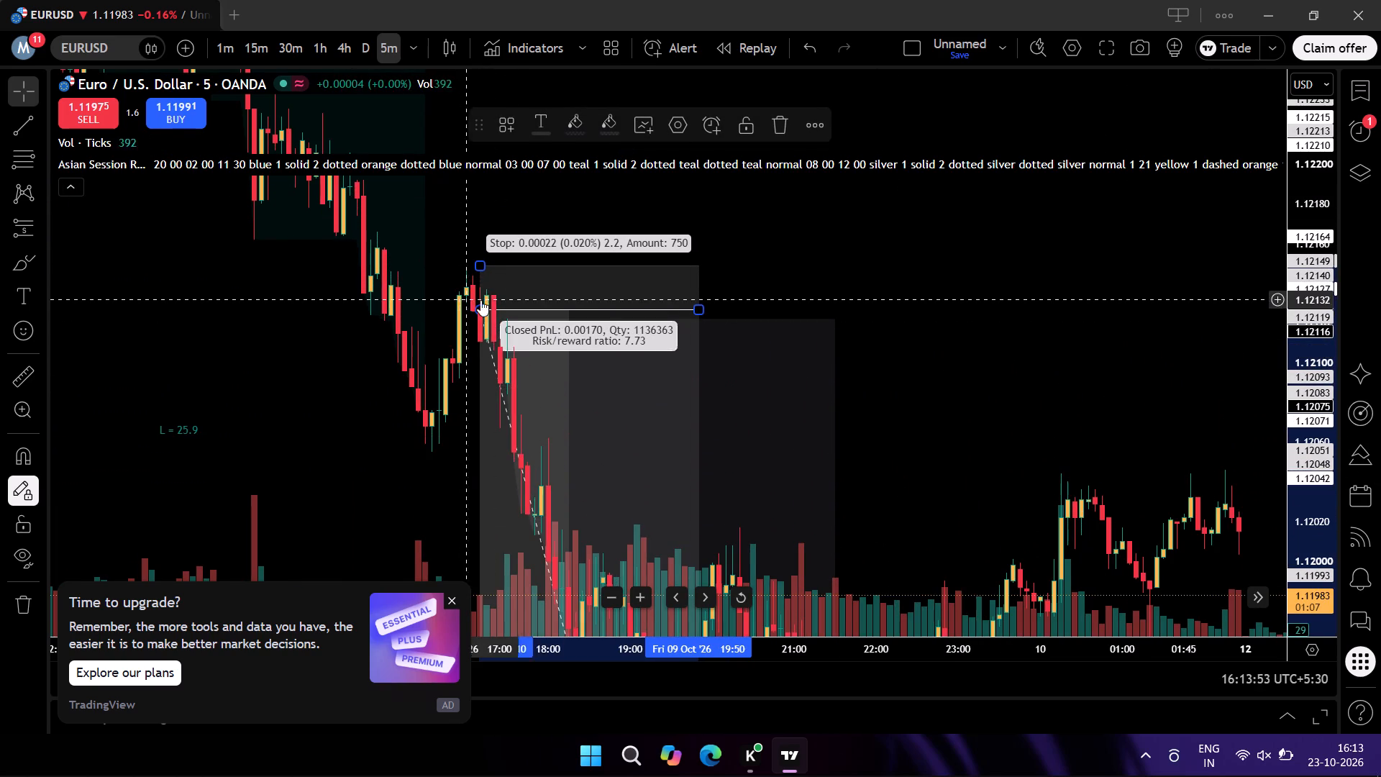
pyautogui.moveTo(498, 309); pyautogui.dragTo(499, 322)
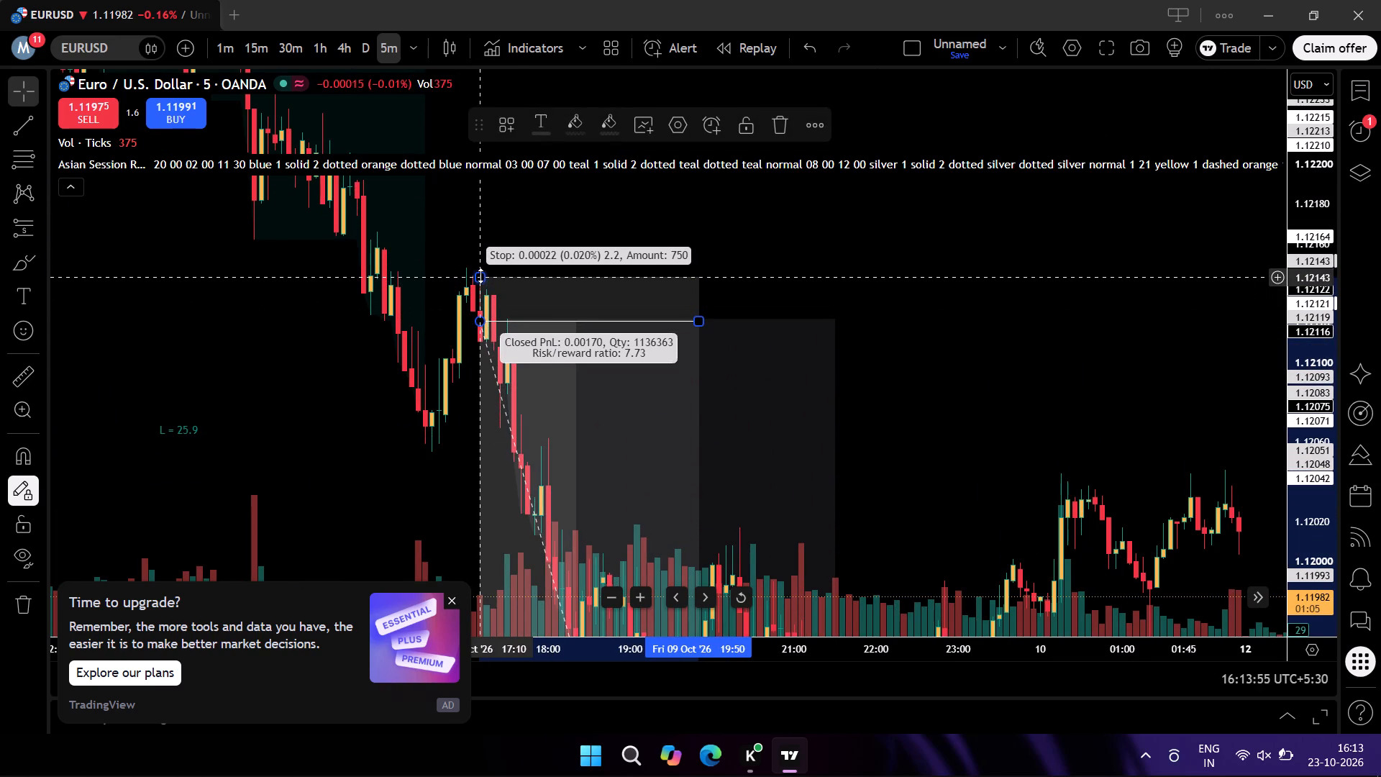
pyautogui.moveTo(480, 276); pyautogui.dragTo(485, 265)
pyautogui.click(934, 332)
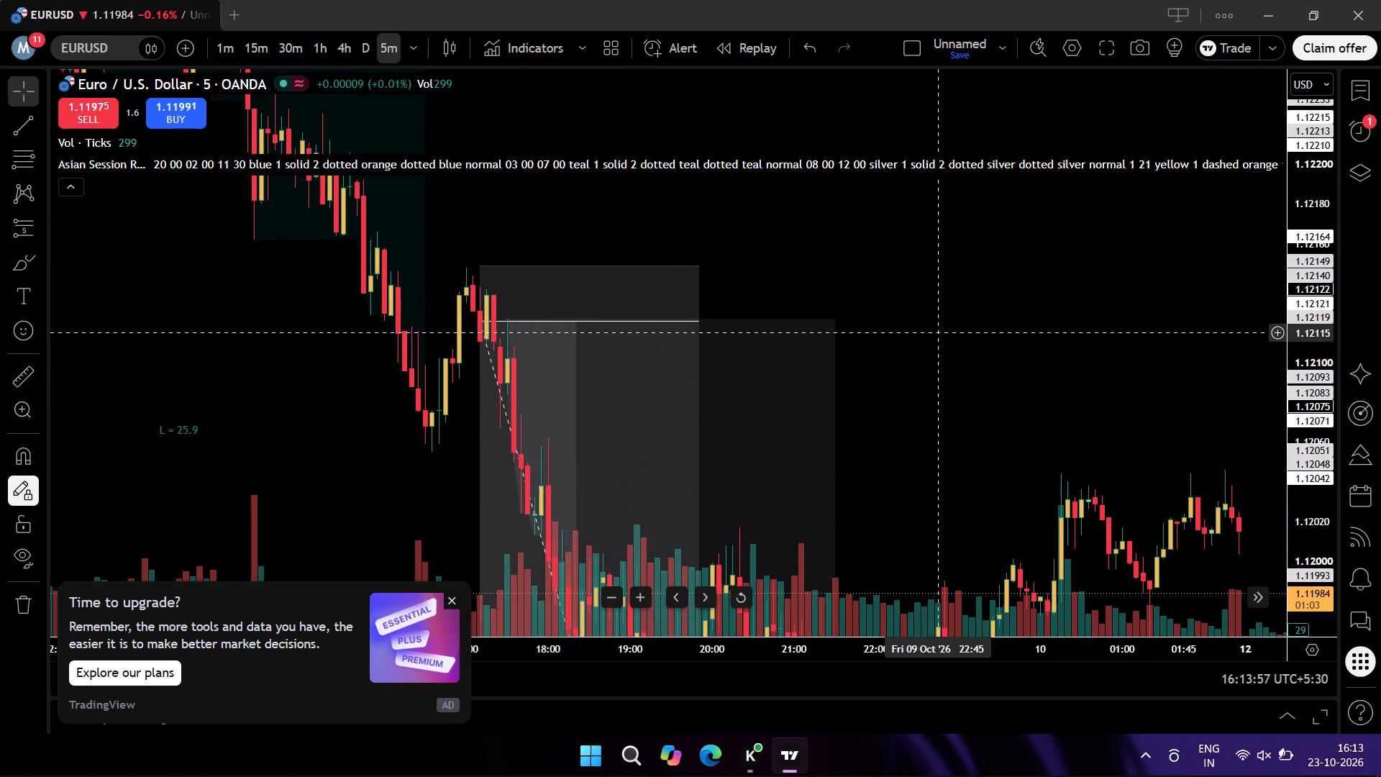
# Pull the 9 October New York short's target in to about 1.12034.
pyautogui.scroll(-2, 936, 332)
pyautogui.scroll(-3, 1323, 359)
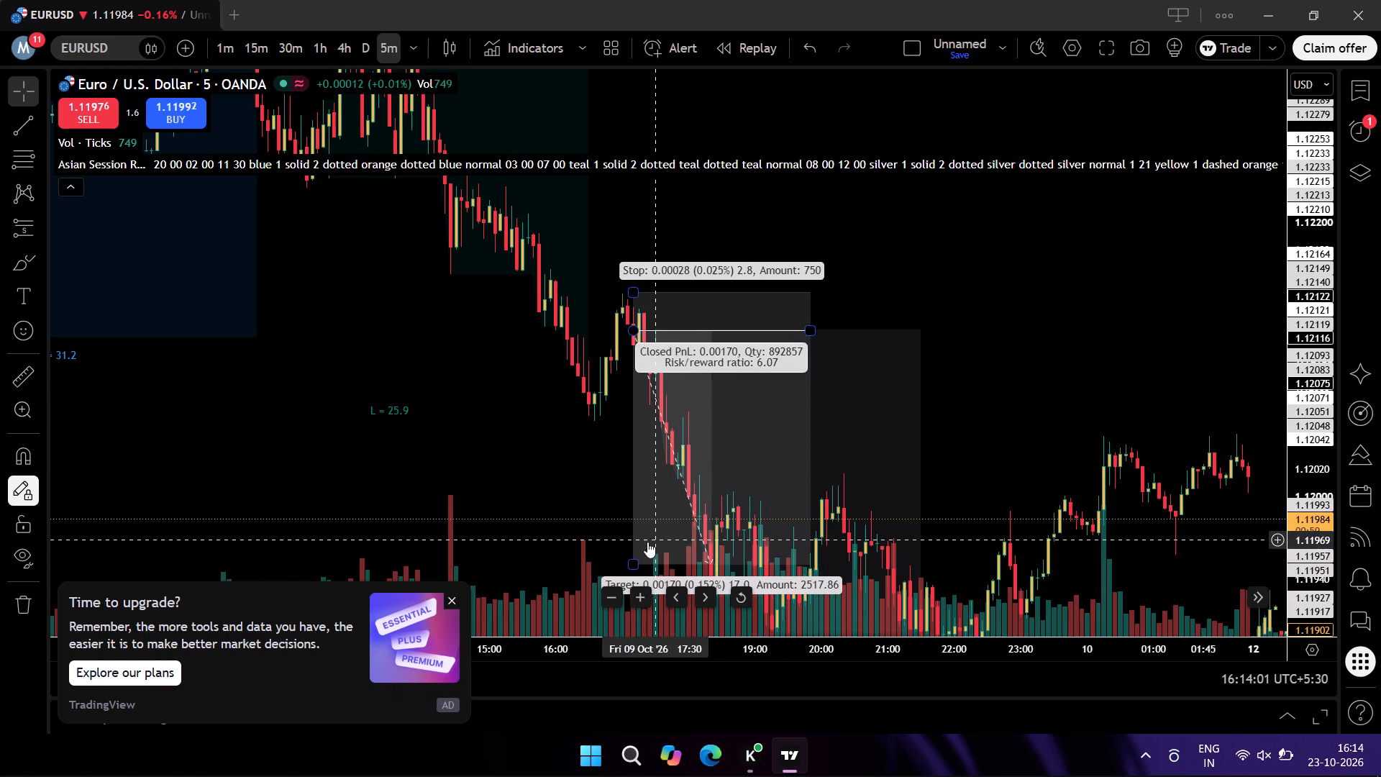
pyautogui.moveTo(632, 563); pyautogui.dragTo(661, 463)
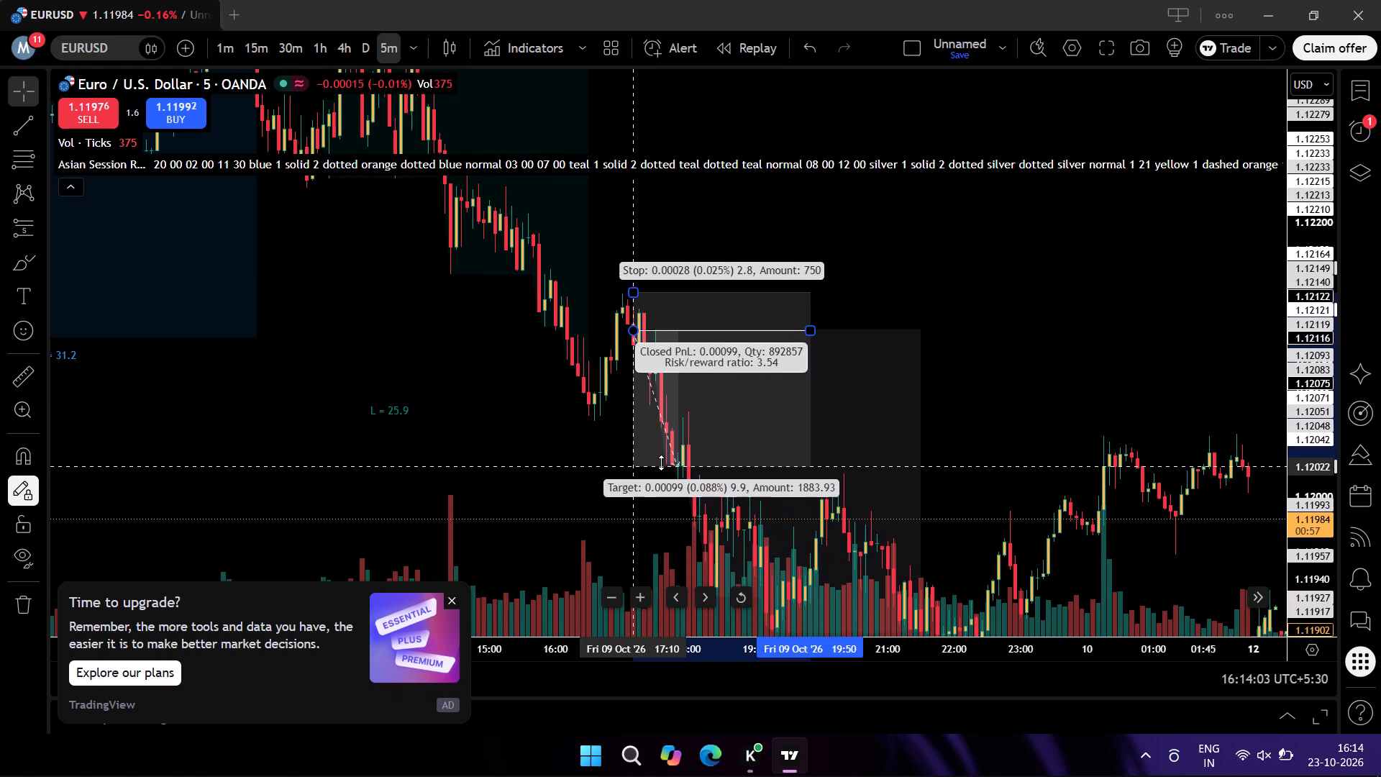
pyautogui.moveTo(661, 463); pyautogui.dragTo(666, 437)
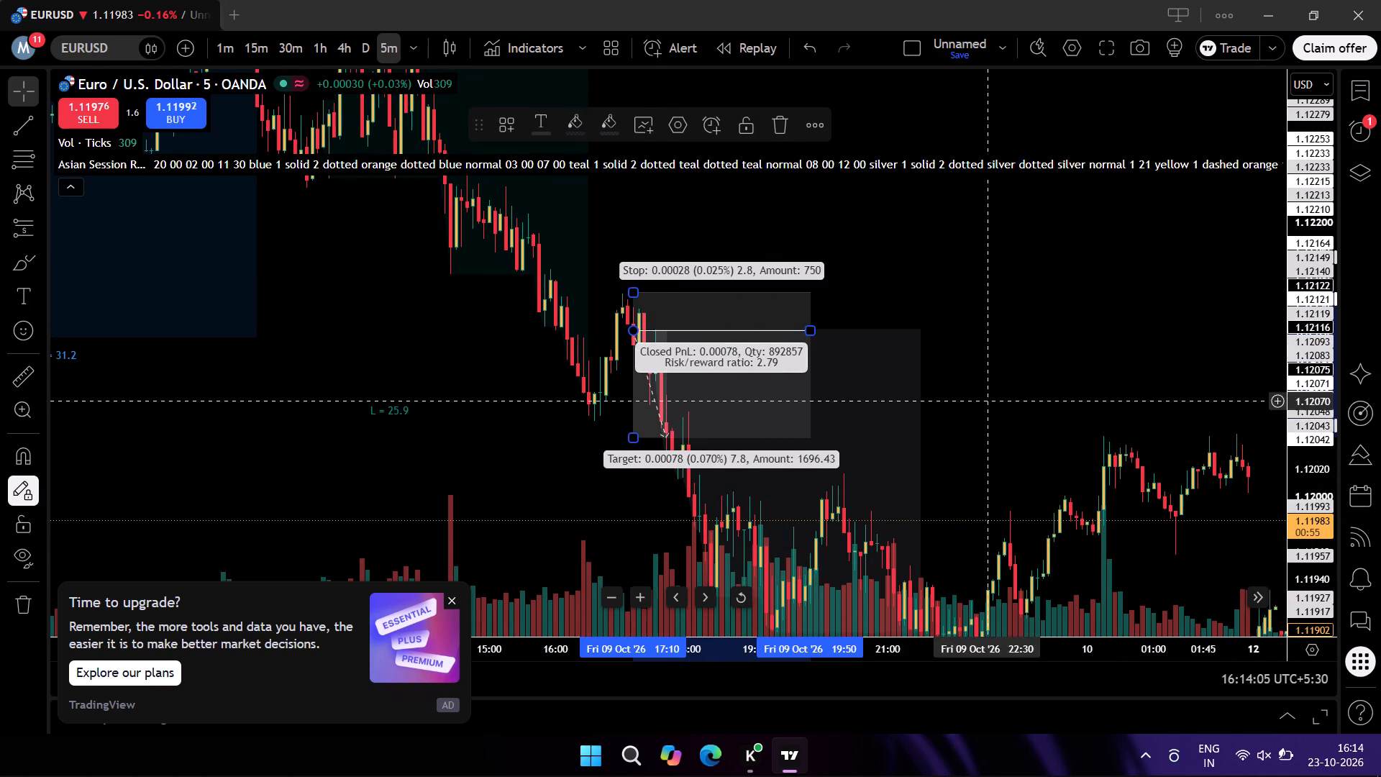
pyautogui.moveTo(637, 439); pyautogui.dragTo(635, 449)
pyautogui.click(1070, 375)
# Recheck the 8 and 9 October sessions, and review the marked trades forwards through 12 October to the 13 October London long.
pyautogui.scroll(-2, 1093, 373)
pyautogui.scroll(-3, 1308, 371)
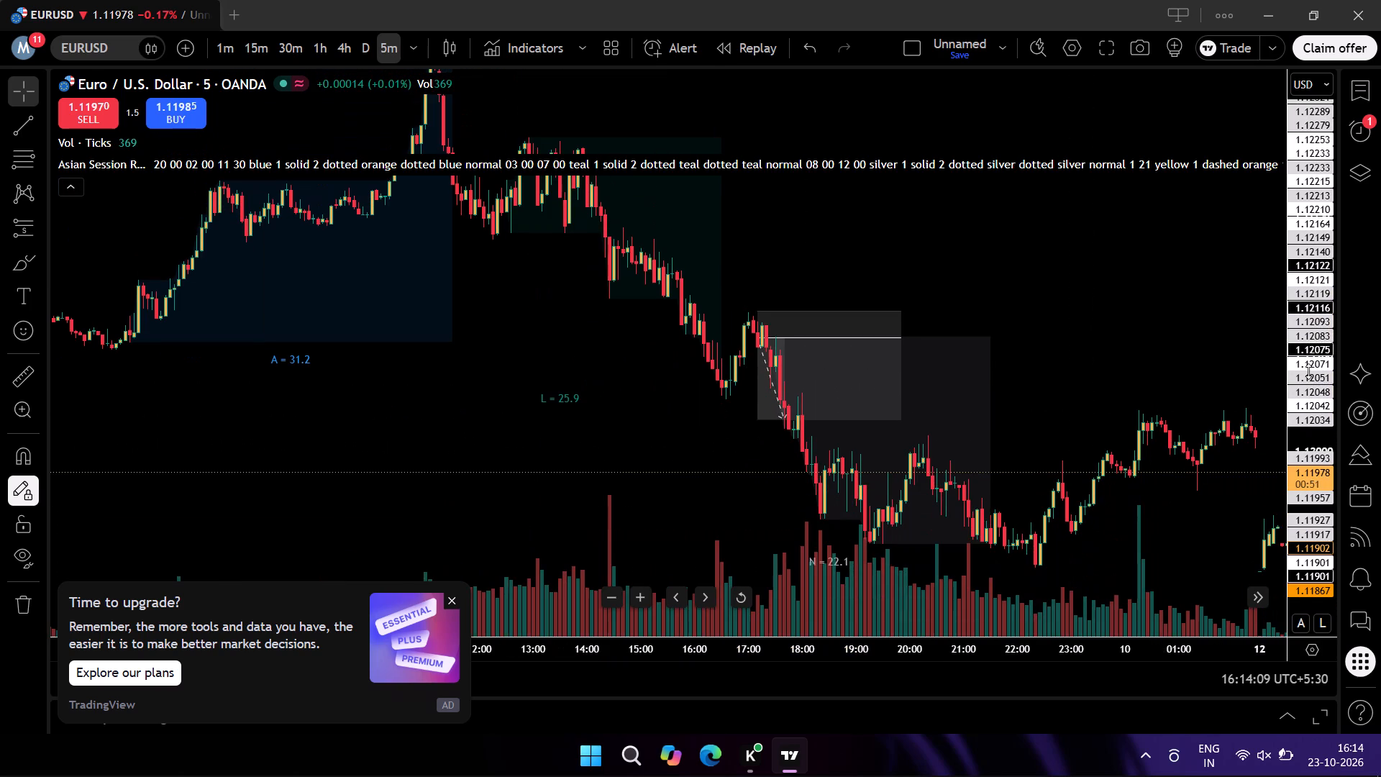
pyautogui.scroll(-1, 1242, 379)
pyautogui.moveTo(1093, 376); pyautogui.dragTo(1074, 378)
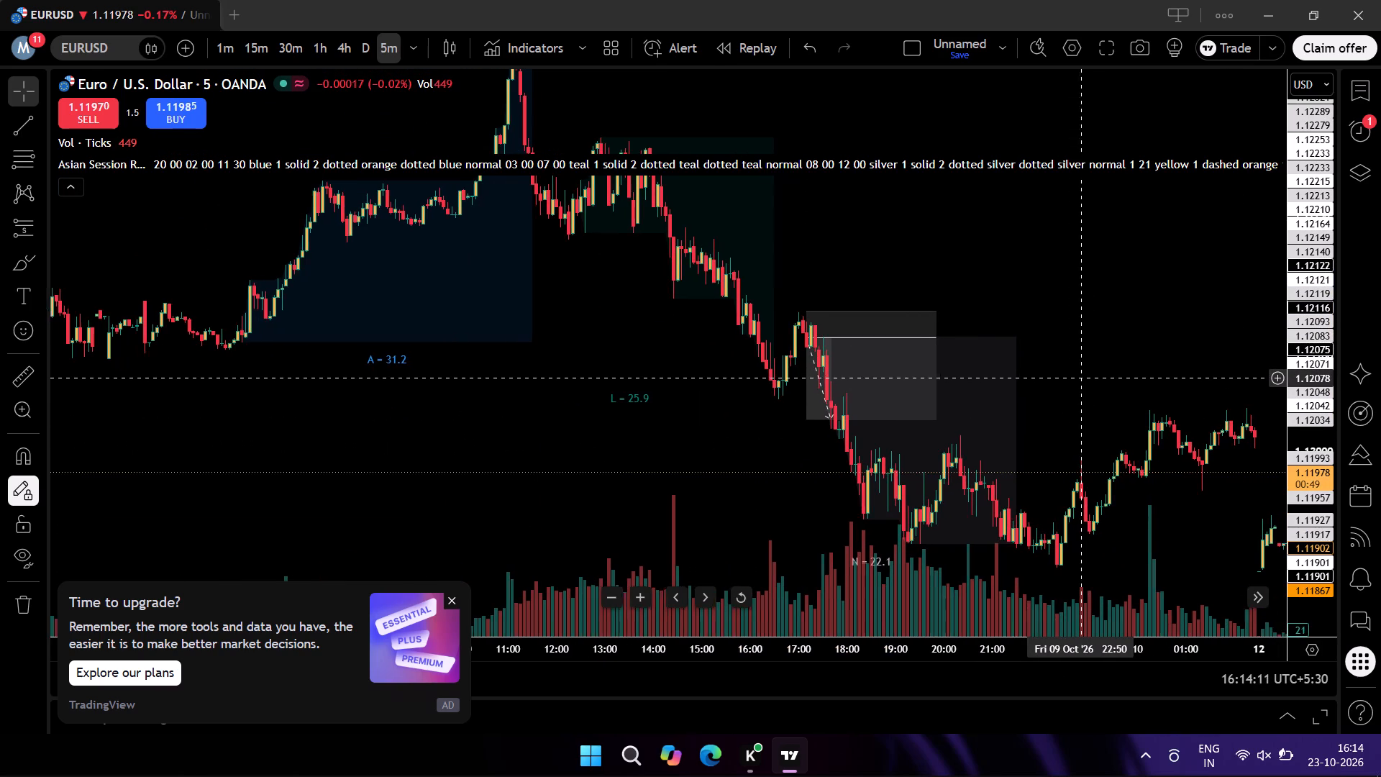
pyautogui.moveTo(1074, 378); pyautogui.dragTo(1042, 382)
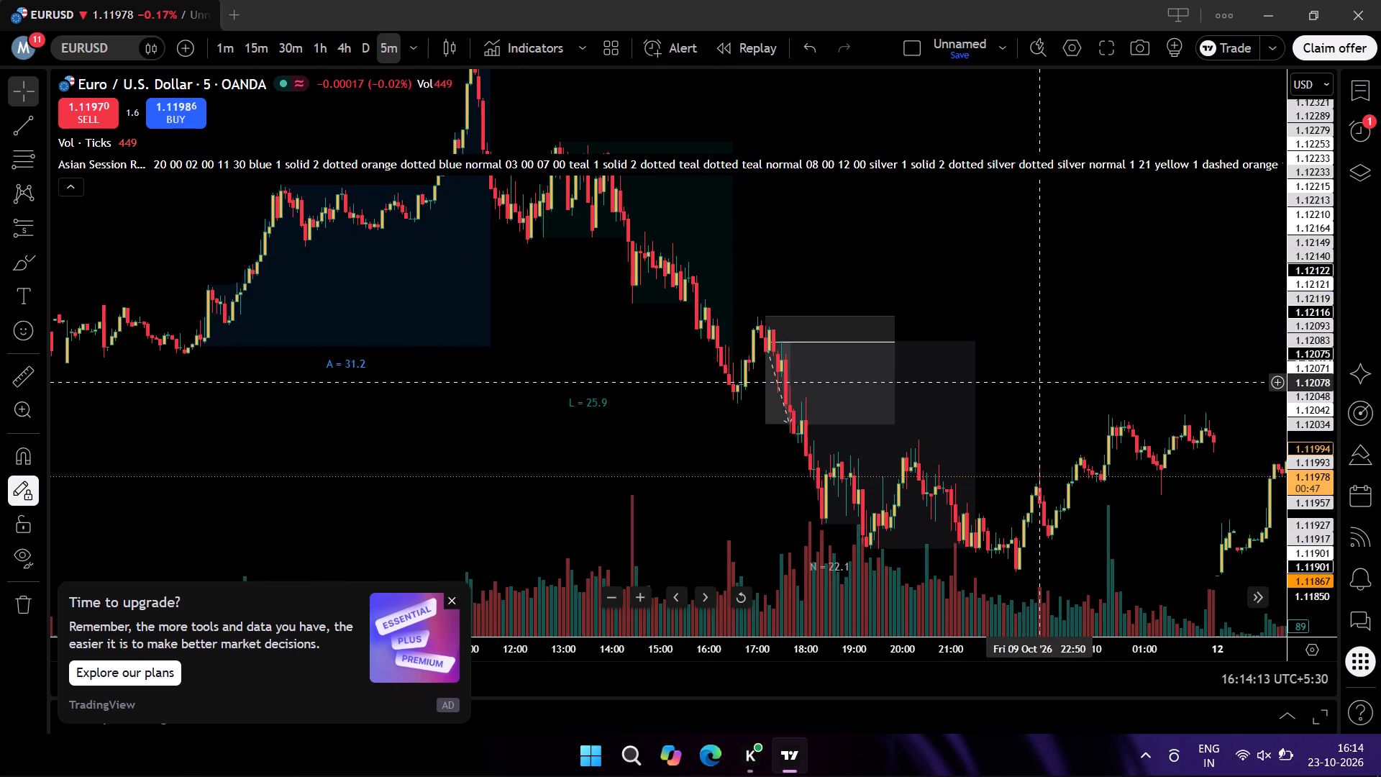
pyautogui.moveTo(1042, 382); pyautogui.dragTo(1345, 375)
pyautogui.moveTo(747, 384); pyautogui.dragTo(993, 355)
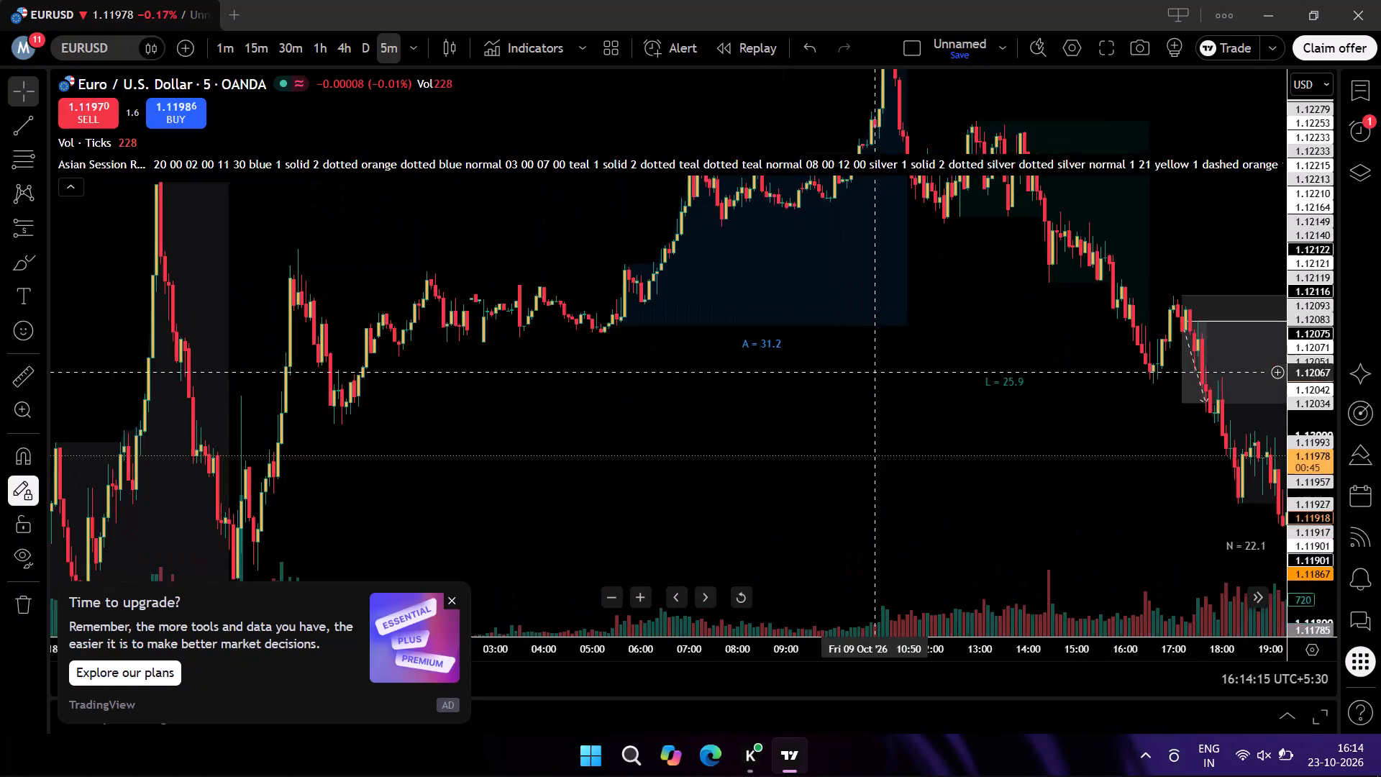
pyautogui.moveTo(993, 355); pyautogui.dragTo(1380, 295)
pyautogui.moveTo(747, 448); pyautogui.dragTo(849, 383)
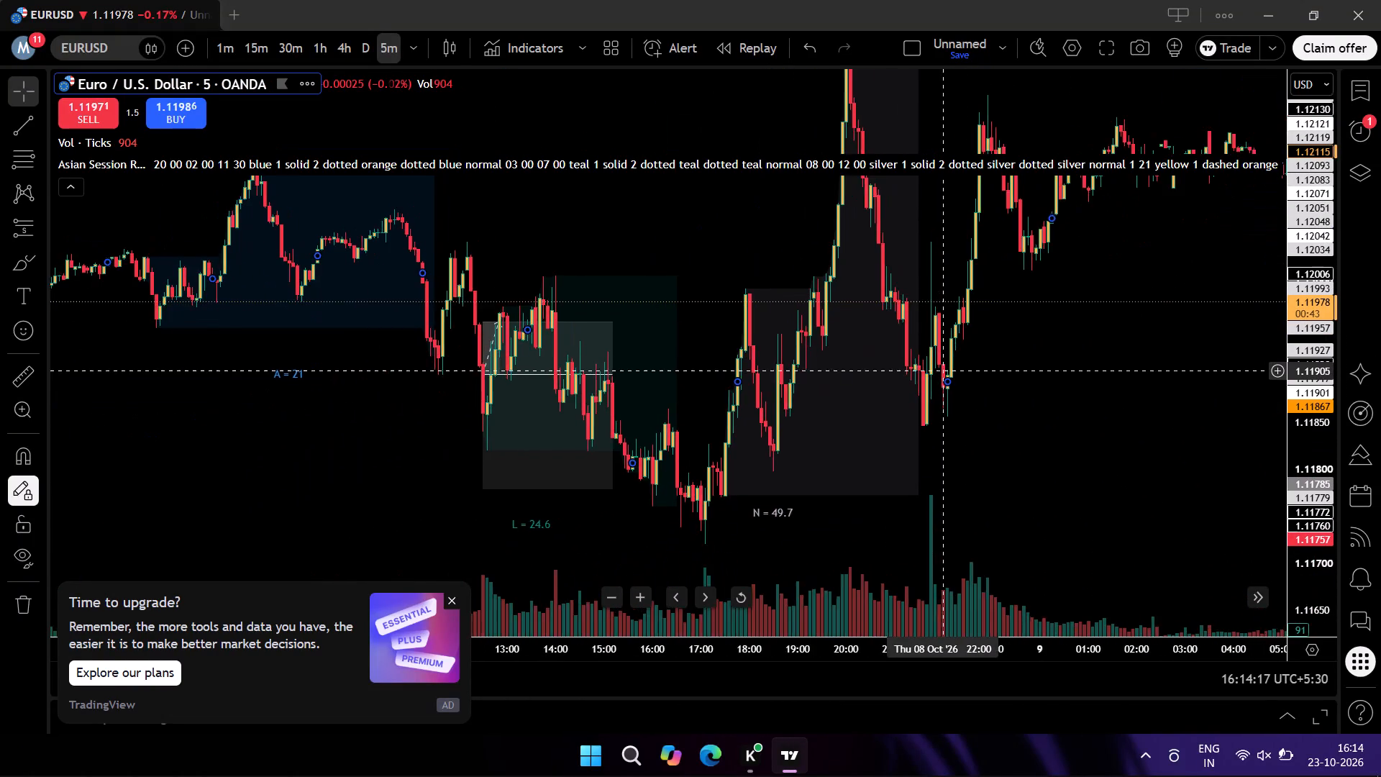
pyautogui.moveTo(849, 383); pyautogui.dragTo(388, 385)
pyautogui.moveTo(714, 350); pyautogui.dragTo(106, 380)
pyautogui.moveTo(627, 368); pyautogui.dragTo(112, 355)
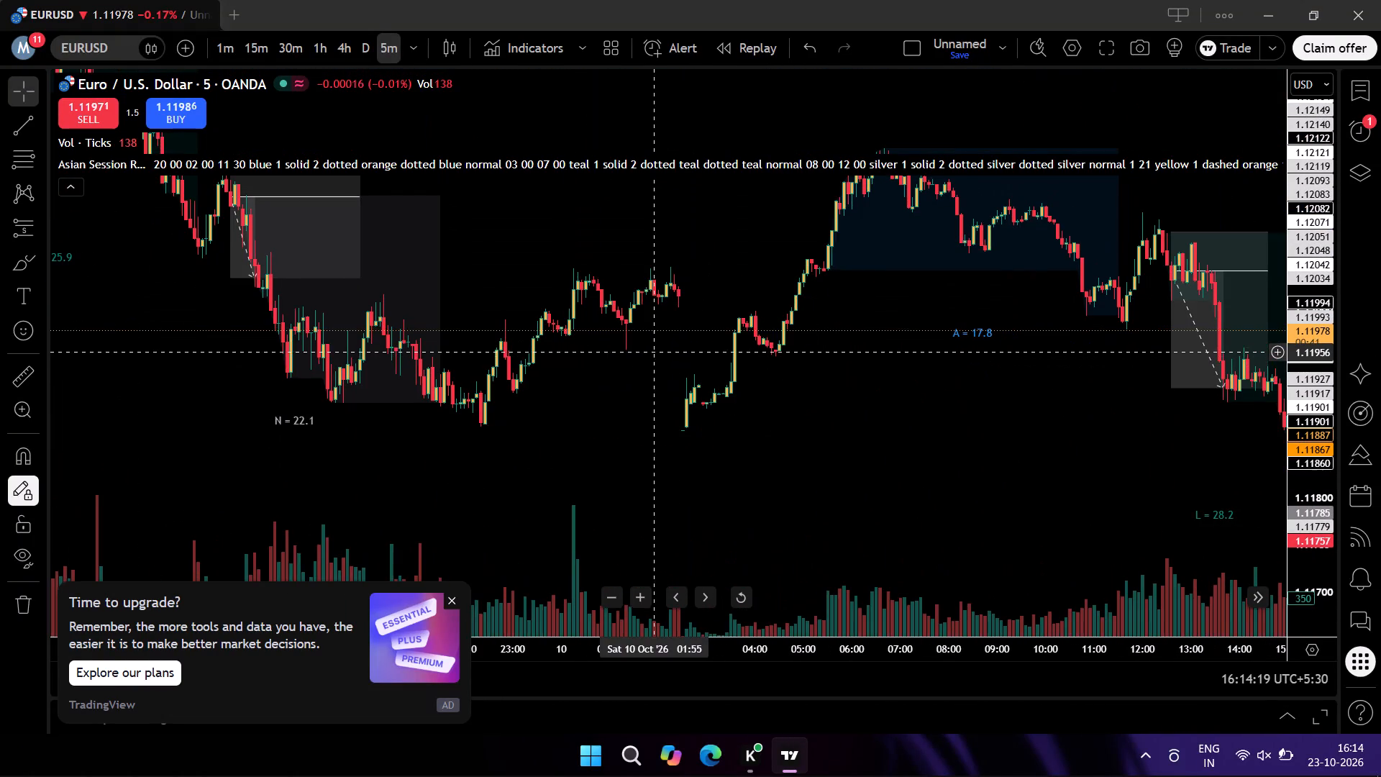
pyautogui.moveTo(655, 351); pyautogui.dragTo(165, 367)
pyautogui.moveTo(559, 362); pyautogui.dragTo(0, 204)
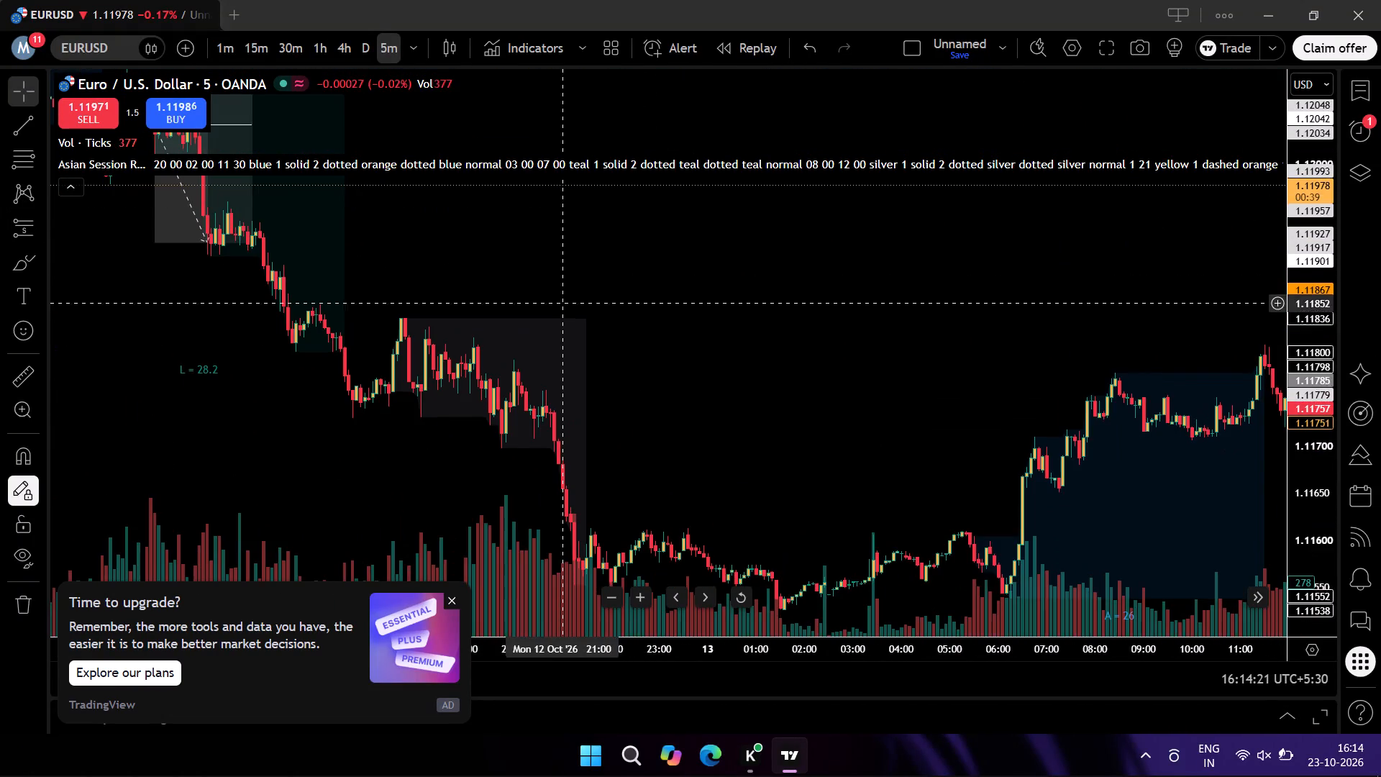
pyautogui.moveTo(607, 316); pyautogui.dragTo(52, 208)
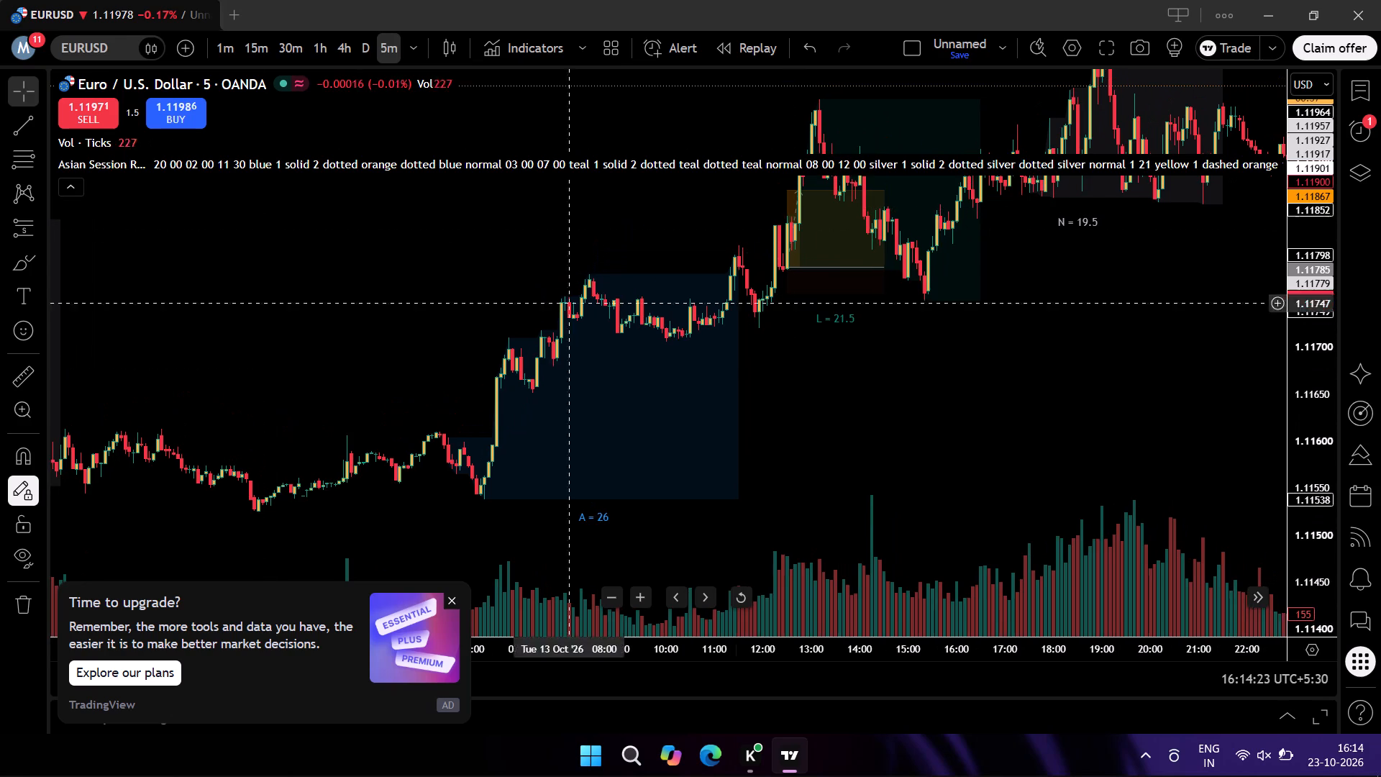
pyautogui.moveTo(739, 398); pyautogui.dragTo(577, 440)
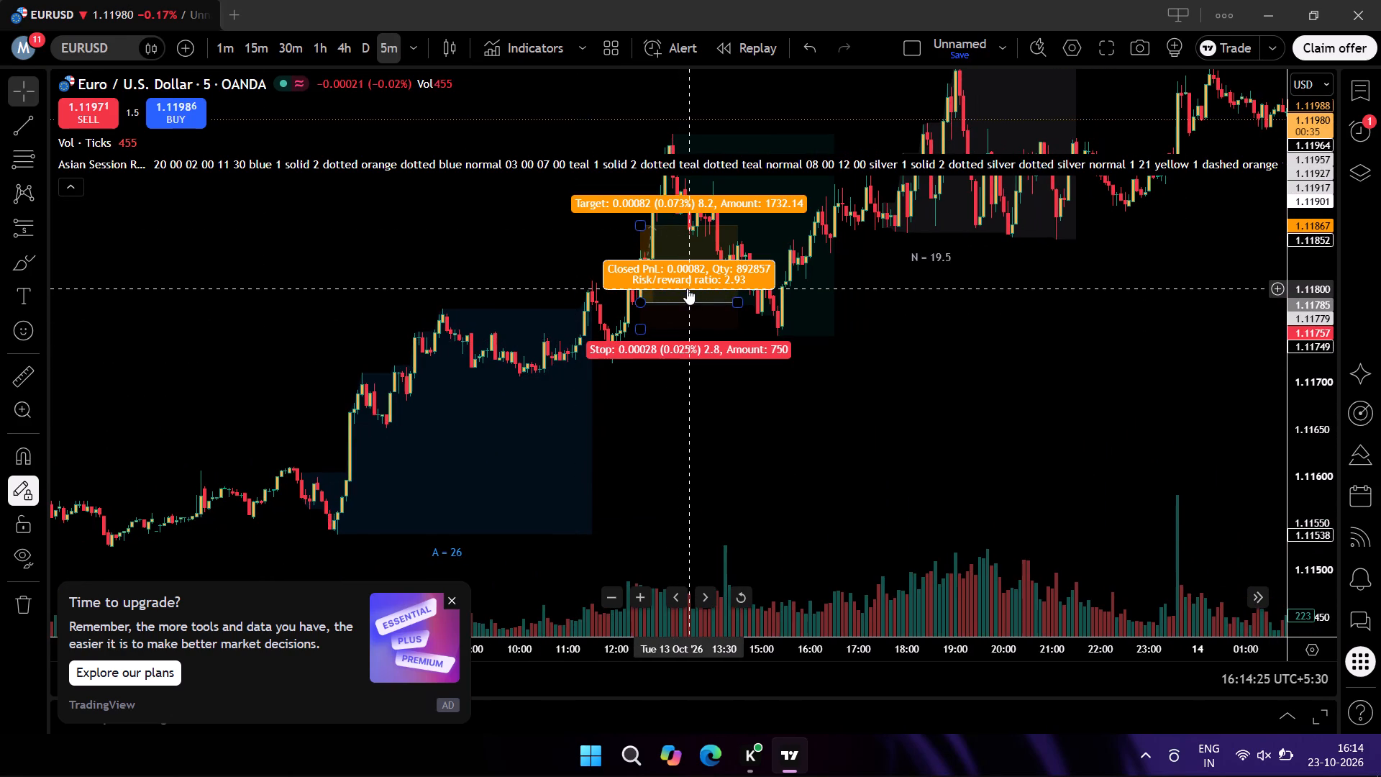
# Shift the 13 October London long slightly earlier with entry near 1.11792, and set its stop to 4.6 pips.
pyautogui.scroll(4, 675, 289)
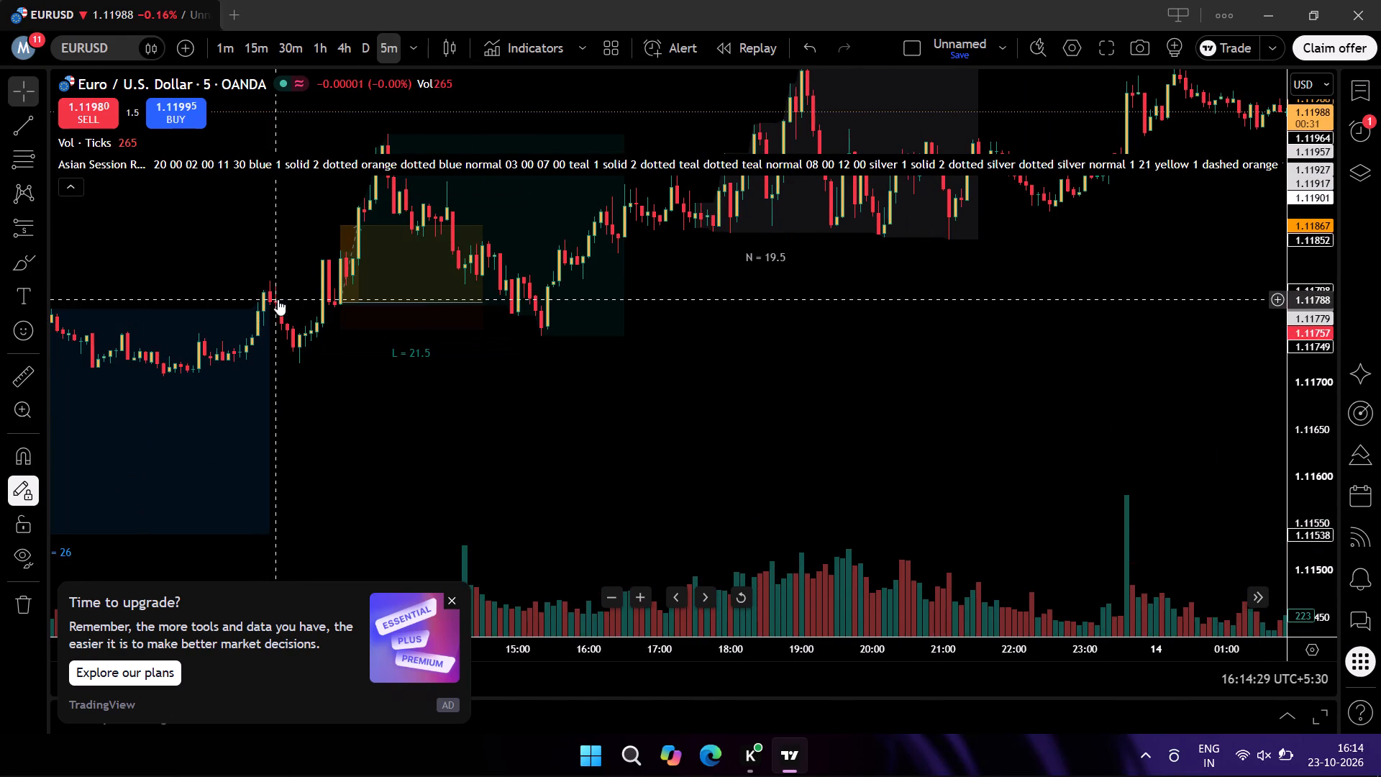
pyautogui.click(366, 297)
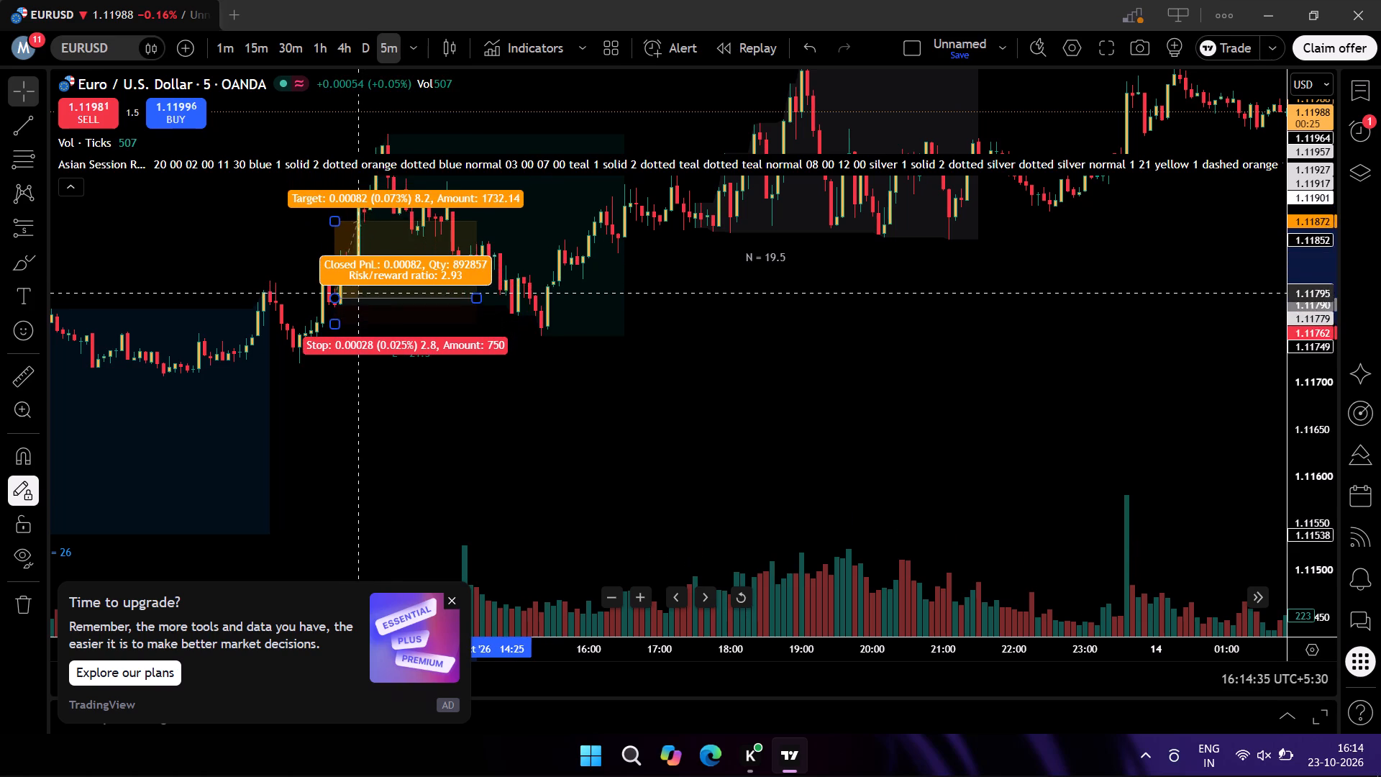
pyautogui.click(528, 405)
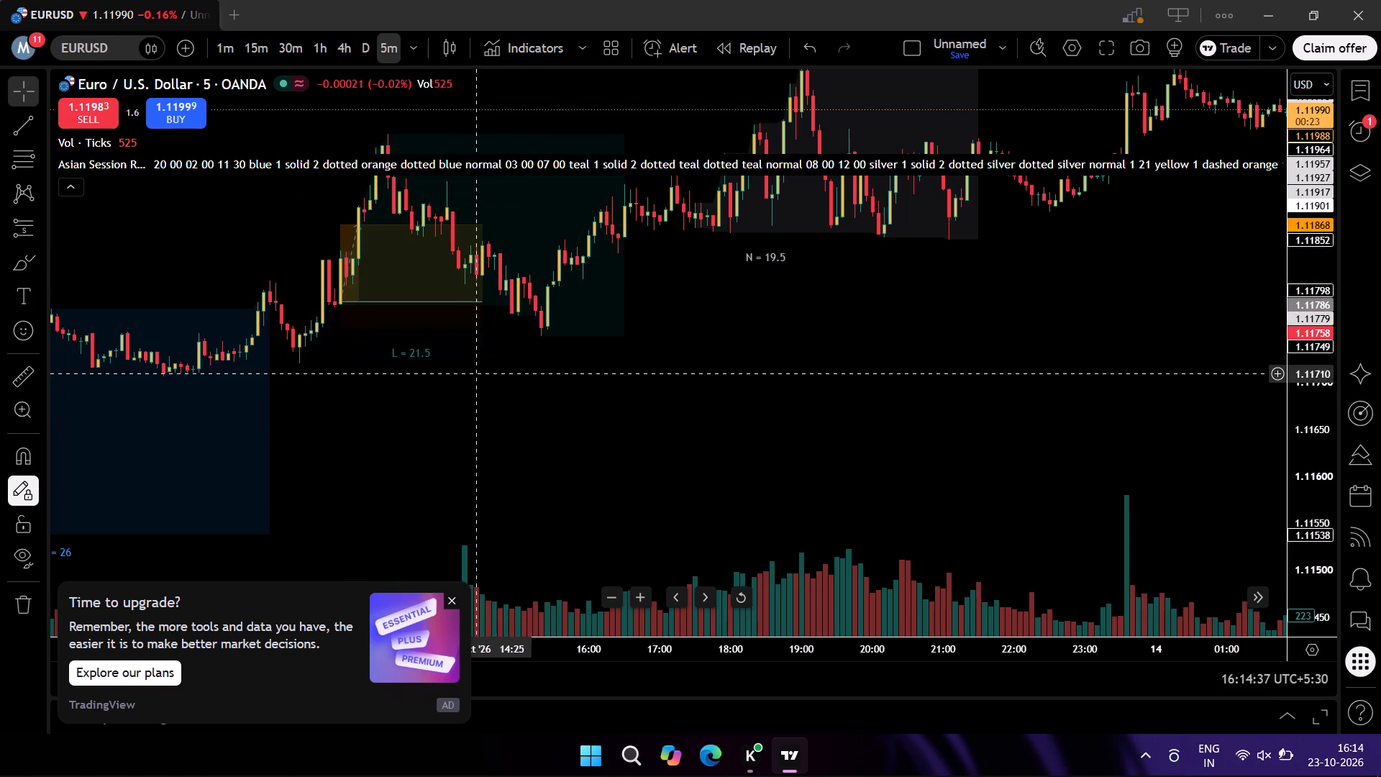
pyautogui.moveTo(409, 293); pyautogui.dragTo(401, 290)
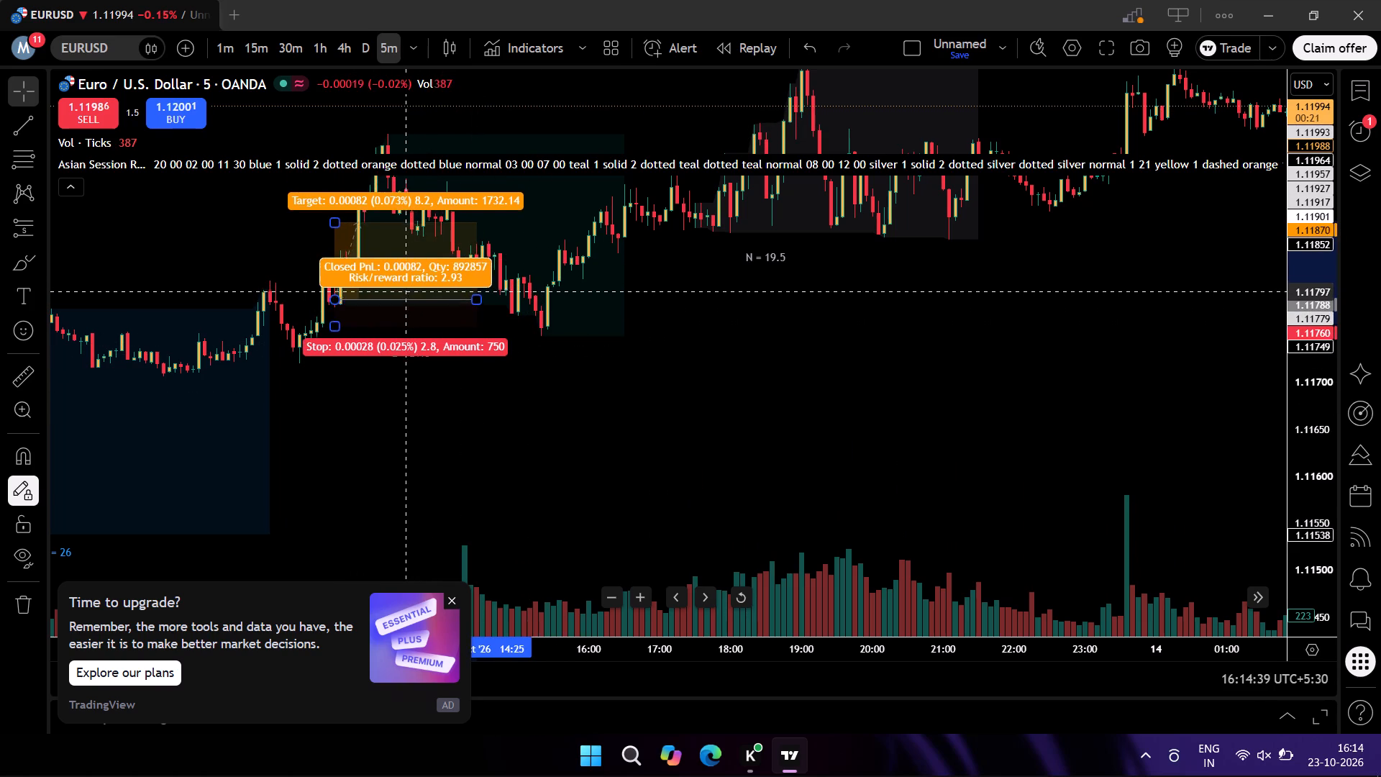
pyautogui.moveTo(401, 290); pyautogui.dragTo(393, 287)
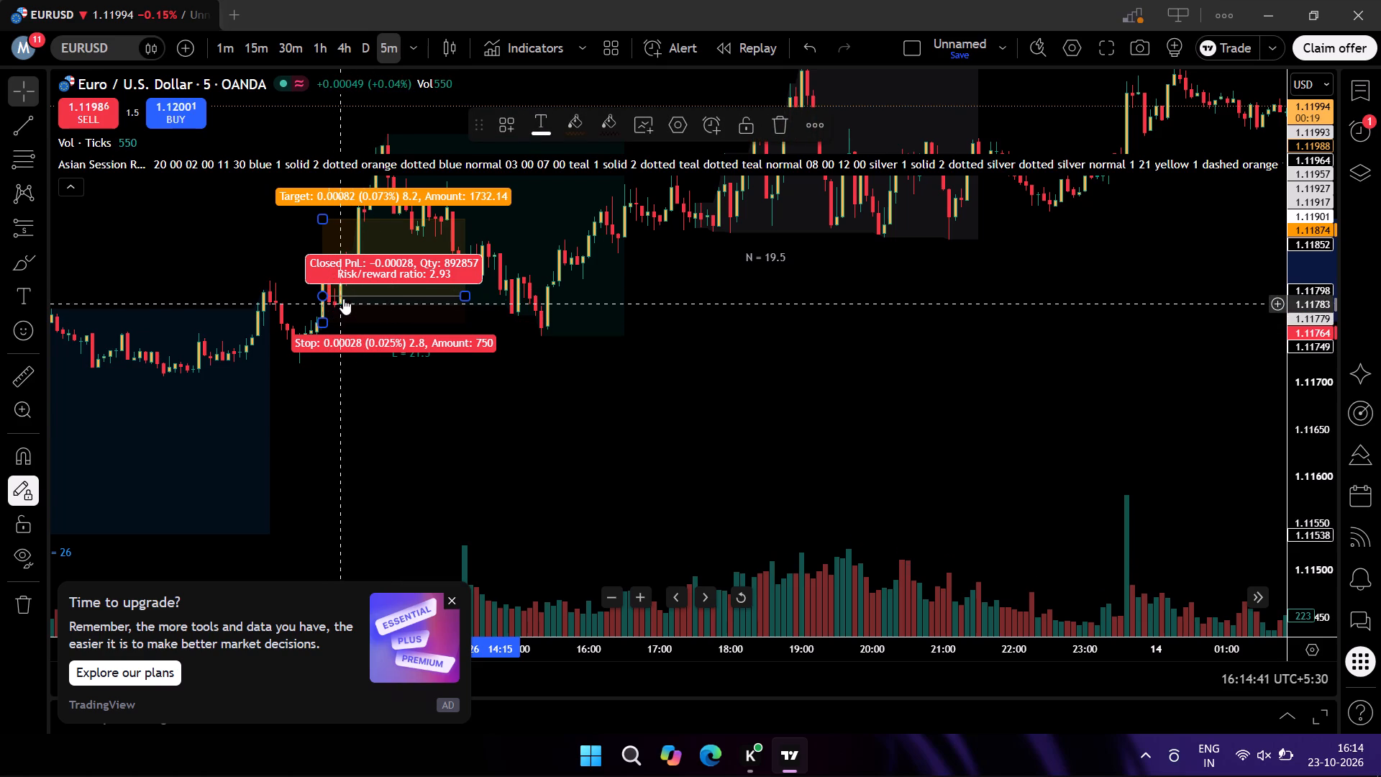
pyautogui.moveTo(323, 317); pyautogui.dragTo(325, 363)
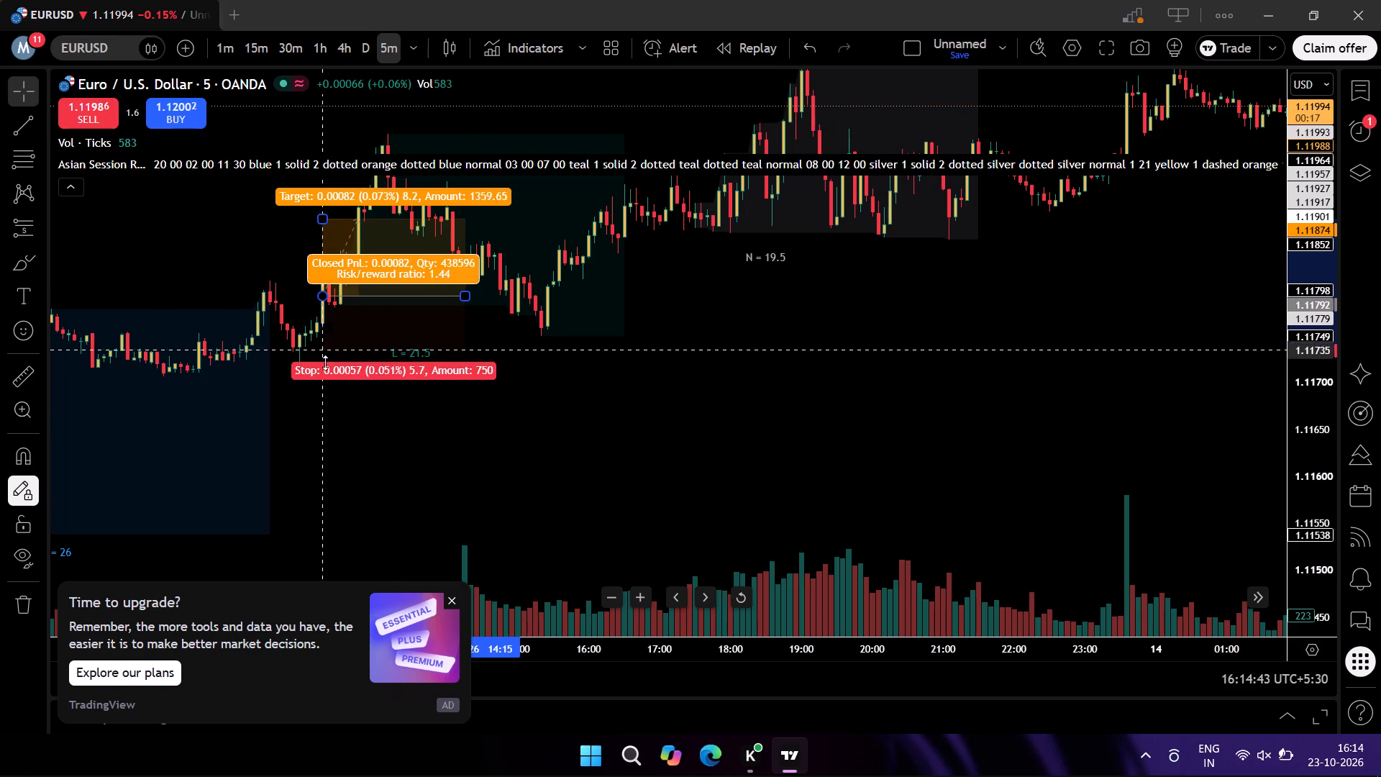
pyautogui.moveTo(325, 363); pyautogui.dragTo(360, 339)
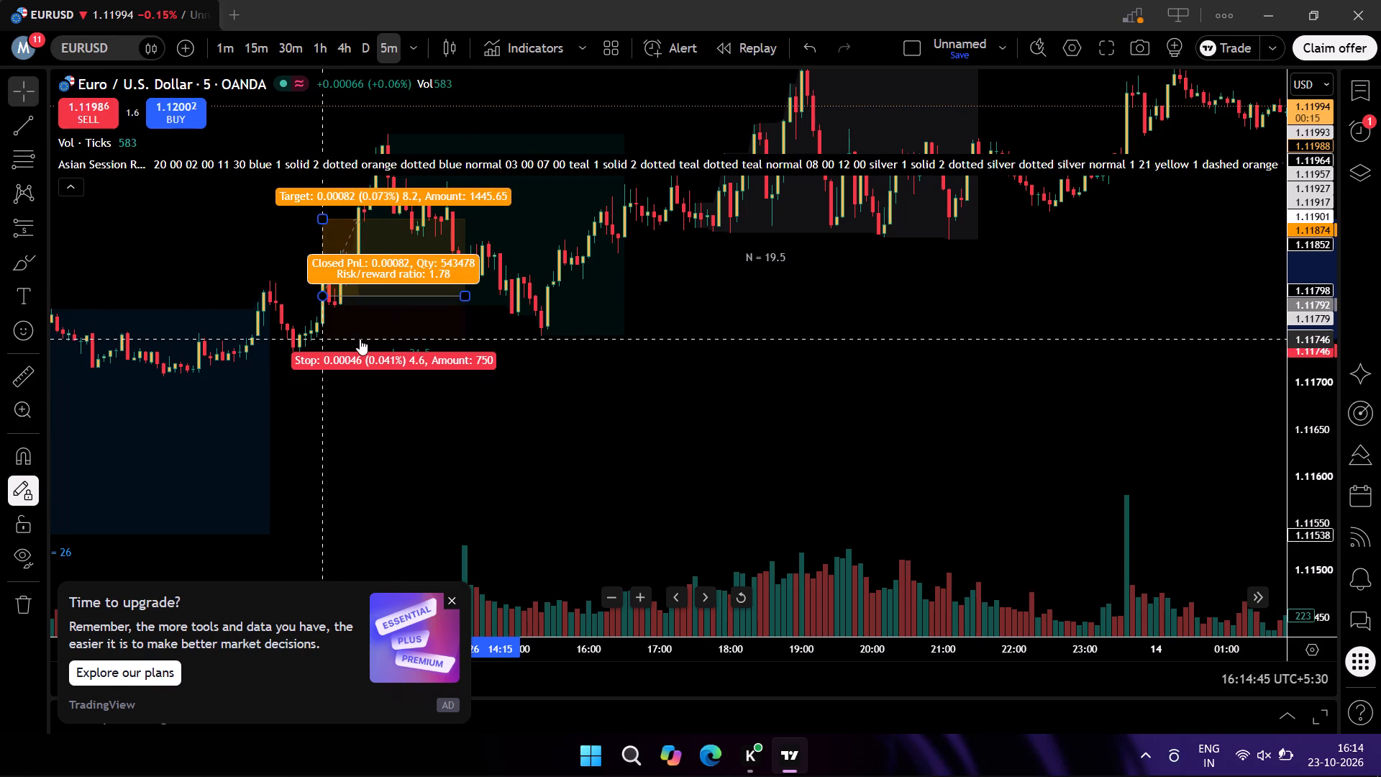
pyautogui.click(568, 357)
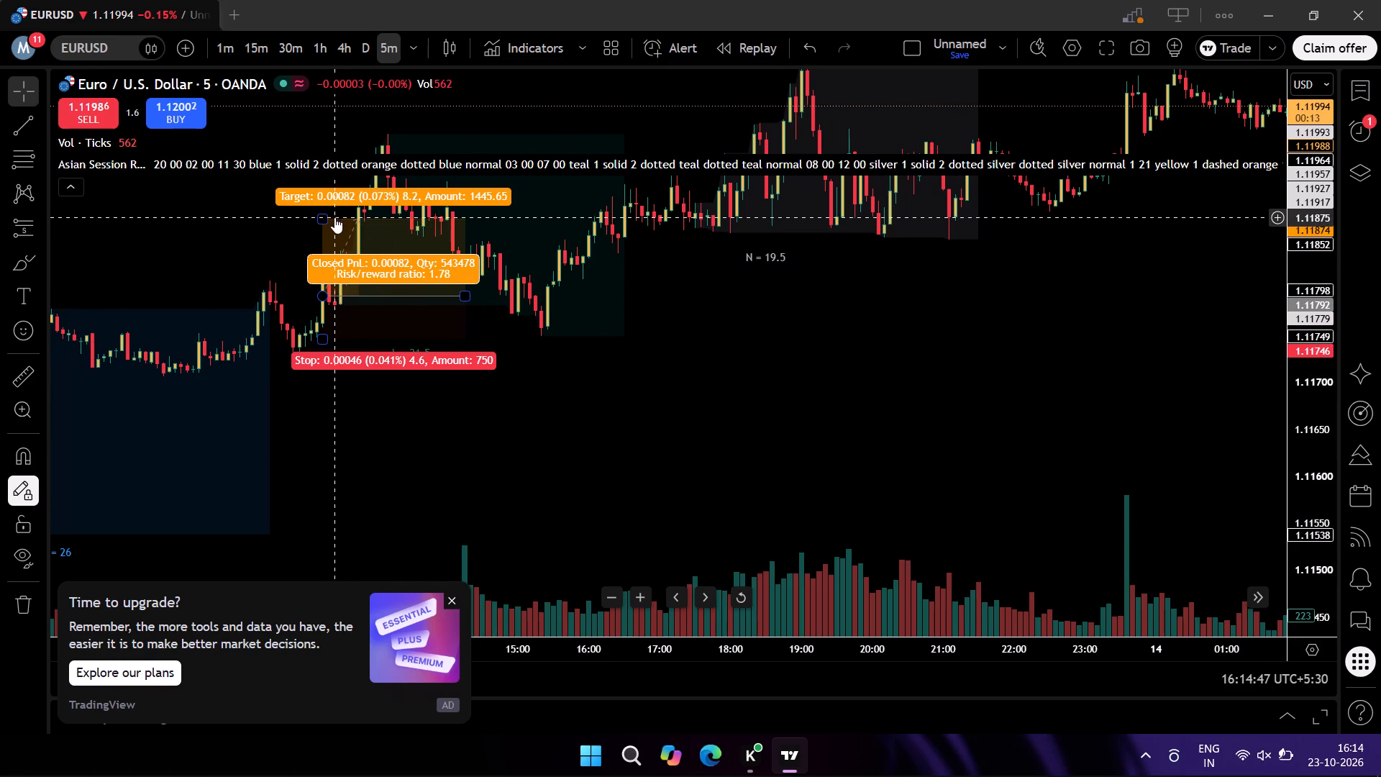
# Extend the 13 October London long's target to about 1.1193, for a risk/reward ratio of roughly 3.
pyautogui.moveTo(324, 218); pyautogui.dragTo(410, 146)
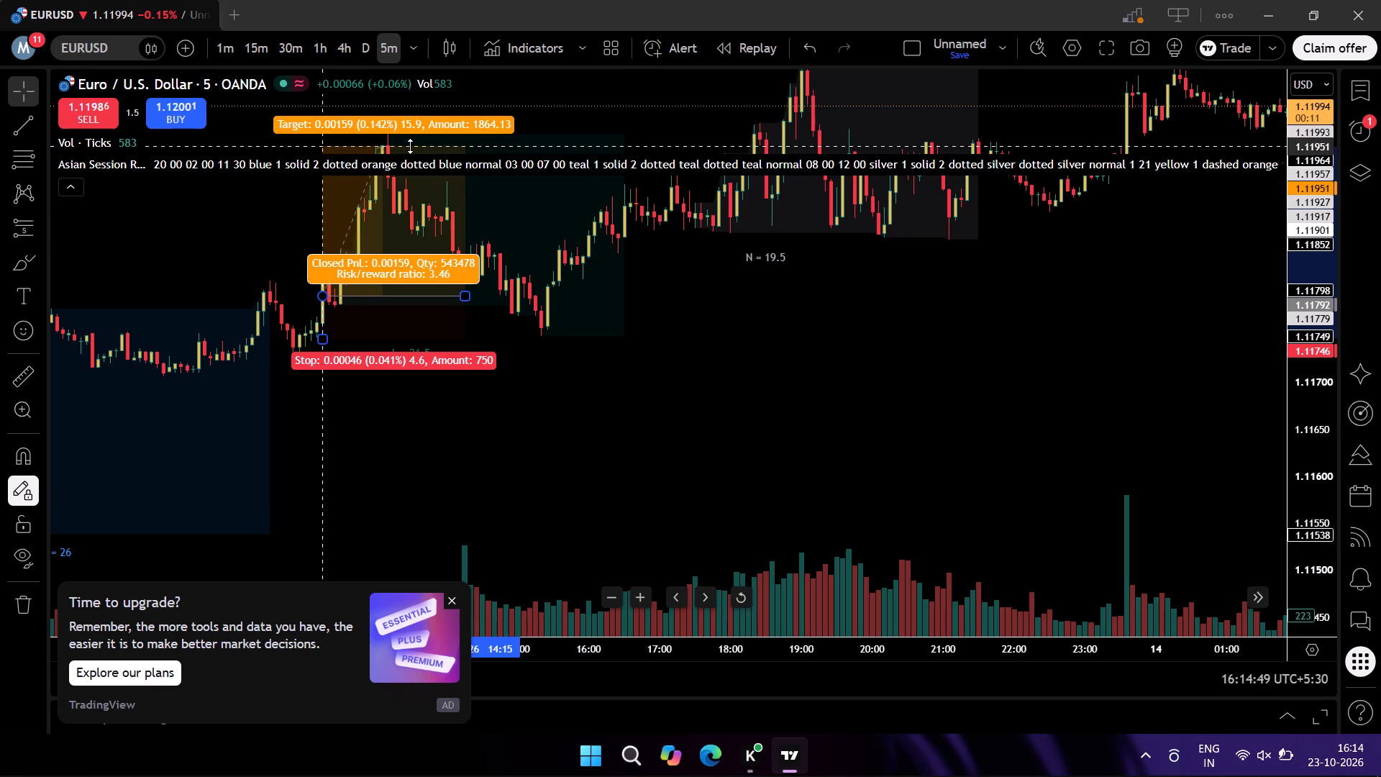
pyautogui.moveTo(410, 146); pyautogui.dragTo(416, 167)
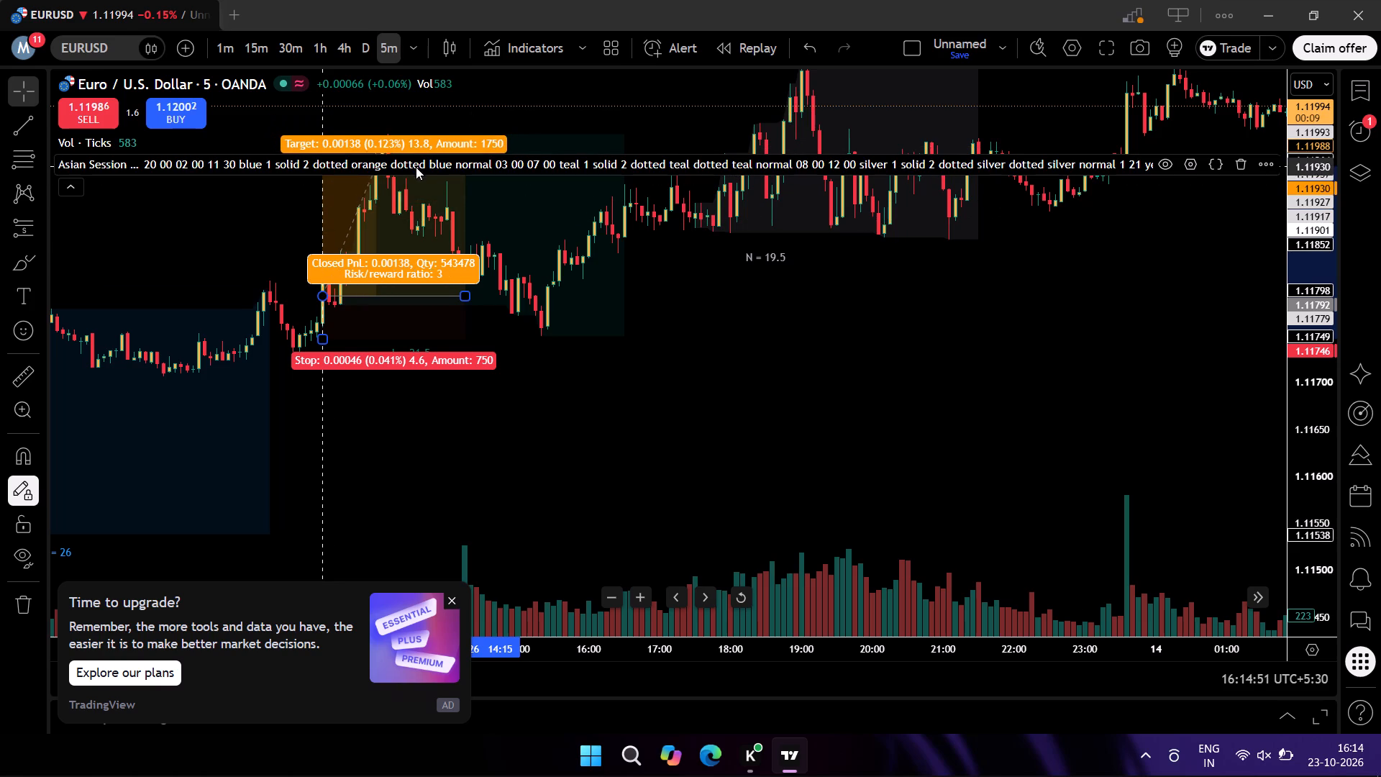
pyautogui.moveTo(416, 167); pyautogui.dragTo(416, 168)
pyautogui.click(785, 339)
# Examine the session ranges and price action forwards from the 13 October New York session through 14 October to the 15 October sessions.
pyautogui.moveTo(819, 317); pyautogui.dragTo(562, 404)
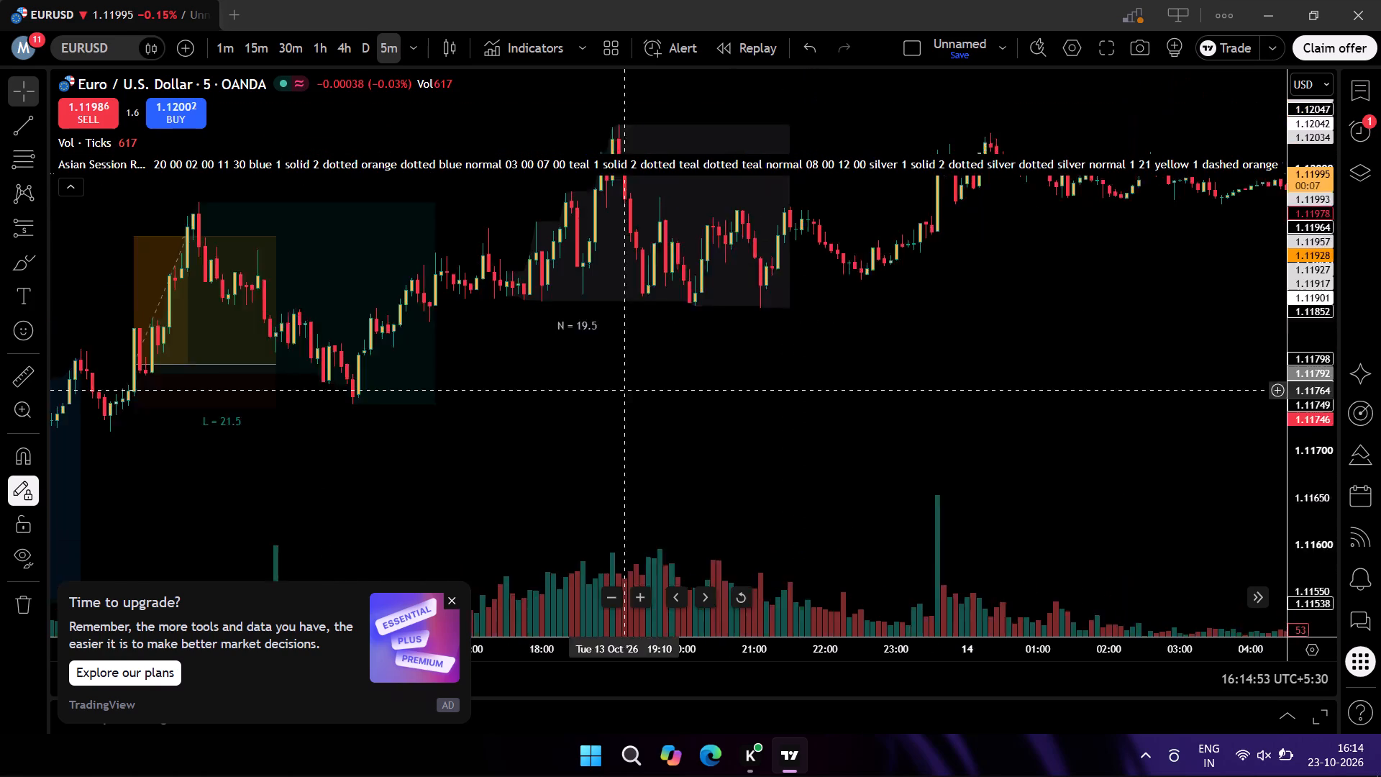
pyautogui.moveTo(562, 404); pyautogui.dragTo(474, 413)
pyautogui.moveTo(732, 392); pyautogui.dragTo(265, 328)
pyautogui.moveTo(655, 319); pyautogui.dragTo(634, 330)
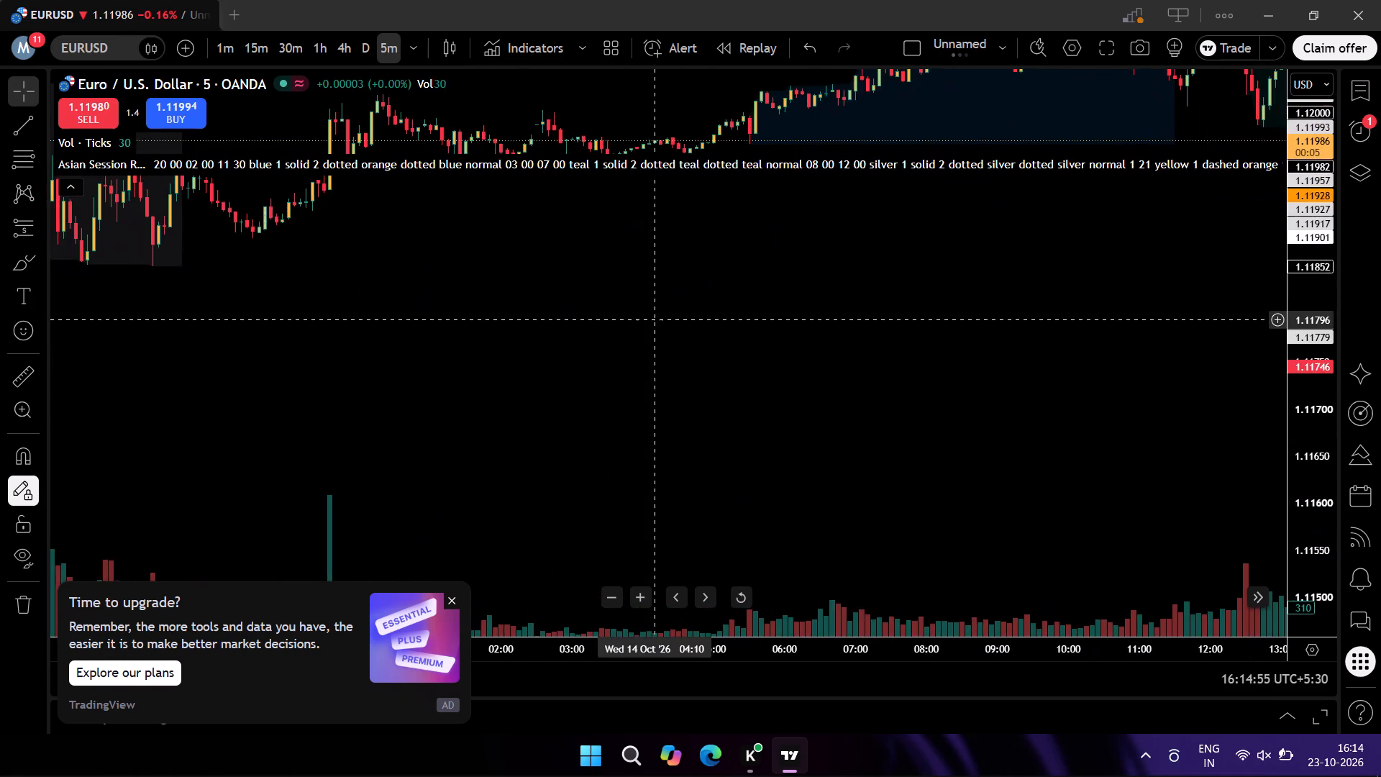
pyautogui.moveTo(634, 330); pyautogui.dragTo(382, 432)
pyautogui.moveTo(819, 399); pyautogui.dragTo(526, 441)
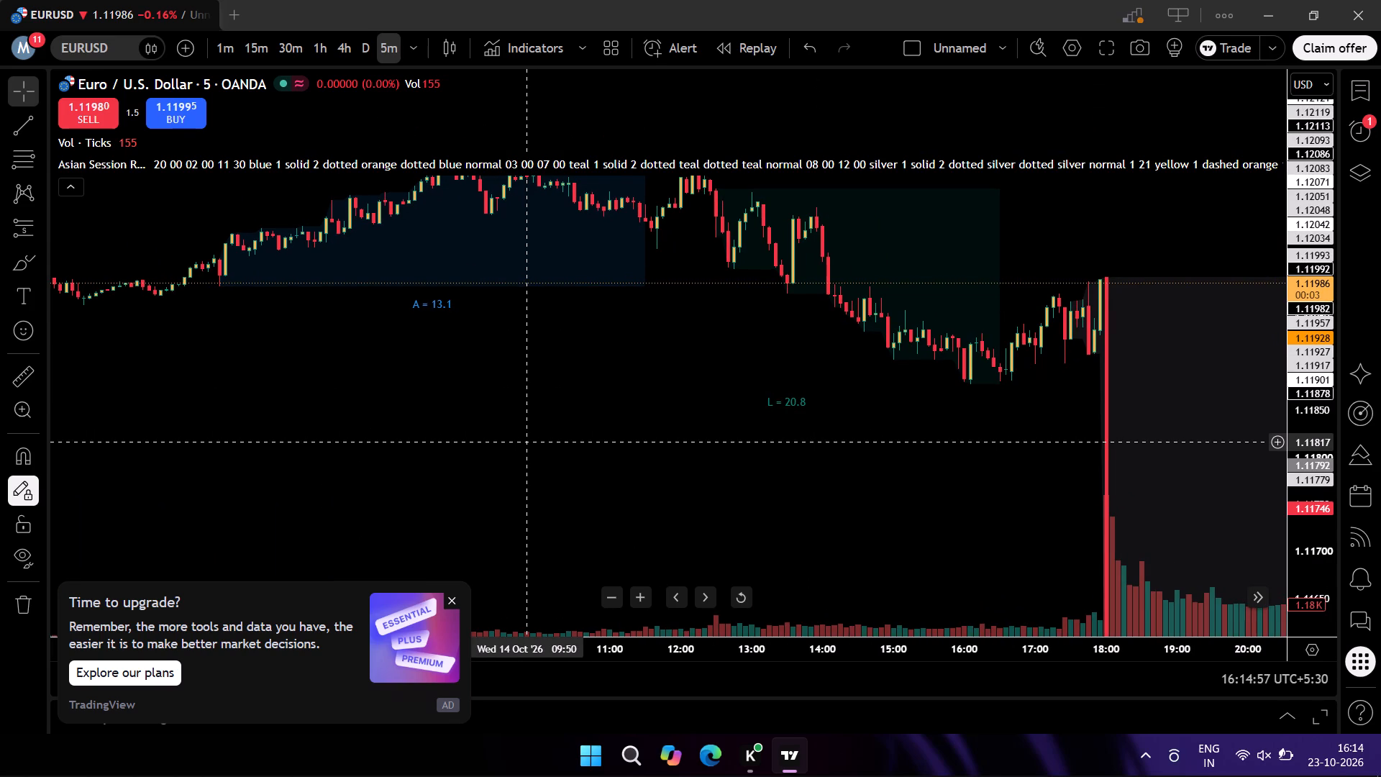
pyautogui.moveTo(526, 441); pyautogui.dragTo(525, 439)
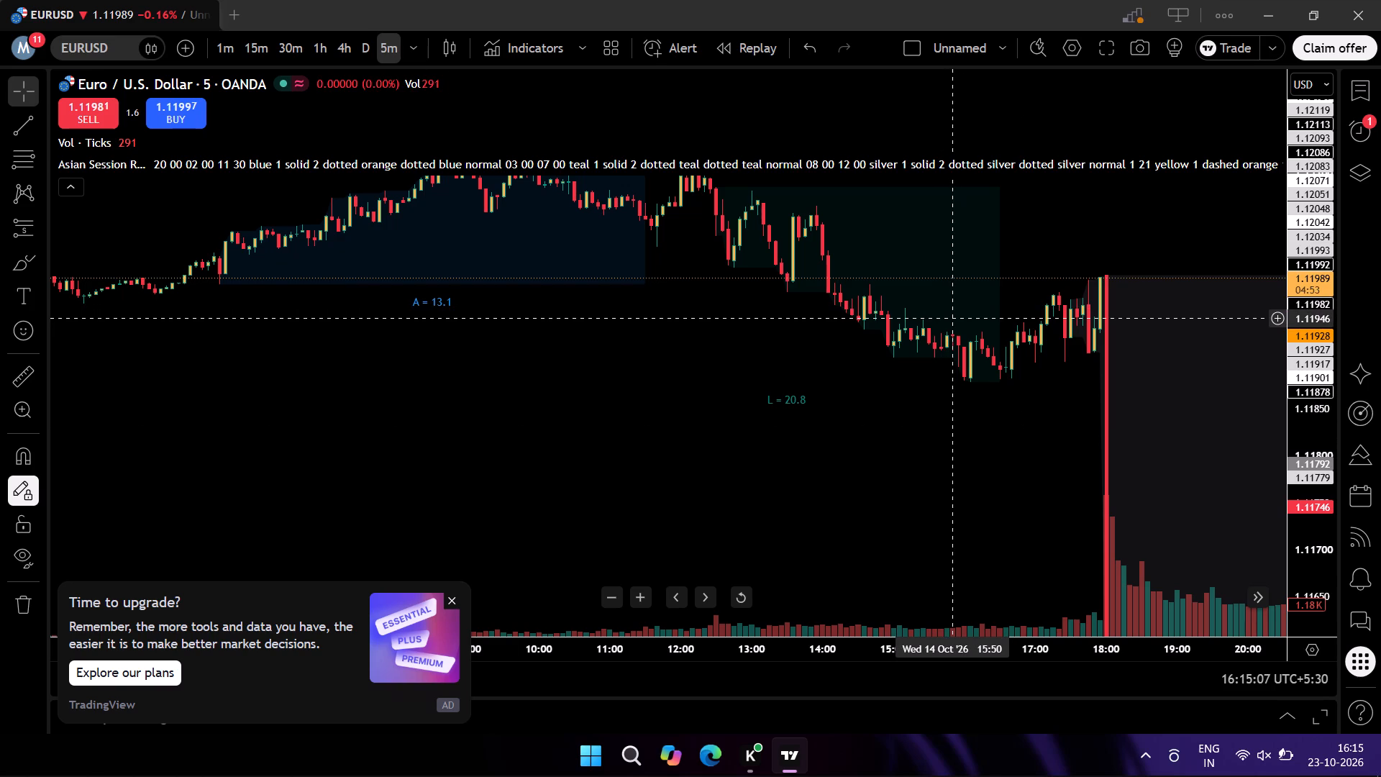
pyautogui.moveTo(1022, 478); pyautogui.dragTo(329, 370)
pyautogui.moveTo(759, 374); pyautogui.dragTo(383, 208)
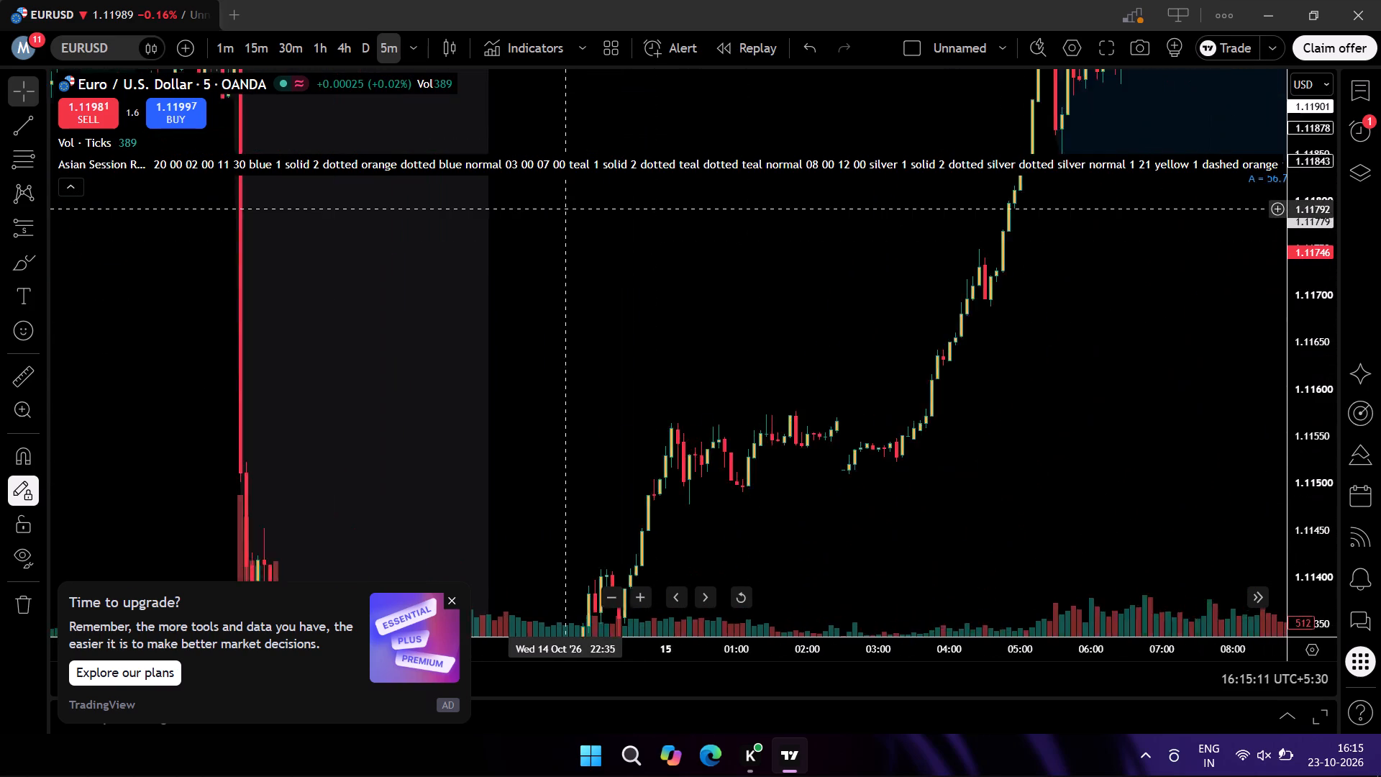
pyautogui.moveTo(383, 208); pyautogui.dragTo(309, 208)
pyautogui.moveTo(522, 193); pyautogui.dragTo(193, 336)
pyautogui.moveTo(1024, 330); pyautogui.dragTo(666, 418)
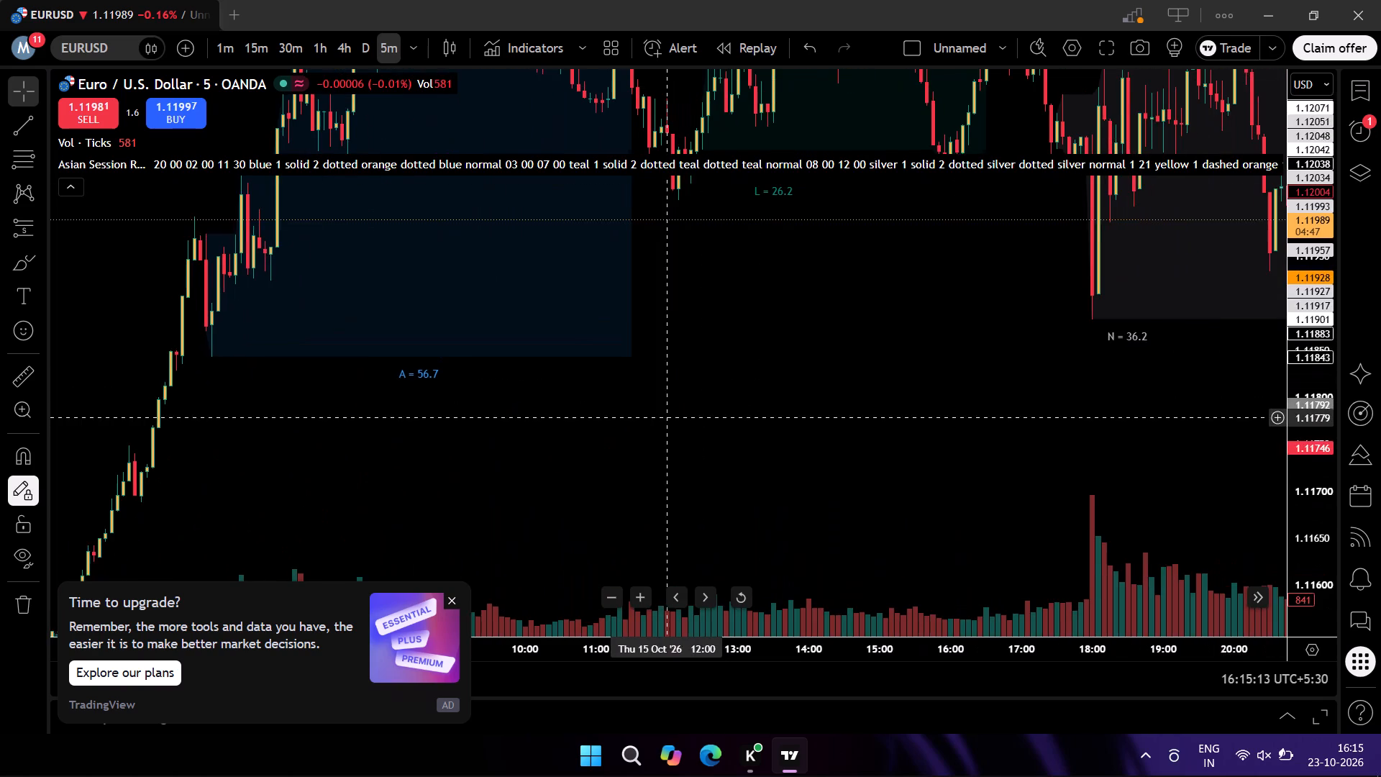
pyautogui.moveTo(769, 305); pyautogui.dragTo(687, 568)
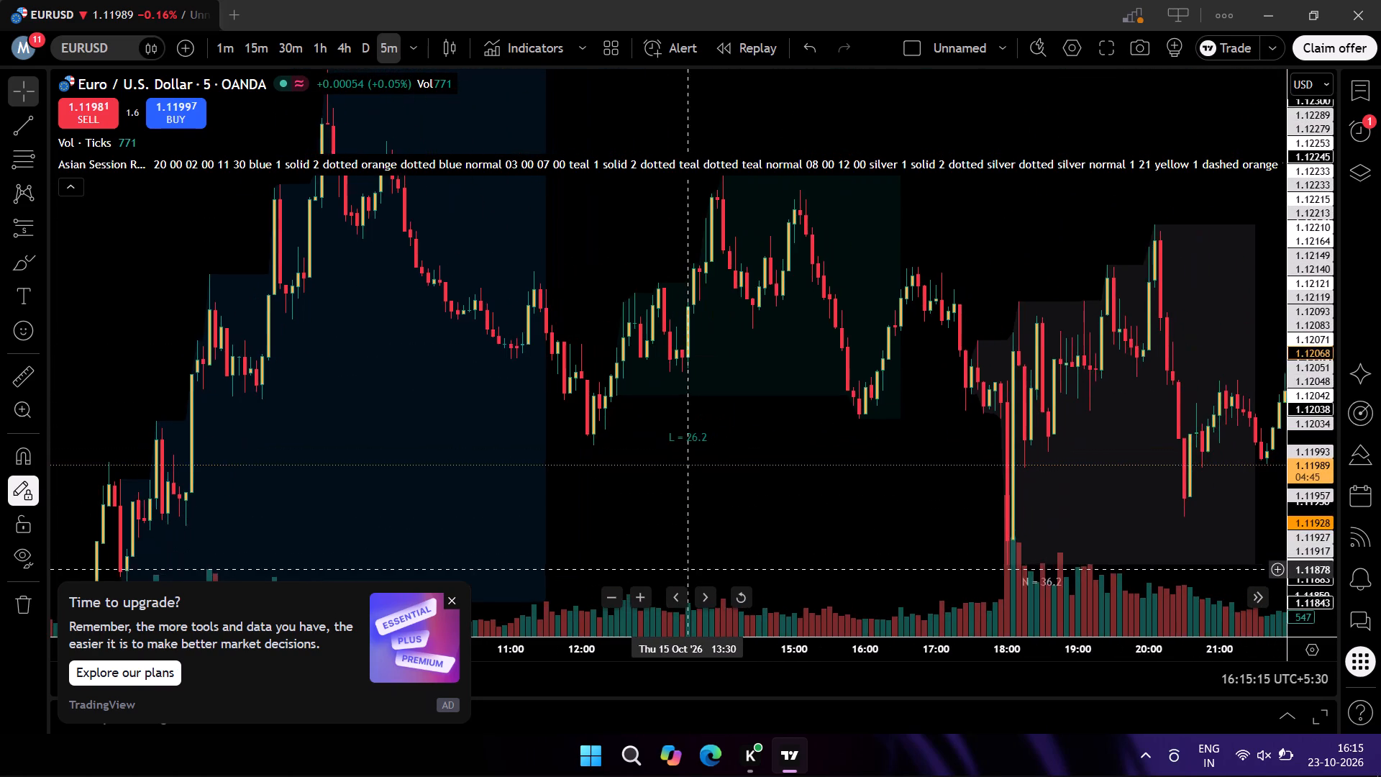
# Examine the session ranges and marked trades forwards from the 15 October sessions through 16 October to the 19 October London short.
pyautogui.moveTo(687, 568); pyautogui.dragTo(683, 558)
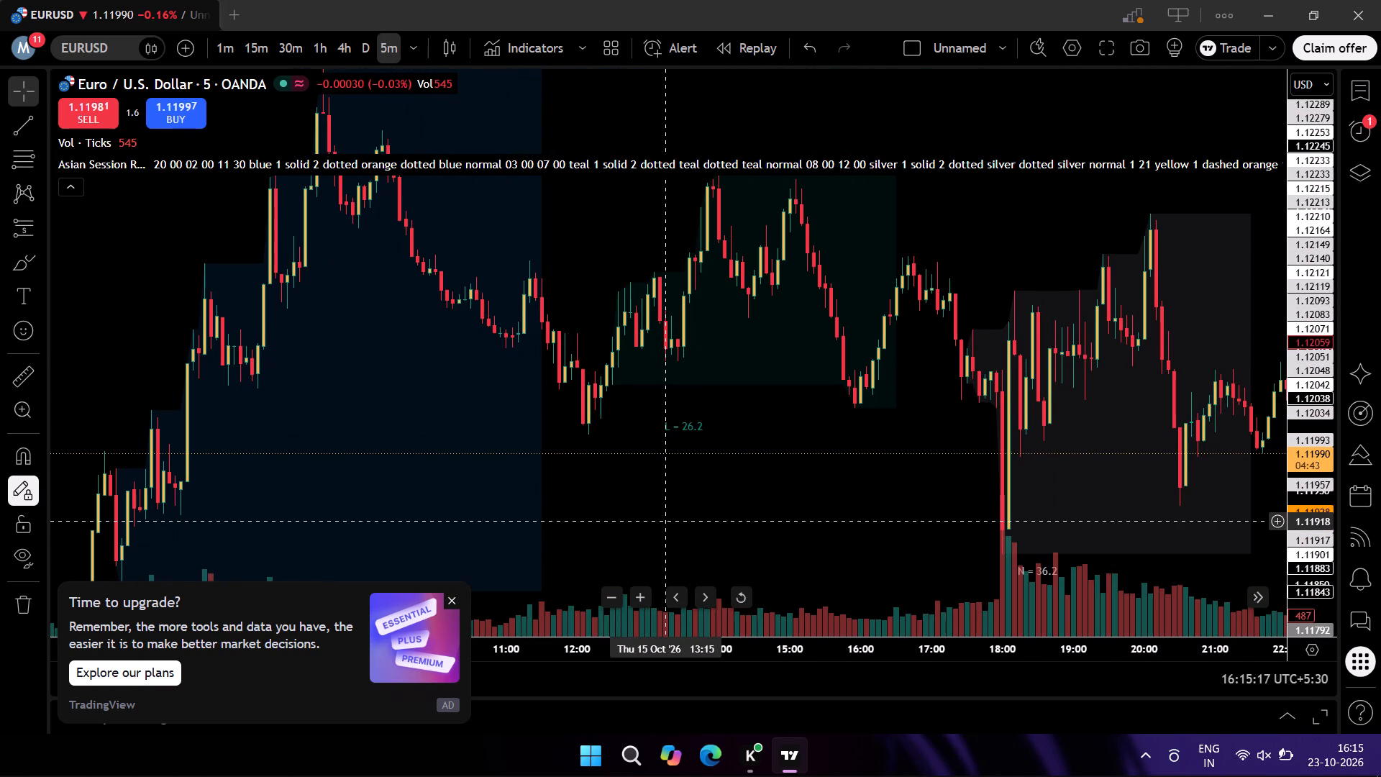
pyautogui.moveTo(1046, 529); pyautogui.dragTo(582, 391)
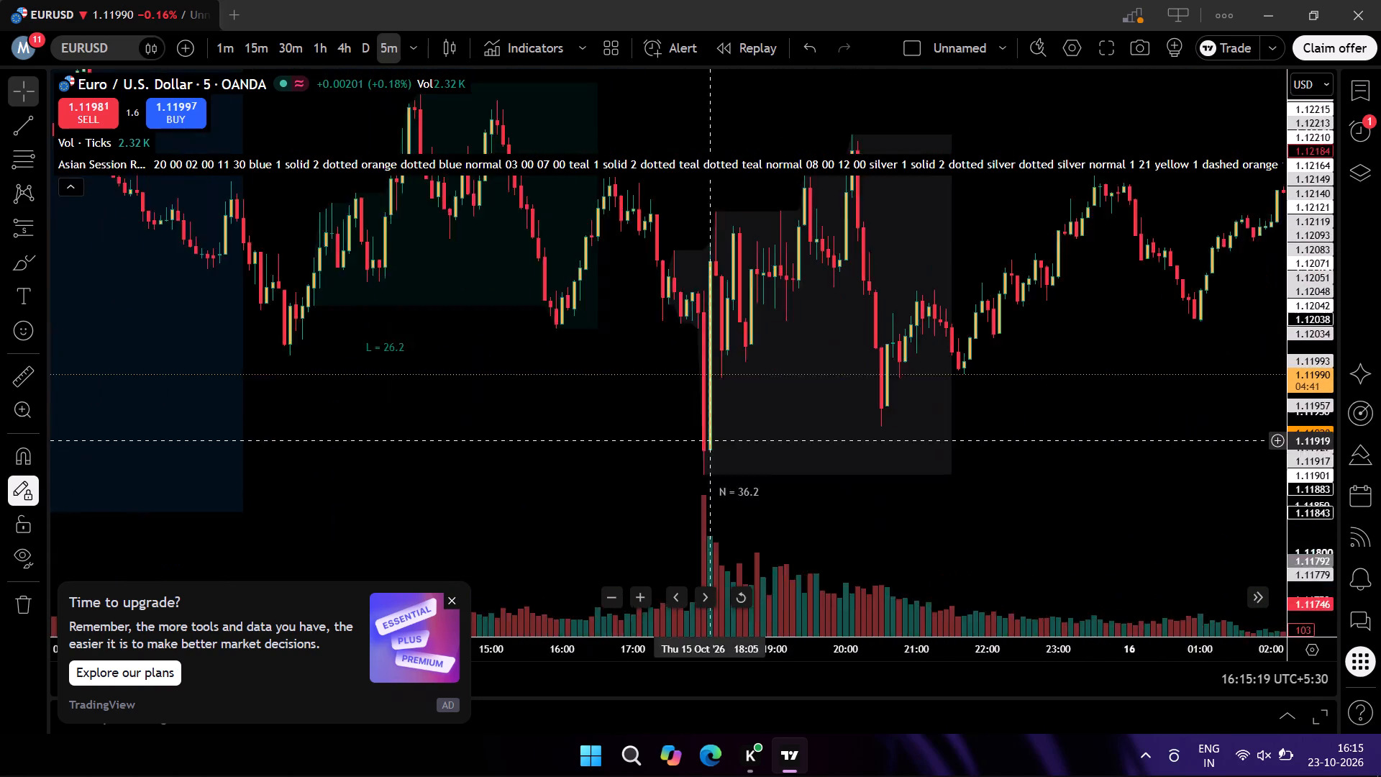
pyautogui.moveTo(582, 391); pyautogui.dragTo(263, 408)
pyautogui.moveTo(679, 349); pyautogui.dragTo(158, 423)
pyautogui.moveTo(550, 386); pyautogui.dragTo(245, 452)
pyautogui.moveTo(934, 307); pyautogui.dragTo(677, 483)
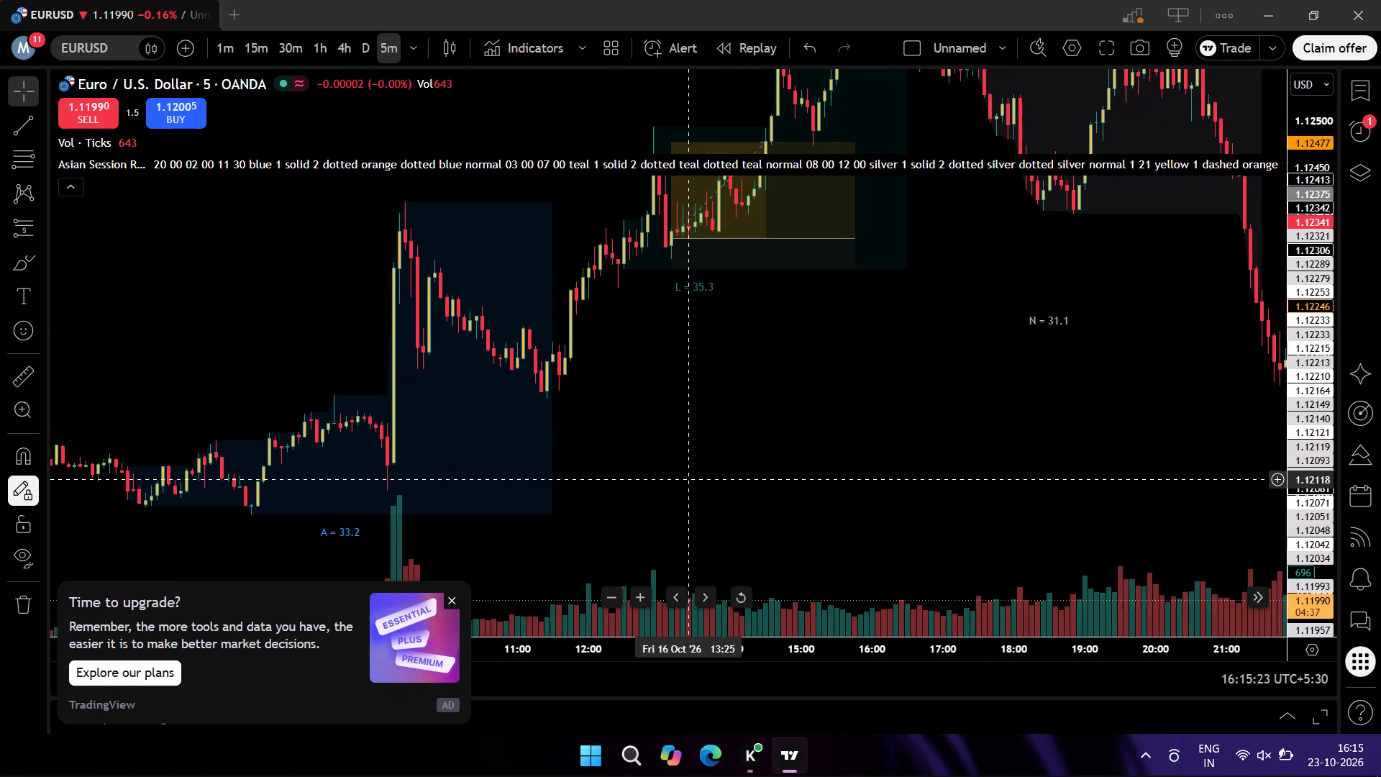
pyautogui.moveTo(677, 483); pyautogui.dragTo(599, 493)
pyautogui.moveTo(831, 350); pyautogui.dragTo(552, 483)
pyautogui.moveTo(901, 435); pyautogui.dragTo(324, 122)
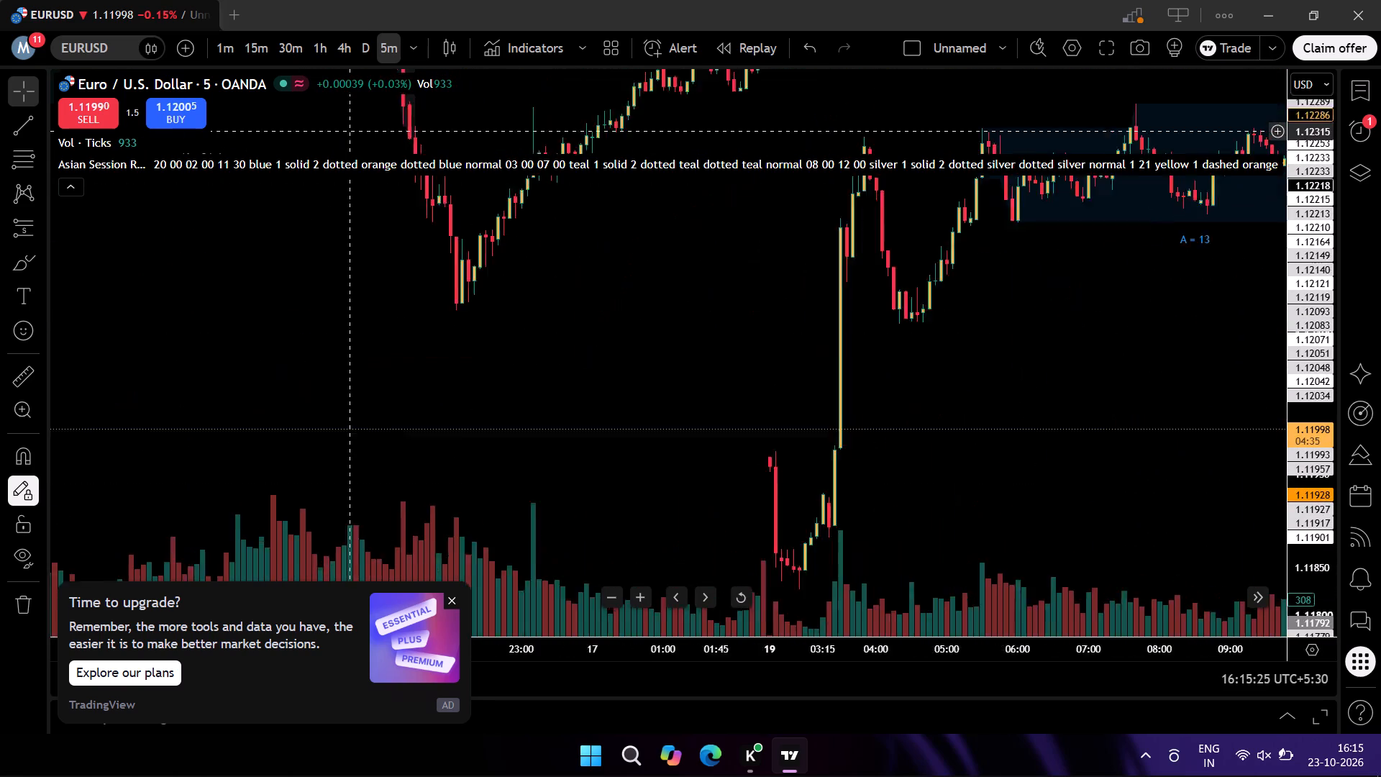
pyautogui.moveTo(562, 165); pyautogui.dragTo(106, 299)
pyautogui.moveTo(1076, 419); pyautogui.dragTo(458, 481)
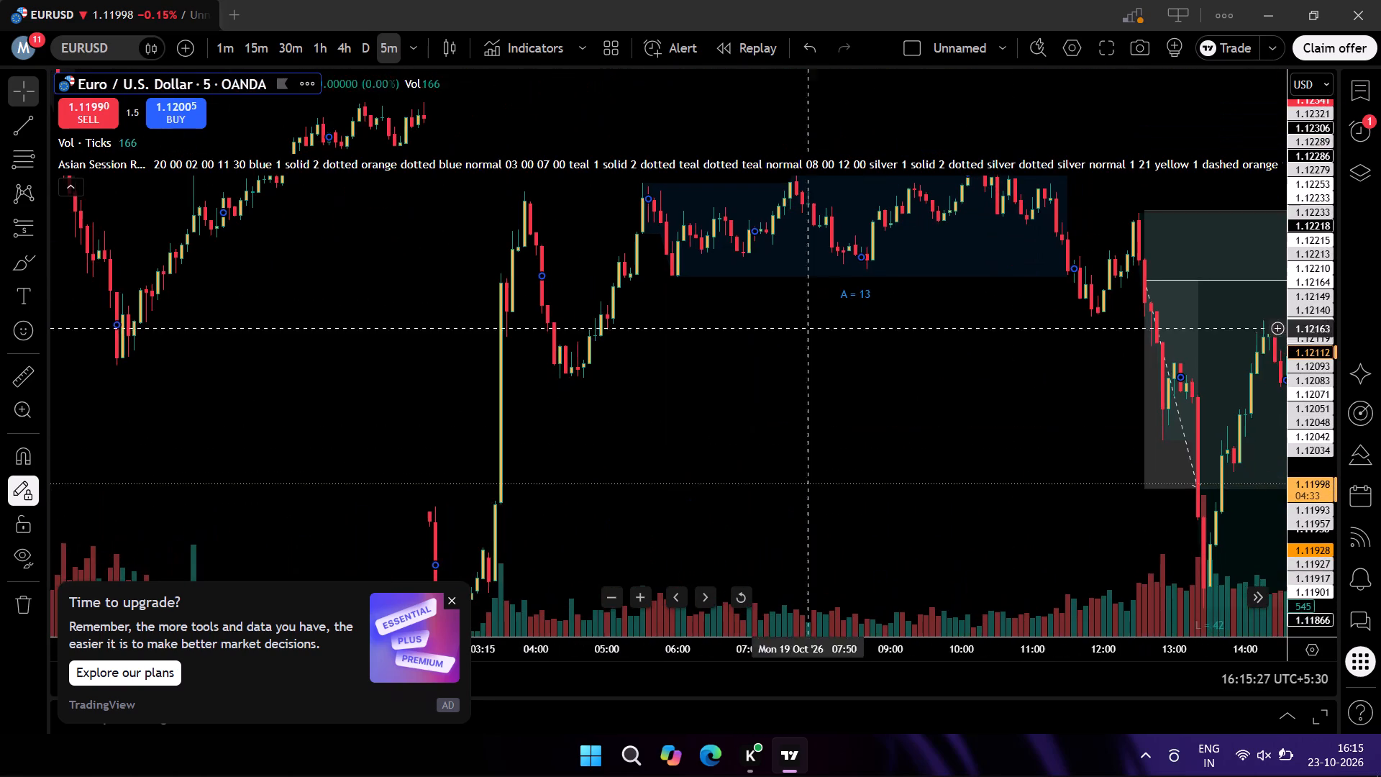
pyautogui.moveTo(932, 317); pyautogui.dragTo(616, 310)
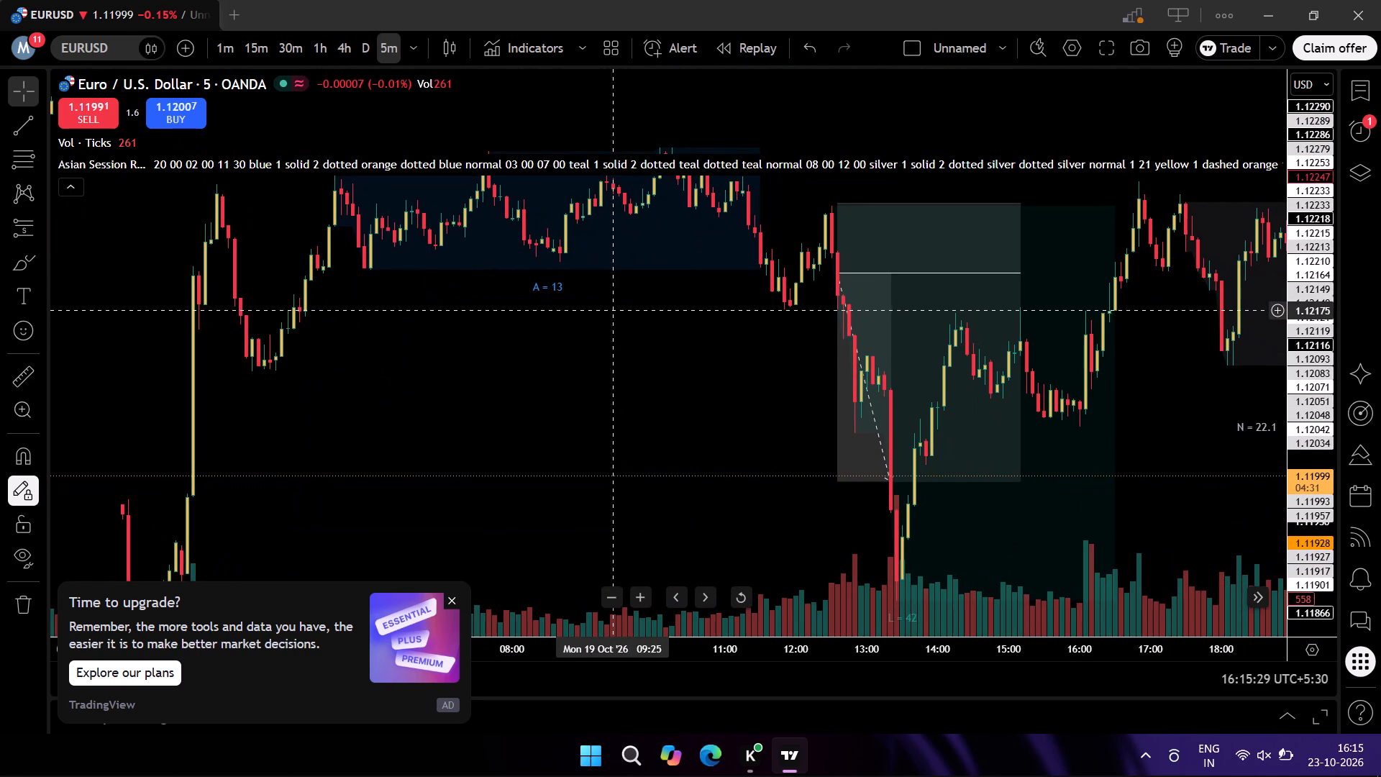
pyautogui.moveTo(616, 310); pyautogui.dragTo(544, 270)
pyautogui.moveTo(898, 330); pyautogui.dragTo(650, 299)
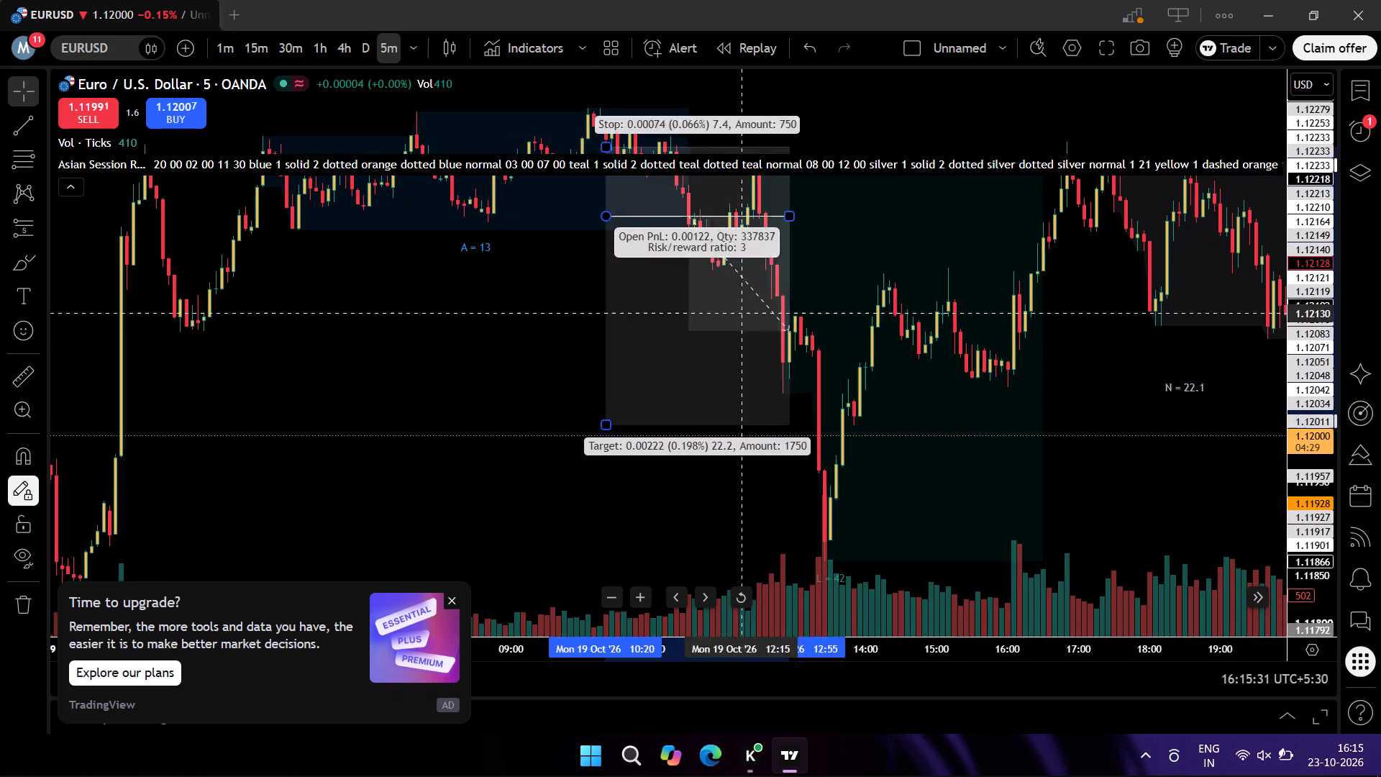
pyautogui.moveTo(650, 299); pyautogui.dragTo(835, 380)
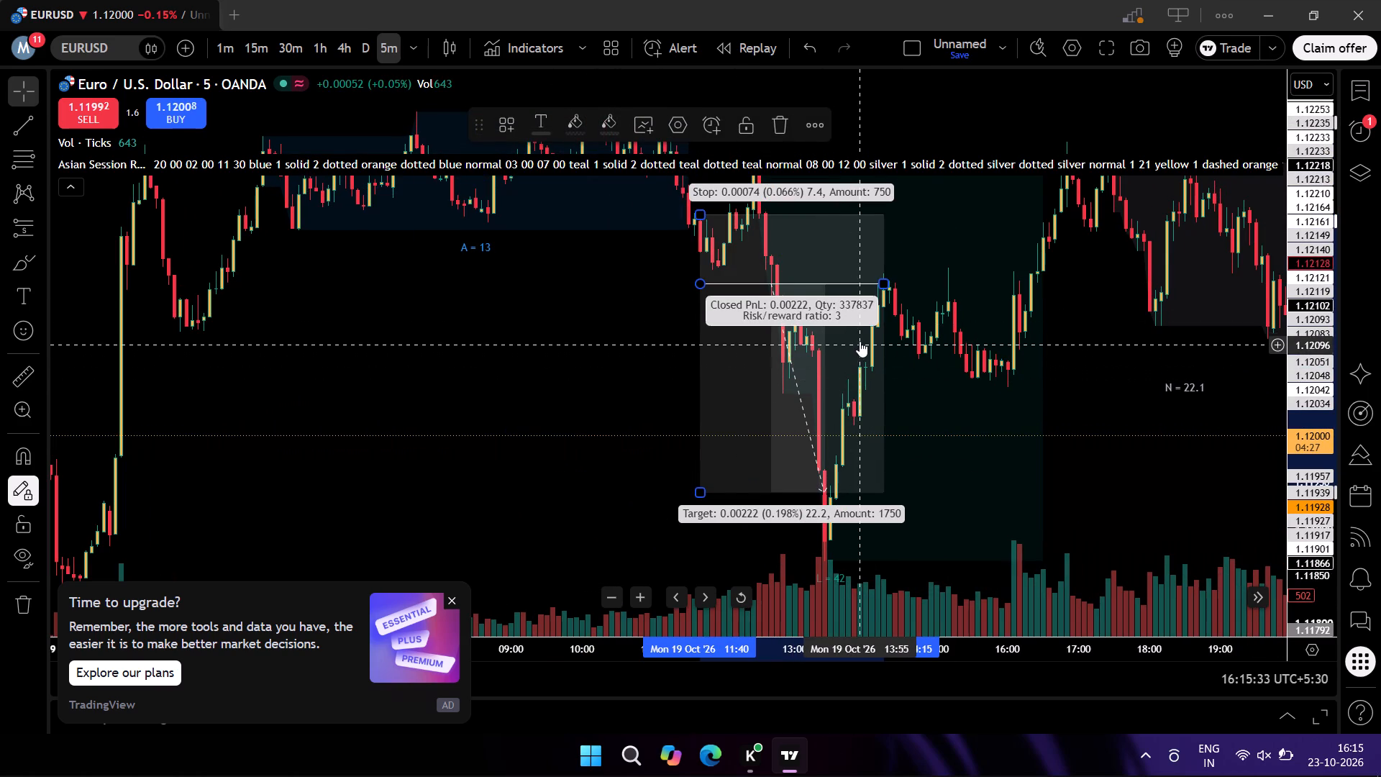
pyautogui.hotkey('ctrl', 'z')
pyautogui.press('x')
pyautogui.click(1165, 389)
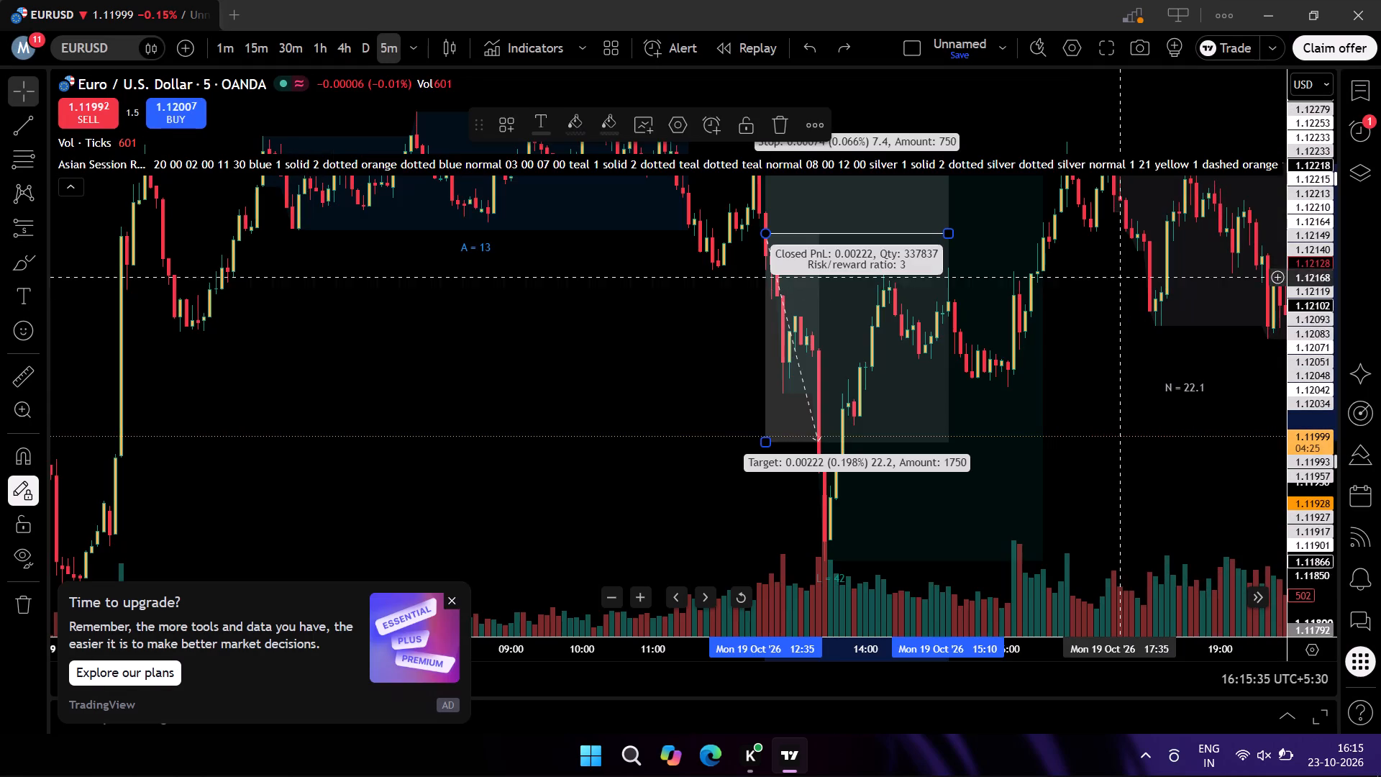
# Review price action forwards from the 19 October New York session to the marked short on 20 October.
pyautogui.moveTo(1128, 345); pyautogui.dragTo(406, 345)
pyautogui.moveTo(688, 372); pyautogui.dragTo(162, 341)
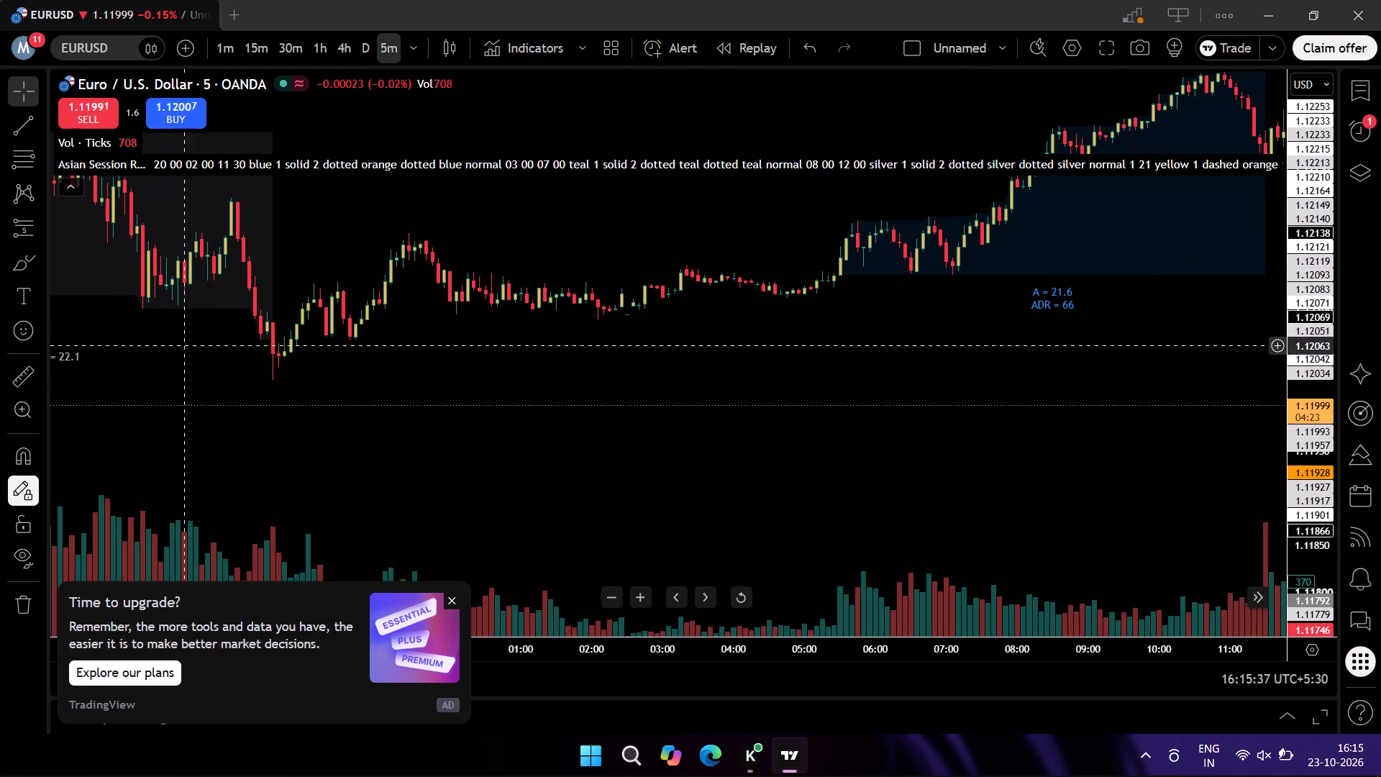
pyautogui.moveTo(960, 339); pyautogui.dragTo(378, 388)
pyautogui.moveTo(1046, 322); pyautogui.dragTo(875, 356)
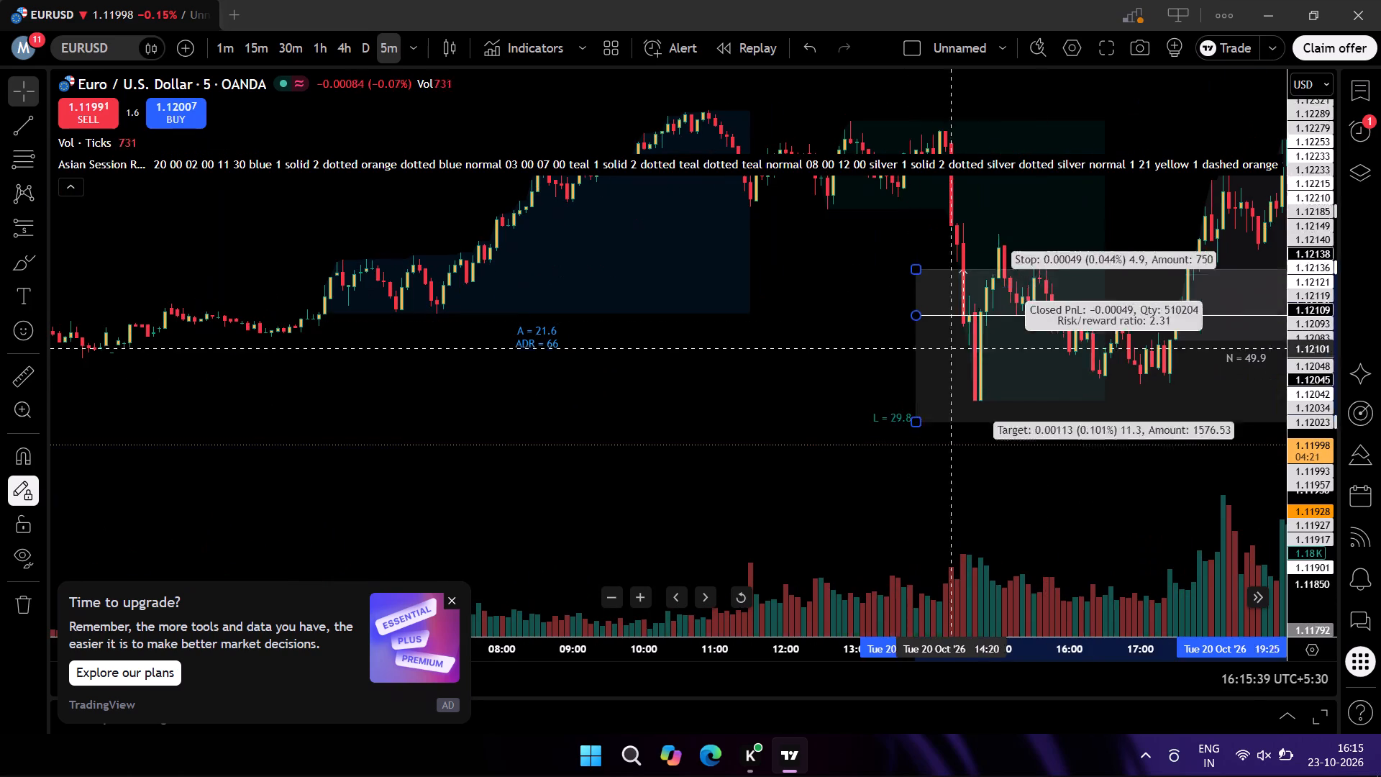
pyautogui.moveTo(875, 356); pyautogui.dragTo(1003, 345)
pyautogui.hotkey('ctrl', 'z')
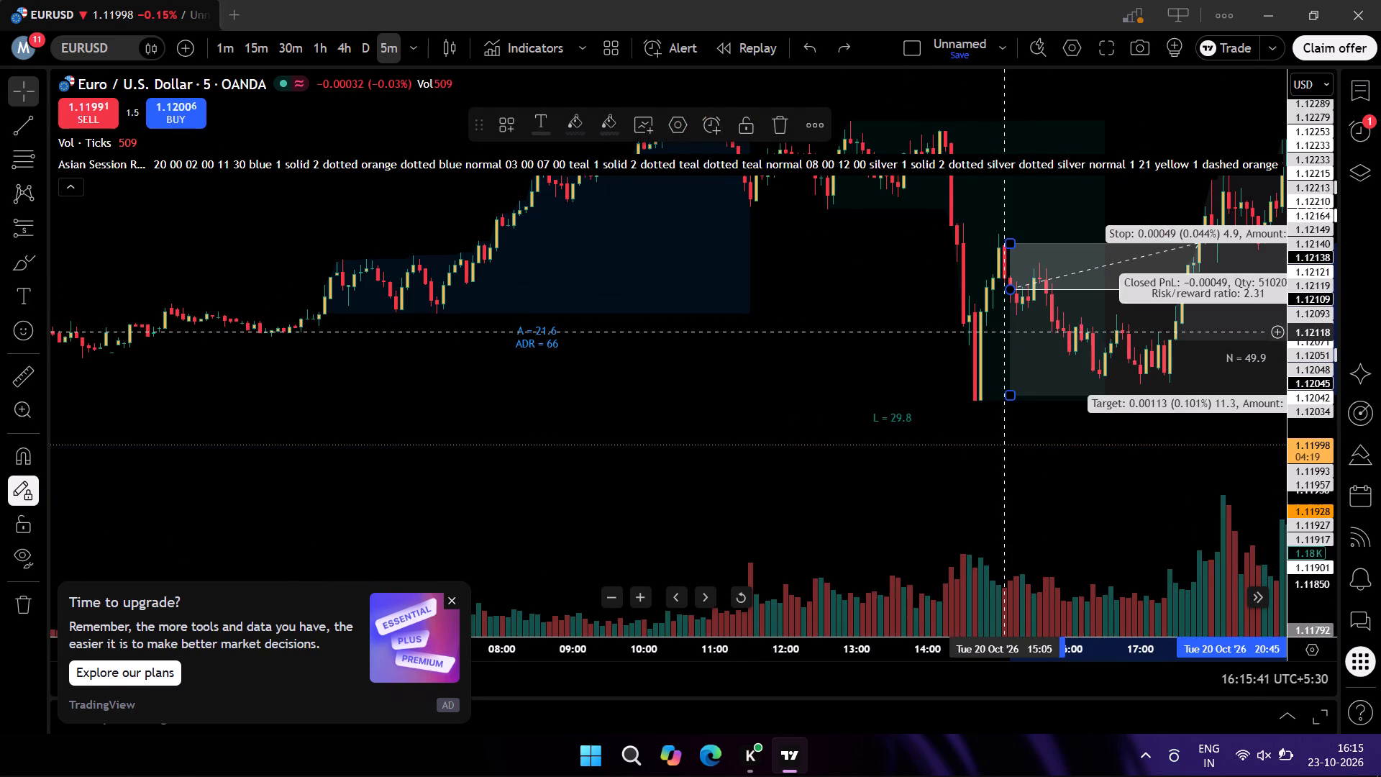
# Examine price action from the 20 October New York session through 21 October, rechecking the marked 21 October London trade.
pyautogui.moveTo(1190, 486); pyautogui.dragTo(445, 395)
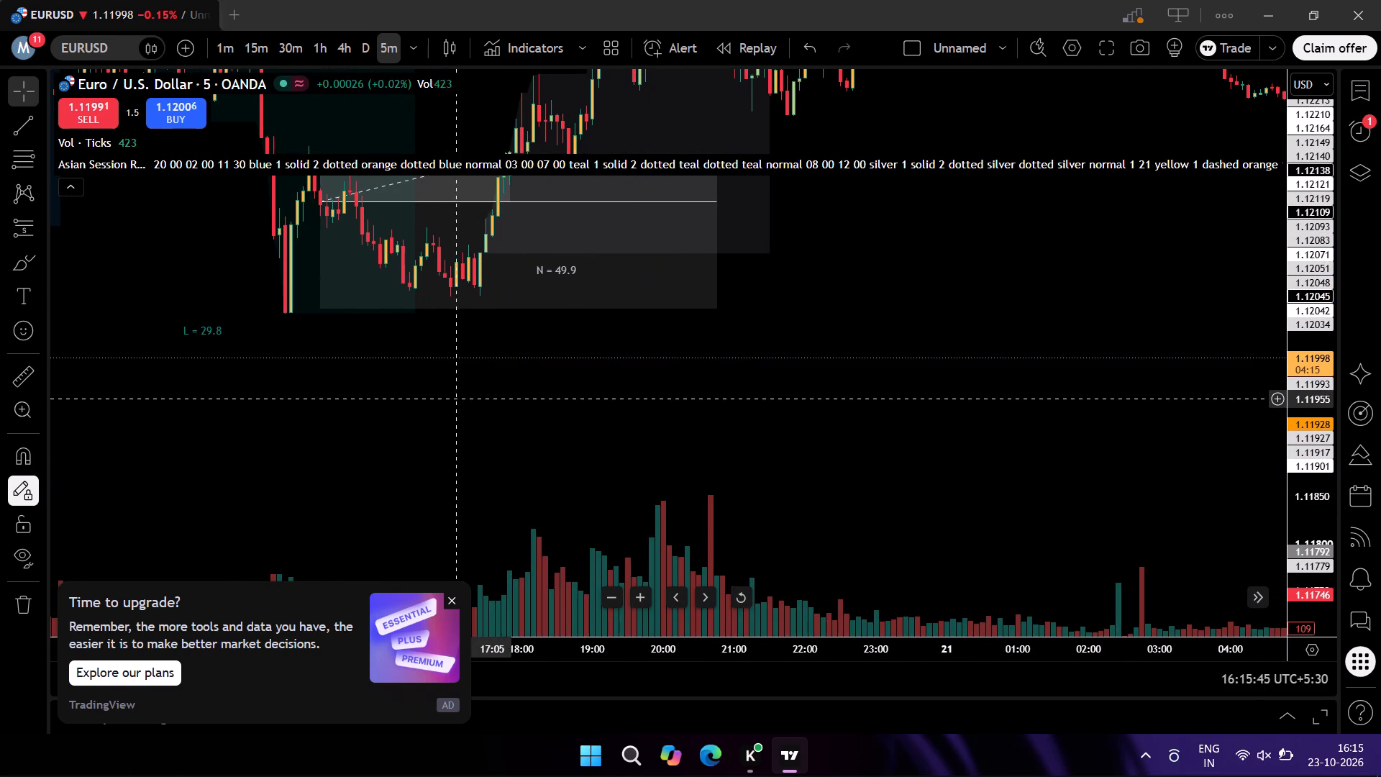
pyautogui.moveTo(854, 230); pyautogui.dragTo(598, 491)
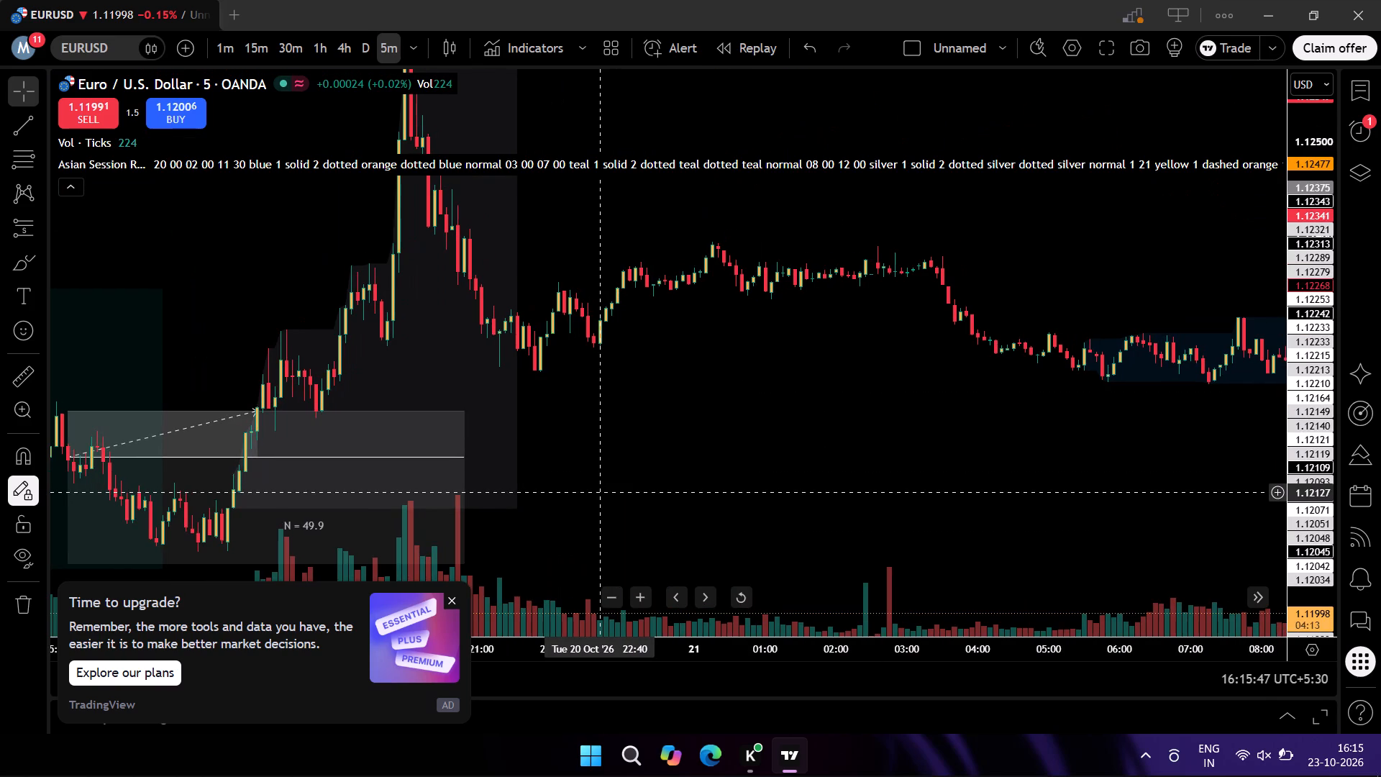
pyautogui.moveTo(598, 491); pyautogui.dragTo(631, 422)
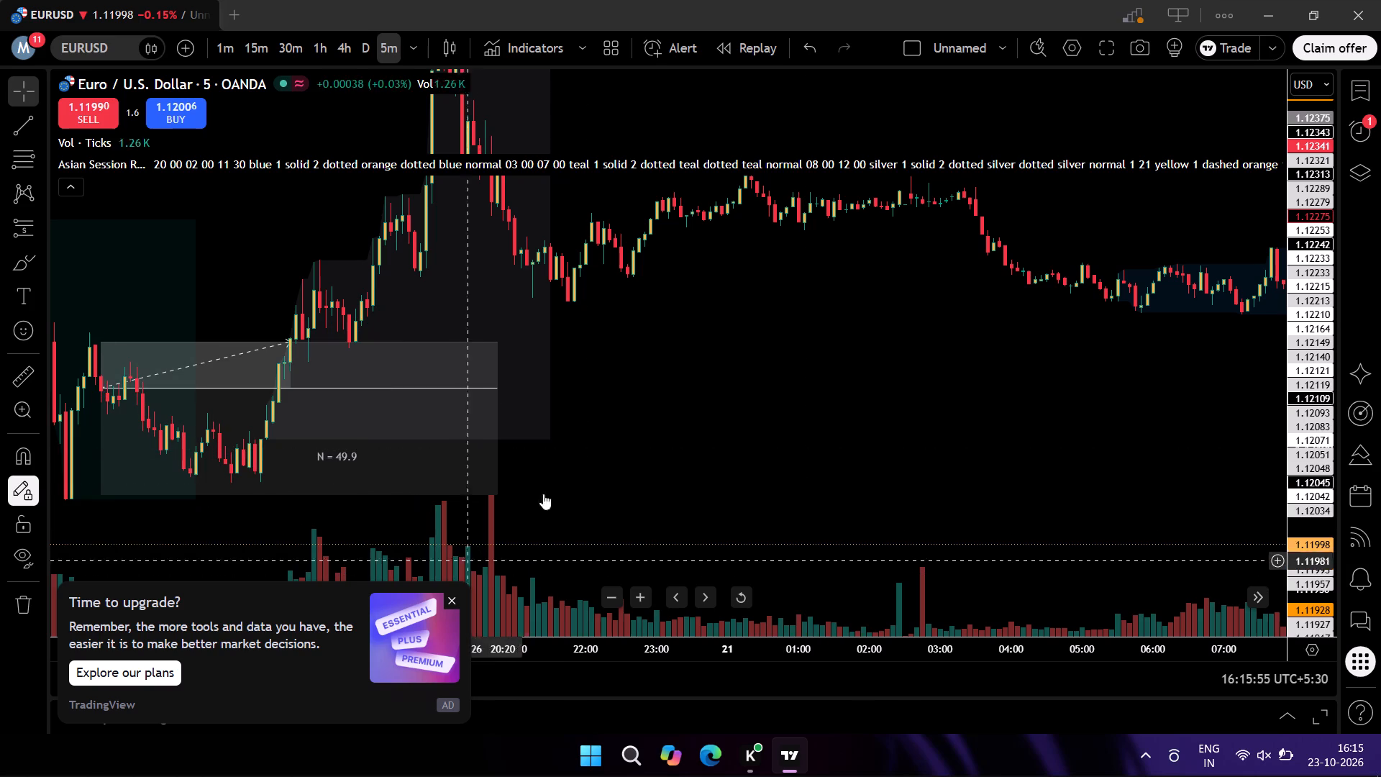
pyautogui.click(599, 479)
pyautogui.moveTo(739, 489); pyautogui.dragTo(0, 776)
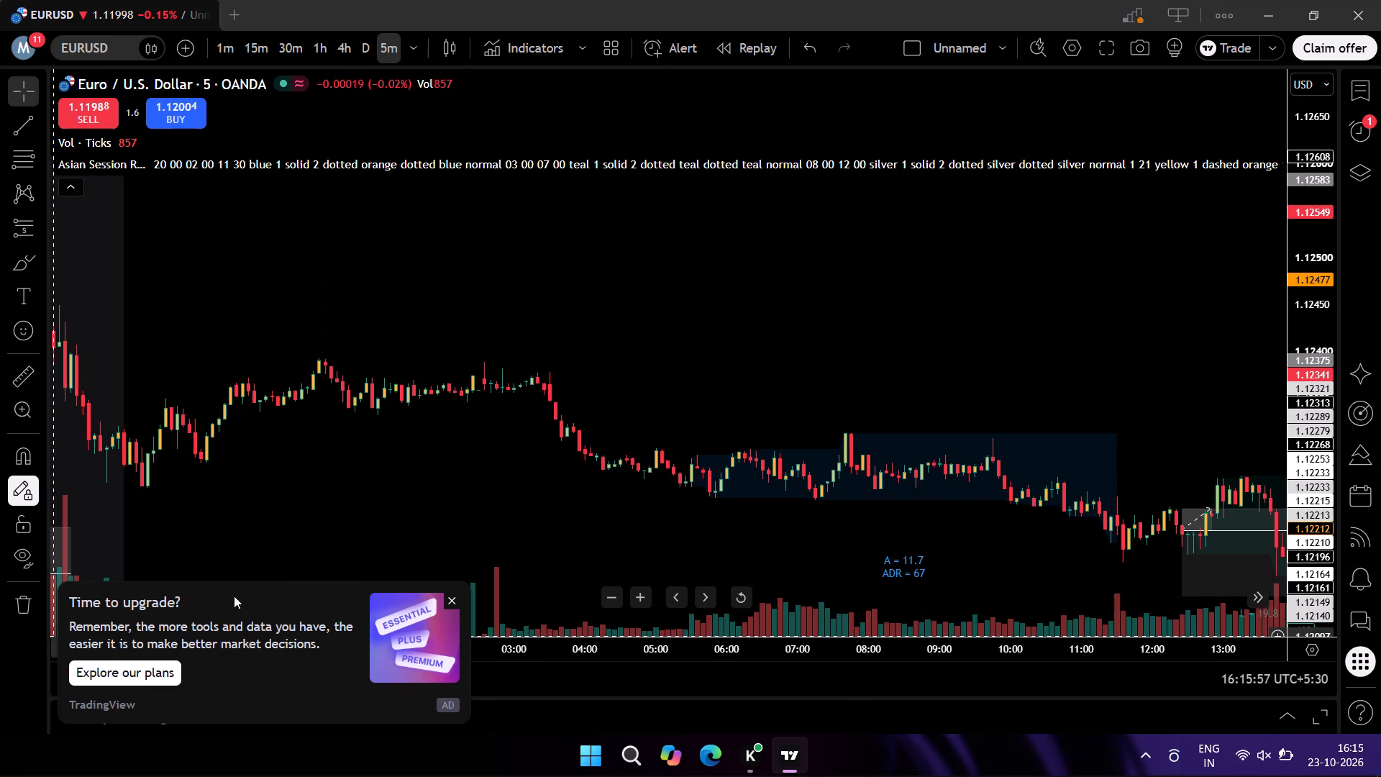
pyautogui.moveTo(784, 486); pyautogui.dragTo(66, 106)
pyautogui.moveTo(391, 231); pyautogui.dragTo(328, 505)
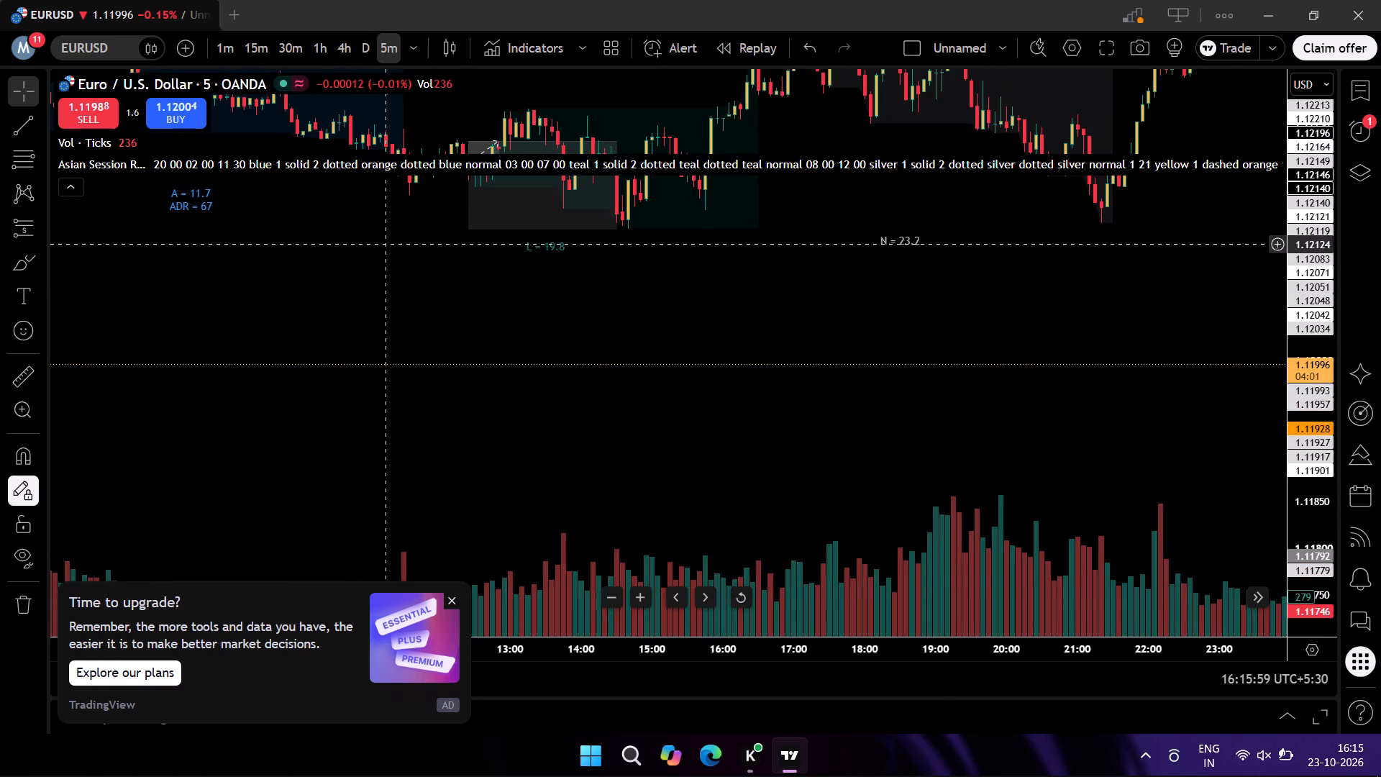
pyautogui.moveTo(328, 505); pyautogui.dragTo(325, 514)
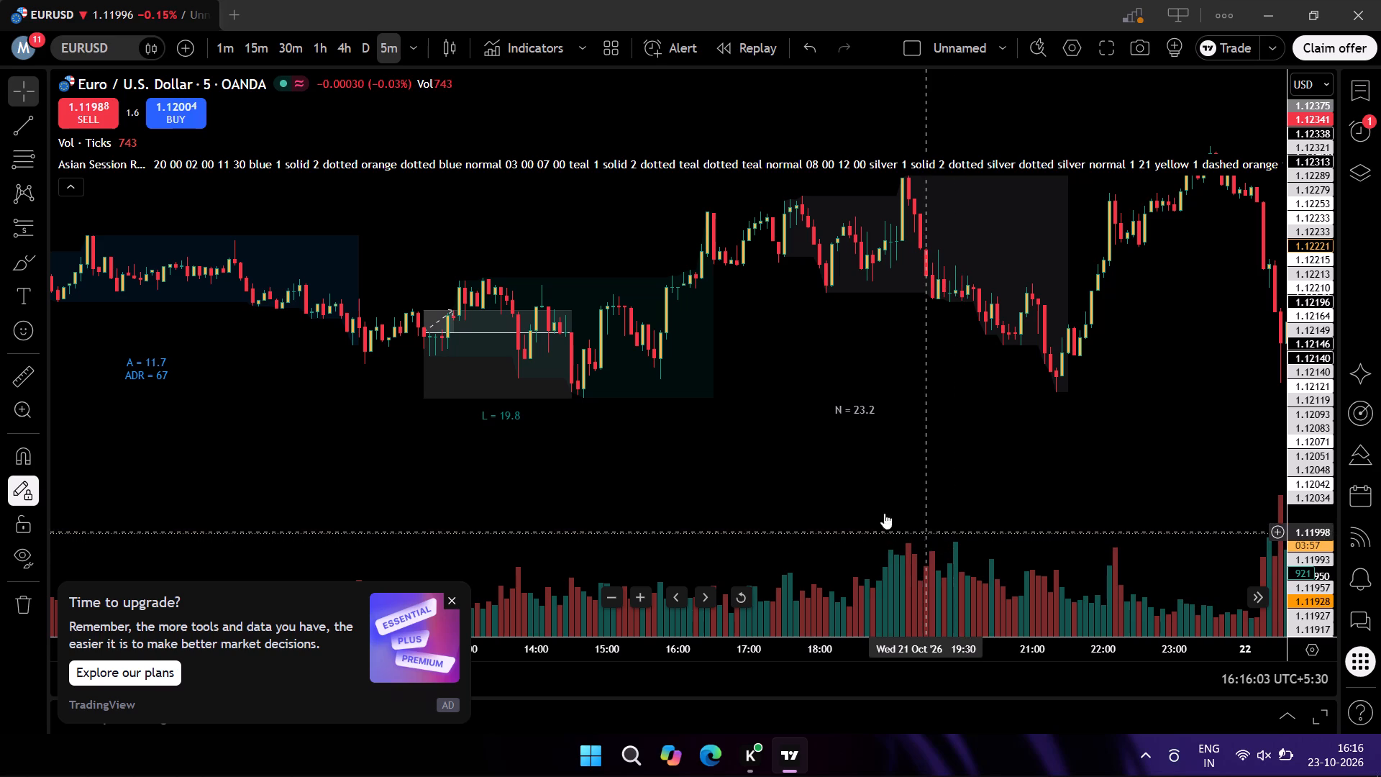
pyautogui.moveTo(872, 419); pyautogui.dragTo(796, 467)
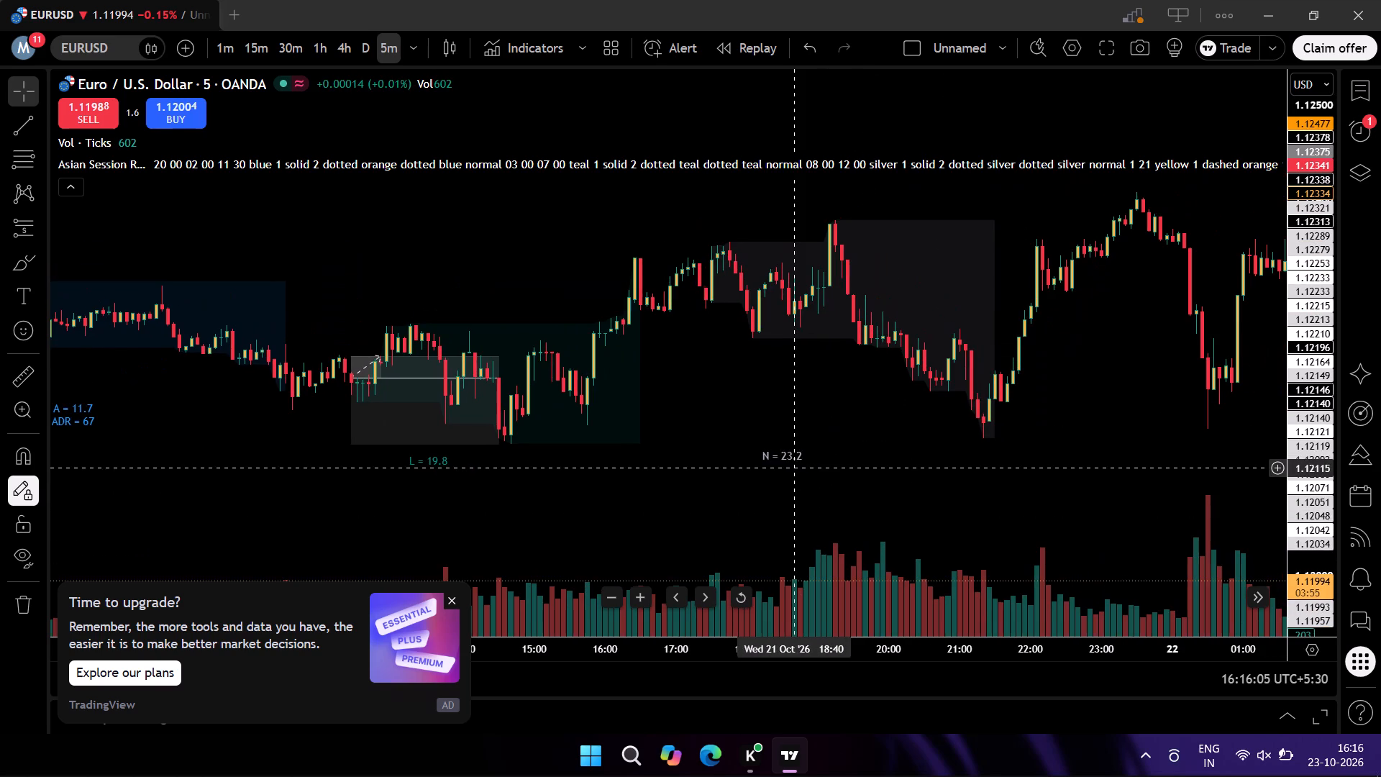
pyautogui.moveTo(796, 467); pyautogui.dragTo(1275, 339)
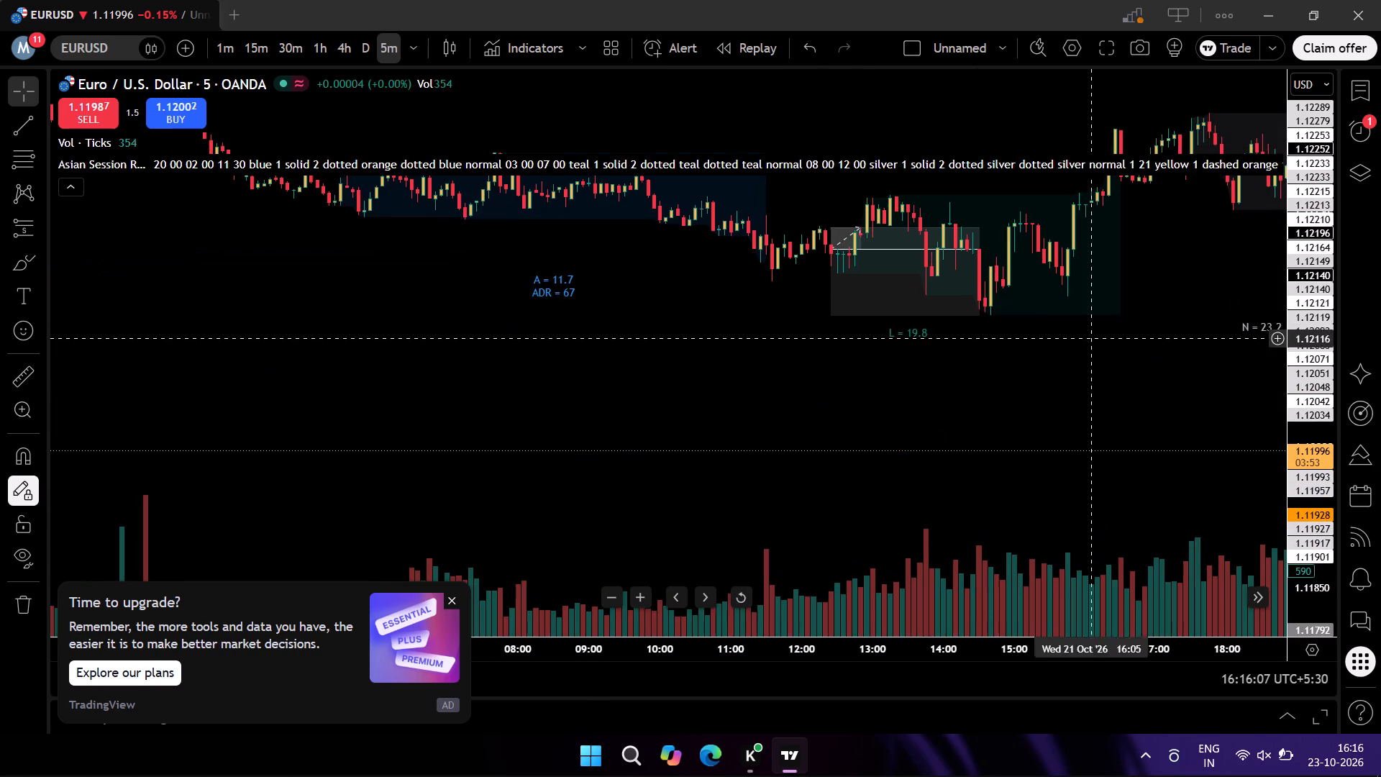
pyautogui.moveTo(846, 347); pyautogui.dragTo(647, 441)
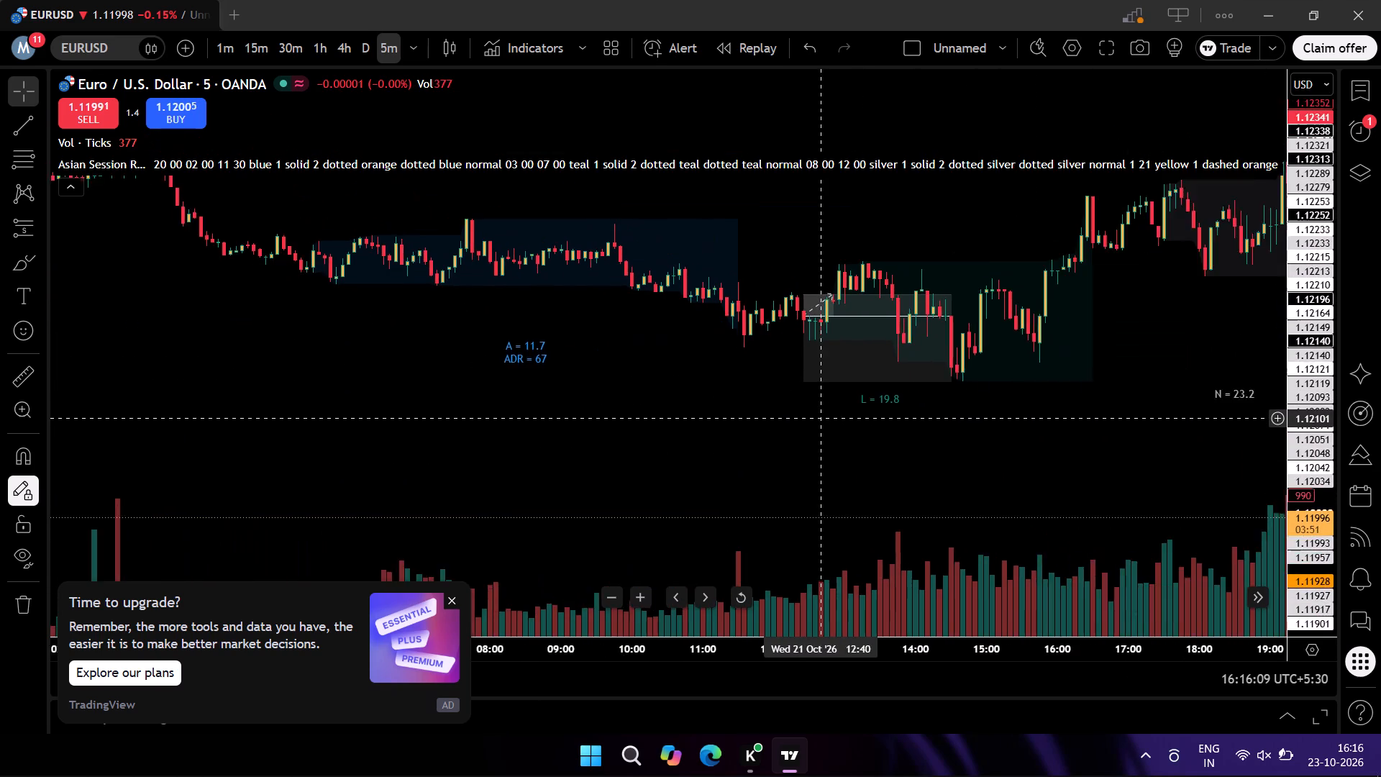
# Review the sessions and marked trades forwards from the 21 October New York session through 22 October to the 23 October London short.
pyautogui.moveTo(960, 360); pyautogui.dragTo(399, 446)
pyautogui.moveTo(842, 387); pyautogui.dragTo(821, 386)
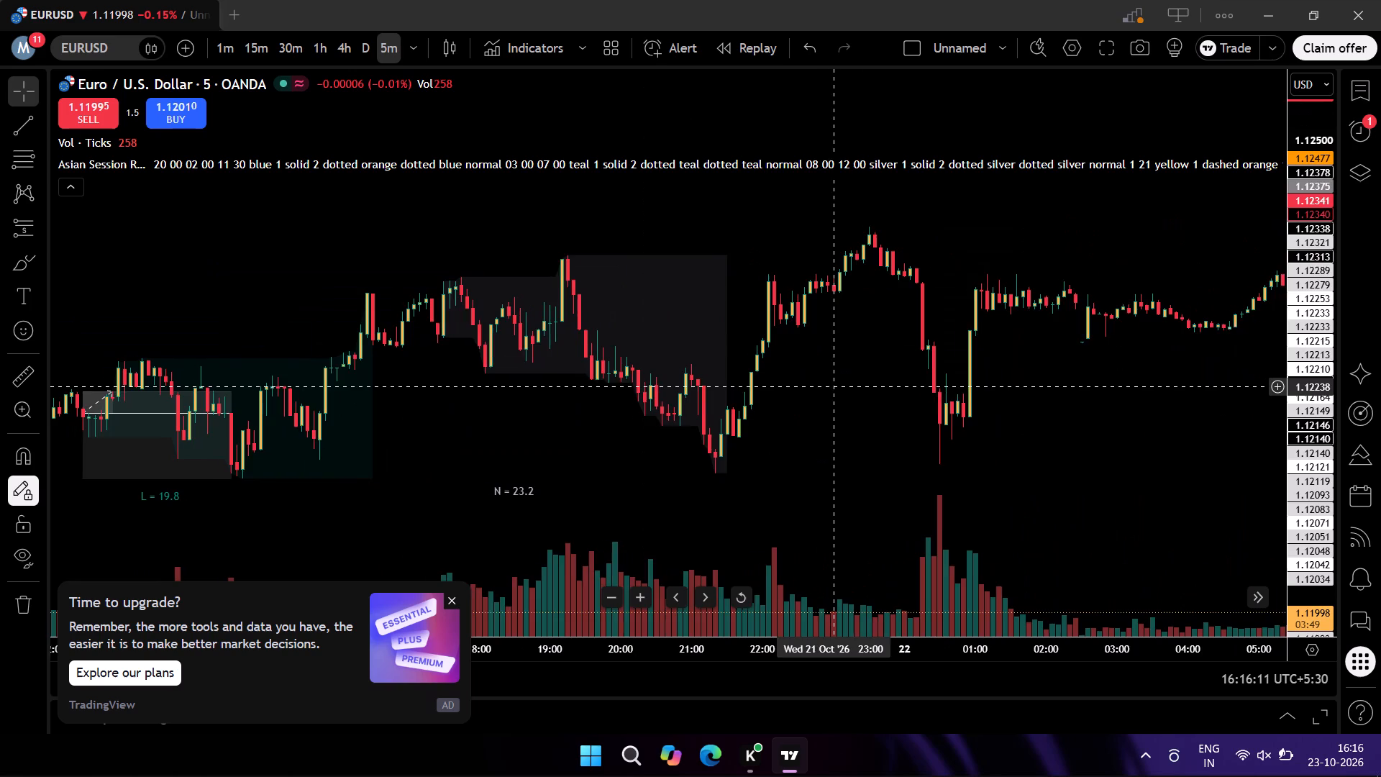
pyautogui.moveTo(821, 386); pyautogui.dragTo(429, 432)
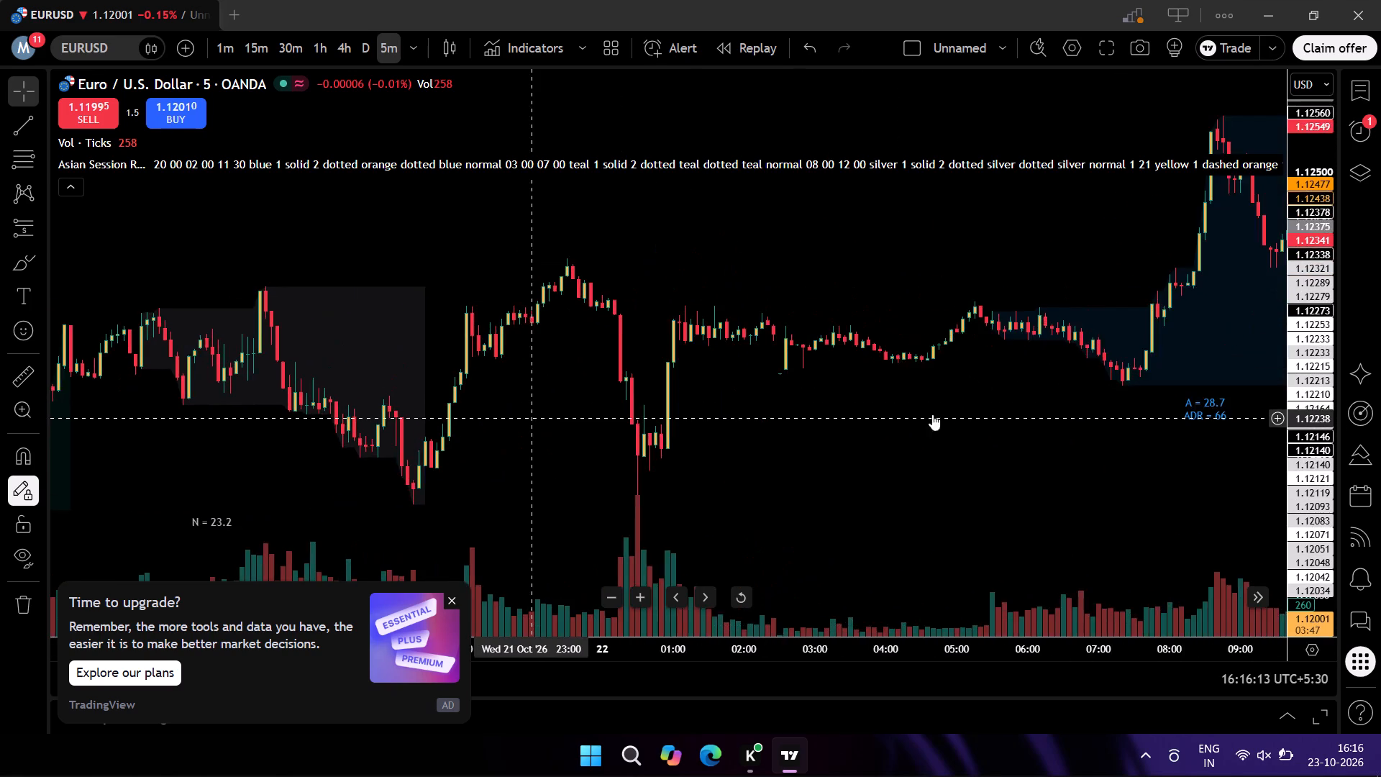
pyautogui.moveTo(1087, 379); pyautogui.dragTo(573, 412)
pyautogui.moveTo(852, 412); pyautogui.dragTo(686, 354)
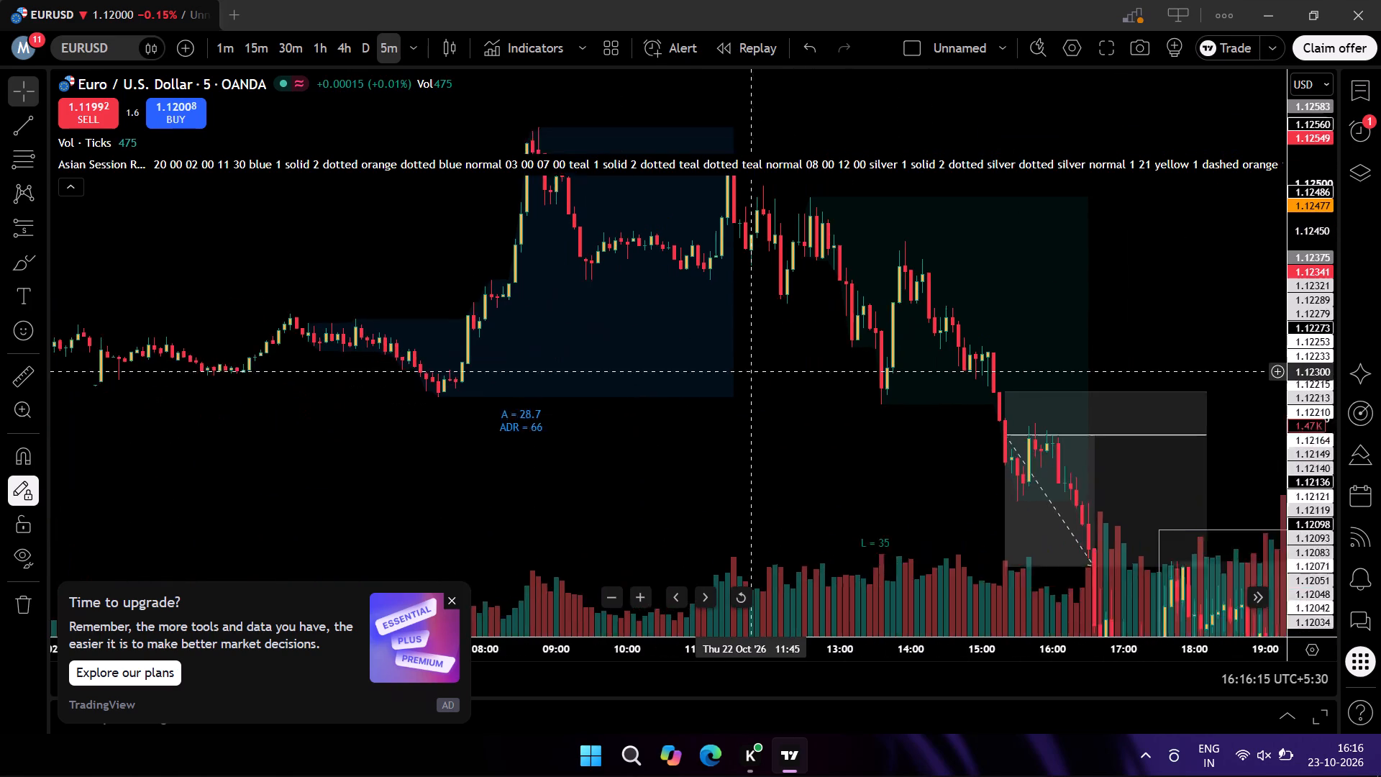
pyautogui.moveTo(686, 354); pyautogui.dragTo(580, 346)
pyautogui.moveTo(1103, 320); pyautogui.dragTo(584, 283)
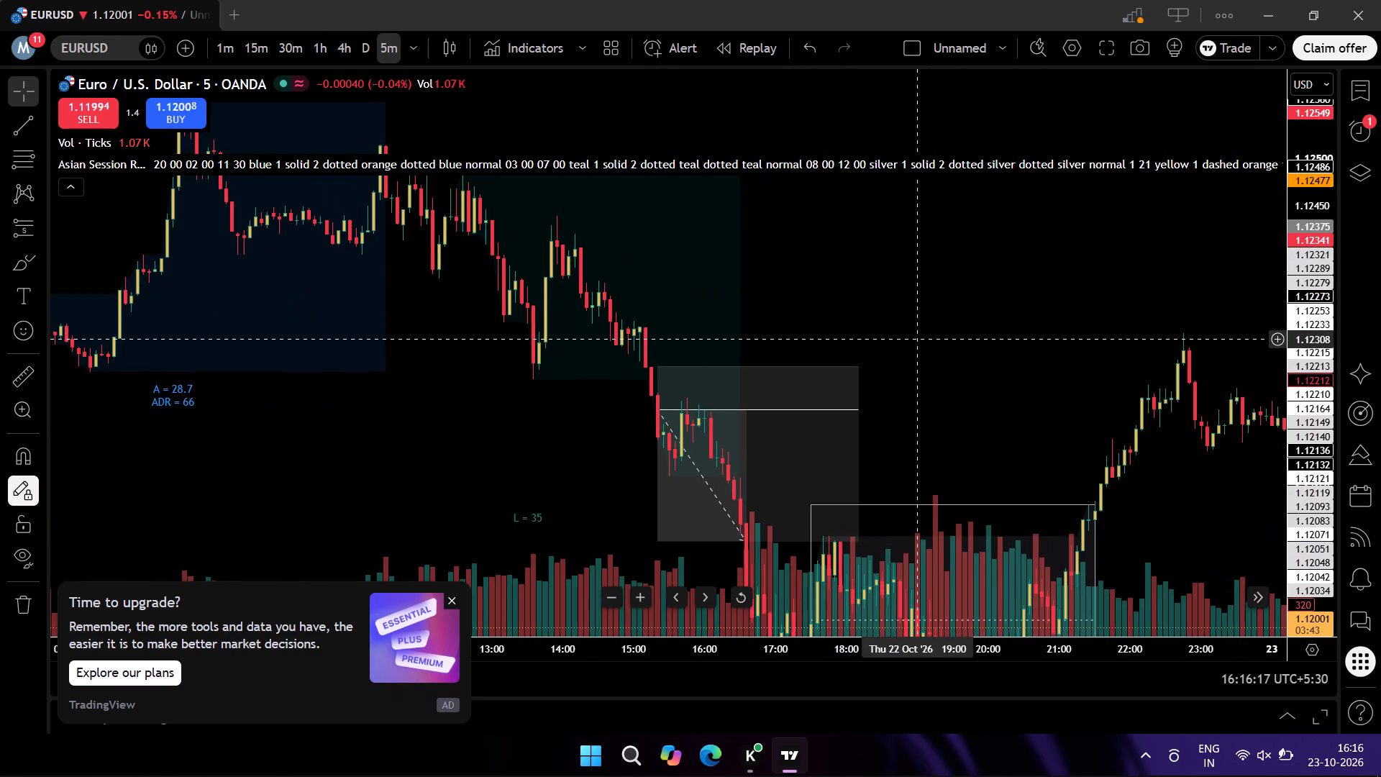
pyautogui.moveTo(962, 325); pyautogui.dragTo(510, 209)
pyautogui.moveTo(852, 268); pyautogui.dragTo(412, 243)
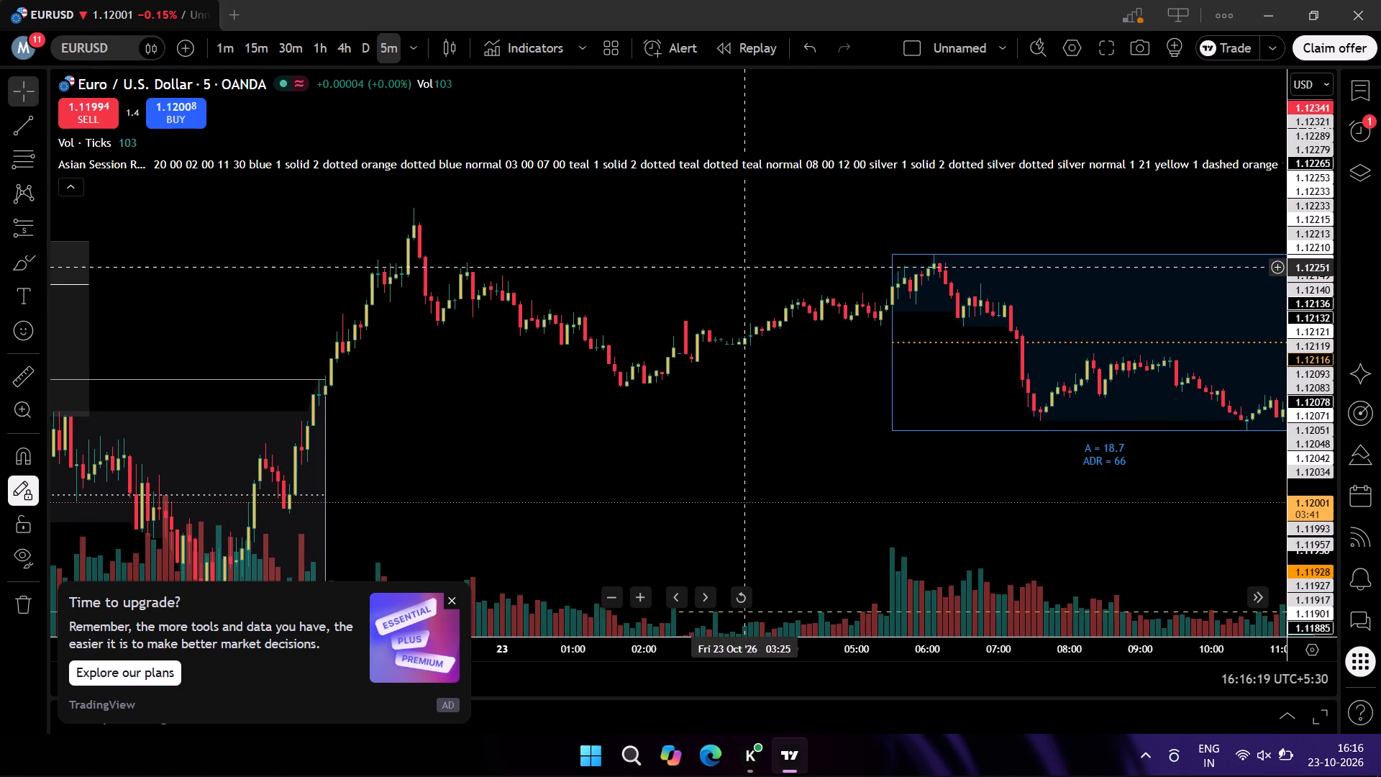
pyautogui.moveTo(757, 271); pyautogui.dragTo(424, 247)
pyautogui.moveTo(644, 401); pyautogui.dragTo(575, 314)
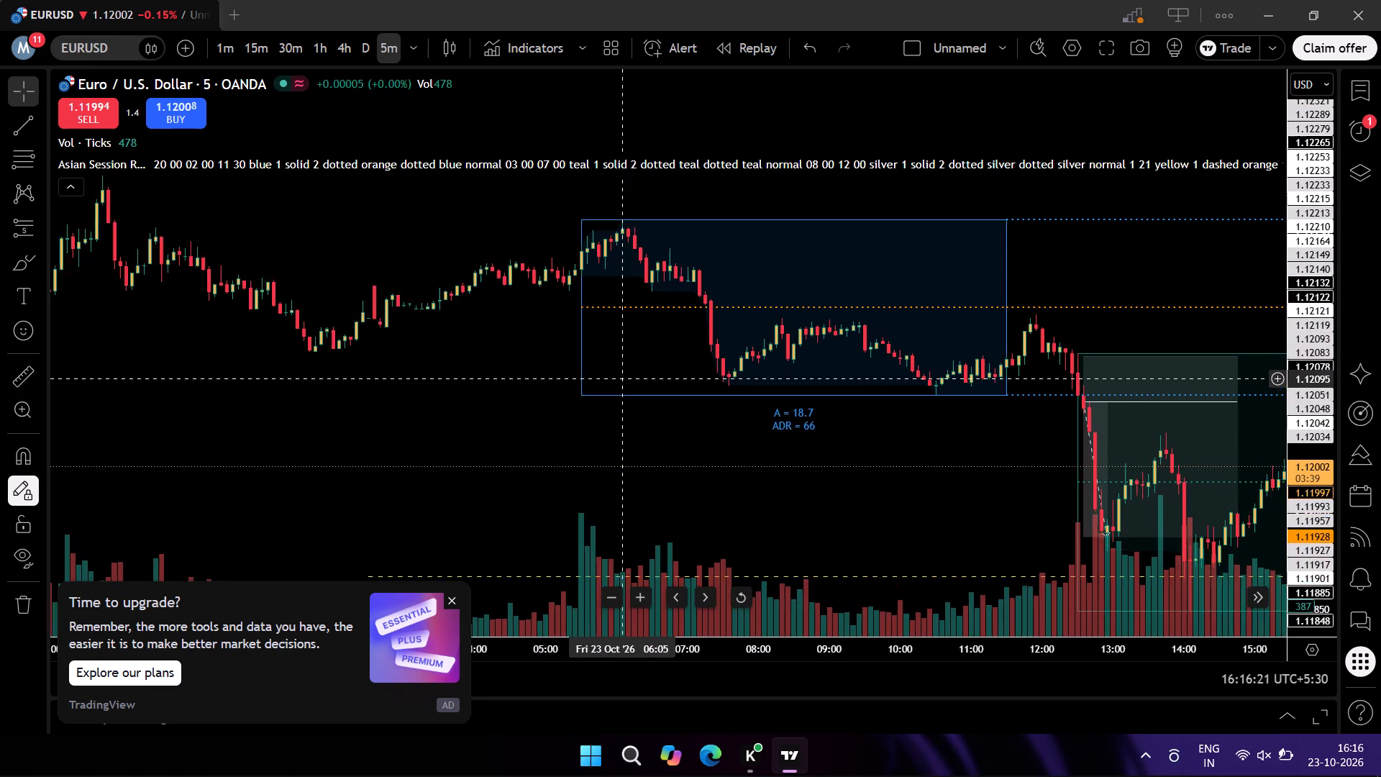
pyautogui.moveTo(575, 314); pyautogui.dragTo(497, 249)
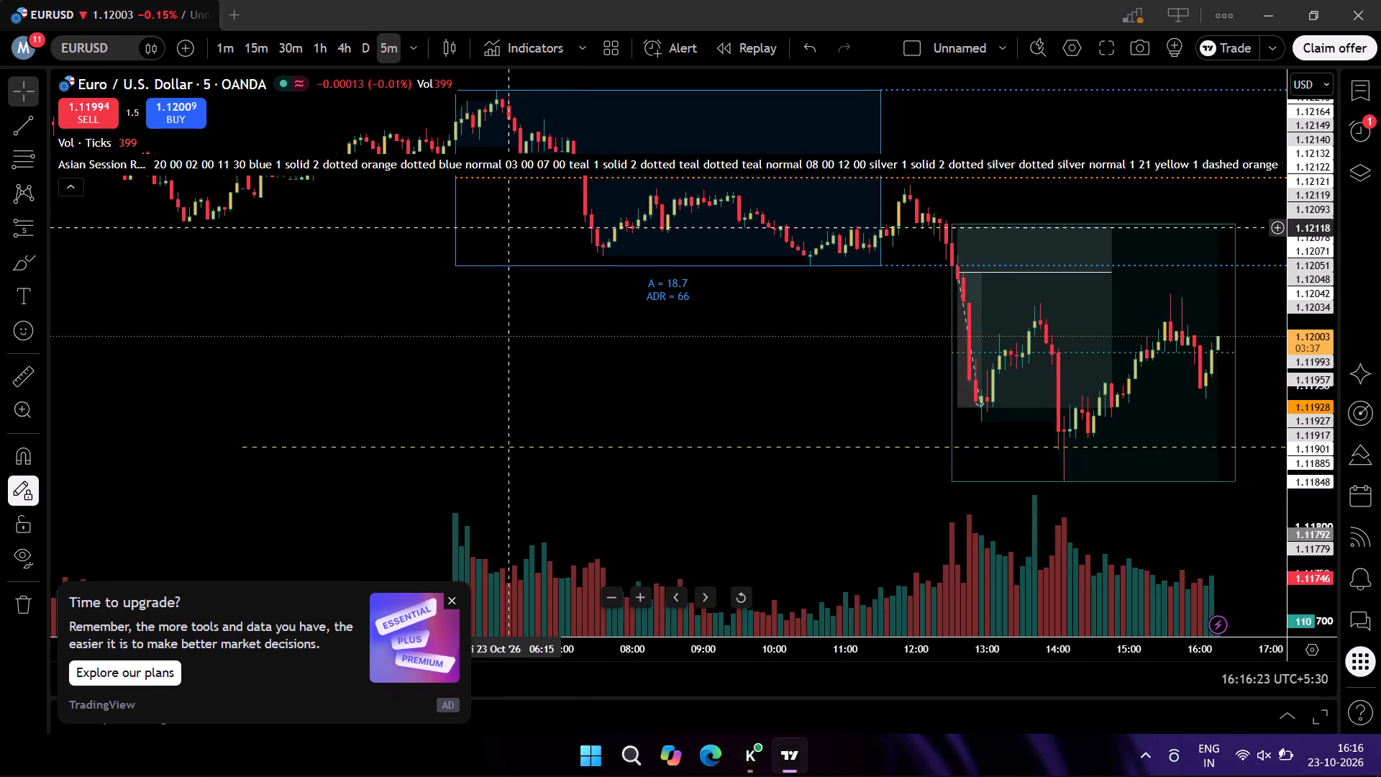
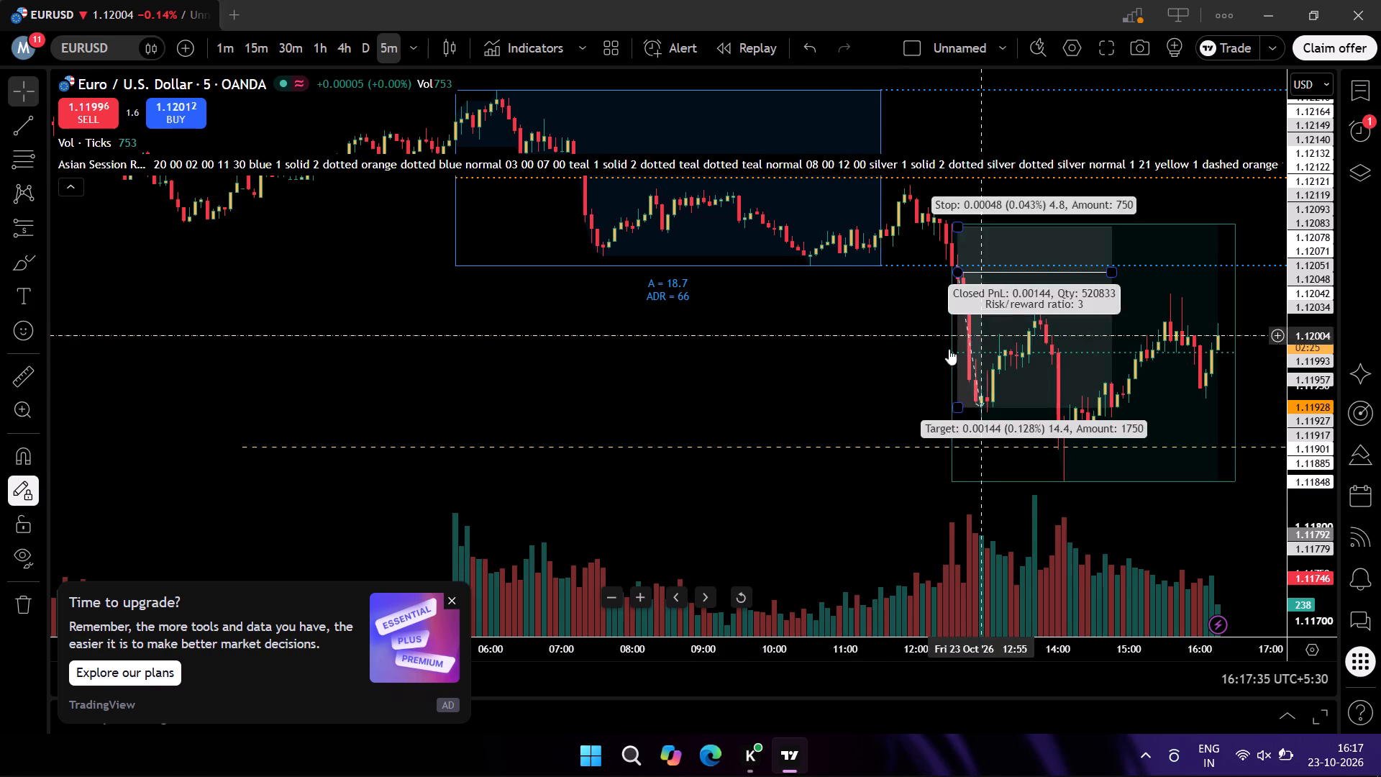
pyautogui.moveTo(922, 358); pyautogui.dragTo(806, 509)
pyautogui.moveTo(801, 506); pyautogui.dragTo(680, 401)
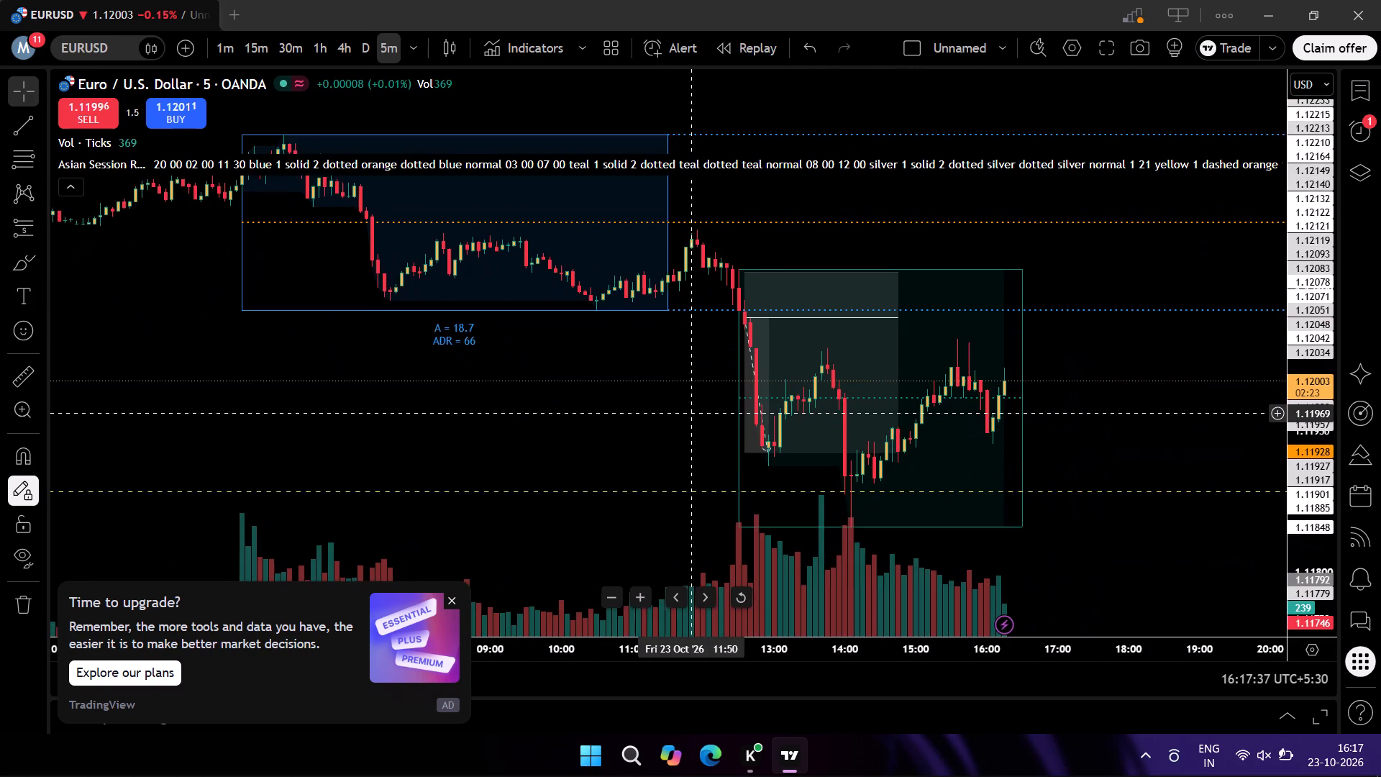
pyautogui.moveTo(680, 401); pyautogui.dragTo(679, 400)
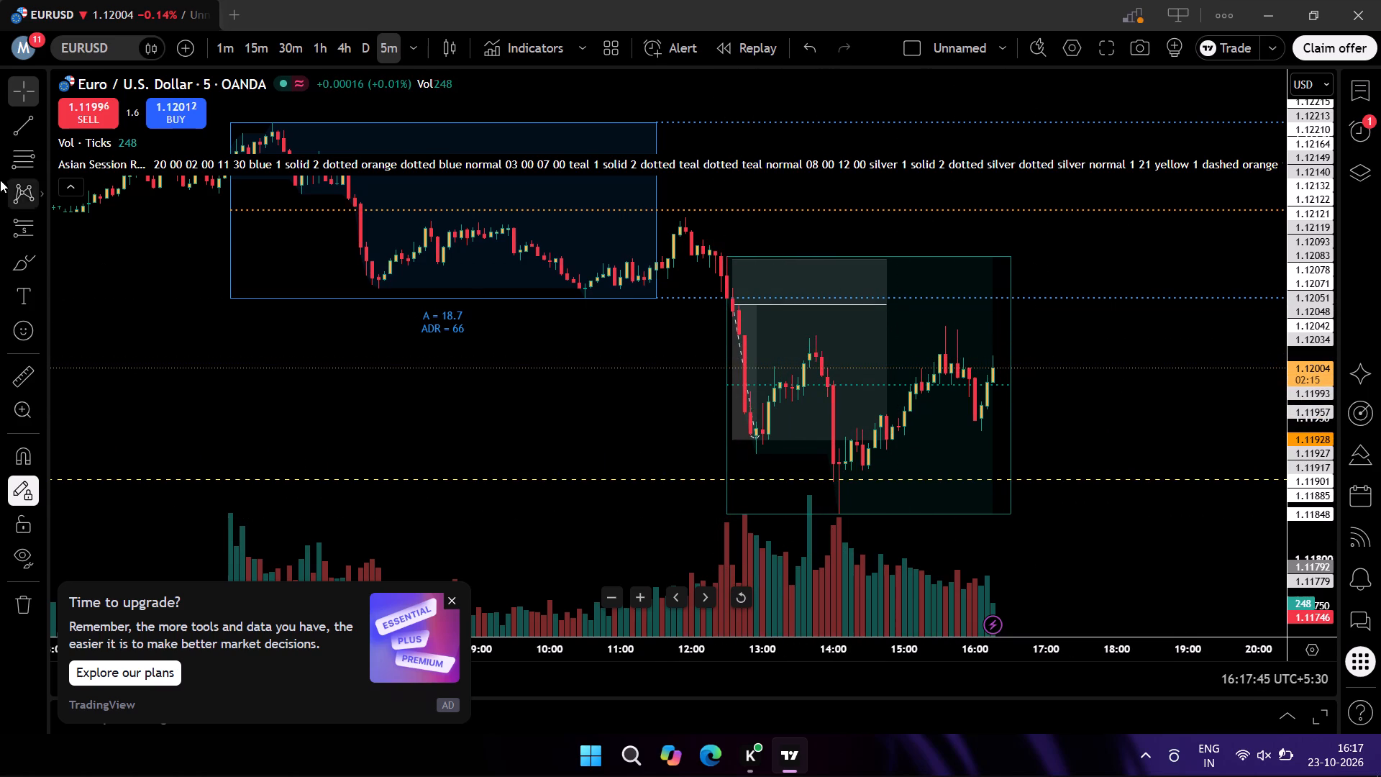
# Close the charting application window, ending the EURUSD chart review.
pyautogui.click(1380, 24)
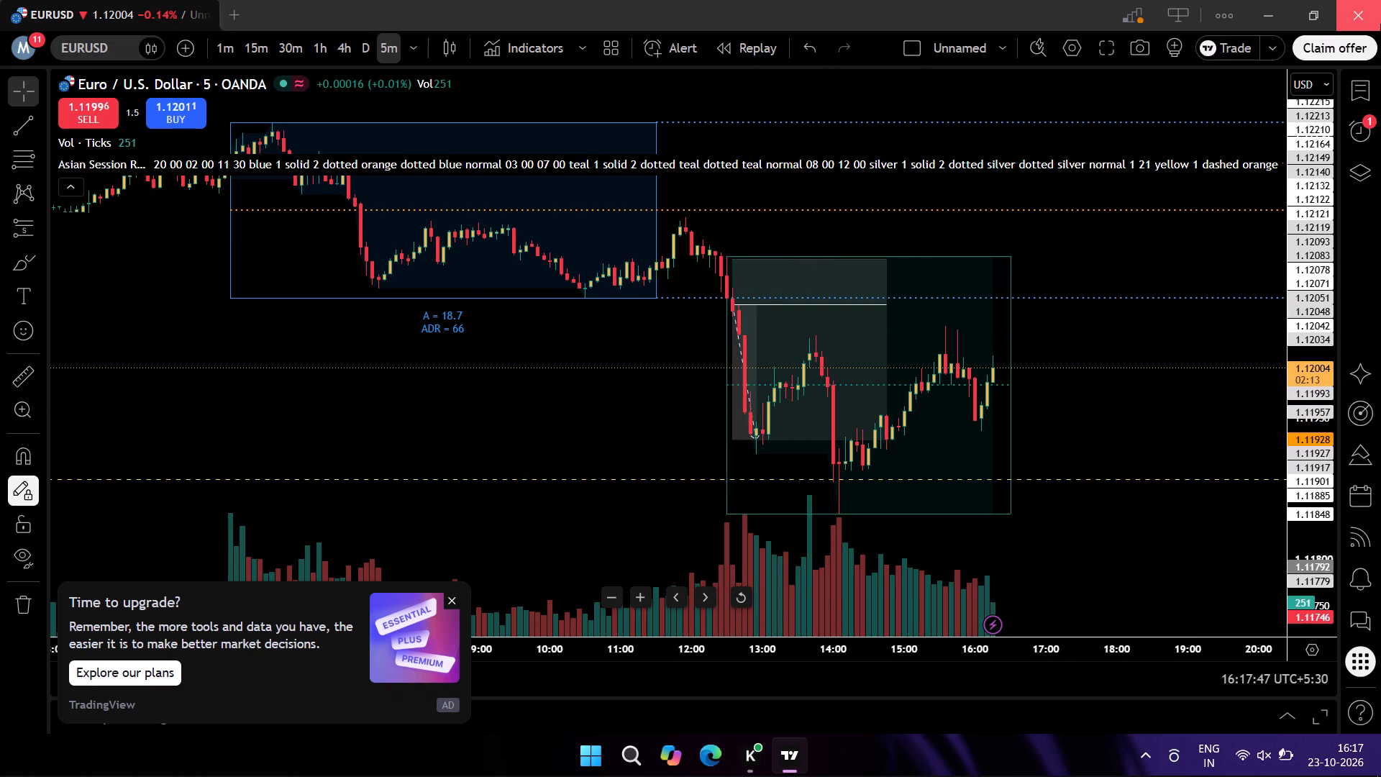